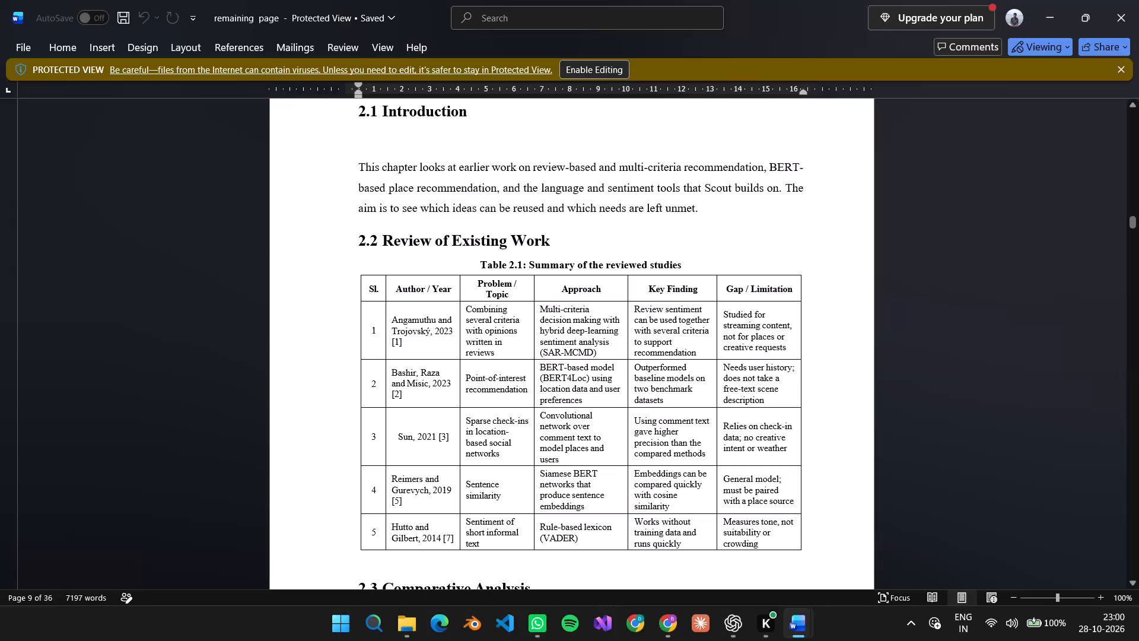
pyautogui.hotkey('alt', 'Tab')
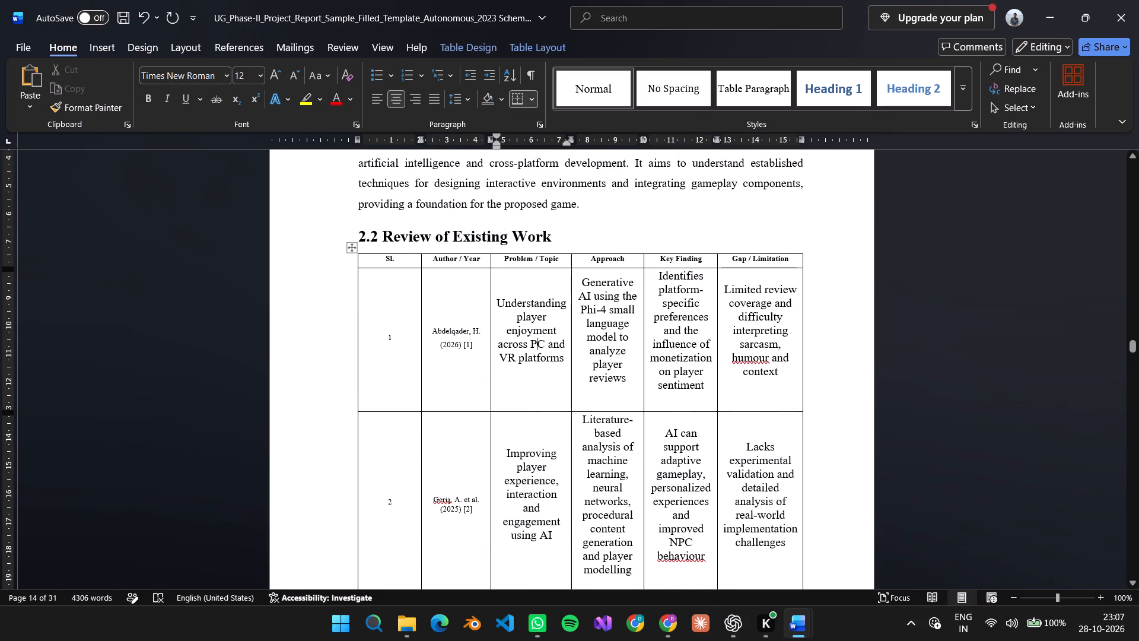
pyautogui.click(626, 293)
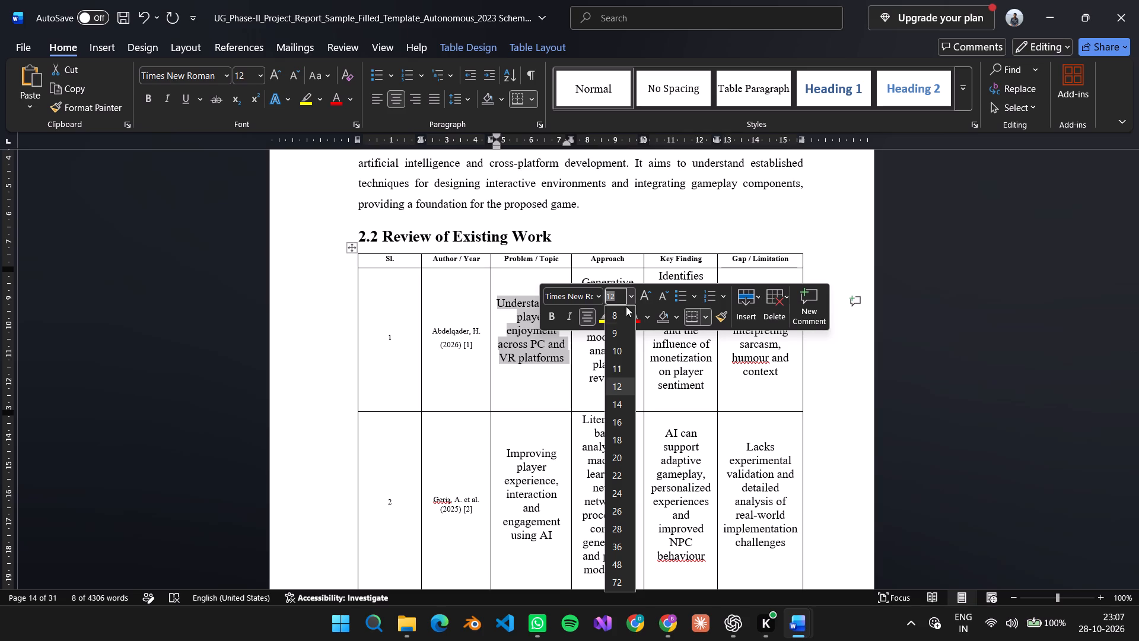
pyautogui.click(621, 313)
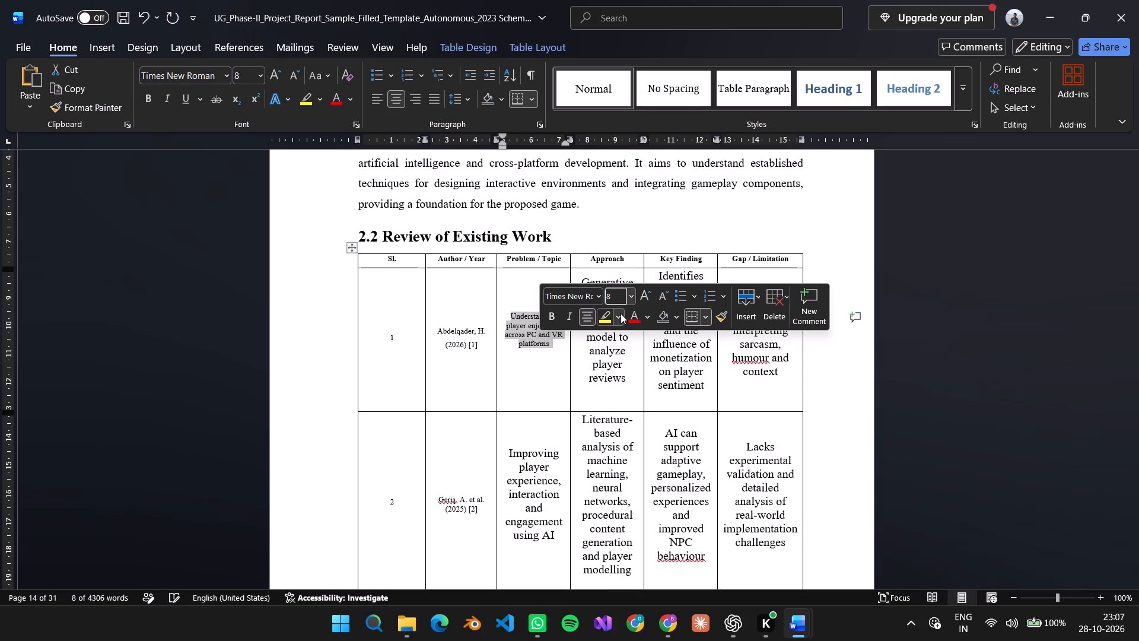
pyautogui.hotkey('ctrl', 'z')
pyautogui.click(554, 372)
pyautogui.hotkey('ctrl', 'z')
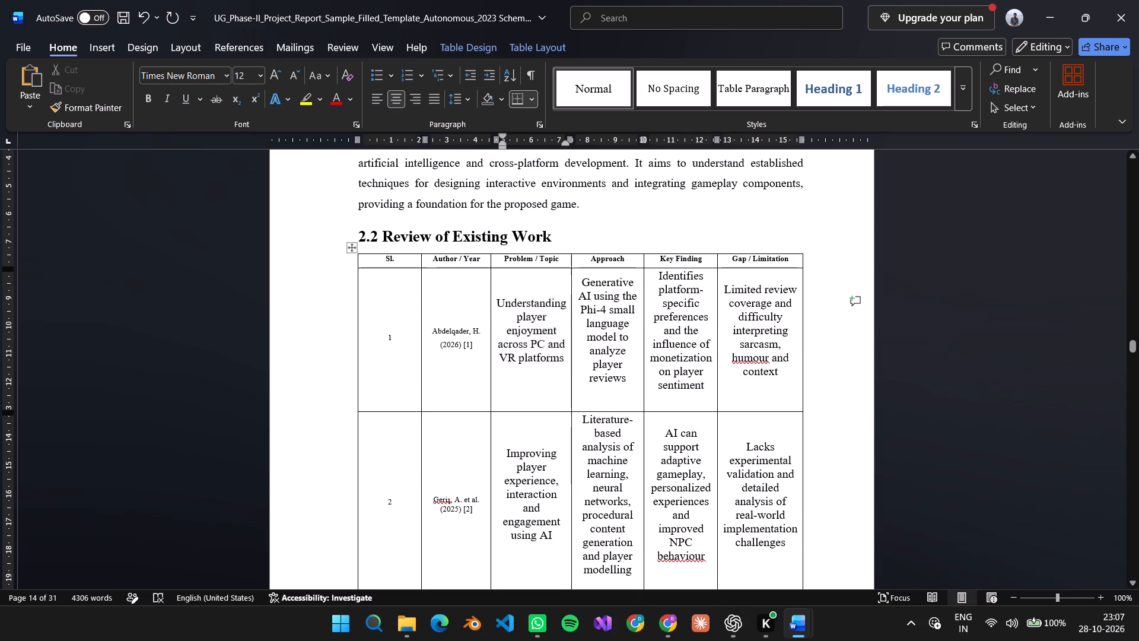
# Set the Problem / Topic text in rows 1 and 2 of the section 2.2 table to font size 8.
pyautogui.click(545, 385)
pyautogui.tripleClick(543, 404)
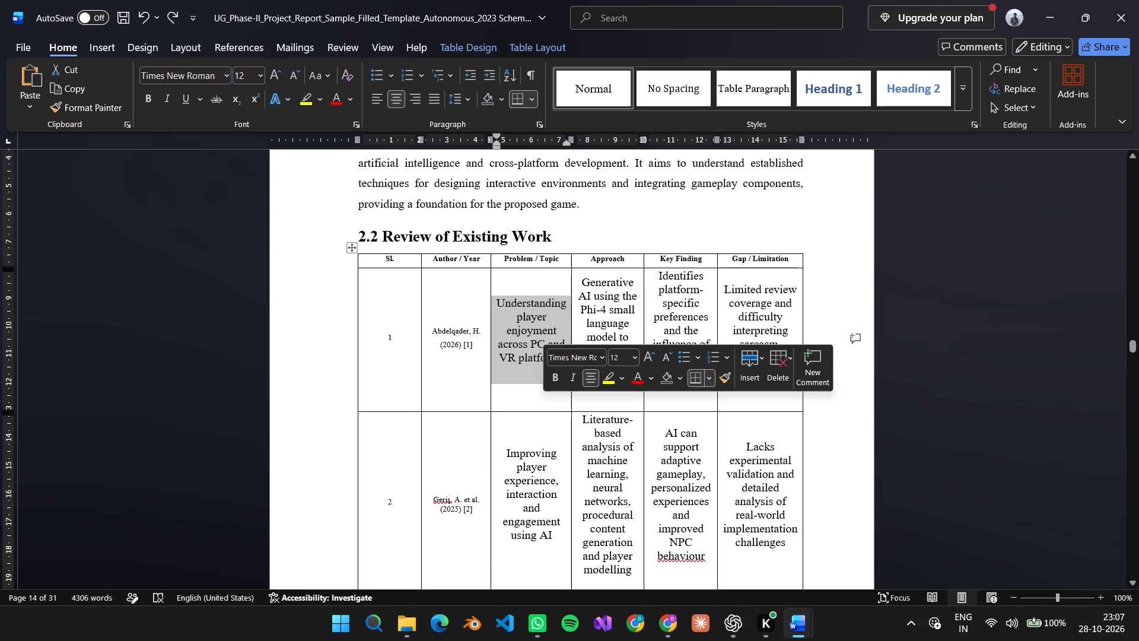
pyautogui.click(638, 357)
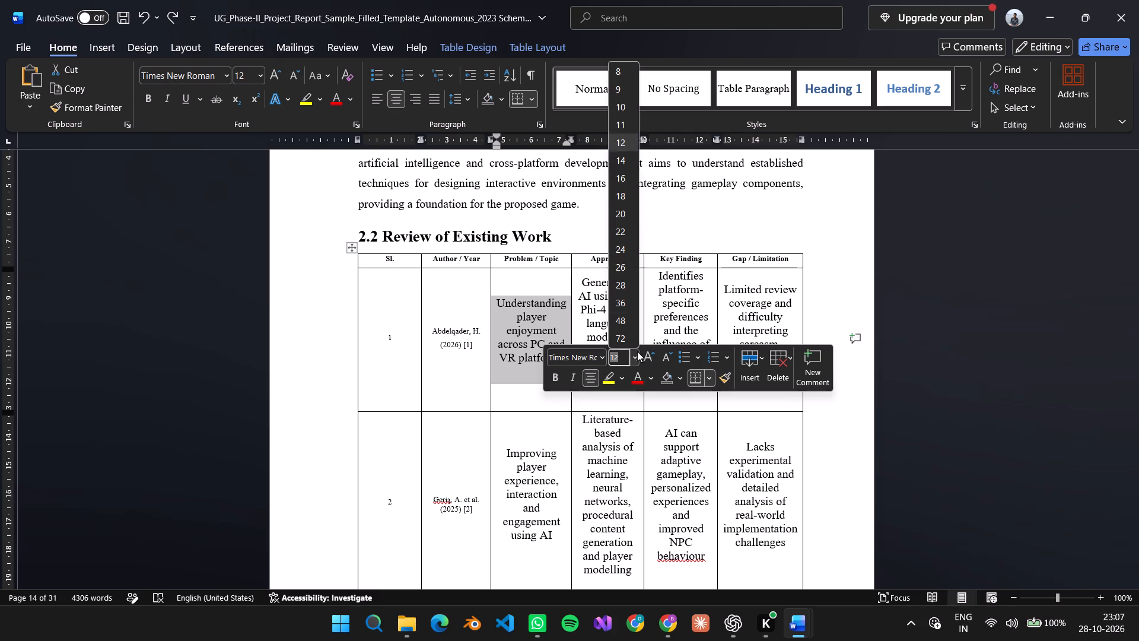
pyautogui.click(614, 74)
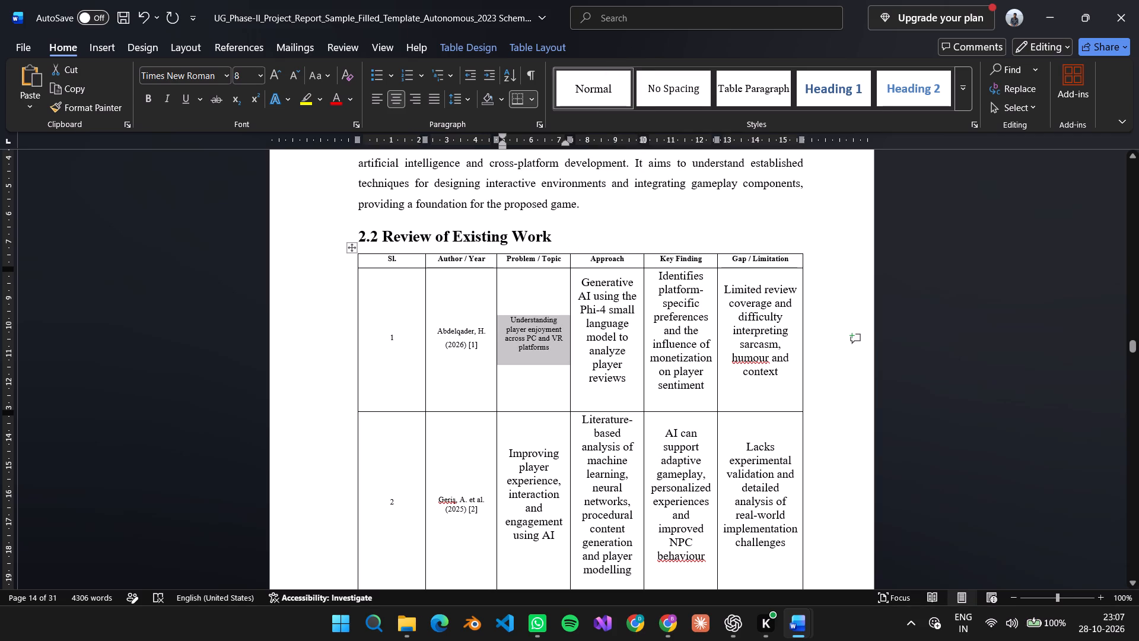
pyautogui.tripleClick(555, 504)
pyautogui.click(647, 463)
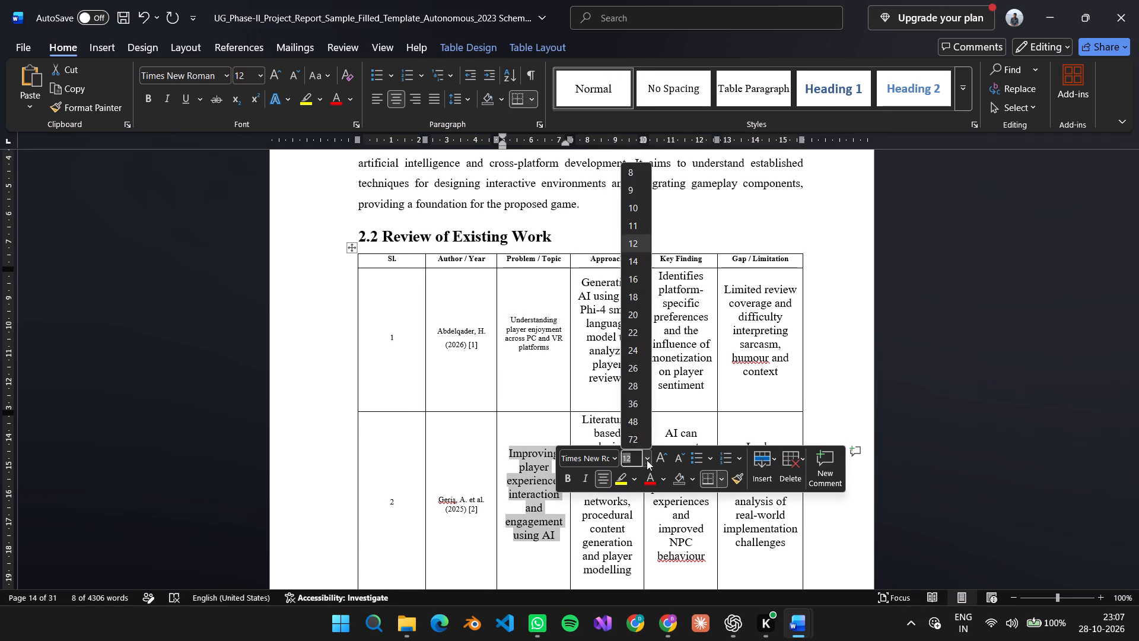
pyautogui.click(635, 171)
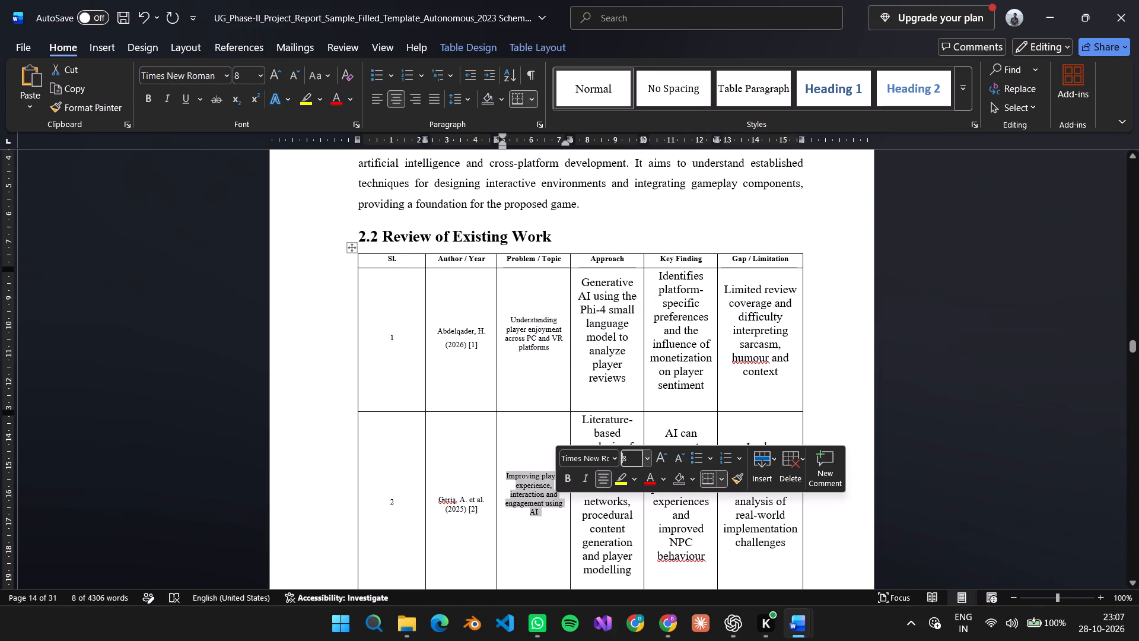
# Set row 1's Approach, Key Finding and Gap / Limitation text to font size 8.
pyautogui.tripleClick(604, 335)
pyautogui.click(694, 294)
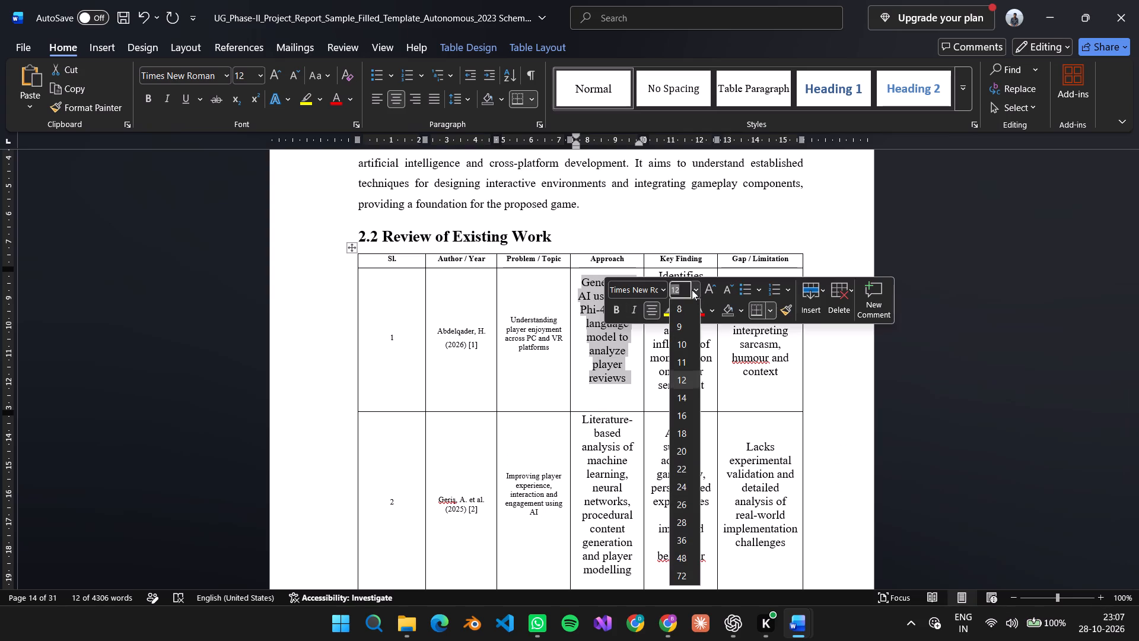
pyautogui.click(685, 306)
pyautogui.tripleClick(685, 350)
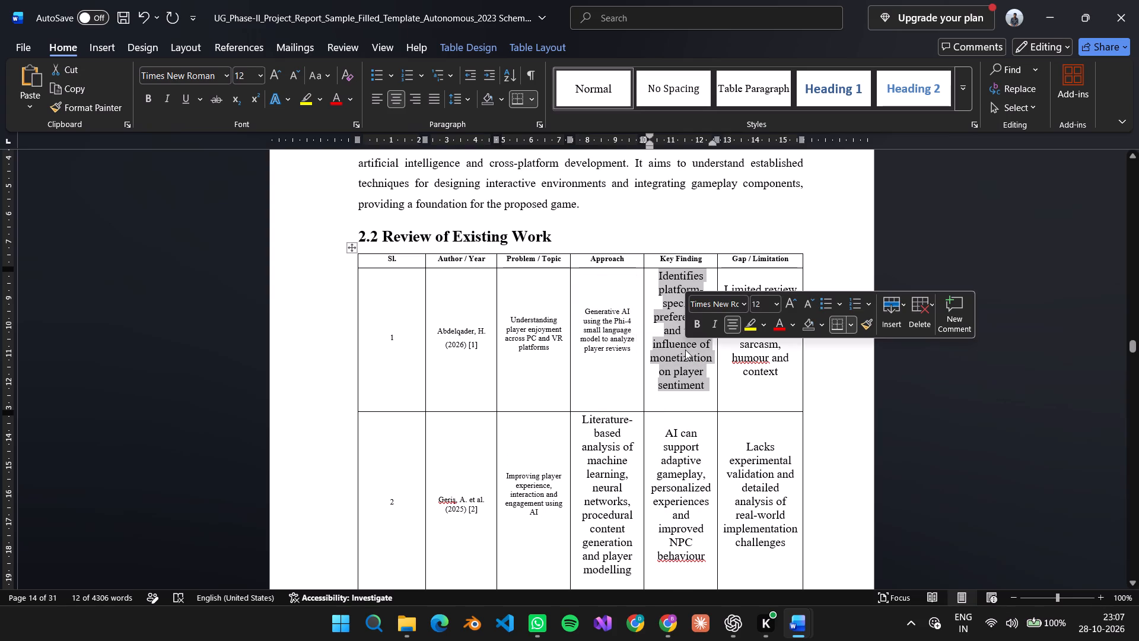
pyautogui.click(776, 304)
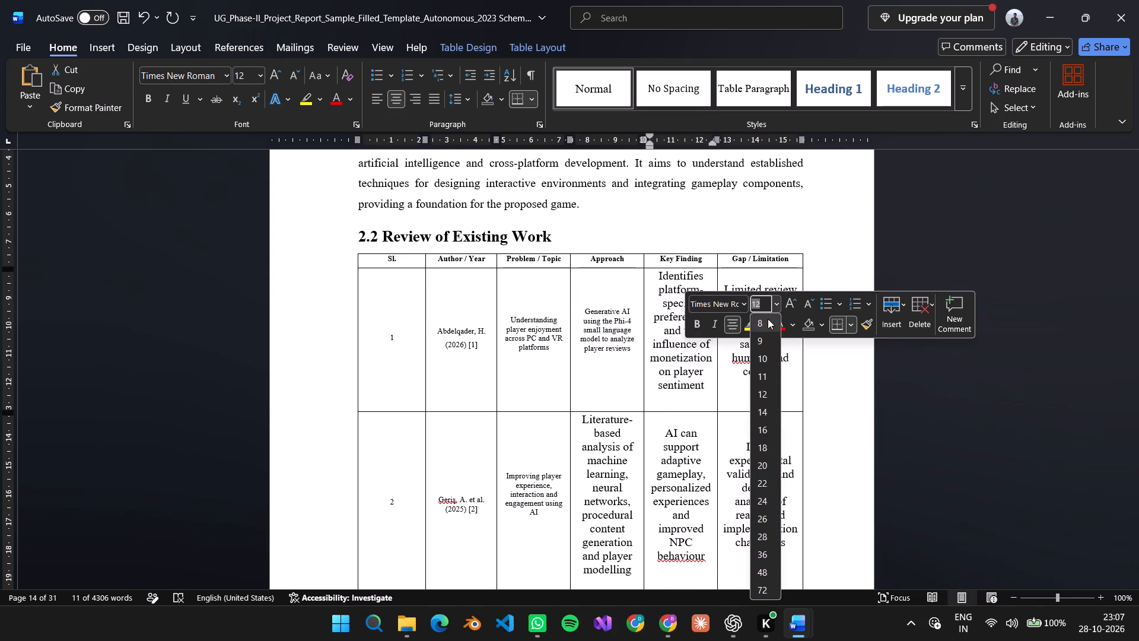
pyautogui.click(768, 319)
pyautogui.tripleClick(758, 348)
pyautogui.click(758, 348)
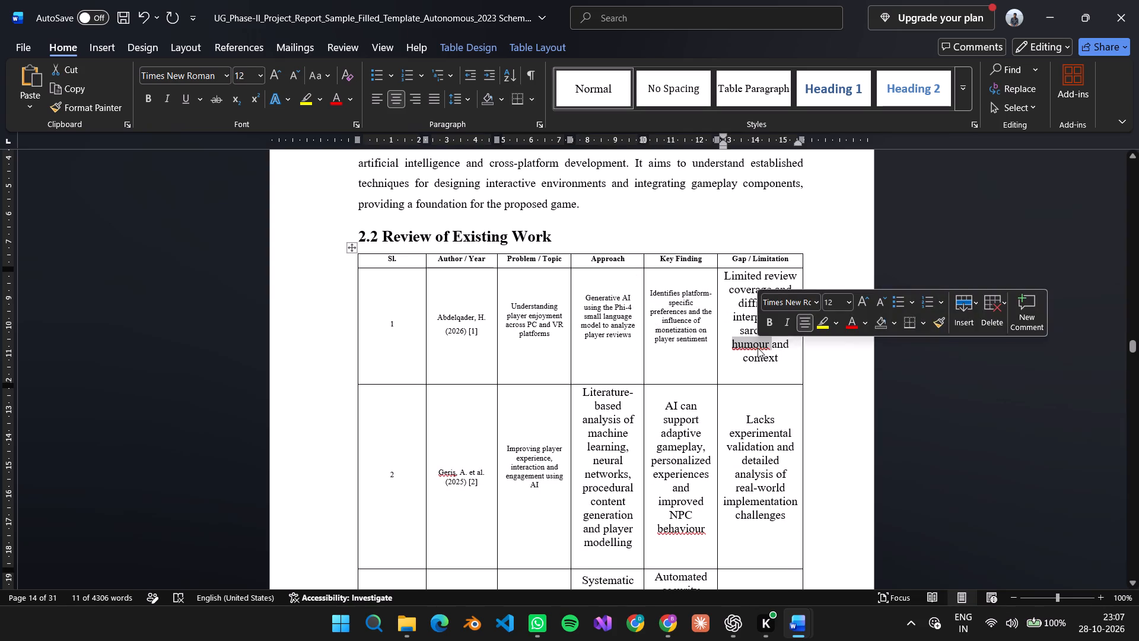
pyautogui.click(848, 302)
pyautogui.click(839, 317)
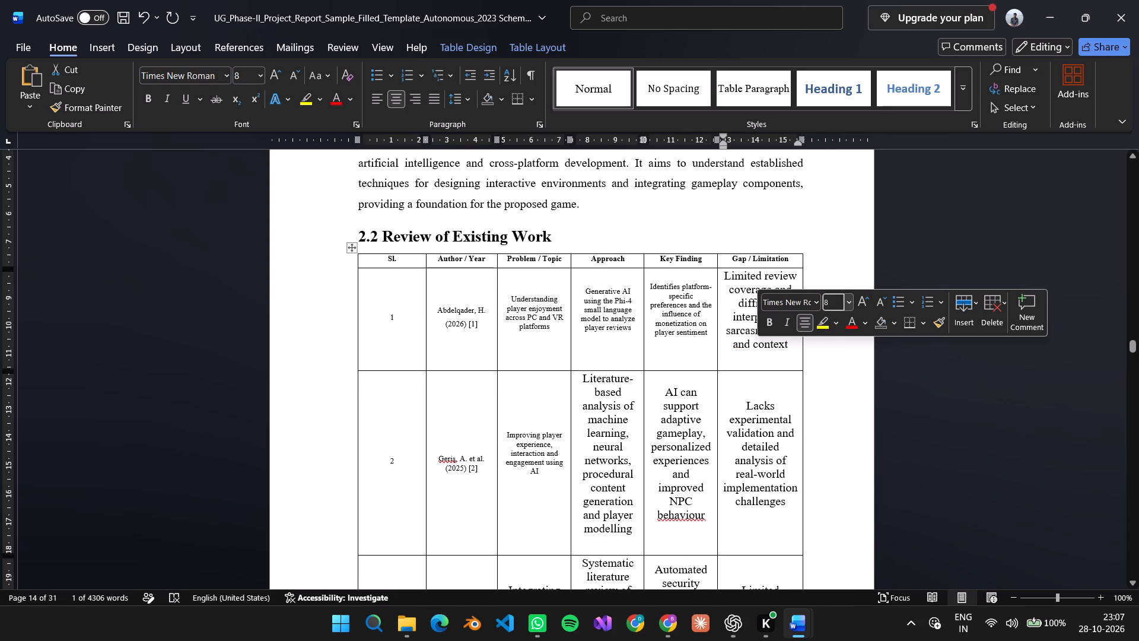
pyautogui.tripleClick(757, 347)
pyautogui.click(851, 302)
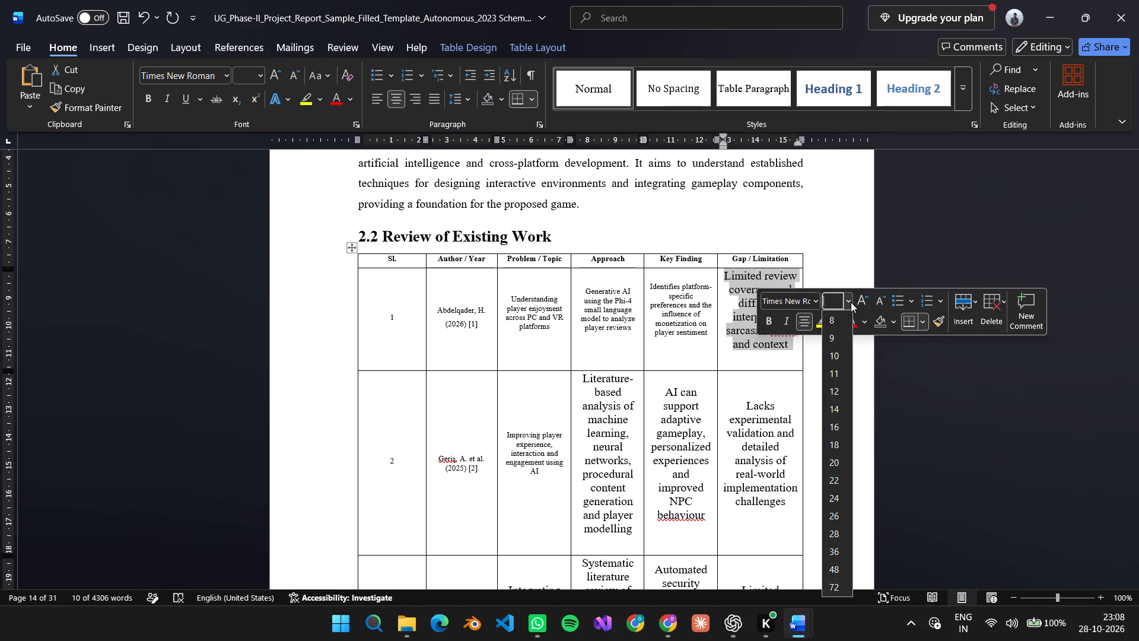
pyautogui.click(845, 322)
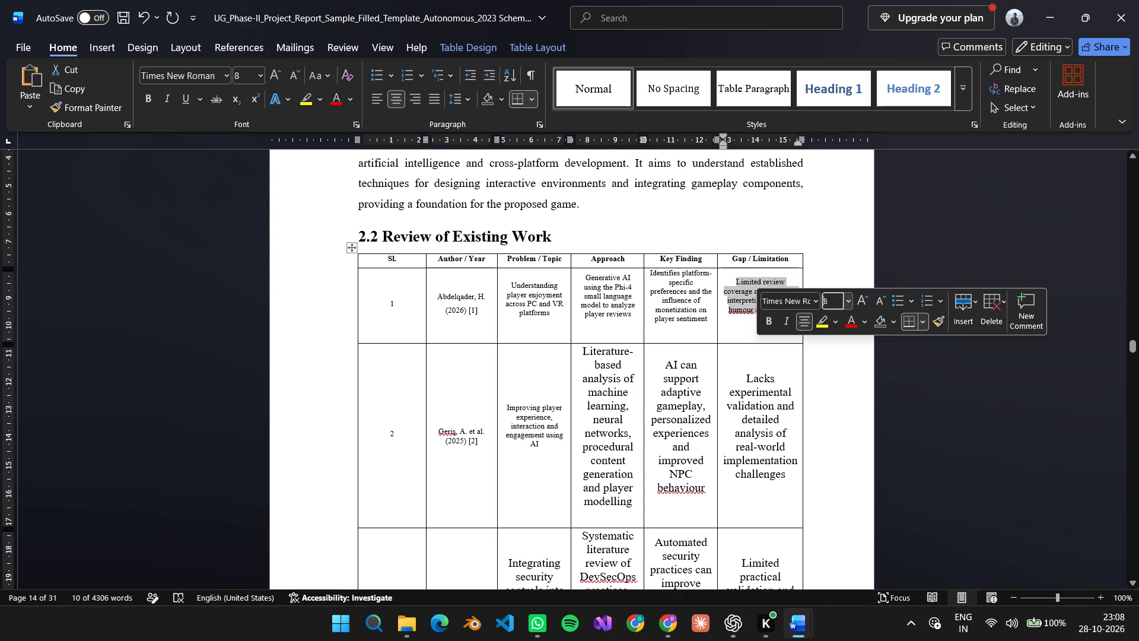
# Set row 2's Approach, Key Finding and Gap / Limitation text to font size 8.
pyautogui.tripleClick(601, 403)
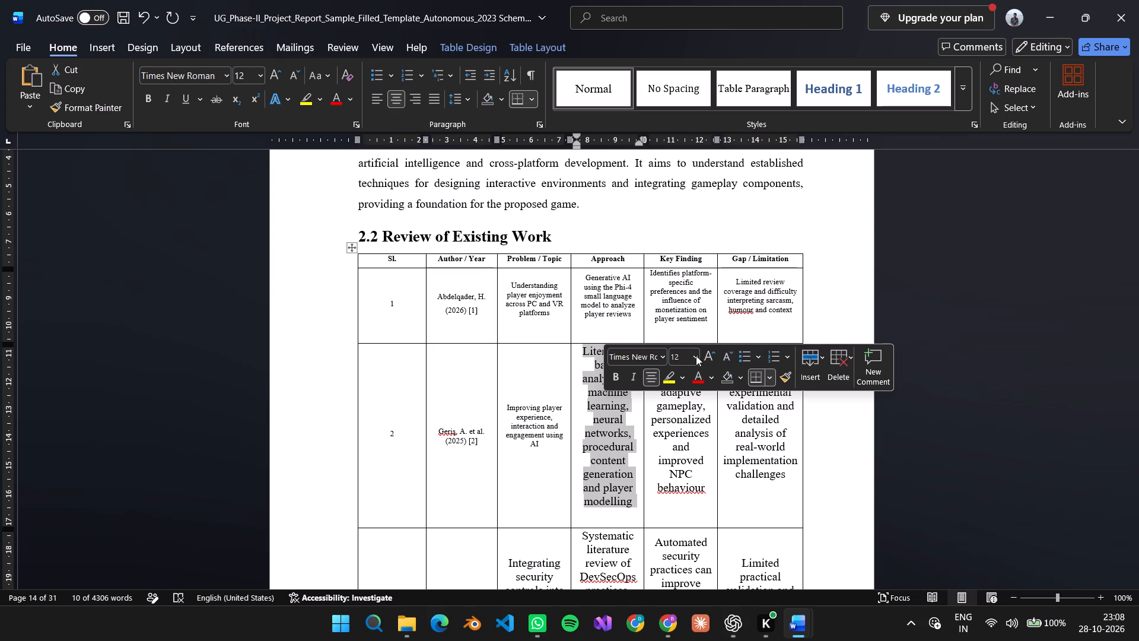
pyautogui.click(696, 356)
pyautogui.click(681, 68)
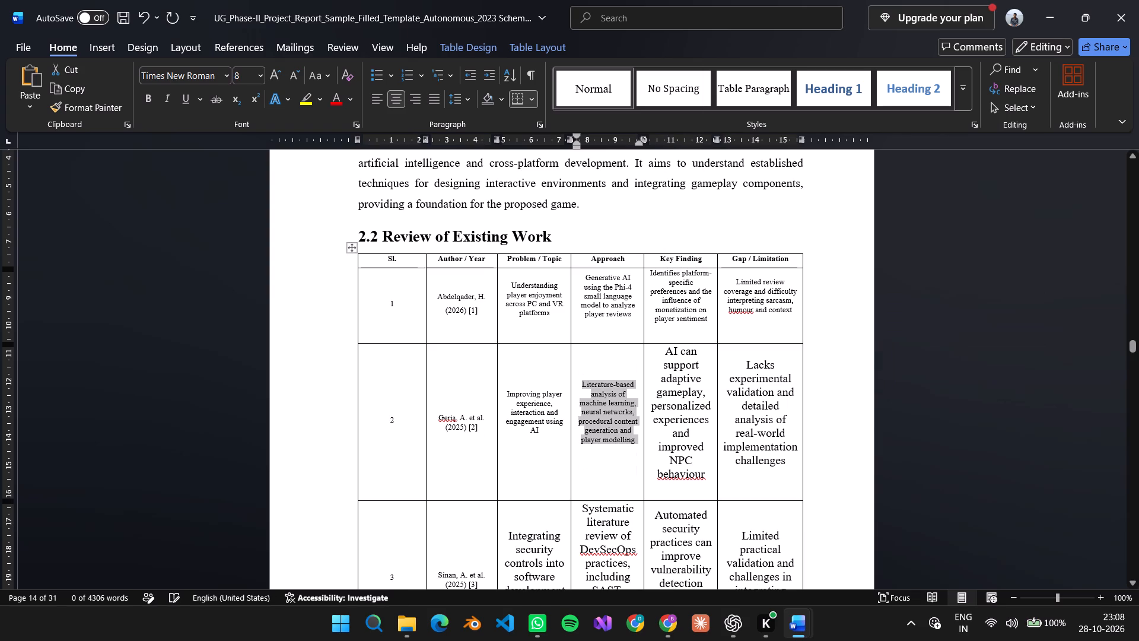
pyautogui.tripleClick(683, 408)
pyautogui.click(772, 361)
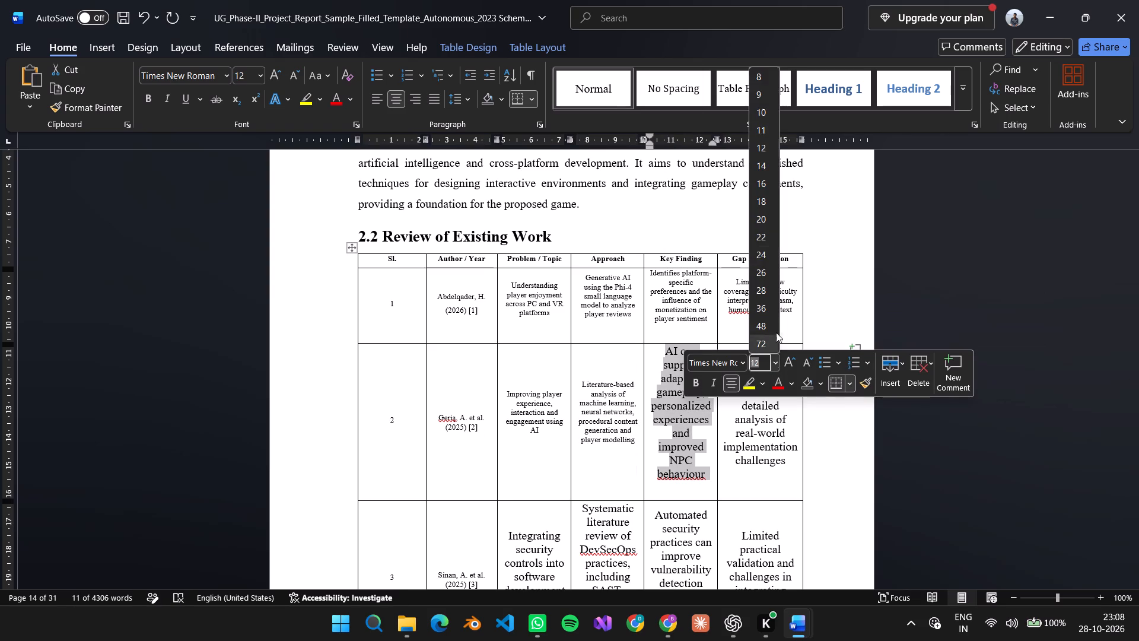
pyautogui.click(762, 78)
pyautogui.tripleClick(739, 380)
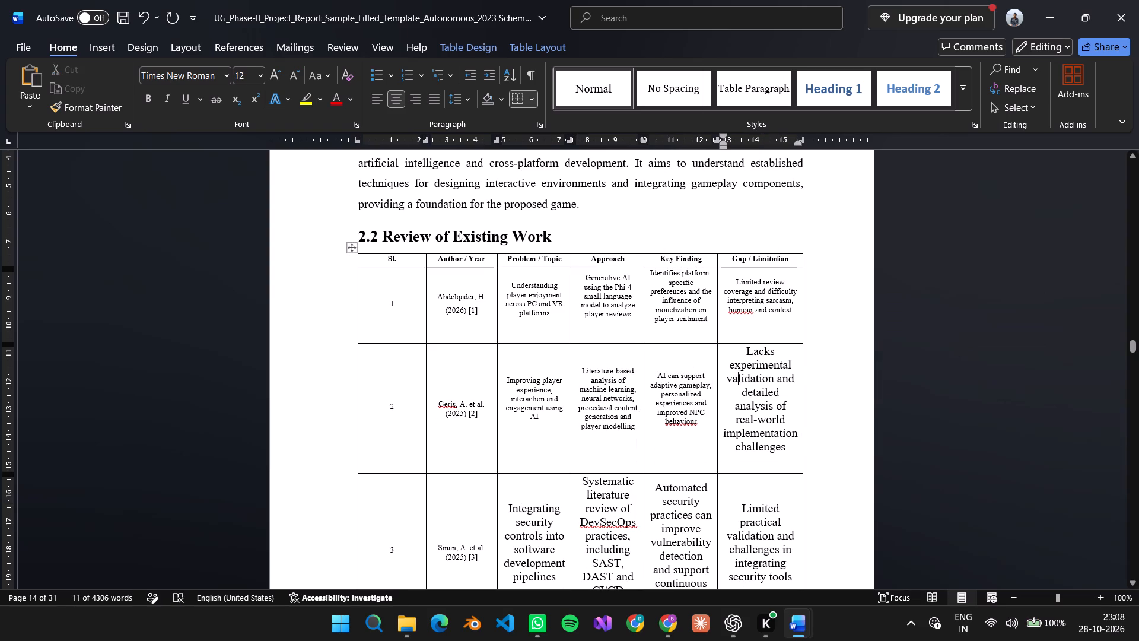
pyautogui.click(829, 330)
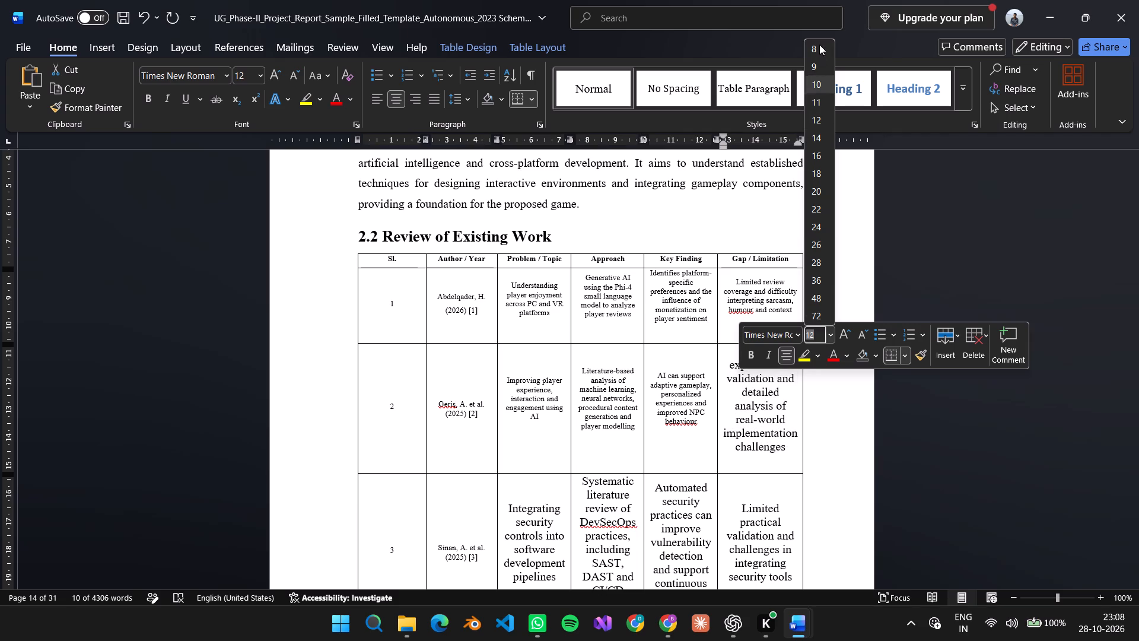
pyautogui.click(819, 45)
# Set row 3's Problem / Topic text to font size 8.
pyautogui.scroll(-2, 531, 527)
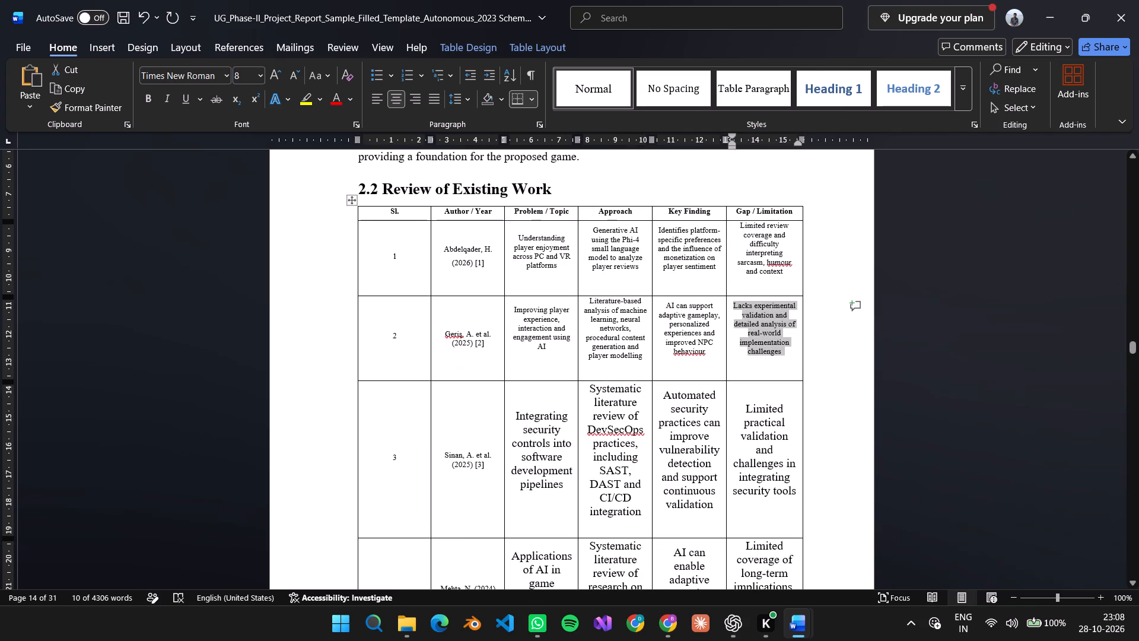
pyautogui.tripleClick(558, 431)
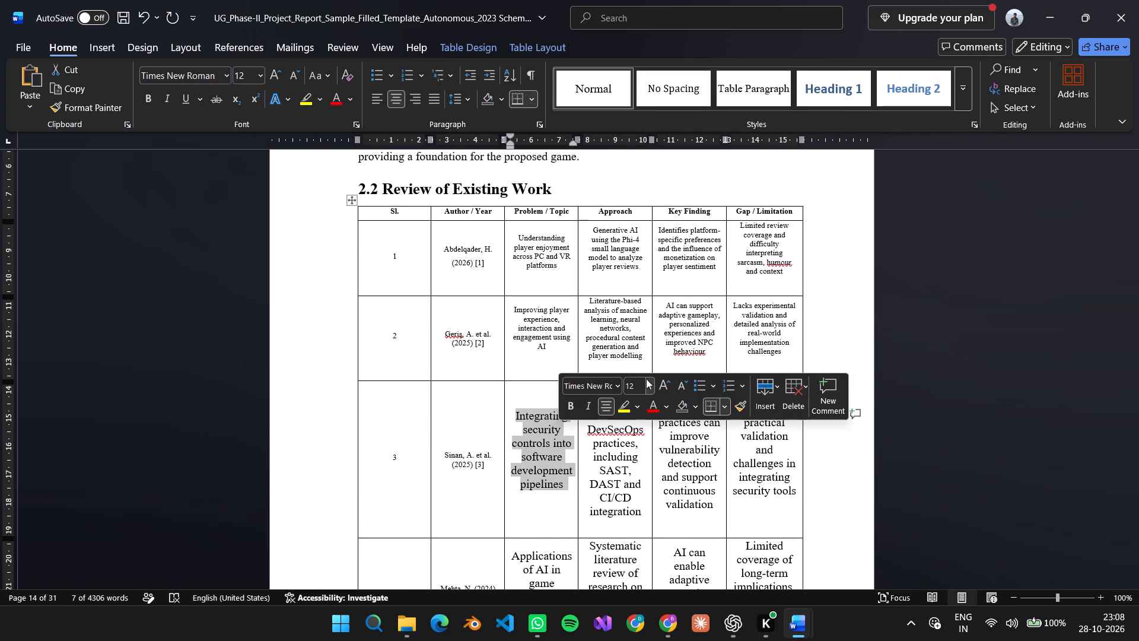
pyautogui.click(646, 379)
pyautogui.click(637, 99)
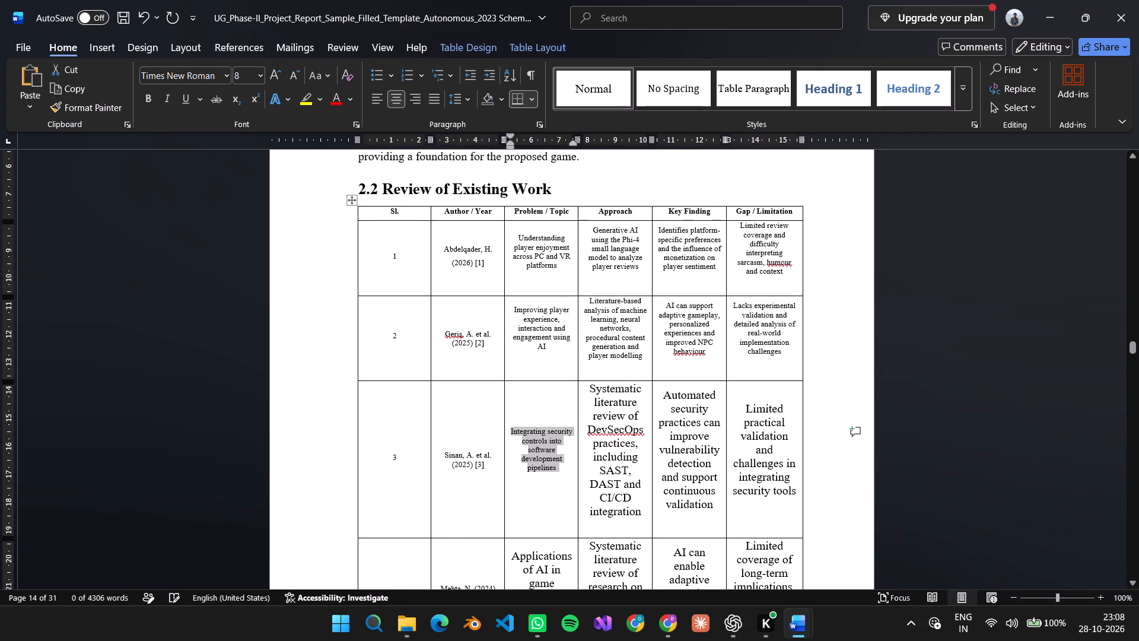
# Set row 3's Approach, Key Finding and Gap / Limitation text in the section 2.2 table to font size 8.
pyautogui.tripleClick(617, 440)
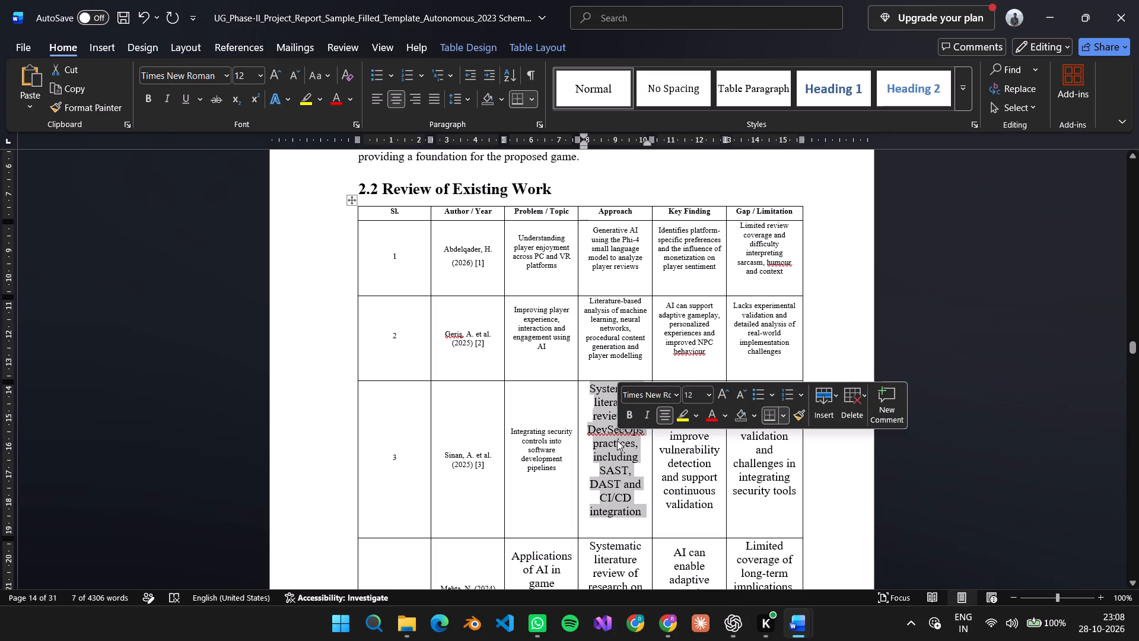
pyautogui.click(699, 396)
pyautogui.press('8')
pyautogui.tripleClick(702, 475)
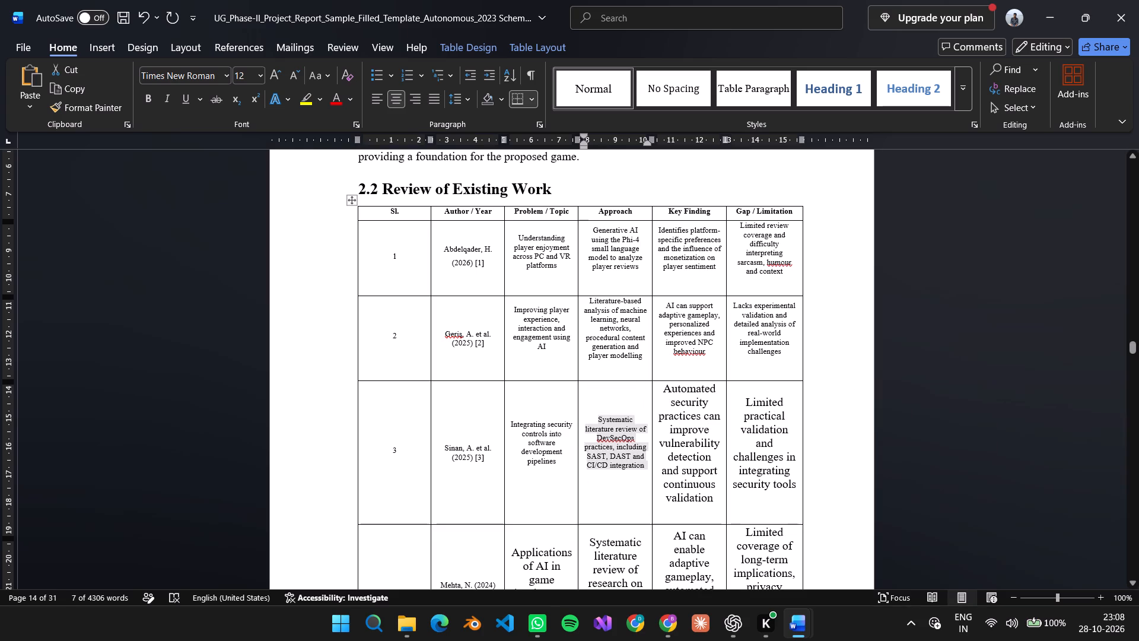
pyautogui.click(775, 428)
pyautogui.press('8')
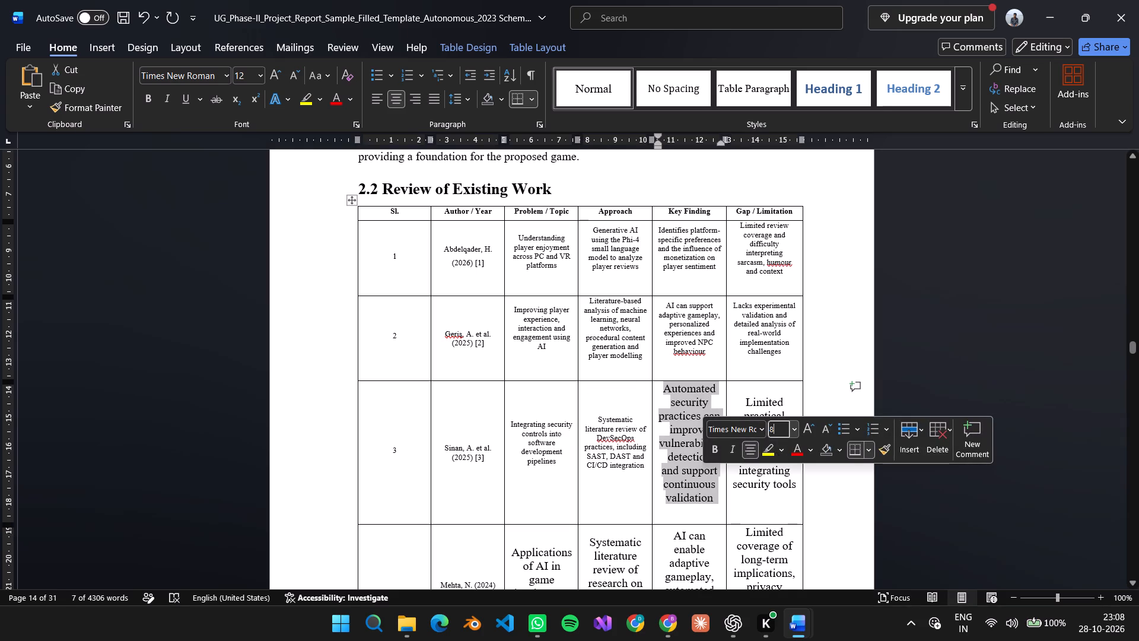
pyautogui.tripleClick(752, 488)
pyautogui.click(826, 443)
pyautogui.press('8')
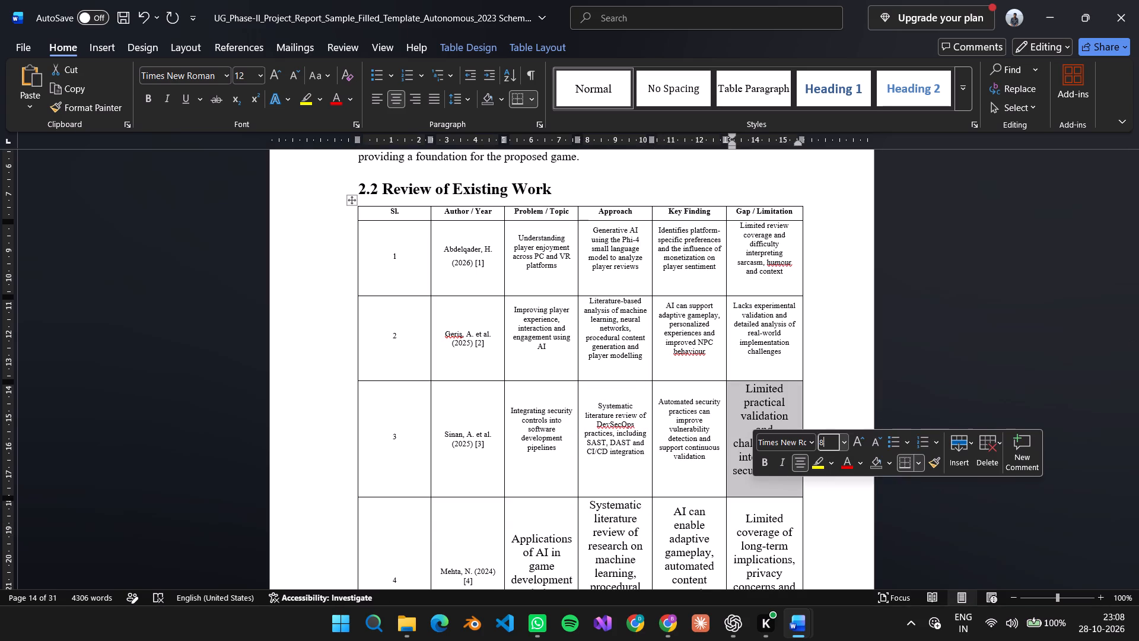
# Set row 4's Problem / Topic and Approach text in the section 2.2 table to font size 8.
pyautogui.scroll(-2, 574, 528)
pyautogui.scroll(-2, 532, 468)
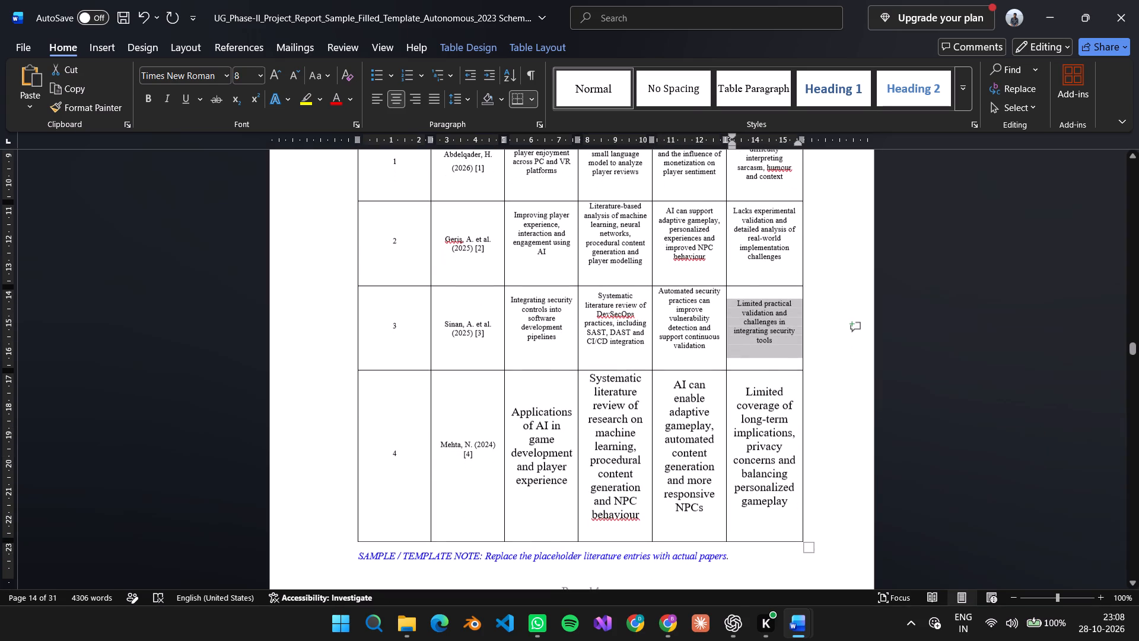
pyautogui.tripleClick(534, 423)
pyautogui.click(614, 375)
pyautogui.press('8')
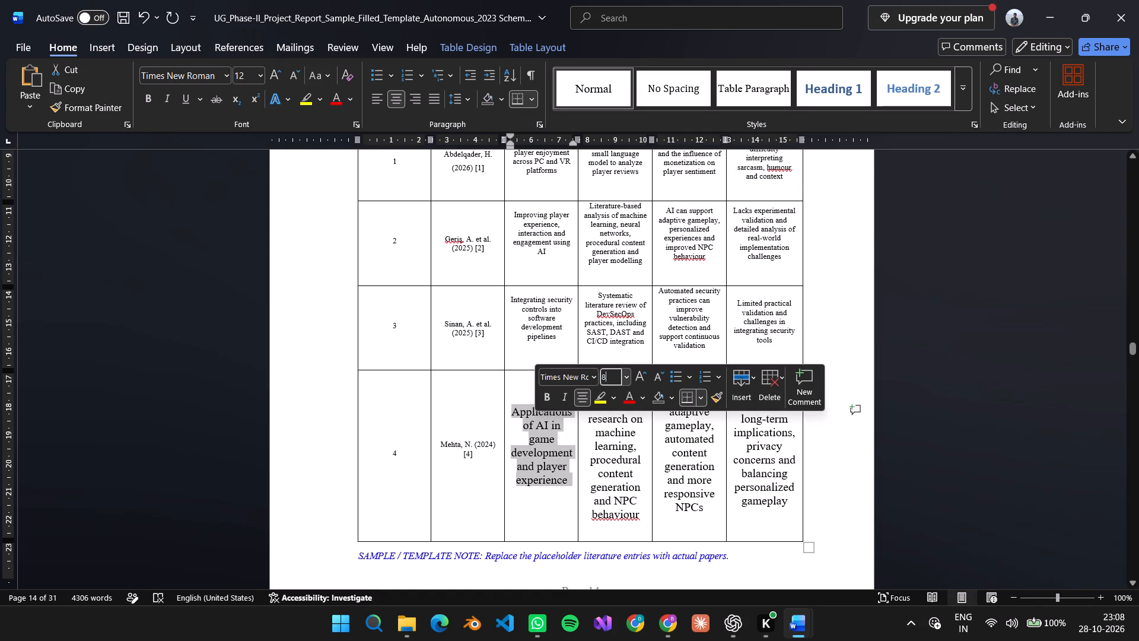
pyautogui.tripleClick(618, 458)
pyautogui.click(695, 410)
pyautogui.press('8')
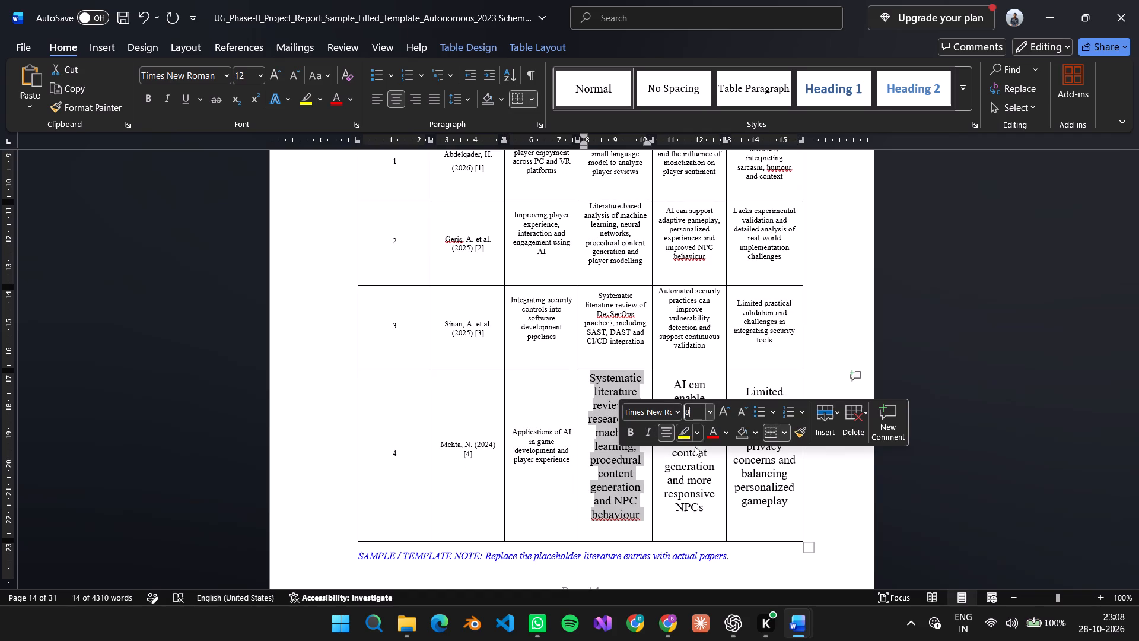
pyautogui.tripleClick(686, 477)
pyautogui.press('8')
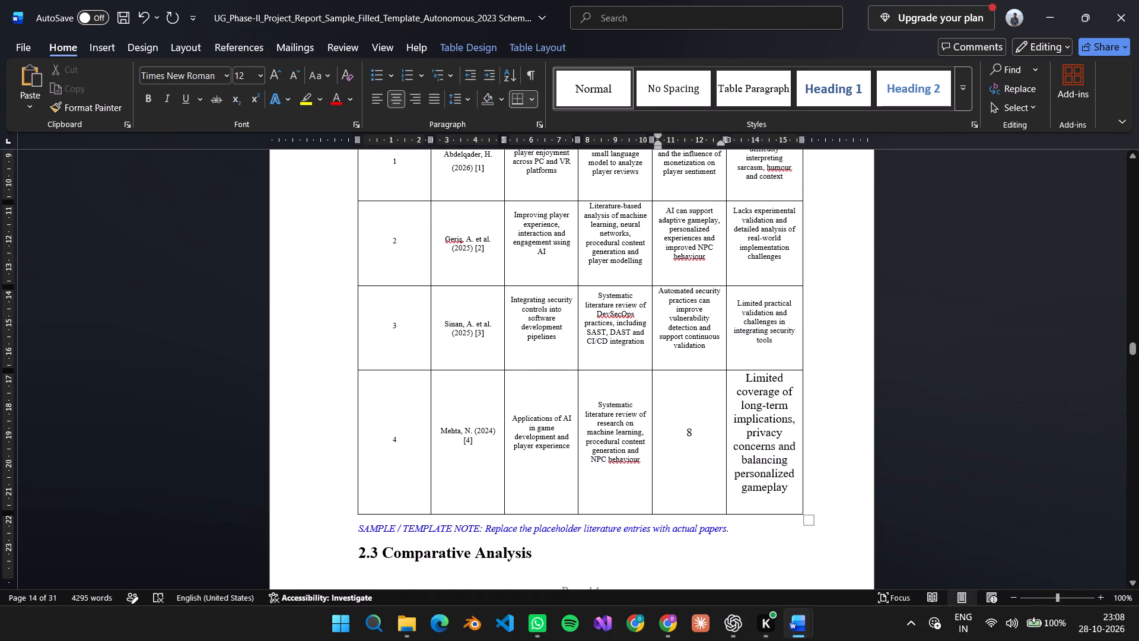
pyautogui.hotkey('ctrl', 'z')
# Set row 4's Key Finding and Gap / Limitation text to font size 8.
pyautogui.tripleClick(694, 443)
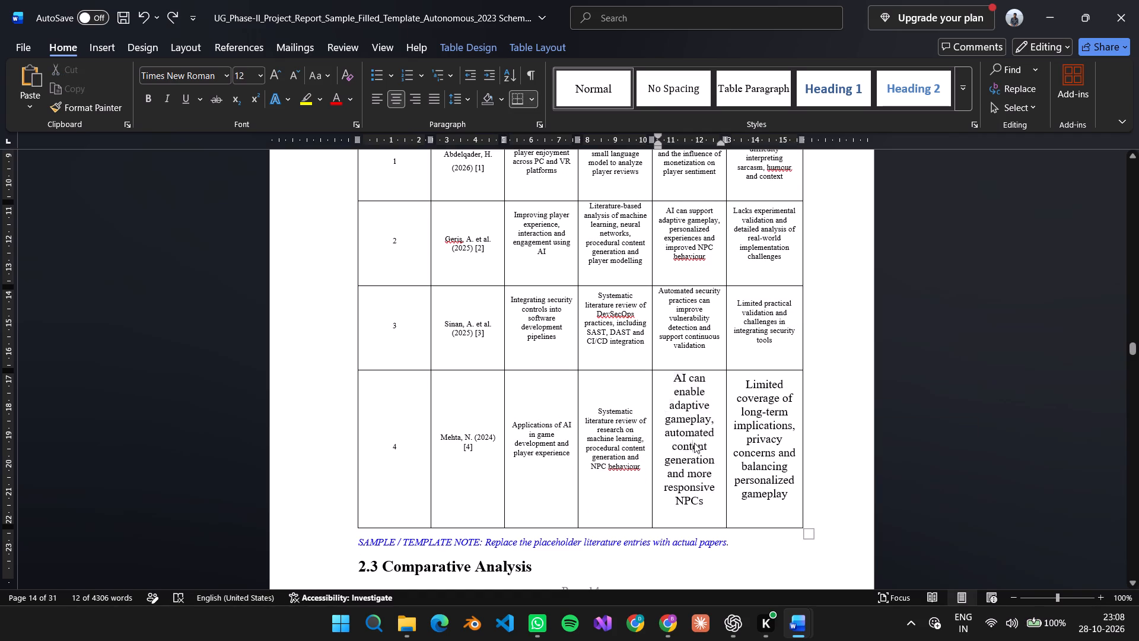
pyautogui.click(773, 399)
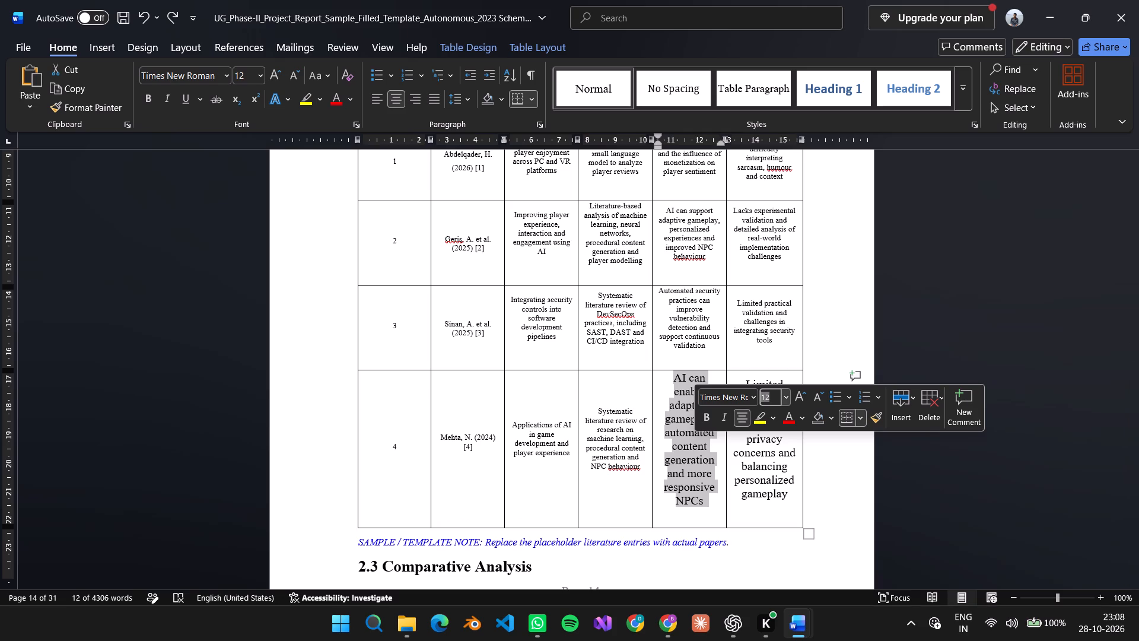
pyautogui.press('8')
pyautogui.tripleClick(755, 483)
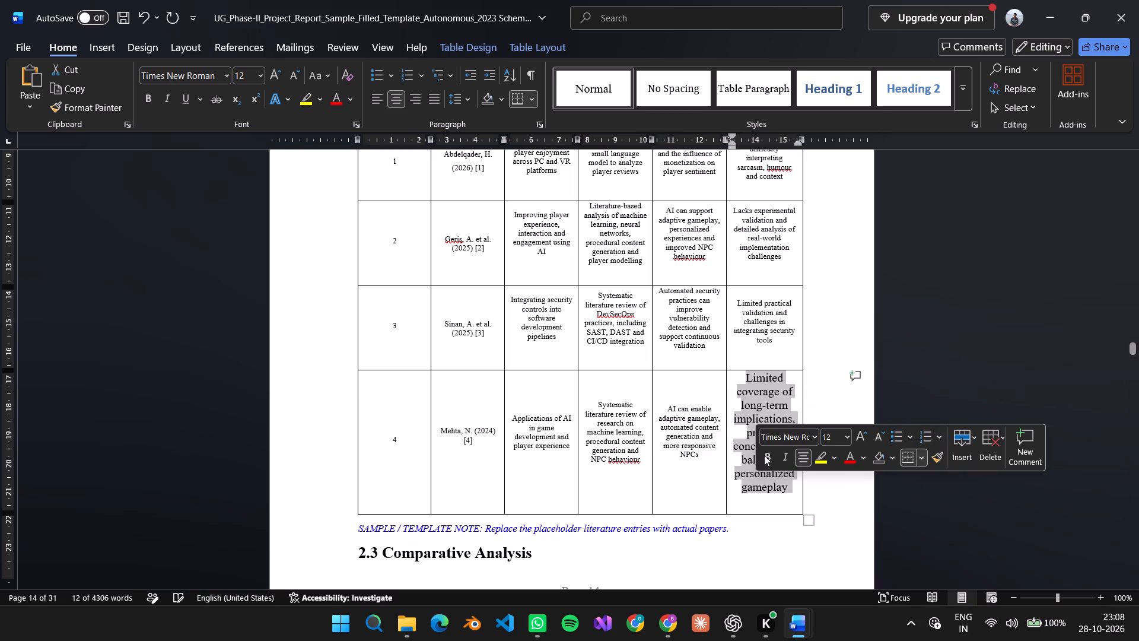
pyautogui.click(831, 438)
pyautogui.press('8')
# Delete the blue SAMPLE / TEMPLATE NOTE about placeholder literature entries below the section 2.2 table.
pyautogui.scroll(-3, 714, 508)
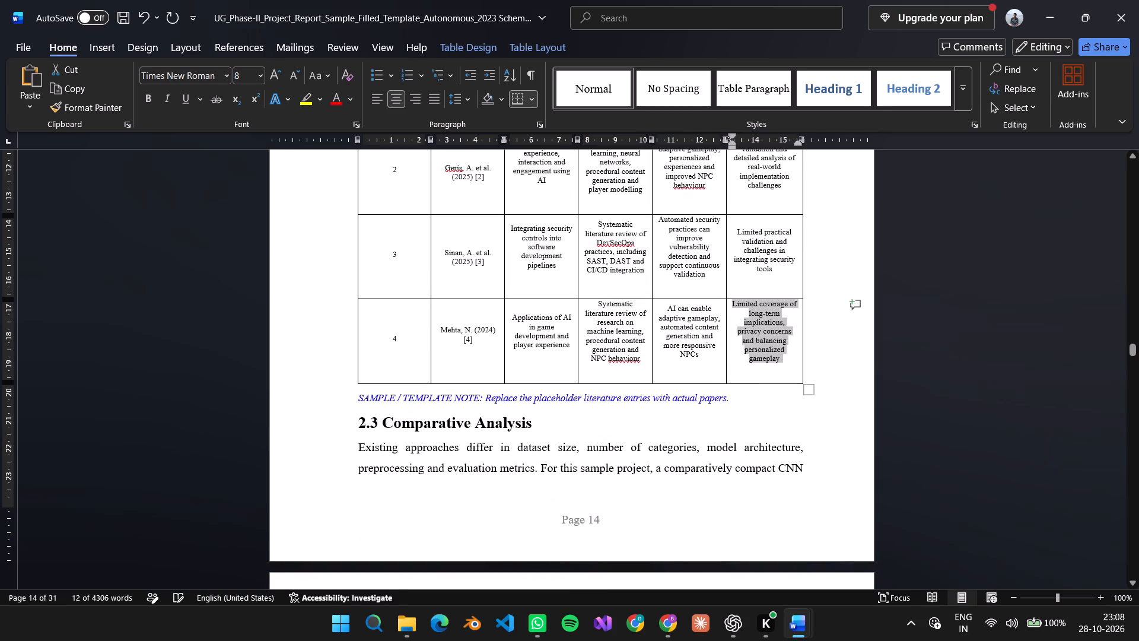
pyautogui.click(926, 371)
pyautogui.scroll(8, 927, 396)
pyautogui.scroll(-8, 927, 396)
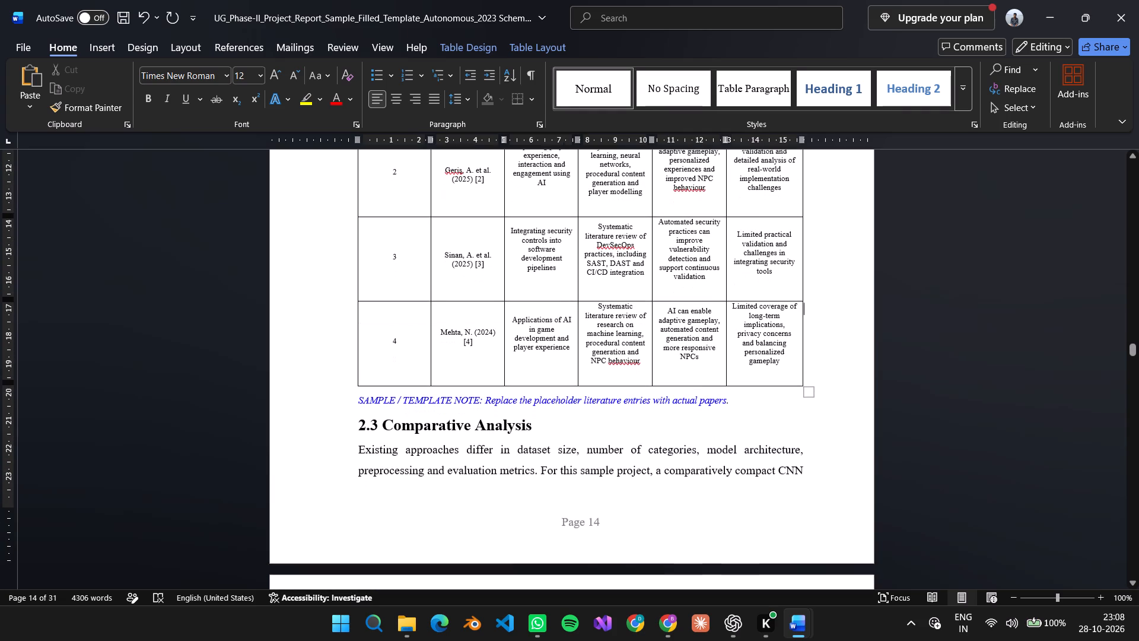
pyautogui.click(734, 397)
pyautogui.hotkey('ctrl', 'BackSpace')
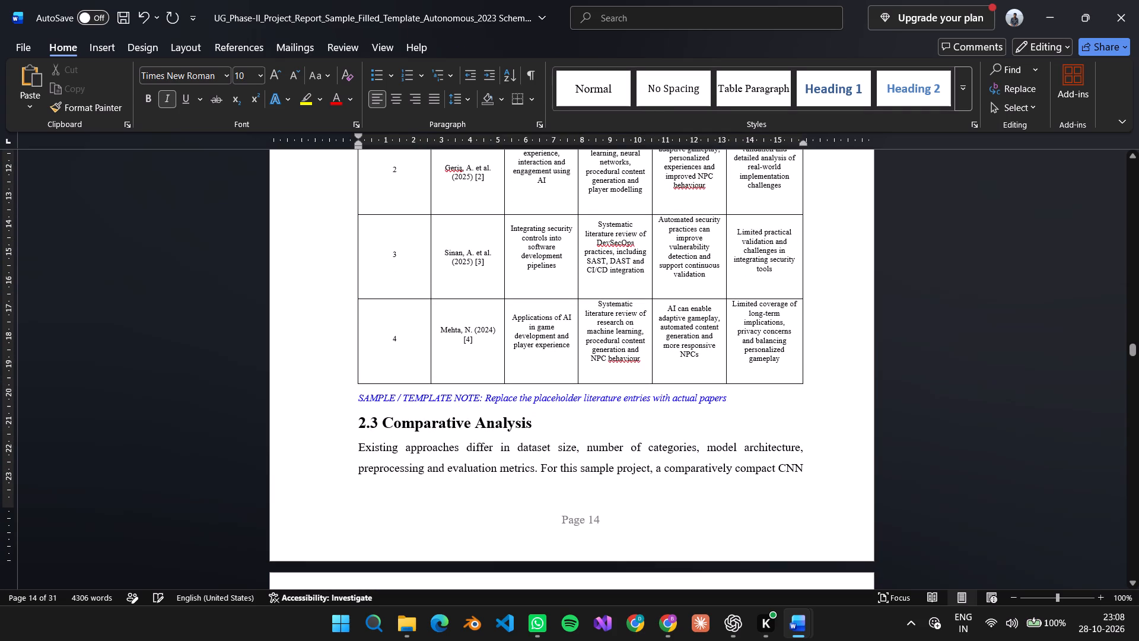
pyautogui.hotkey('ctrl', 'BackSpace')
pyautogui.hotkey('ctrl', 'BackSpace')
pyautogui.hotkey('ctrl', 'BackSpace')
pyautogui.hotkey('ctrl', 'BackSpace')
pyautogui.hotkey('ctrl', 'BackSpace')
pyautogui.hotkey('ctrl', 'BackSpace')
pyautogui.hotkey('ctrl', 'BackSpace')
pyautogui.hotkey('ctrl', 'BackSpace')
pyautogui.hotkey('ctrl', 'BackSpace')
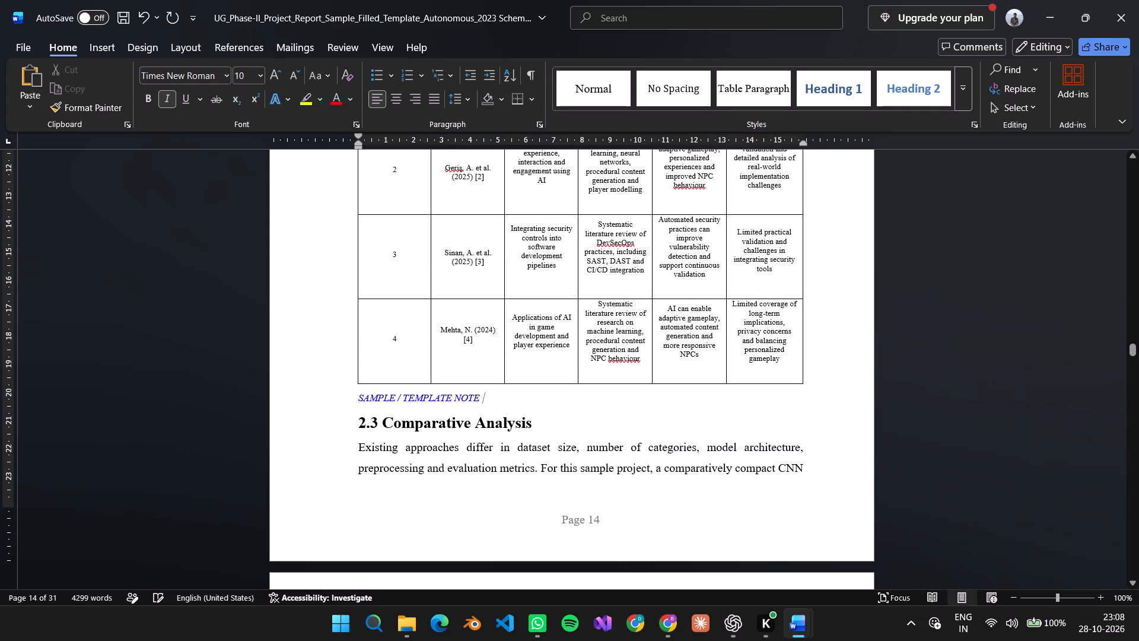
pyautogui.hotkey('ctrl', 'BackSpace')
pyautogui.hotkey('ctrl', 'BackSpace')
pyautogui.hotkey('ctrl', 'BackSpace')
pyautogui.hotkey('ctrl', 'BackSpace')
pyautogui.press('BackSpace')
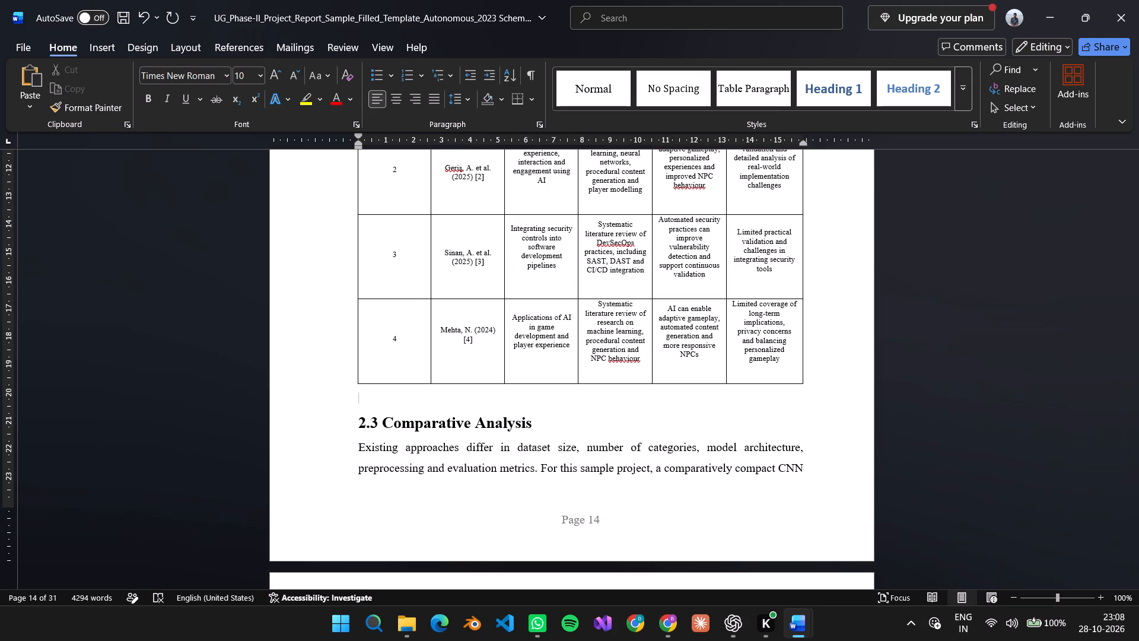
pyautogui.press('BackSpace')
pyautogui.scroll(-4, 742, 397)
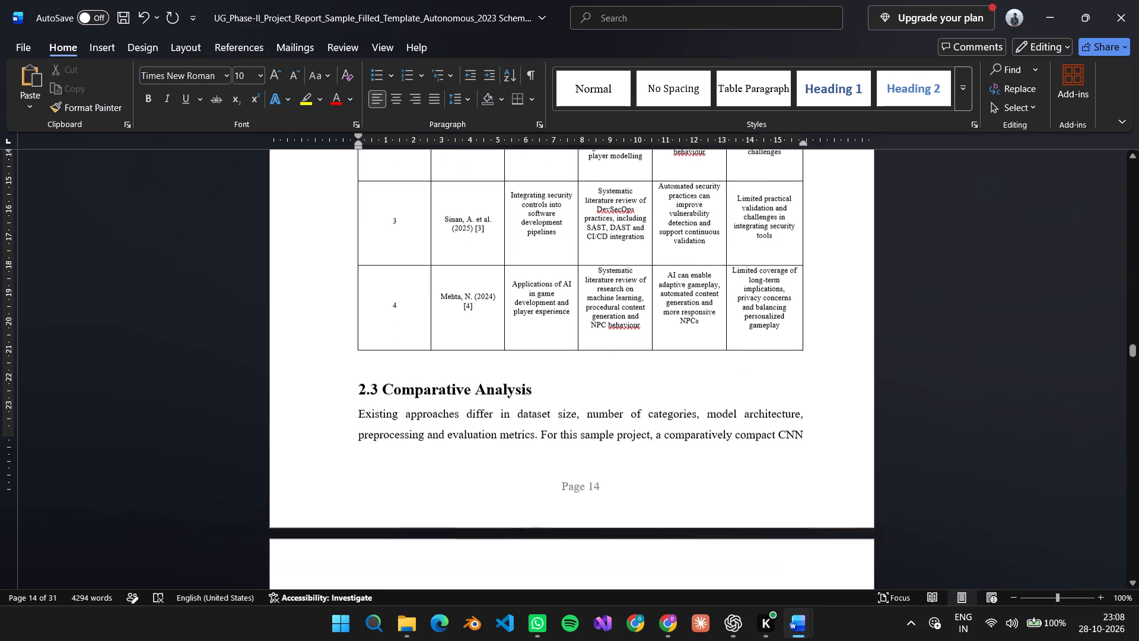
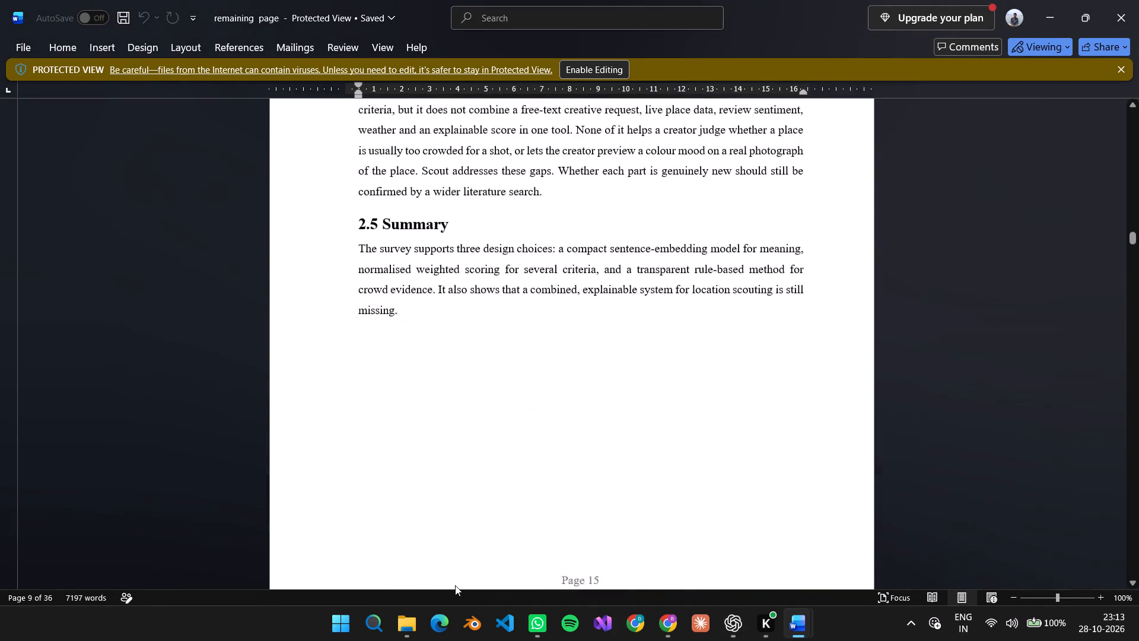
pyautogui.scroll(-20, 455, 585)
pyautogui.scroll(-4, 455, 585)
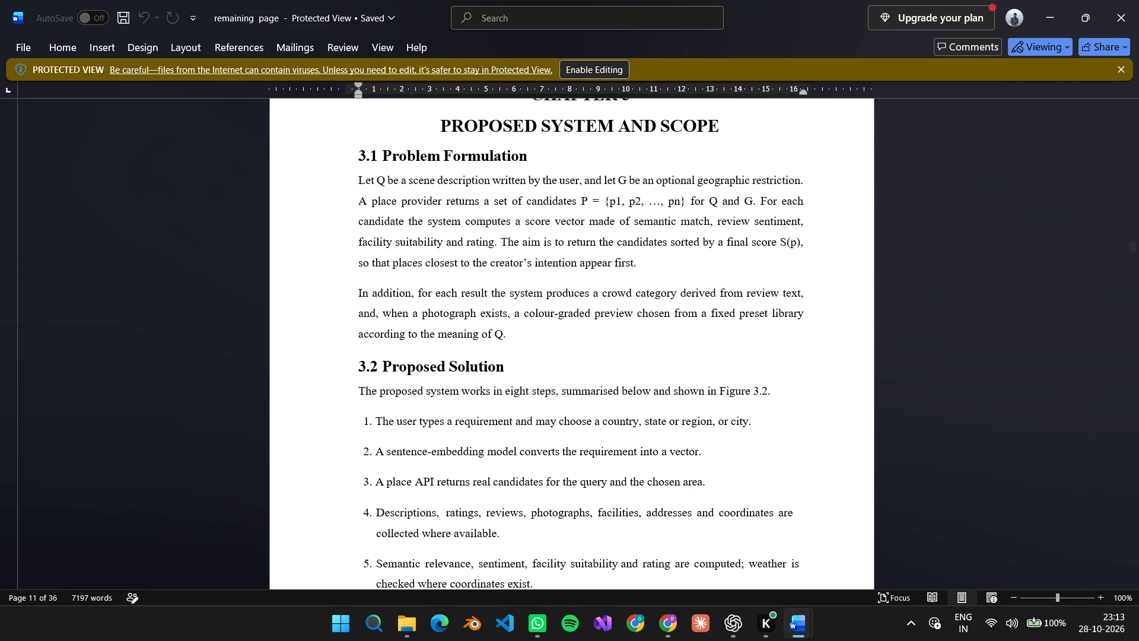
pyautogui.scroll(-4, 729, 344)
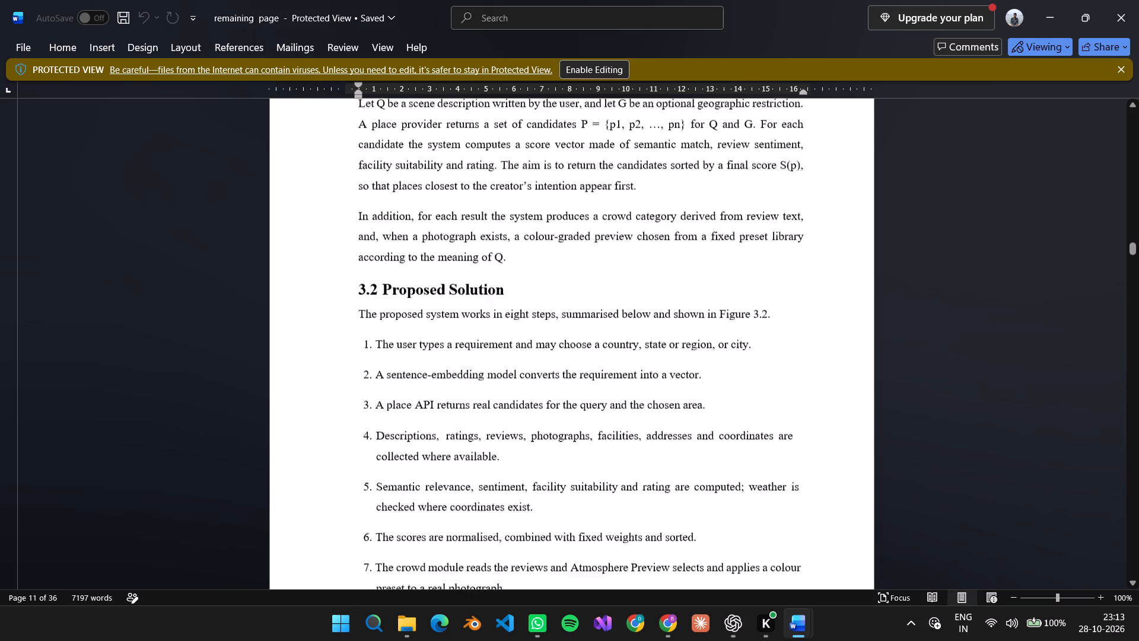
pyautogui.scroll(-9, 730, 345)
pyautogui.scroll(-20, 730, 345)
pyautogui.scroll(-13, 730, 345)
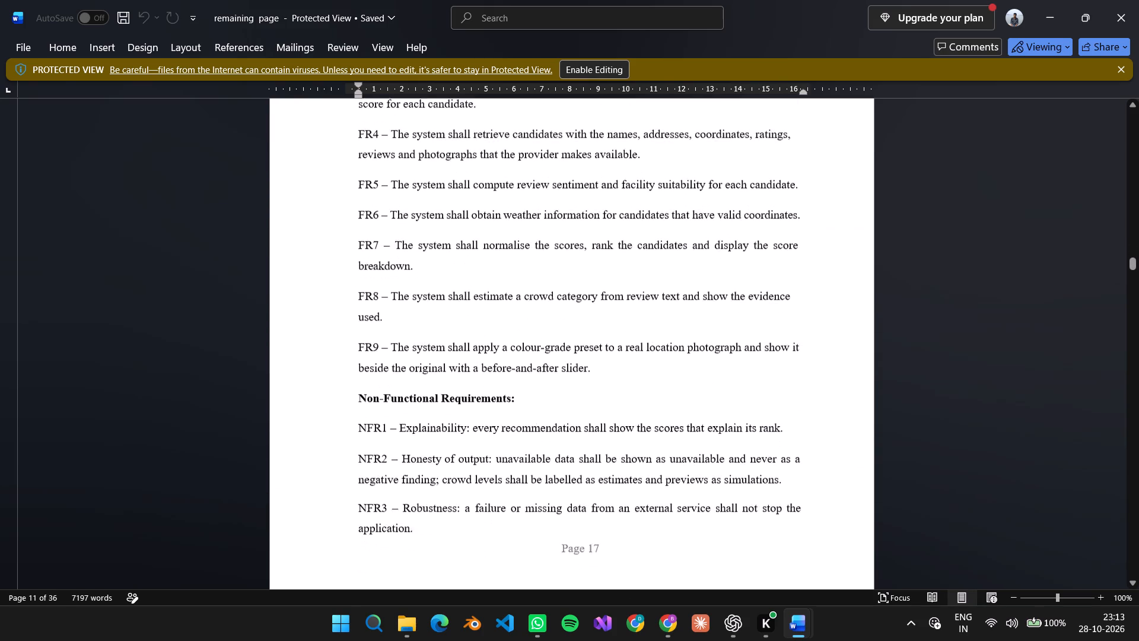
pyautogui.scroll(-3, 730, 345)
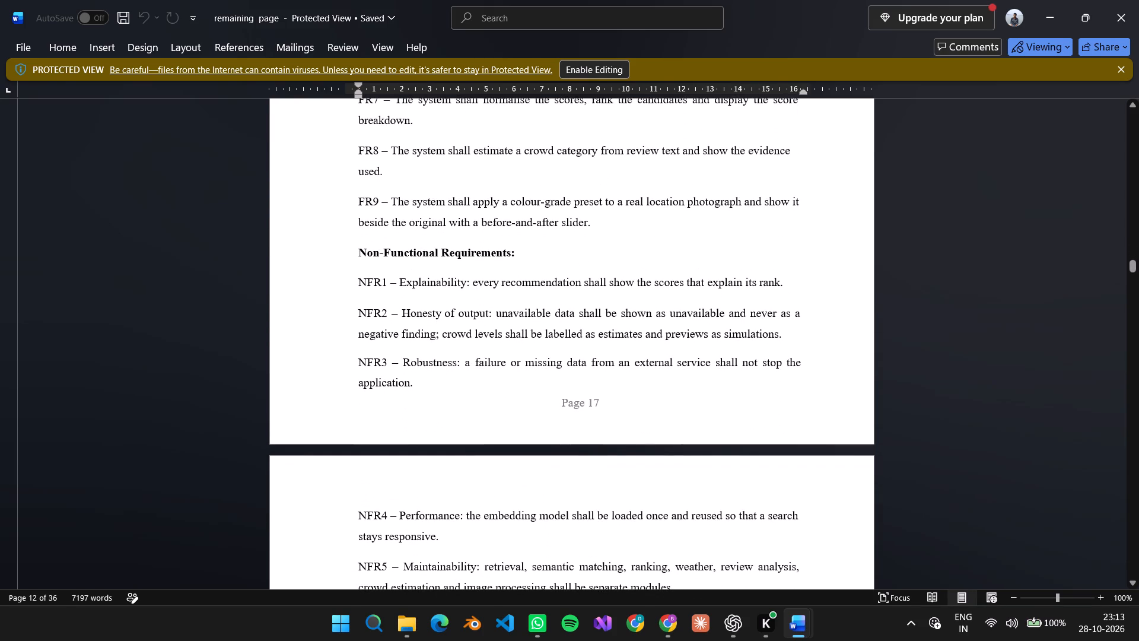
pyautogui.scroll(-7, 730, 345)
pyautogui.scroll(13, 730, 345)
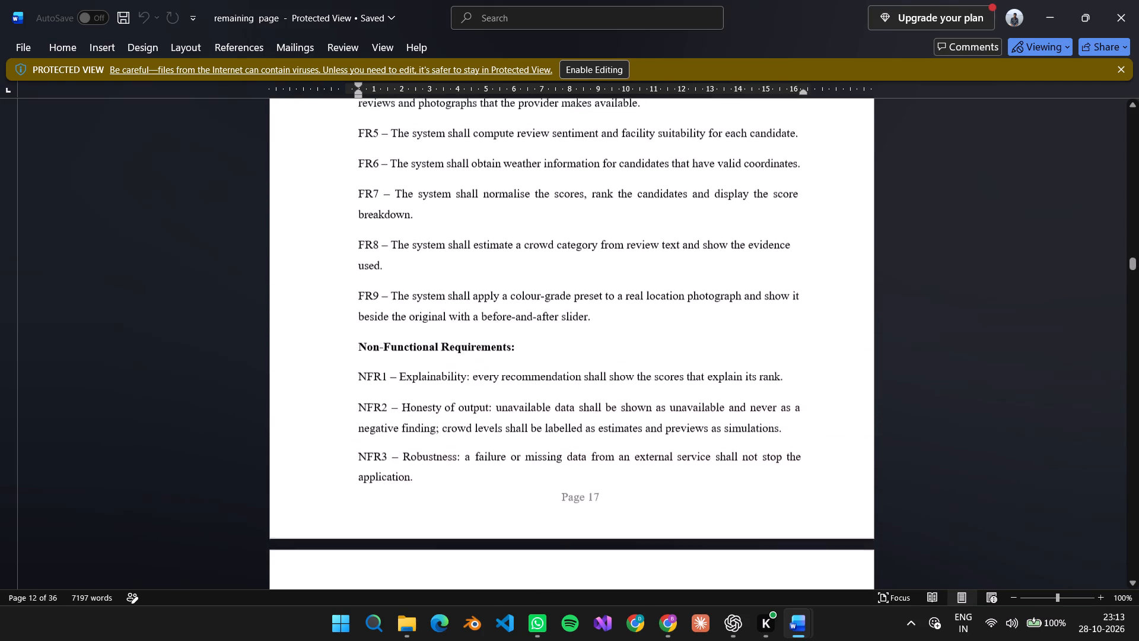
pyautogui.scroll(13, 730, 345)
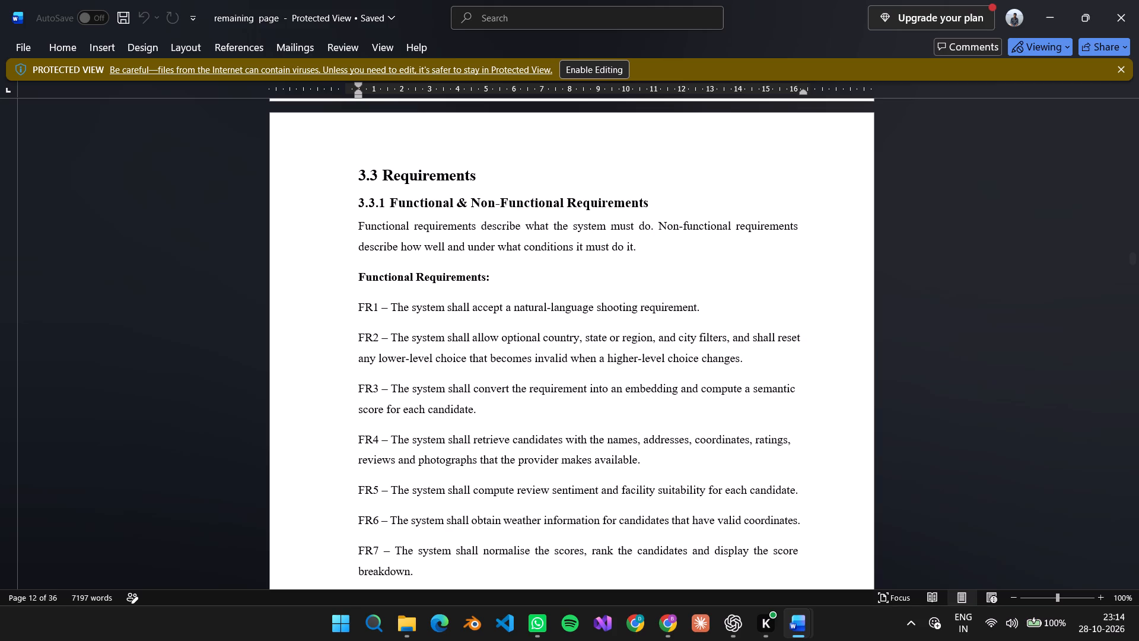
pyautogui.hotkey('alt', 'Tab')
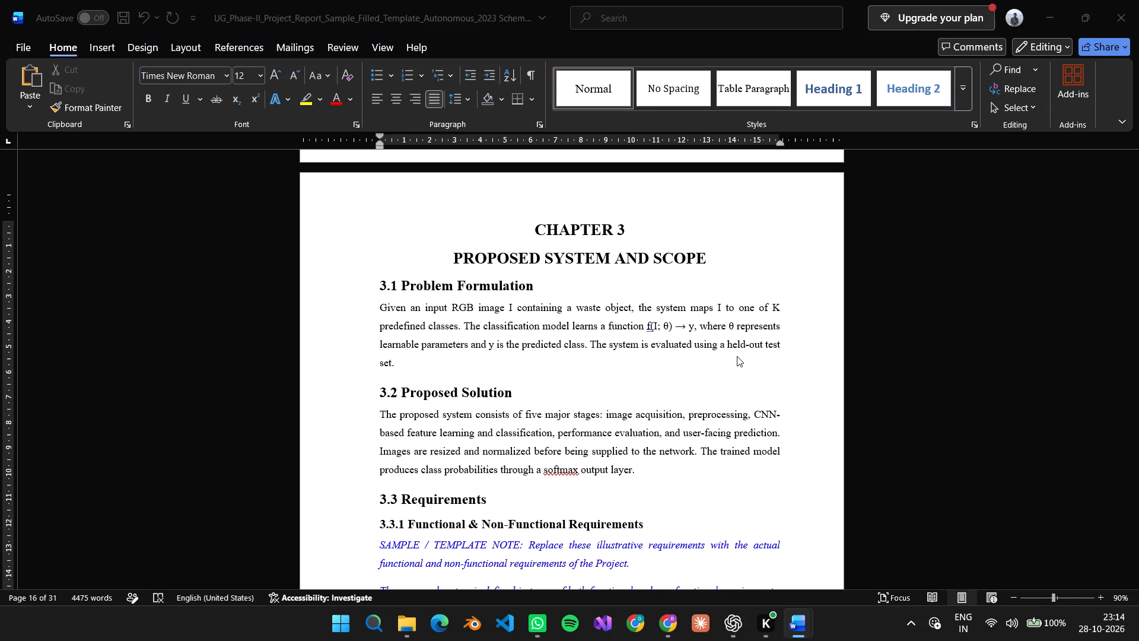
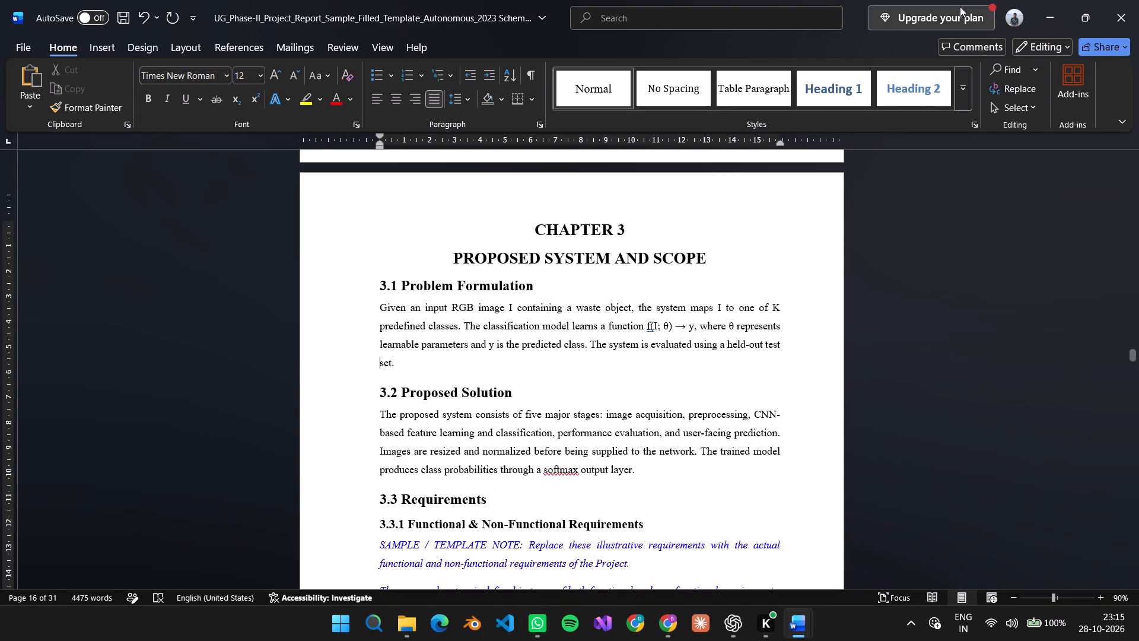
pyautogui.click(854, 623)
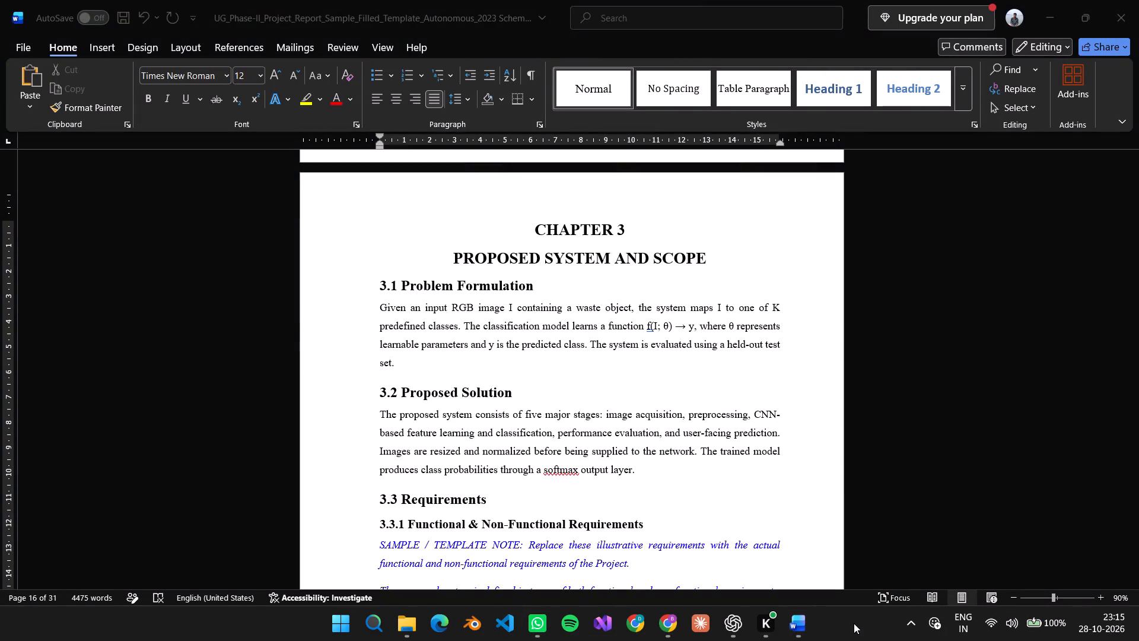
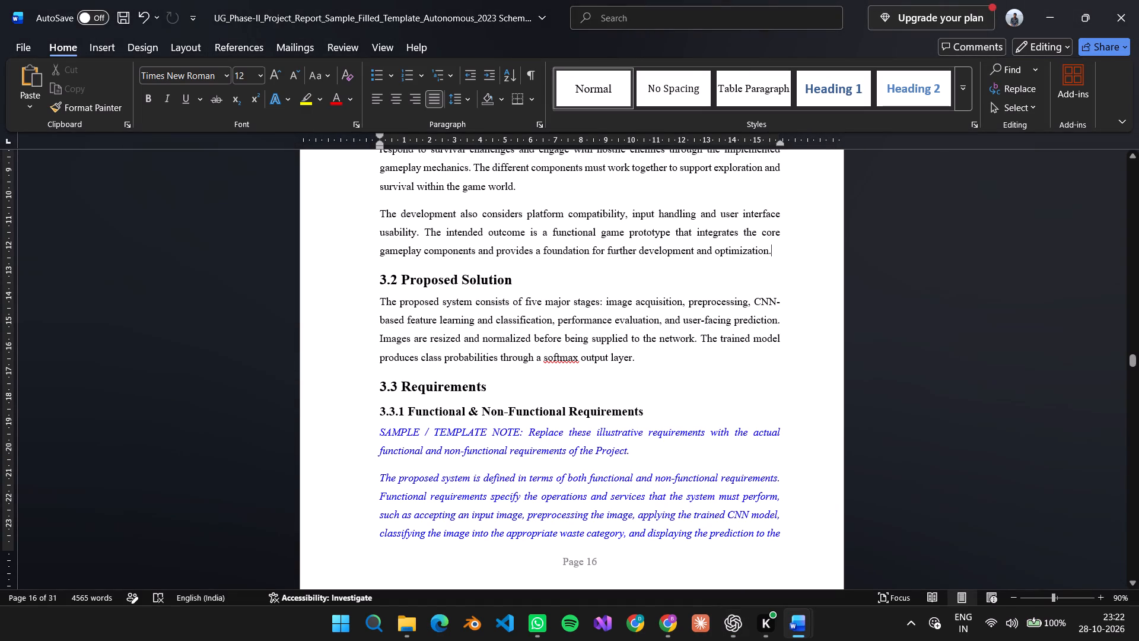
pyautogui.moveTo(608, 360); pyautogui.dragTo(458, 311)
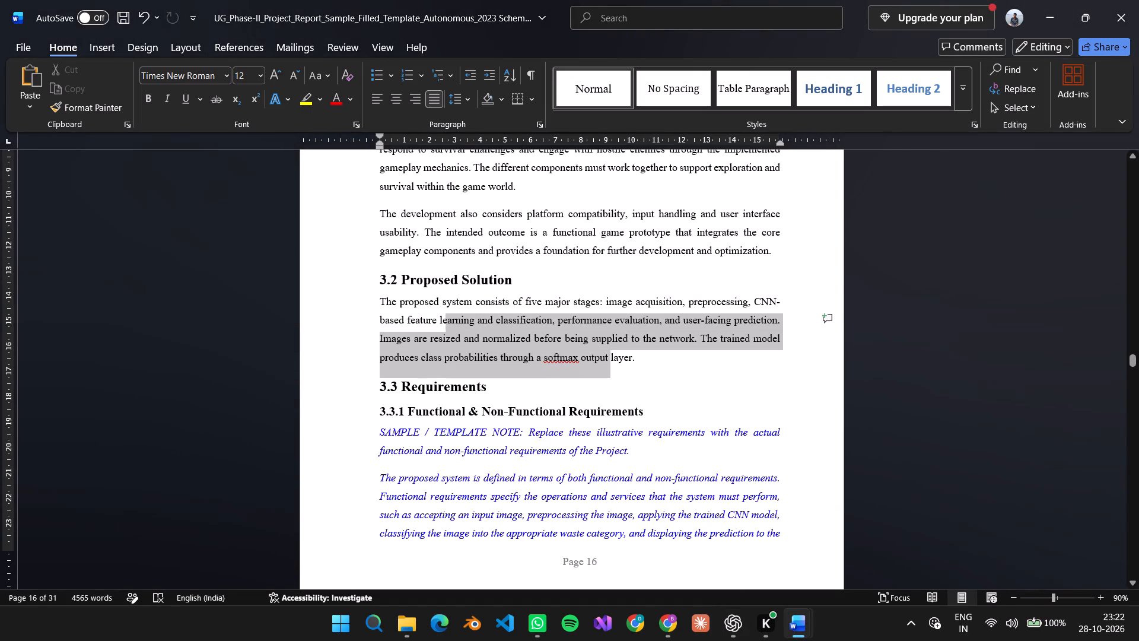
pyautogui.moveTo(458, 311); pyautogui.dragTo(424, 300)
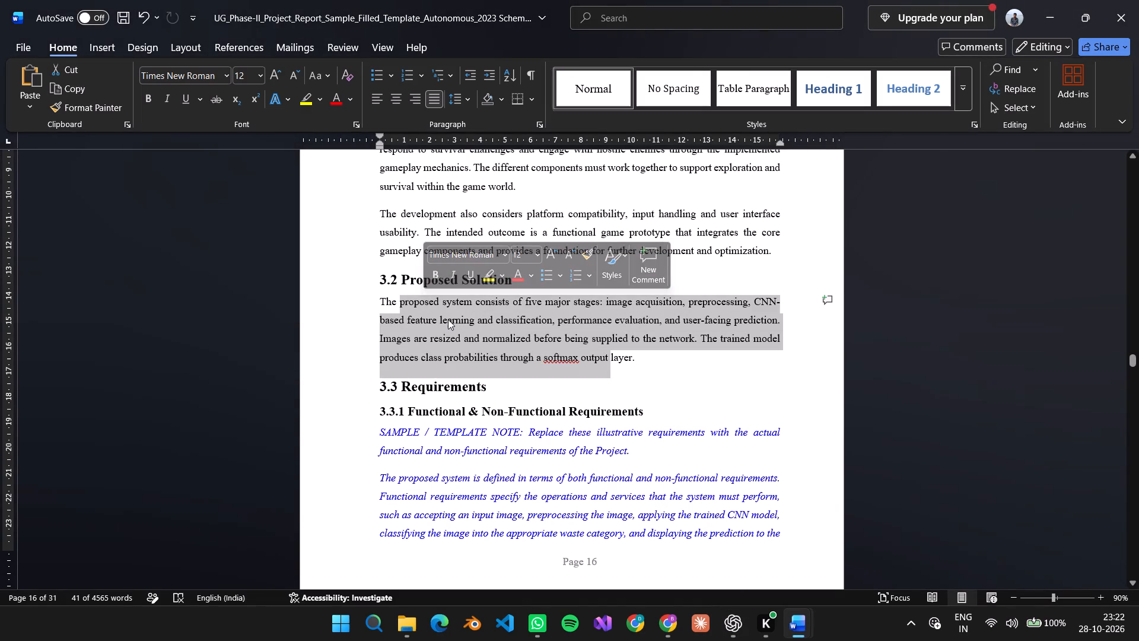
pyautogui.rightClick(447, 315)
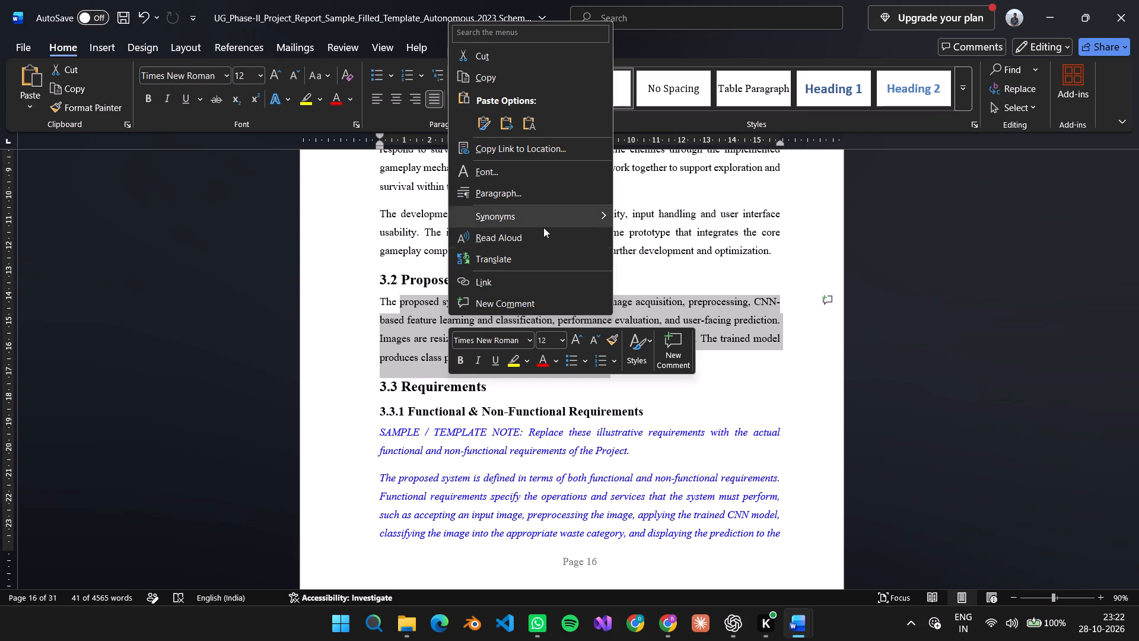
pyautogui.click(424, 336)
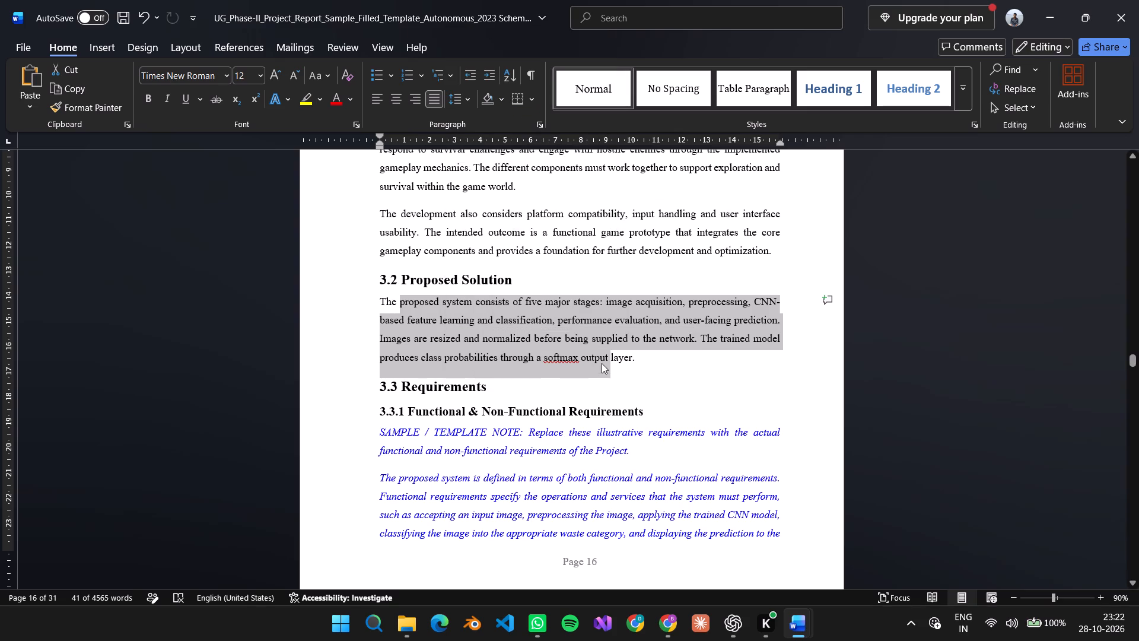
pyautogui.click(602, 363)
pyautogui.moveTo(607, 361); pyautogui.dragTo(498, 311)
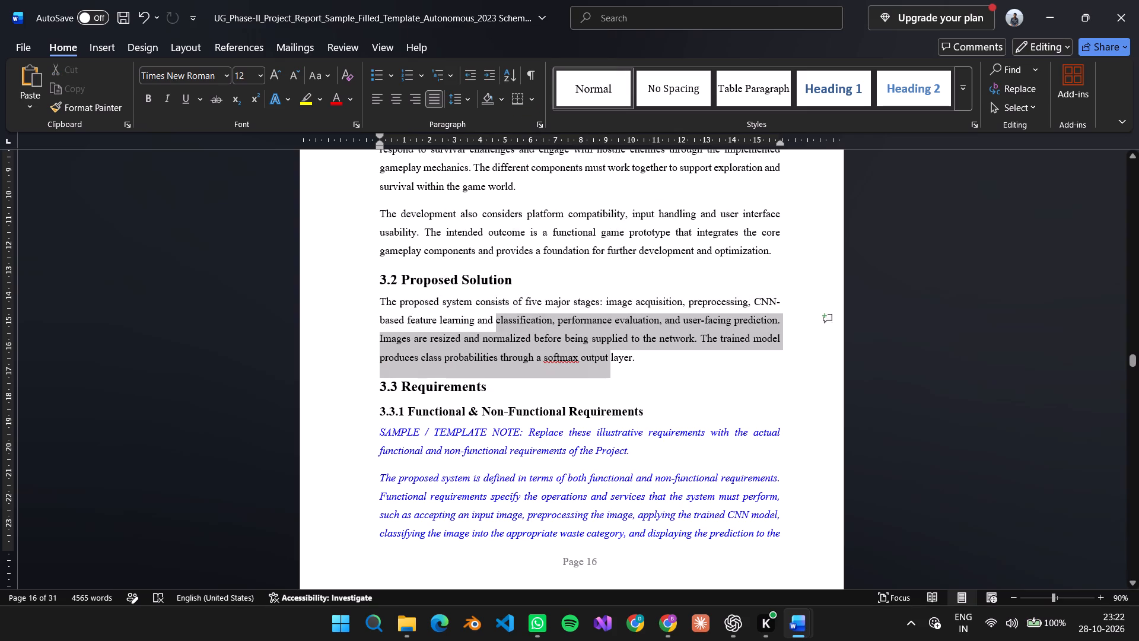
pyautogui.moveTo(498, 311); pyautogui.dragTo(409, 297)
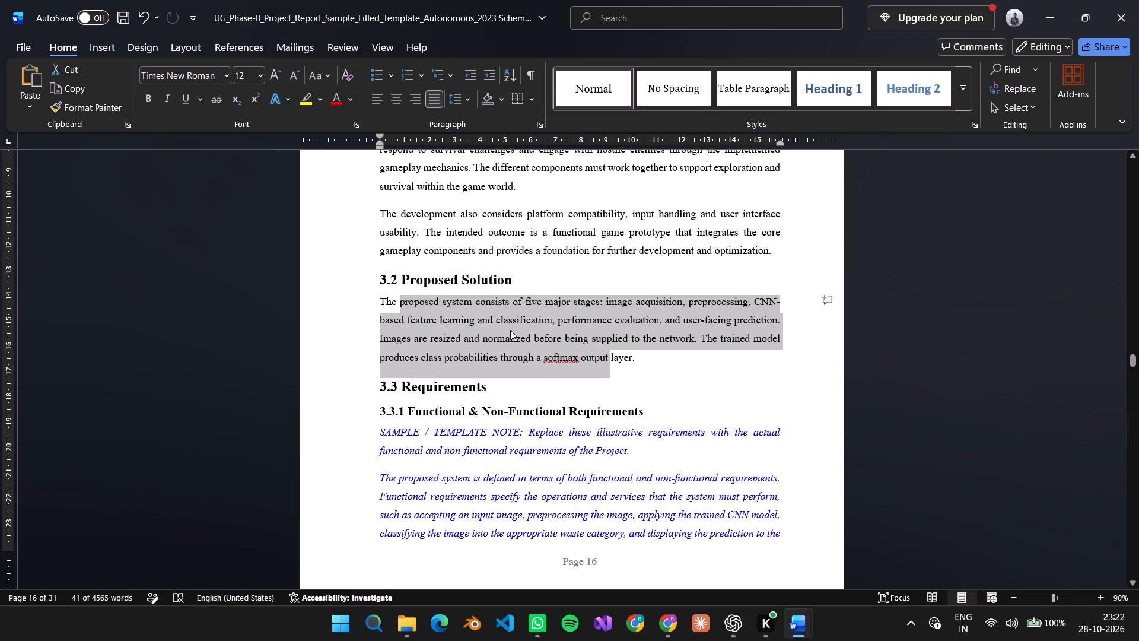
pyautogui.hotkey('ctrl', 'v')
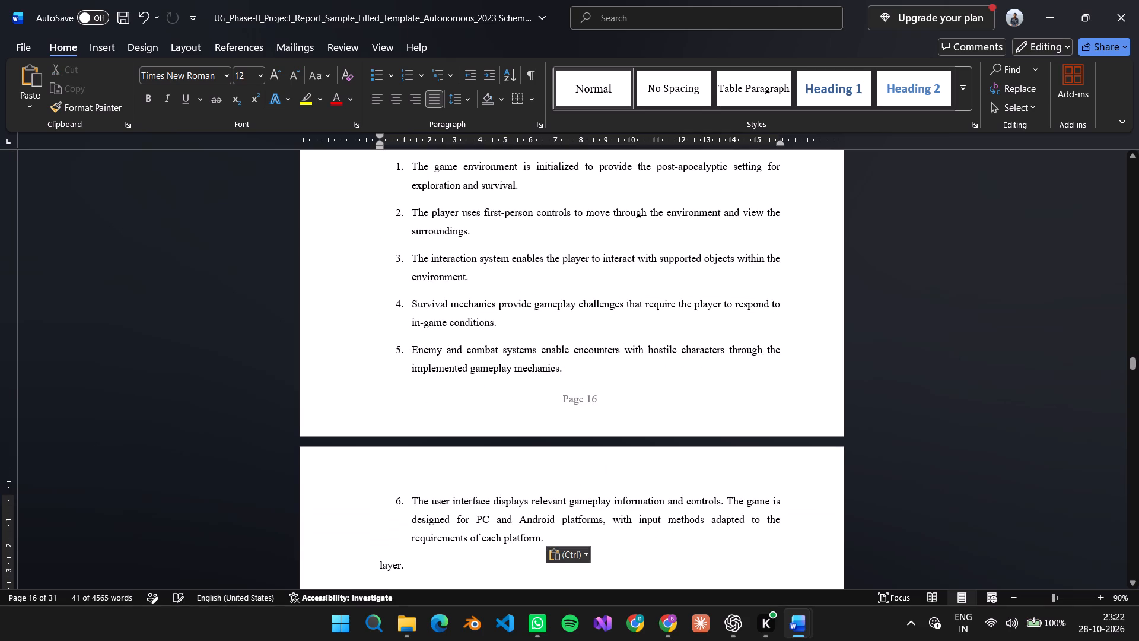
# Delete the duplicated word "The" at the start of the 3.2 Proposed Solution introduction.
pyautogui.scroll(7, 508, 330)
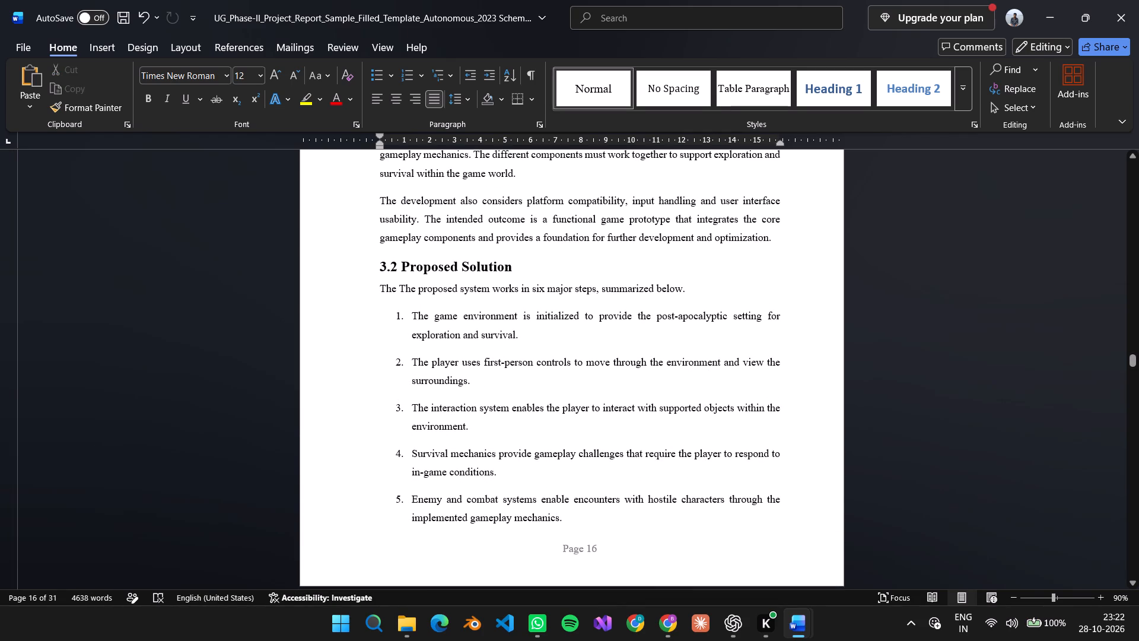
pyautogui.click(399, 287)
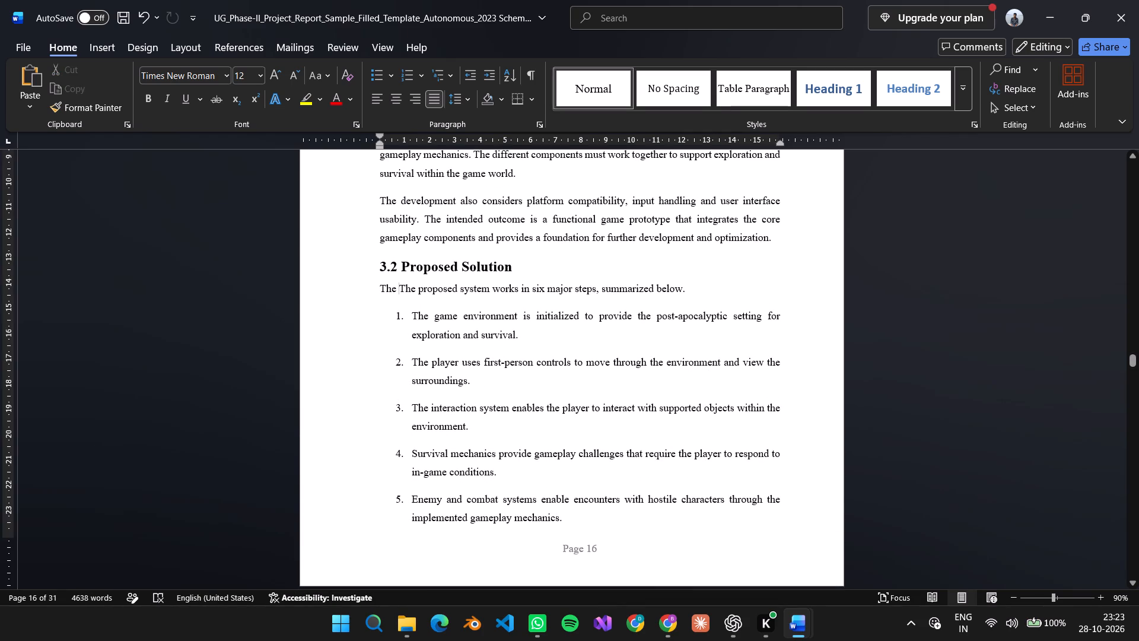
pyautogui.hotkey('ctrl', 'BackSpace')
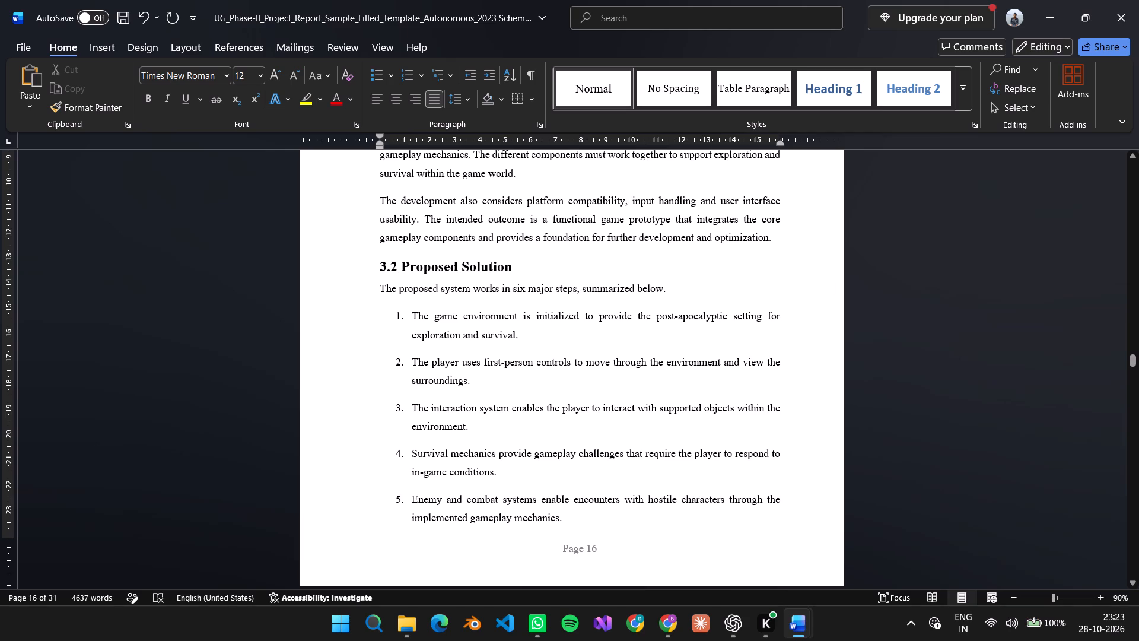
# Delete the leftover word "layer." and its empty line between numbered step 6 and the 3.3 Requirements heading.
pyautogui.scroll(-5, 511, 342)
pyautogui.scroll(-7, 559, 353)
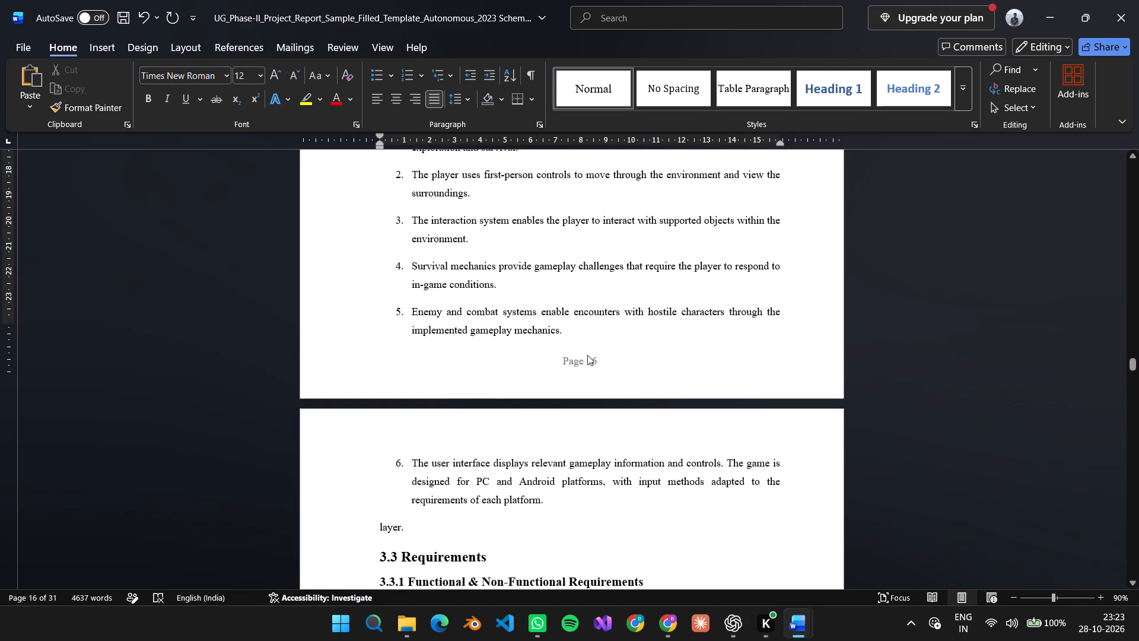
pyautogui.scroll(-6, 587, 355)
pyautogui.click(421, 327)
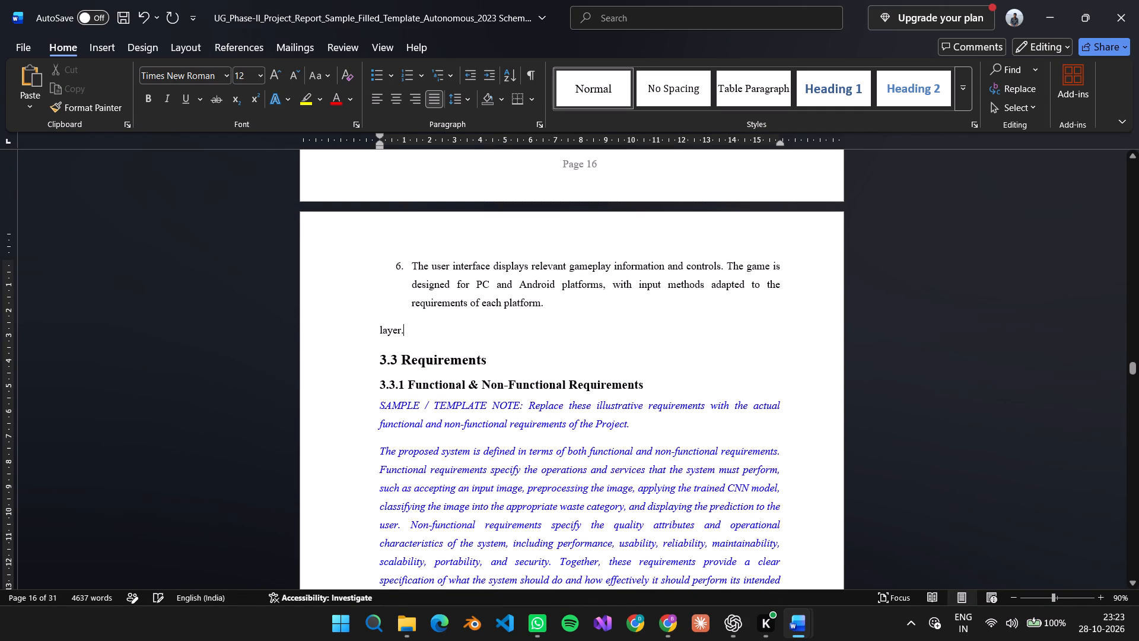
pyautogui.hotkey('ctrl', 'BackSpace')
pyautogui.hotkey('ctrl', 'BackSpace')
pyautogui.hotkey('ctrl', 'BackSpace')
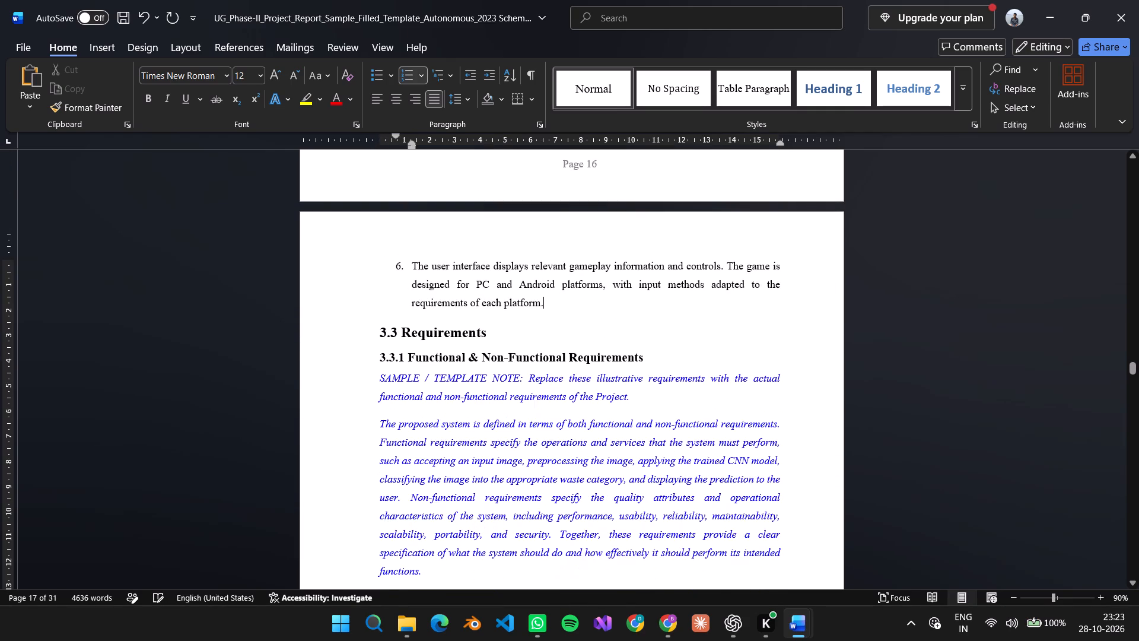
# Compare the layout of the report's numbered steps under 3.2 Proposed Solution with the same section in the reference document "remaining page".
pyautogui.scroll(13, 421, 327)
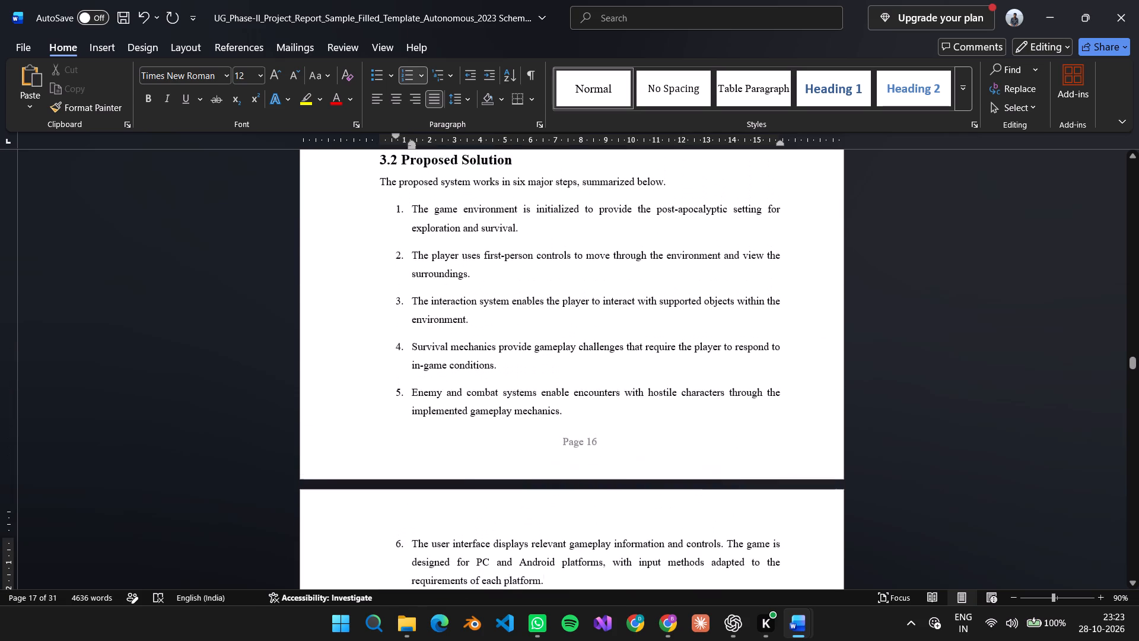
pyautogui.scroll(2, 459, 290)
pyautogui.moveTo(532, 281); pyautogui.dragTo(407, 253)
pyautogui.click(548, 264)
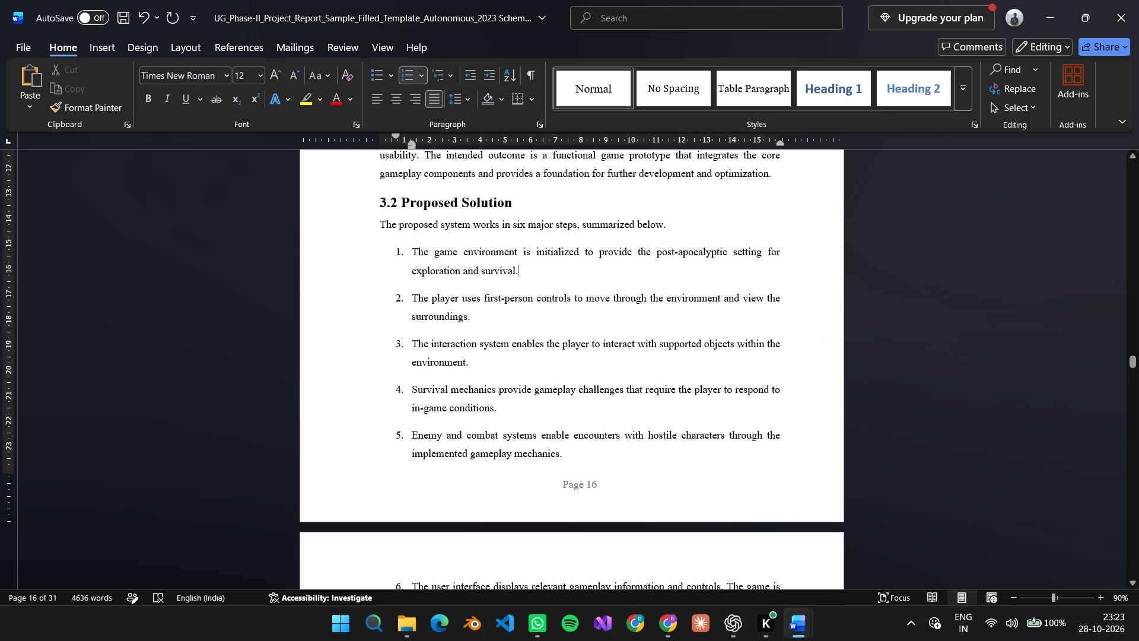
pyautogui.click(394, 300)
pyautogui.scroll(-4, 565, 357)
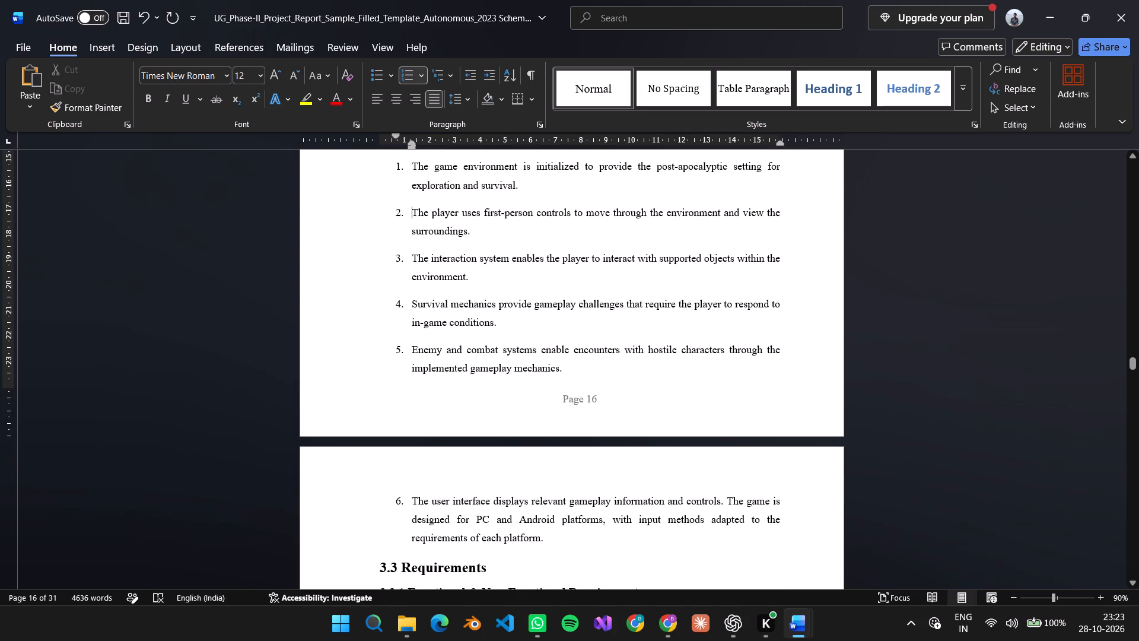
pyautogui.hotkey('alt', 'Tab')
pyautogui.hotkey('alt', 'Tab')
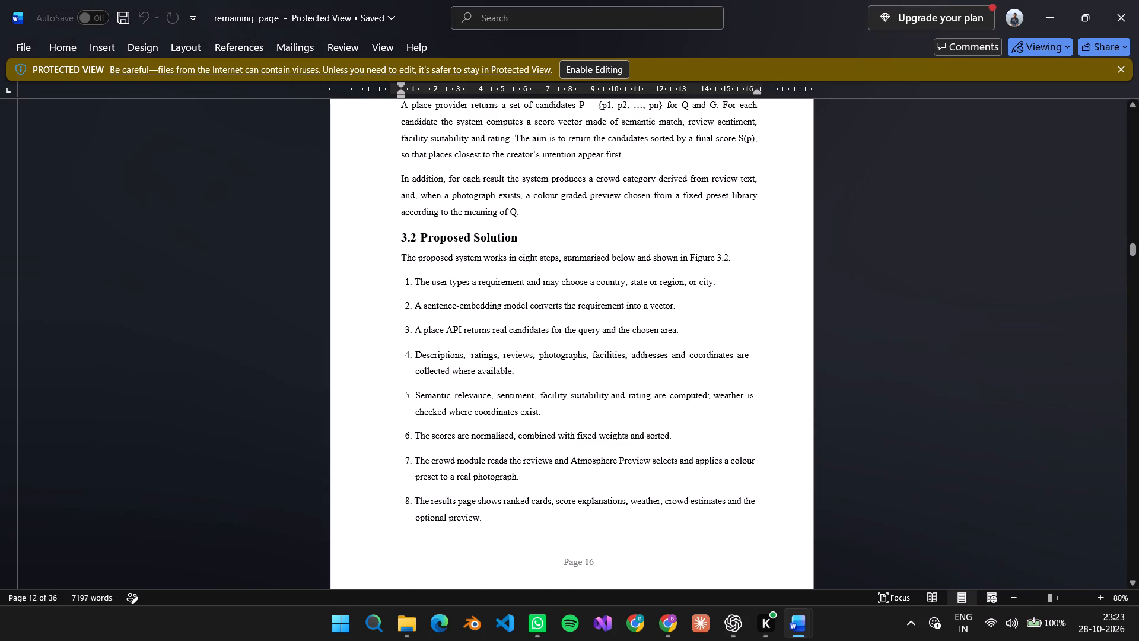
pyautogui.hotkey('alt', 'Tab')
pyautogui.hotkey('alt', 'Tab')
pyautogui.hotkey('alt', 'Tab')
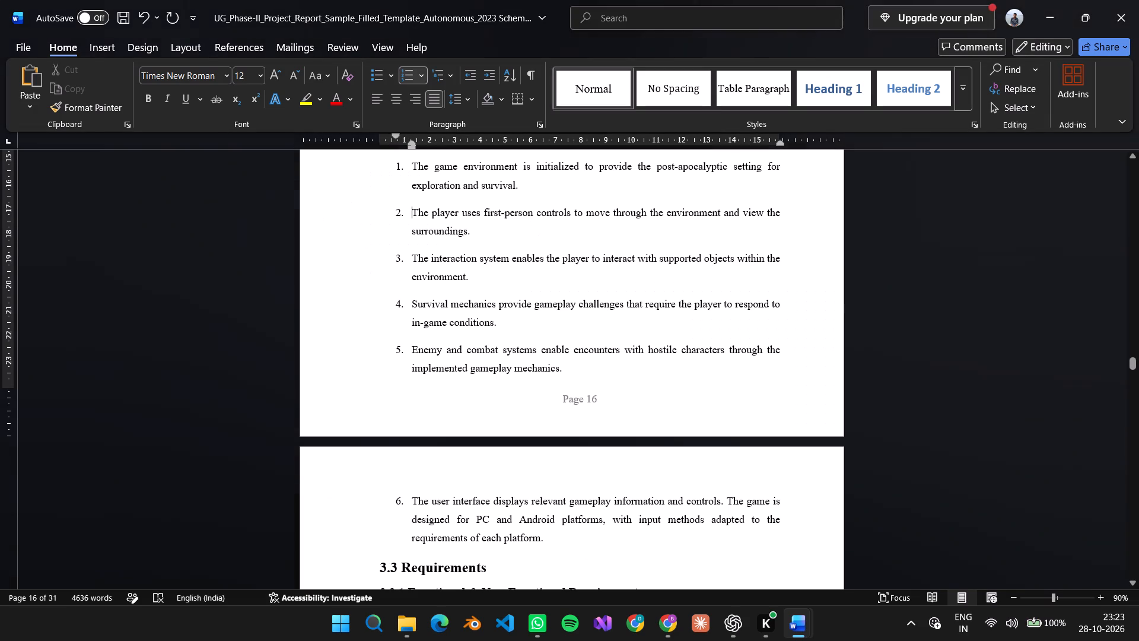
pyautogui.hotkey('alt', 'Tab')
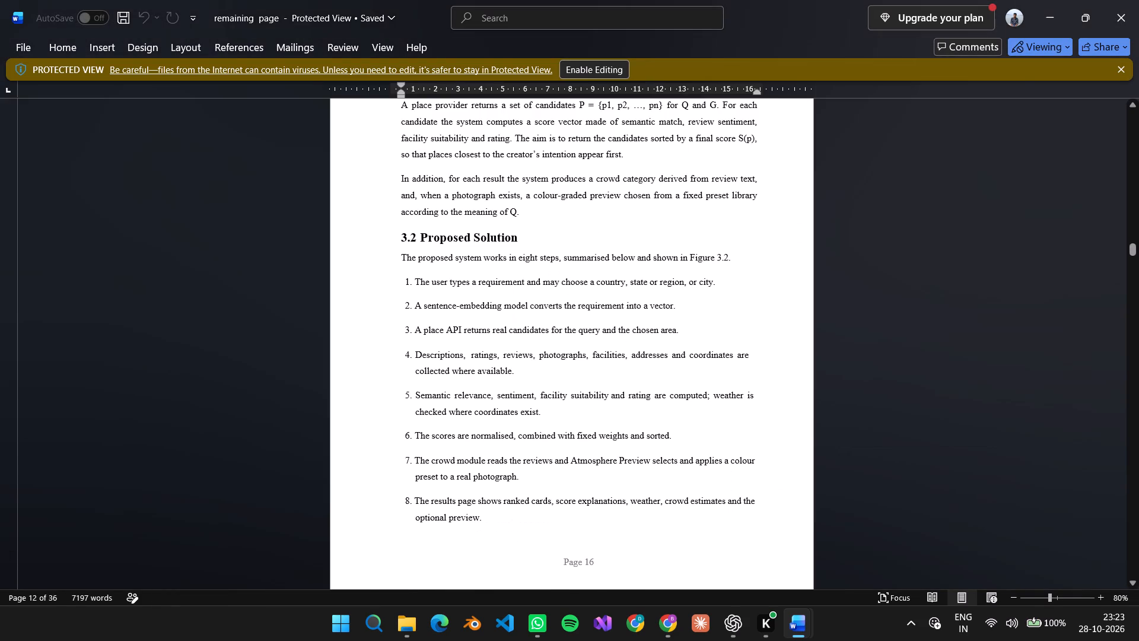
pyautogui.hotkey('alt', 'Tab')
pyautogui.hotkey('alt', 'Tab')
pyautogui.scroll(3, 751, 420)
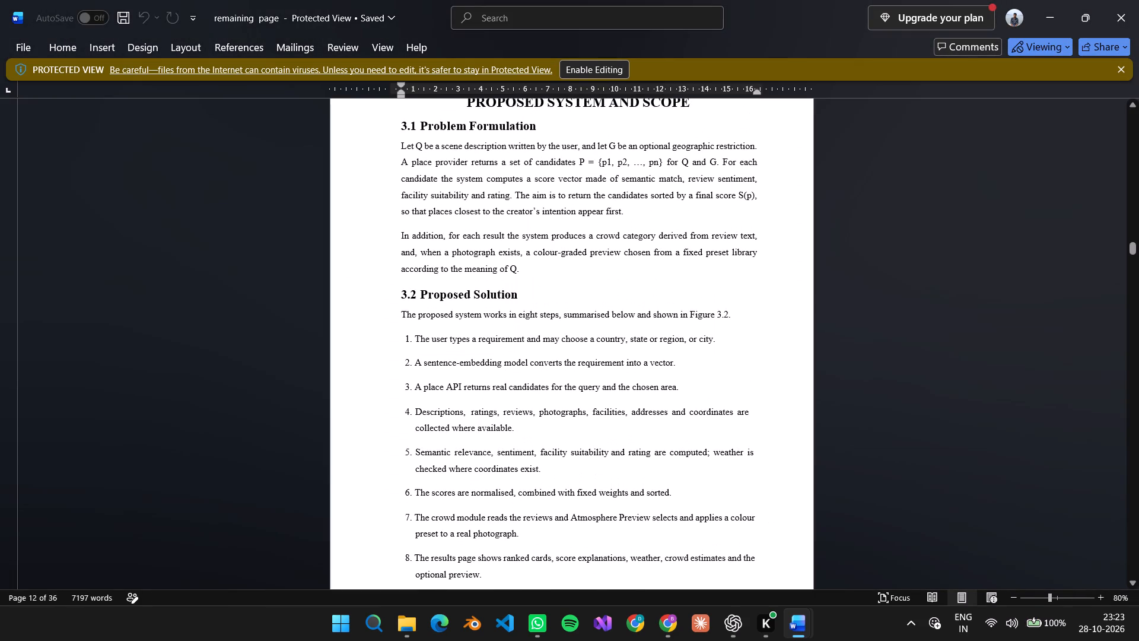
pyautogui.keyDown('ctrl'); pyautogui.scroll(1, 860, 417); pyautogui.keyUp('ctrl')
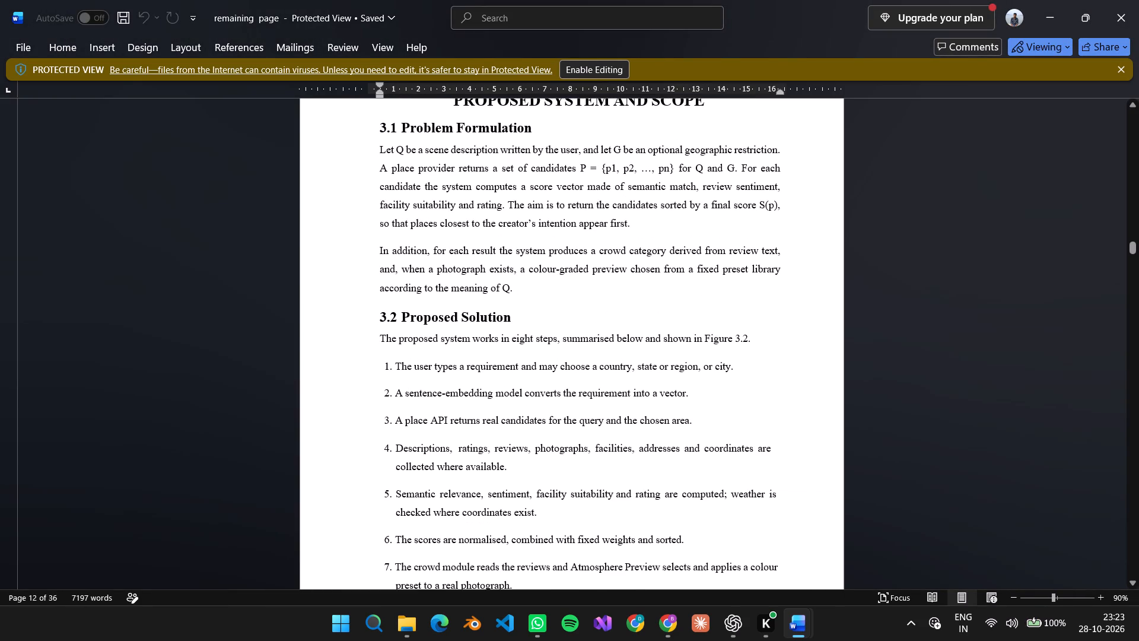
pyautogui.scroll(-7, 877, 413)
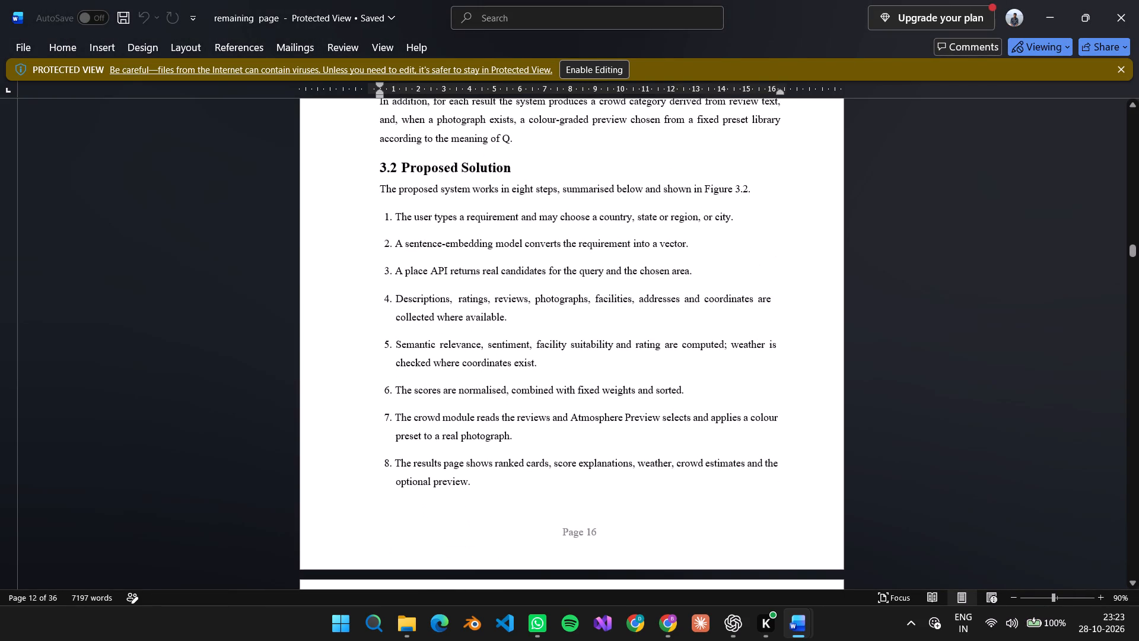
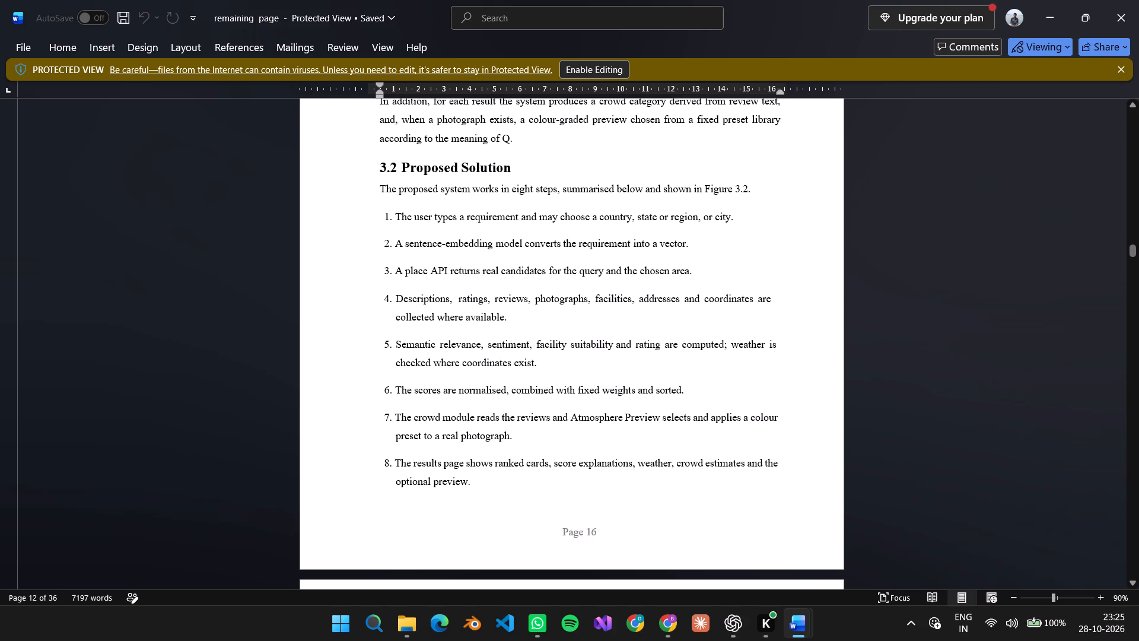
# Compare the numbered steps under 3.2 Proposed Solution in the reference document "remaining page" with those in the report.
pyautogui.scroll(4, 337, 357)
pyautogui.scroll(8, 390, 375)
pyautogui.scroll(-3, 390, 375)
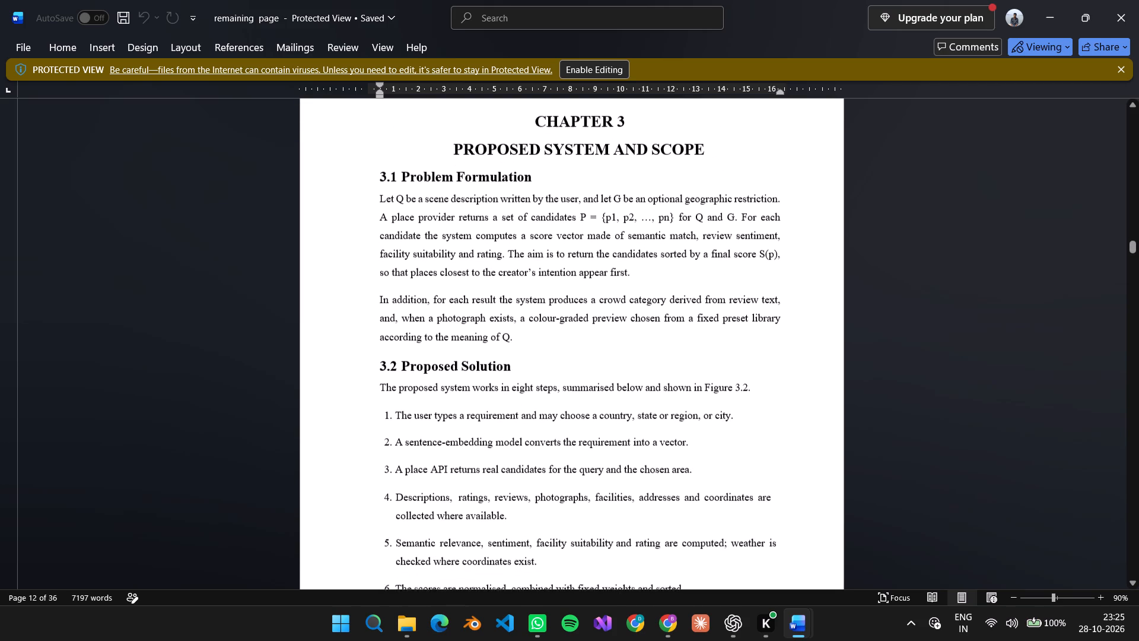
pyautogui.scroll(-7, 593, 352)
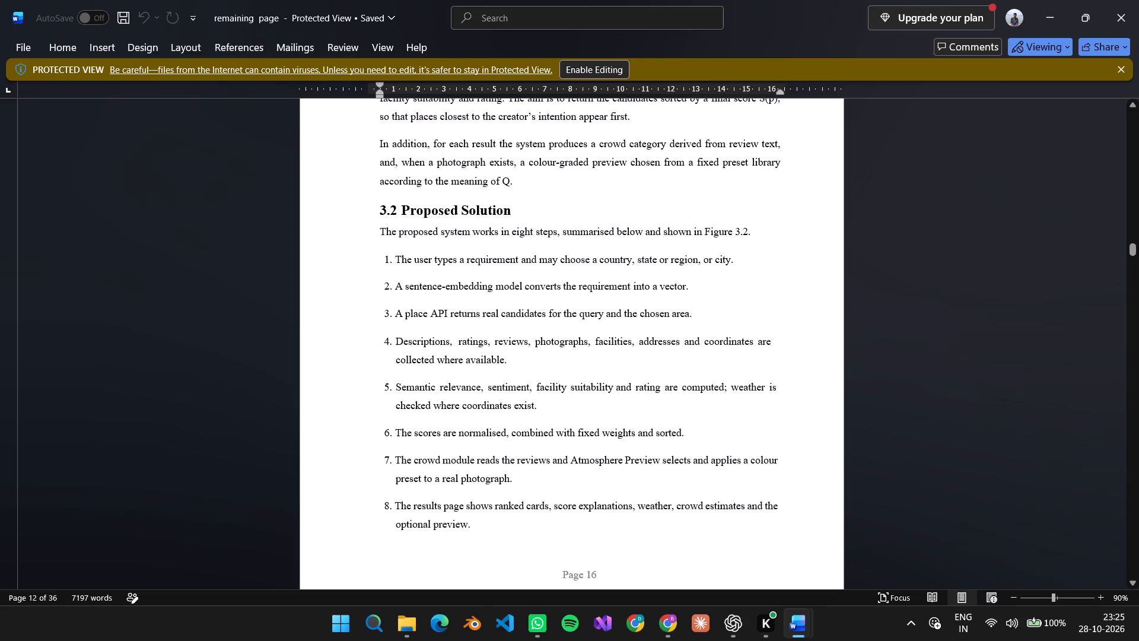
pyautogui.hotkey('alt', 'Tab')
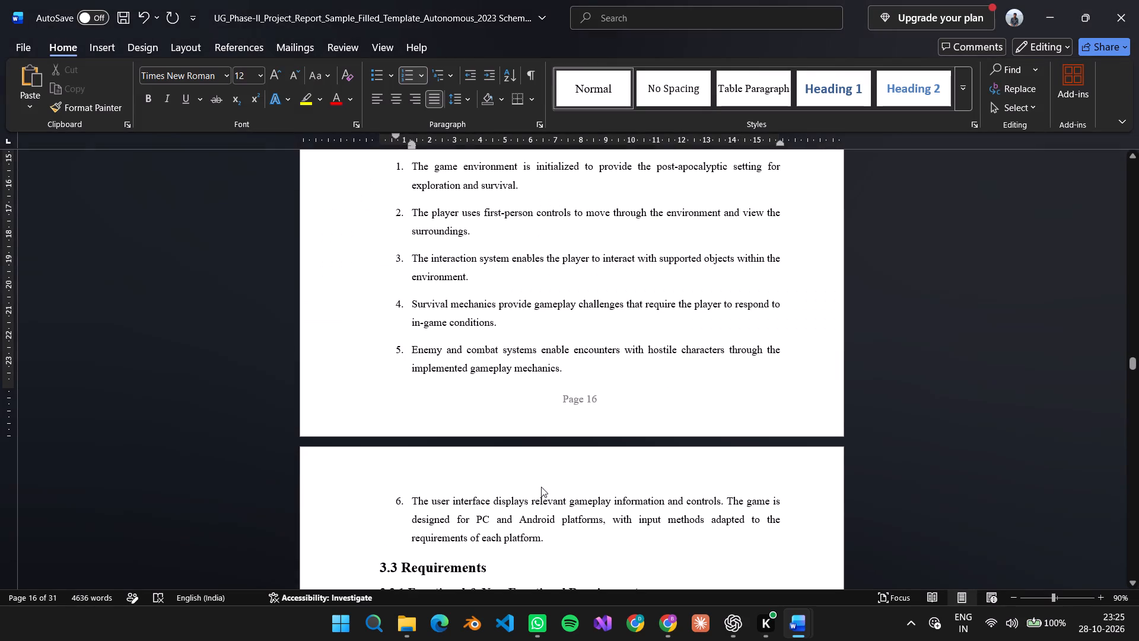
pyautogui.scroll(5, 476, 414)
pyautogui.scroll(-5, 499, 429)
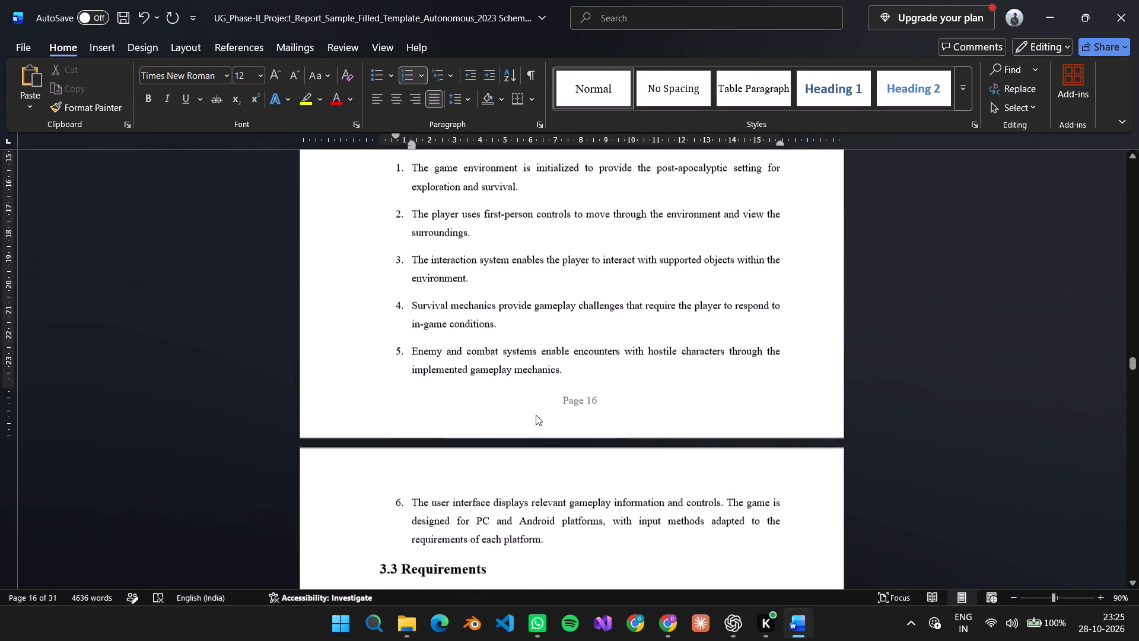
pyautogui.scroll(-2, 536, 415)
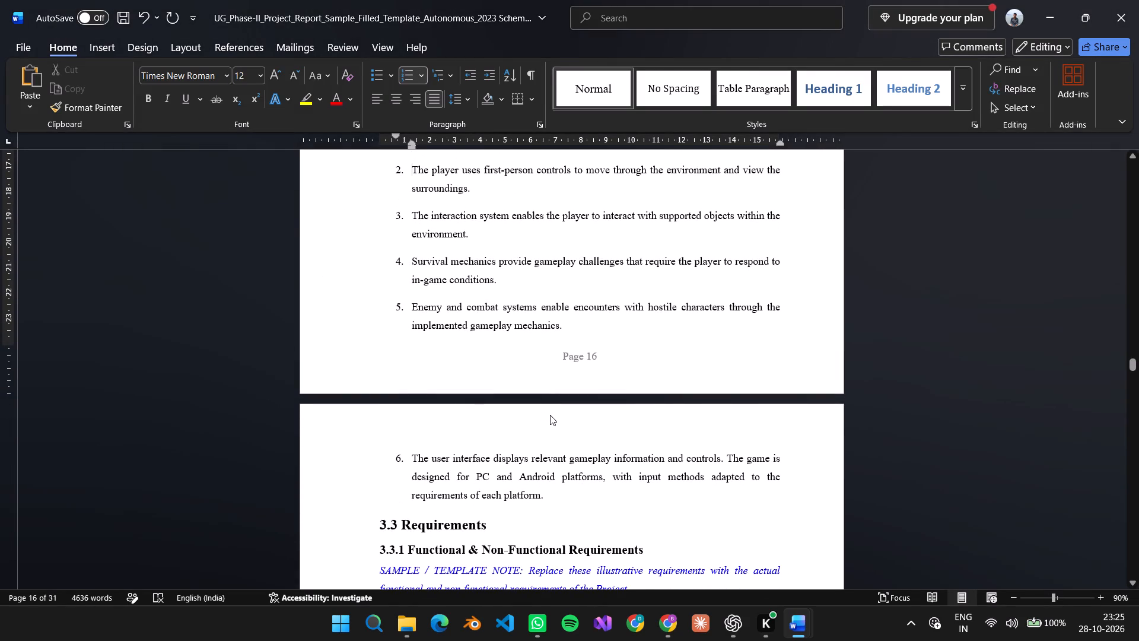
pyautogui.hotkey('alt', 'Tab')
pyautogui.hotkey('alt', 'Tab')
pyautogui.scroll(2, 550, 415)
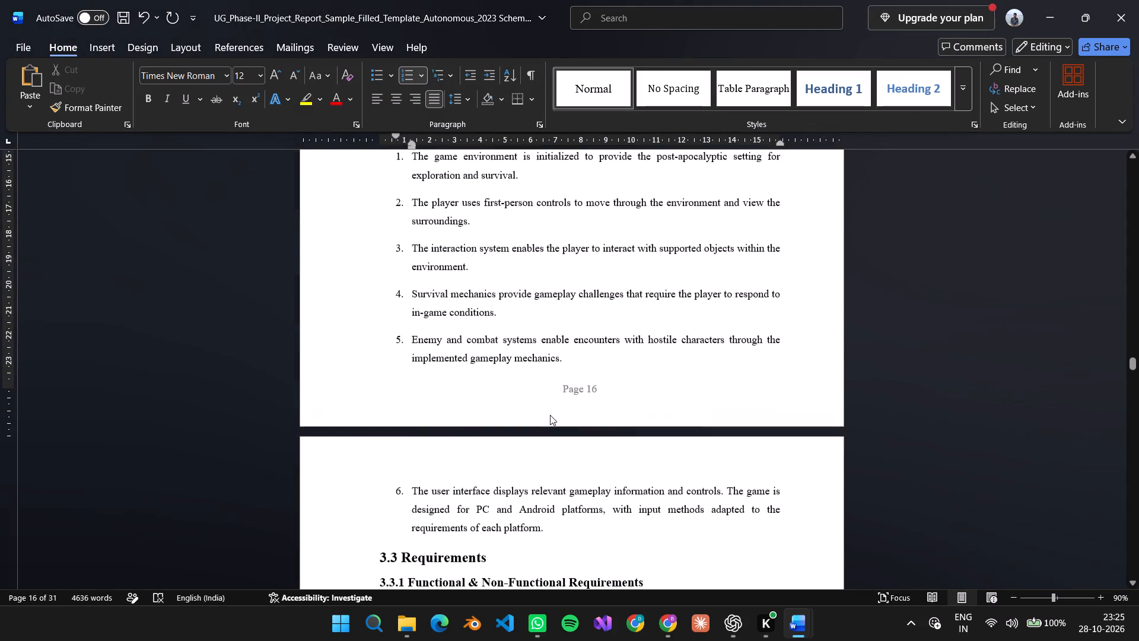
pyautogui.hotkey('alt', 'Tab')
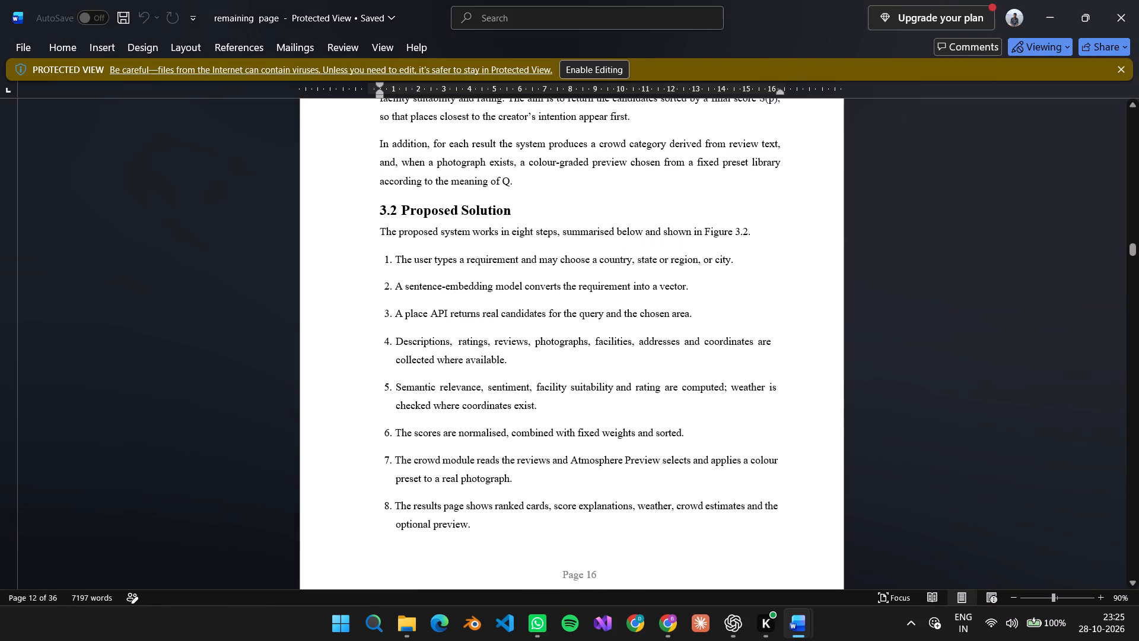
pyautogui.hotkey('alt', 'Tab')
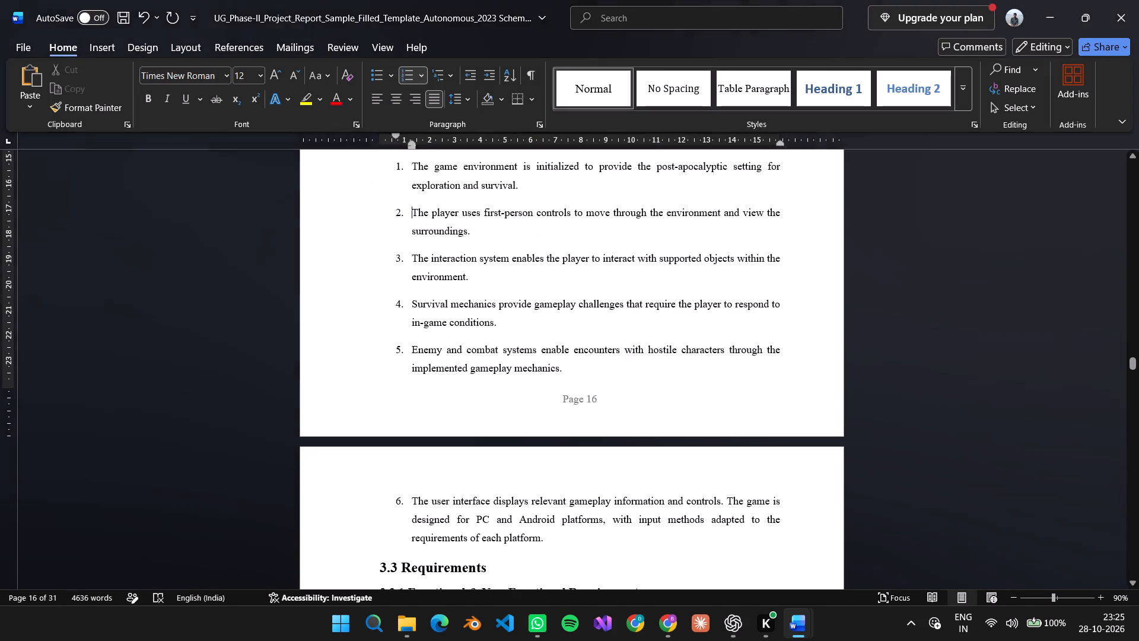
pyautogui.hotkey('alt', 'Tab')
# Examine the text layout of sections 3.2, 3.1 and 2.4 in the reference document by highlighting their passages.
pyautogui.moveTo(383, 233); pyautogui.dragTo(445, 304)
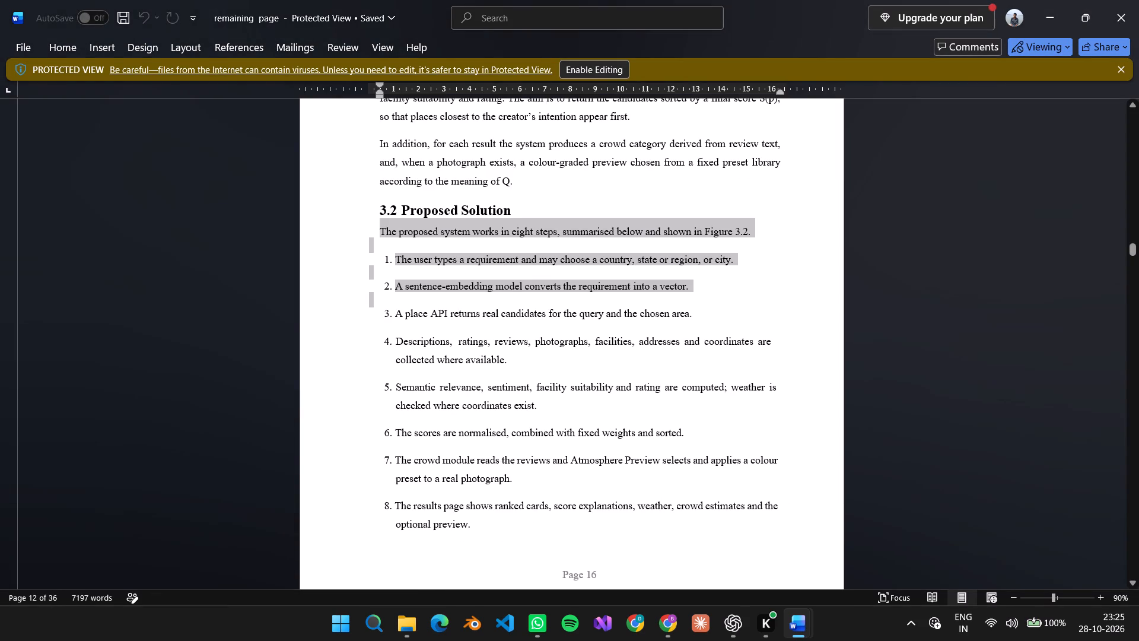
pyautogui.moveTo(445, 304); pyautogui.dragTo(425, 513)
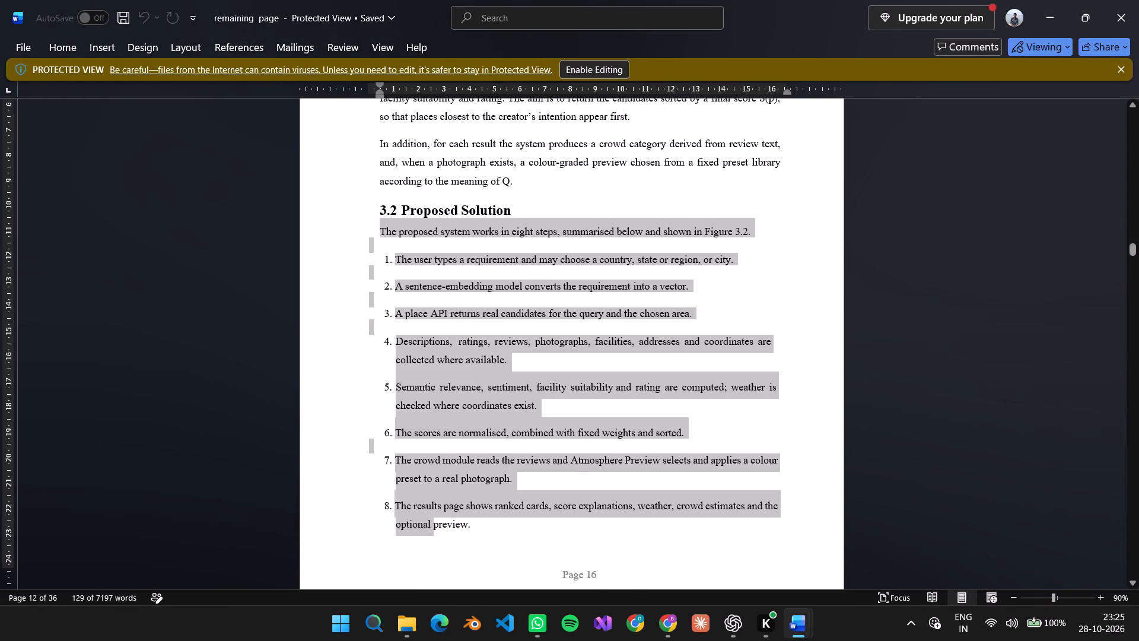
pyautogui.scroll(3, 460, 195)
pyautogui.moveTo(645, 201); pyautogui.dragTo(450, 165)
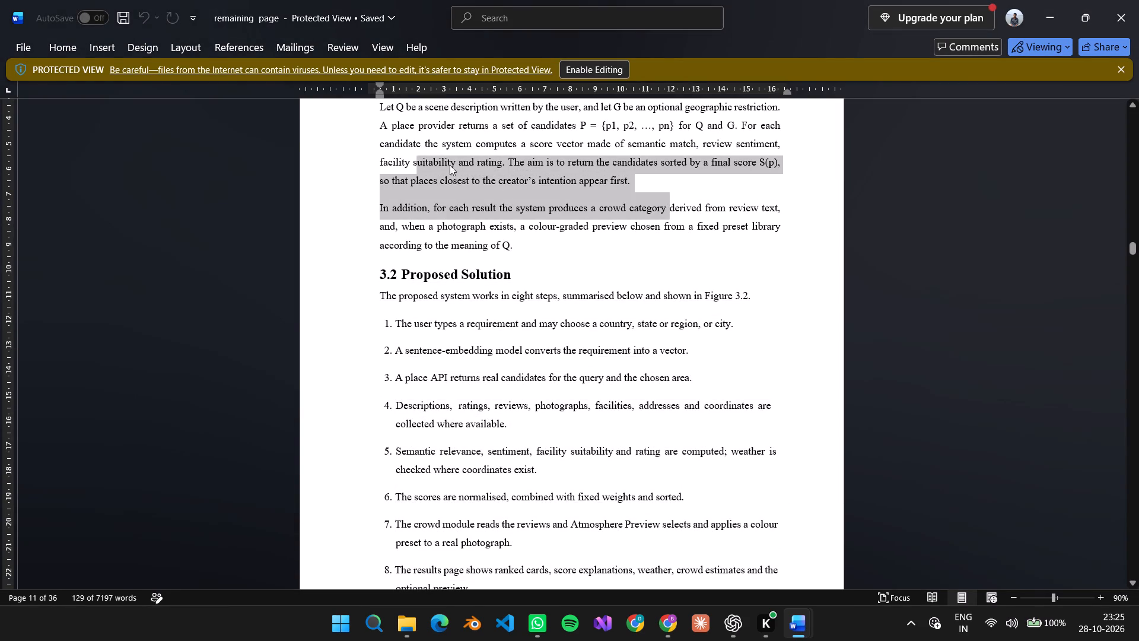
pyautogui.moveTo(450, 165); pyautogui.dragTo(451, 164)
pyautogui.click(647, 192)
pyautogui.moveTo(648, 186); pyautogui.dragTo(384, 132)
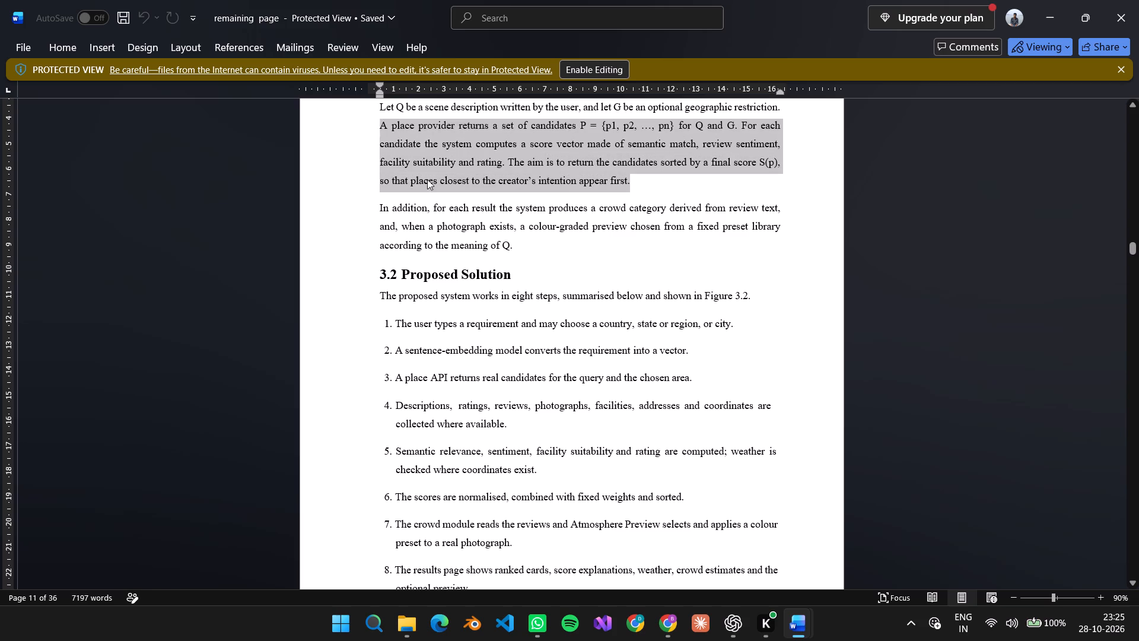
pyautogui.scroll(8, 723, 331)
pyautogui.scroll(12, 661, 313)
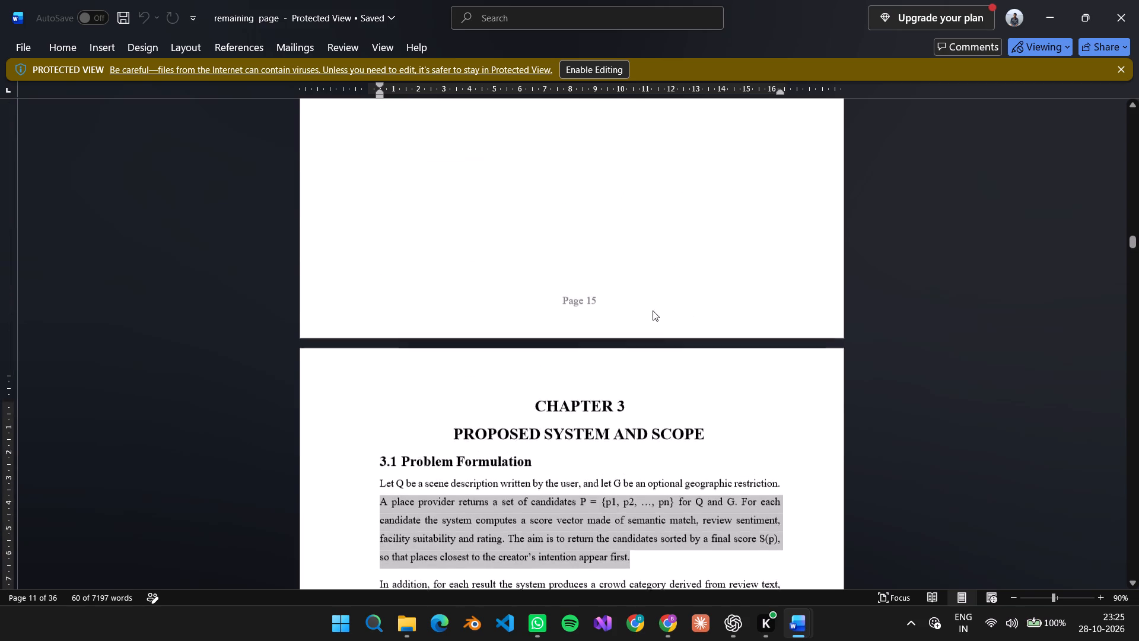
pyautogui.scroll(9, 653, 310)
pyautogui.scroll(5, 508, 304)
pyautogui.moveTo(547, 306); pyautogui.dragTo(486, 298)
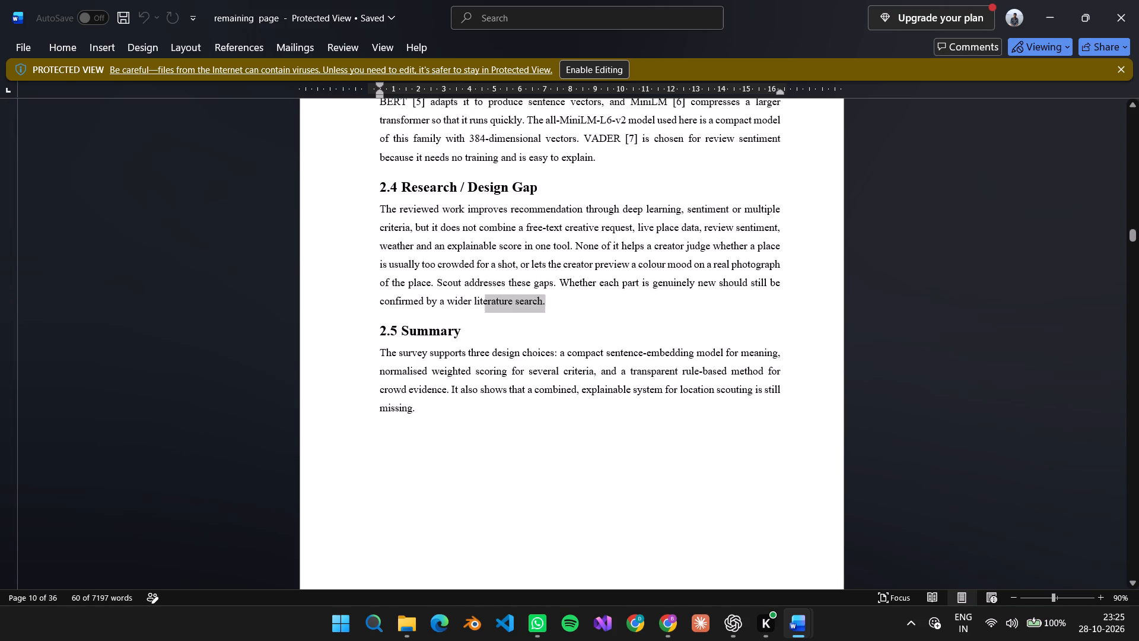
pyautogui.moveTo(486, 298); pyautogui.dragTo(366, 245)
pyautogui.click(995, 352)
pyautogui.hotkey('alt', 'Tab')
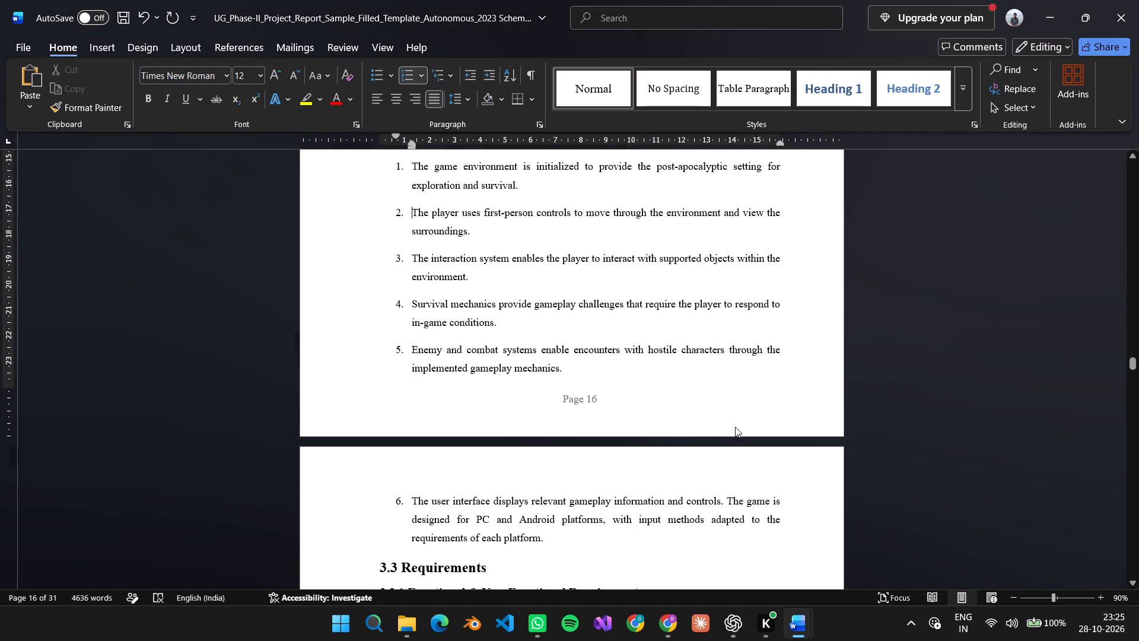
# Check the line spacing options for the report's 3.2 Proposed Solution introduction and its six numbered steps.
pyautogui.moveTo(552, 549); pyautogui.dragTo(453, 468)
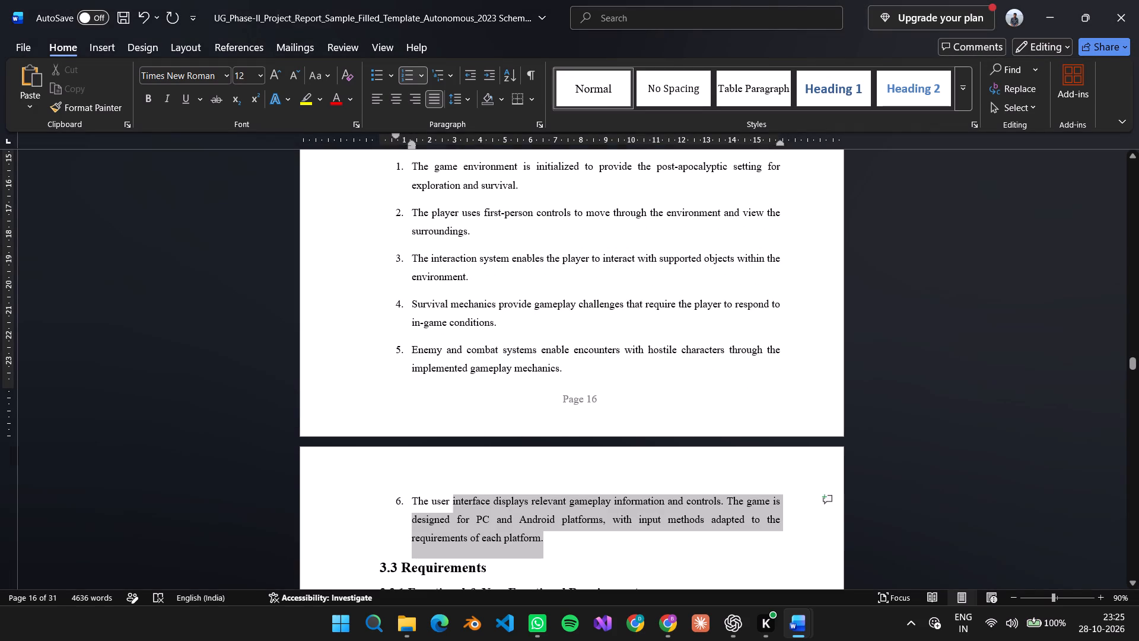
pyautogui.moveTo(453, 468); pyautogui.dragTo(389, 238)
pyautogui.scroll(3, 425, 292)
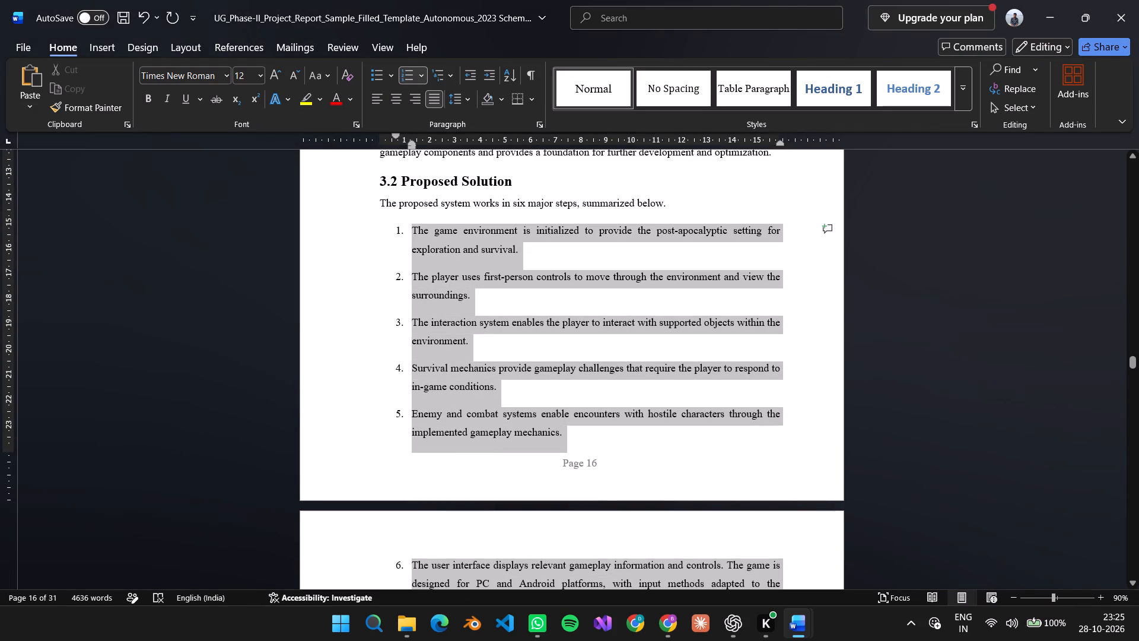
pyautogui.moveTo(389, 238); pyautogui.dragTo(370, 208)
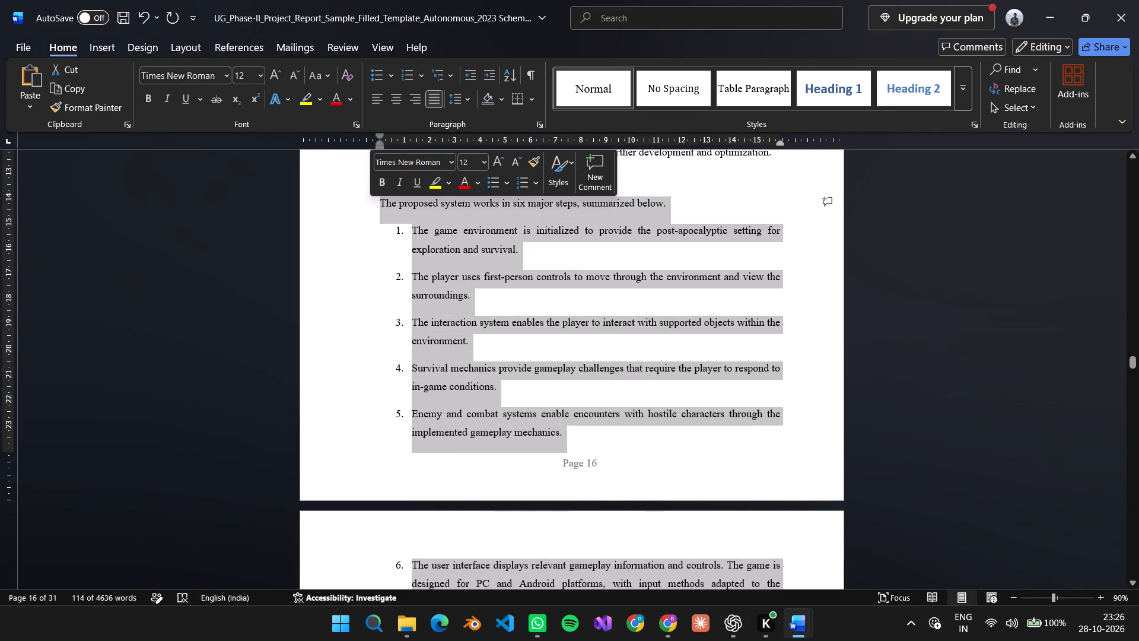
pyautogui.click(470, 100)
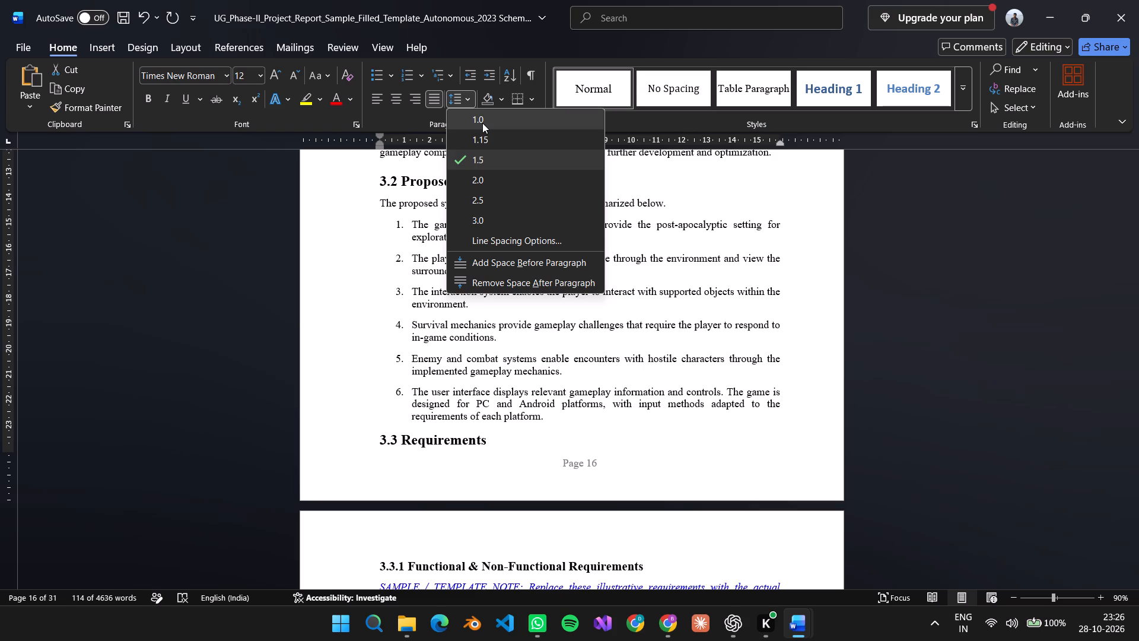
# Examine the body text spacing in Chapter 2 of the reference document against the report.
pyautogui.hotkey('alt', 'Tab')
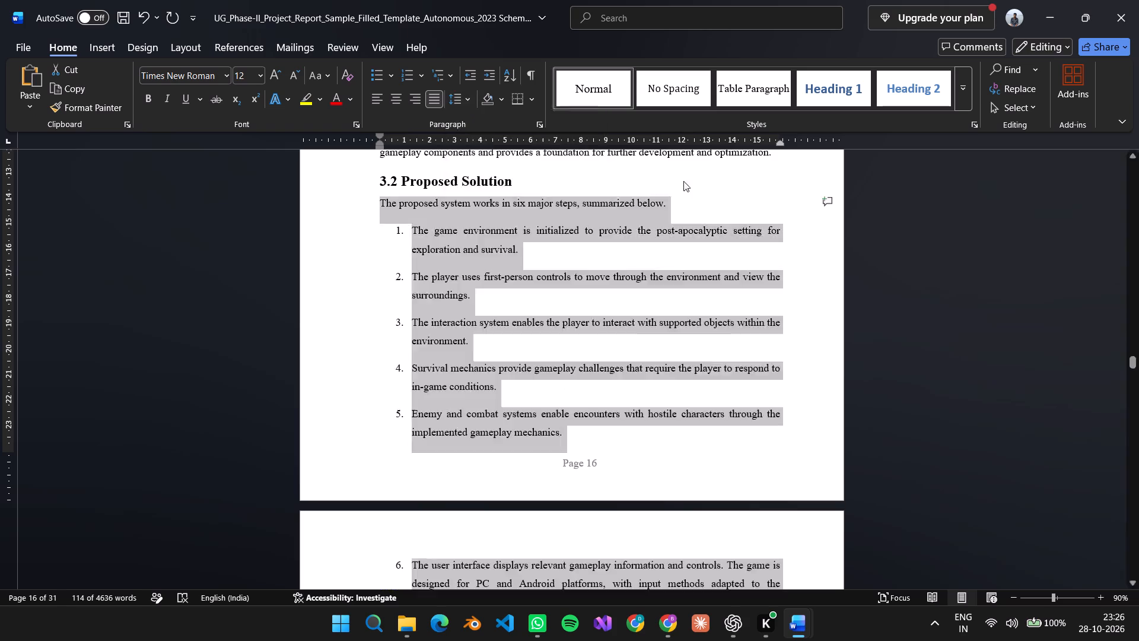
pyautogui.scroll(12, 729, 277)
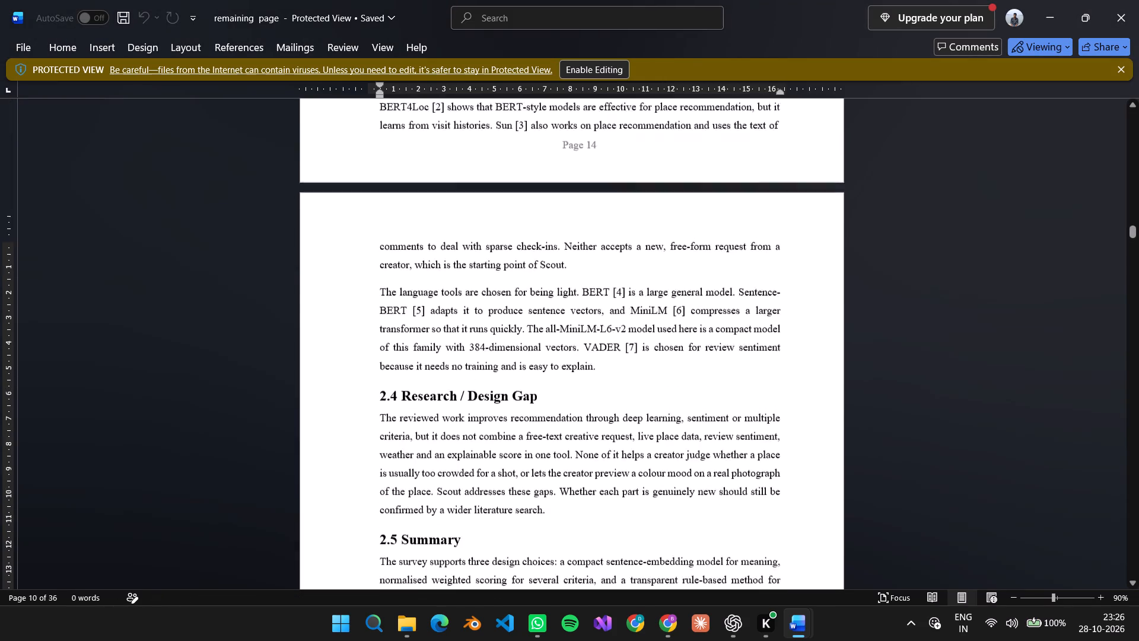
pyautogui.scroll(4, 729, 277)
pyautogui.scroll(-8, 729, 277)
pyautogui.scroll(2, 729, 277)
pyautogui.scroll(-6, 729, 277)
pyautogui.hotkey('alt', 'Tab')
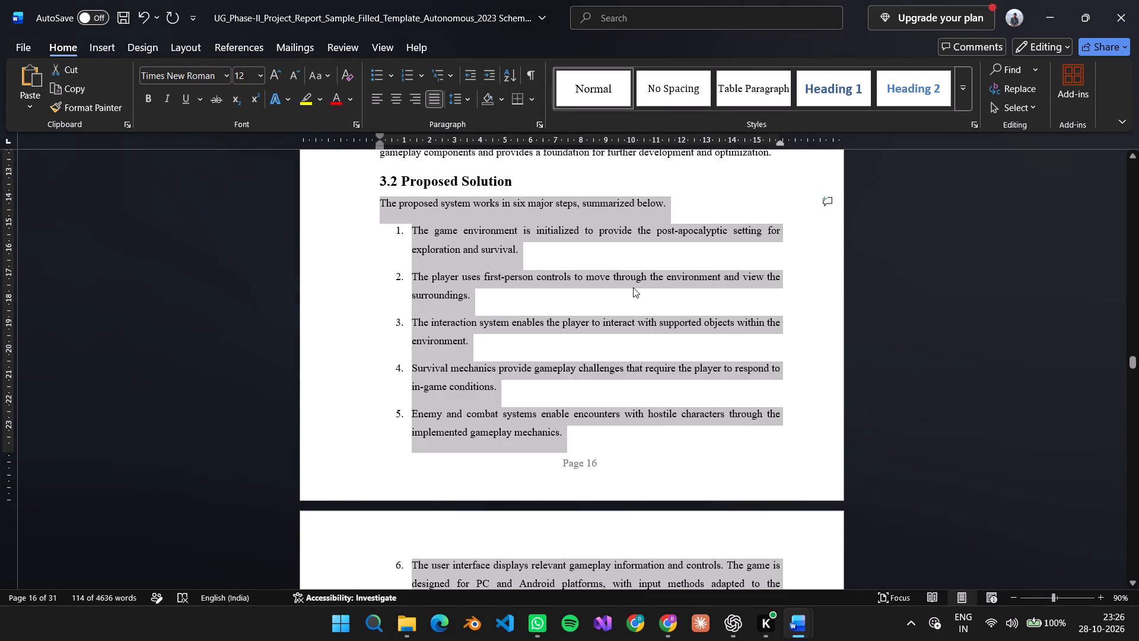
# Undo the edits under 3.2 Proposed Solution in the report back to the original CNN paragraph.
pyautogui.click(1008, 373)
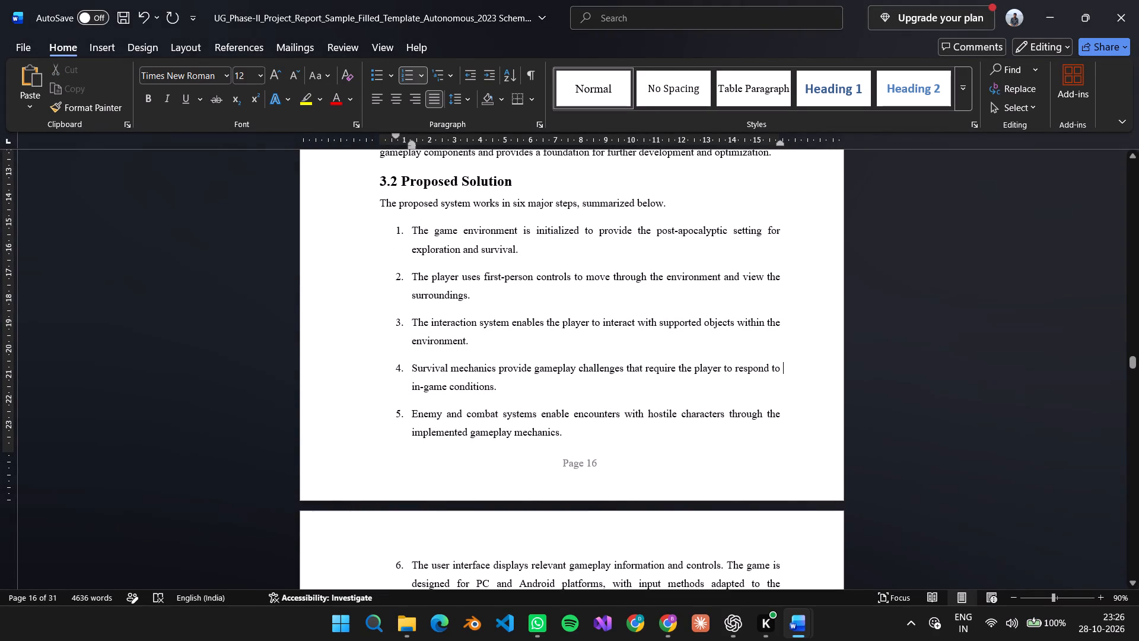
pyautogui.hotkey('ctrl', 'z')
pyautogui.hotkey('ctrl', 'z')
pyautogui.hotkey('ctrl', 'z')
pyautogui.hotkey('ctrl', 'z')
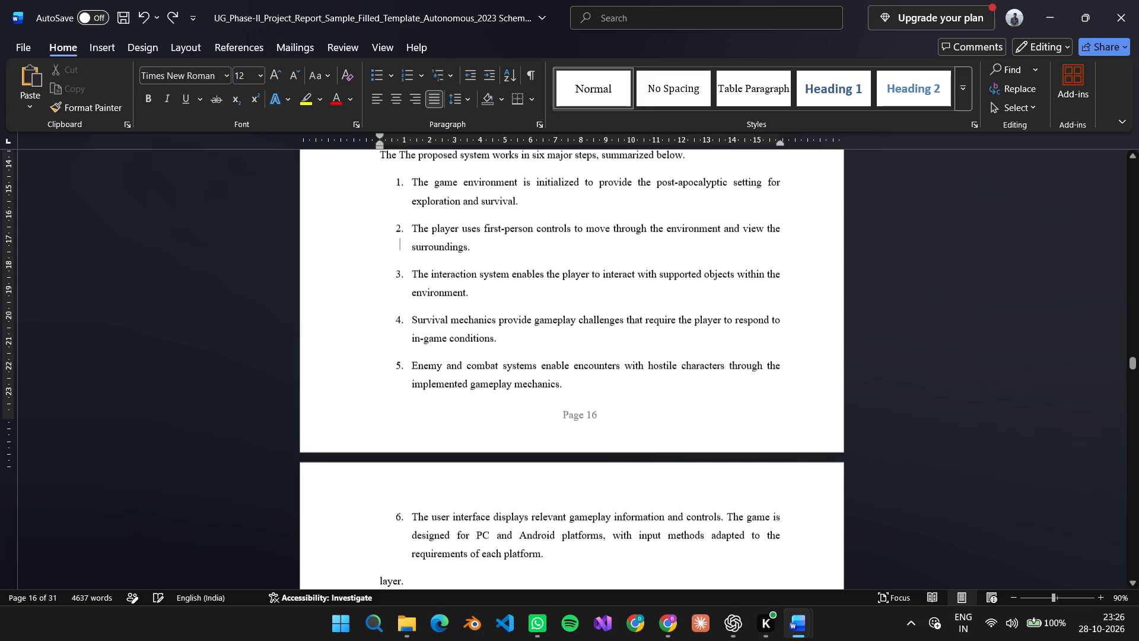
pyautogui.hotkey('ctrl', 'z')
pyautogui.hotkey('ctrl', 'z')
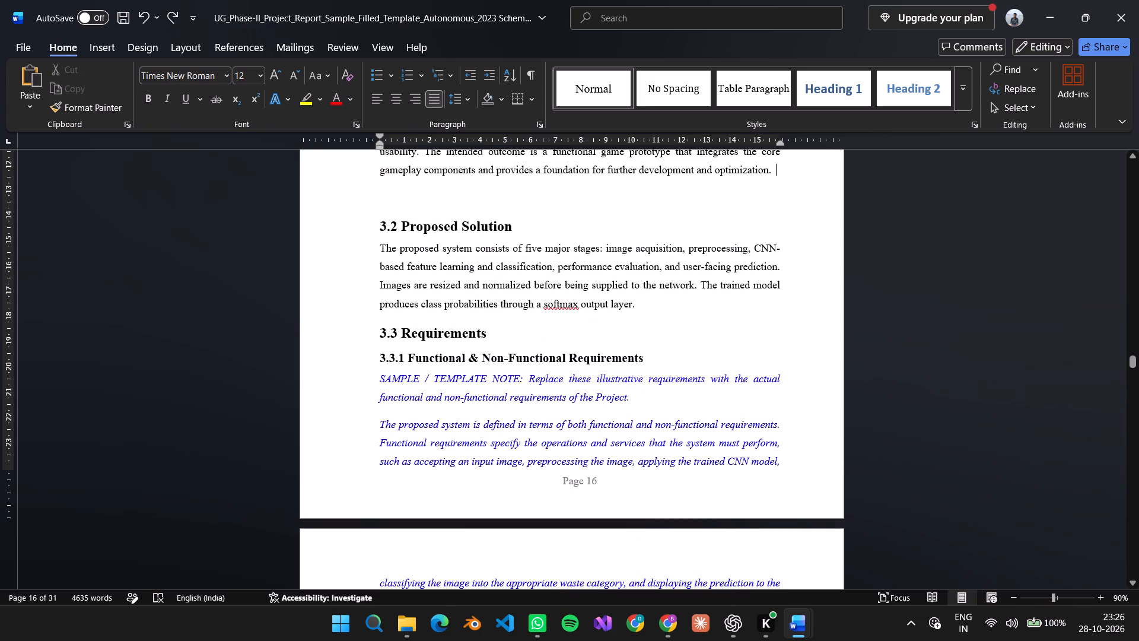
# Redo the removal of the empty line between the last 3.1 paragraph and the 3.2 Proposed Solution heading.
pyautogui.scroll(7, 615, 344)
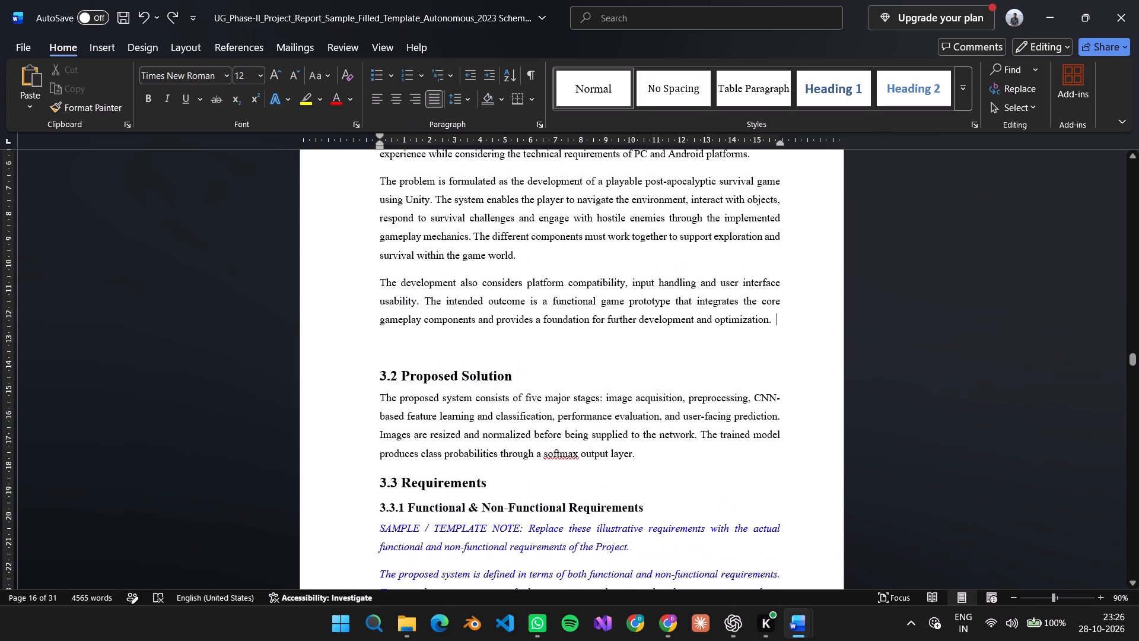
pyautogui.scroll(7, 615, 344)
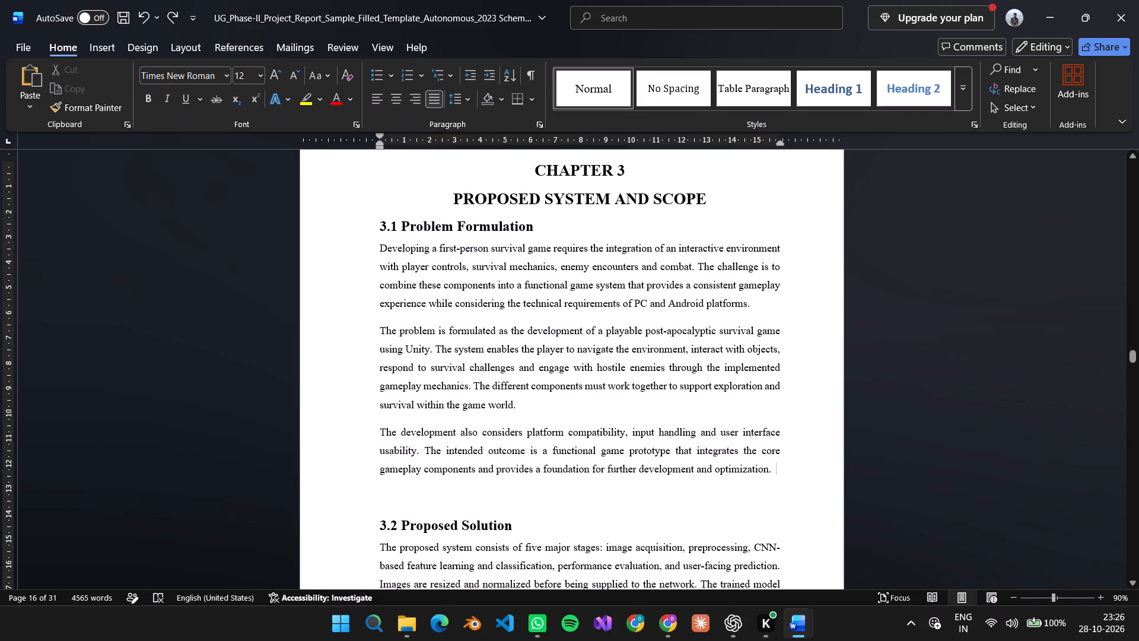
pyautogui.click(180, 21)
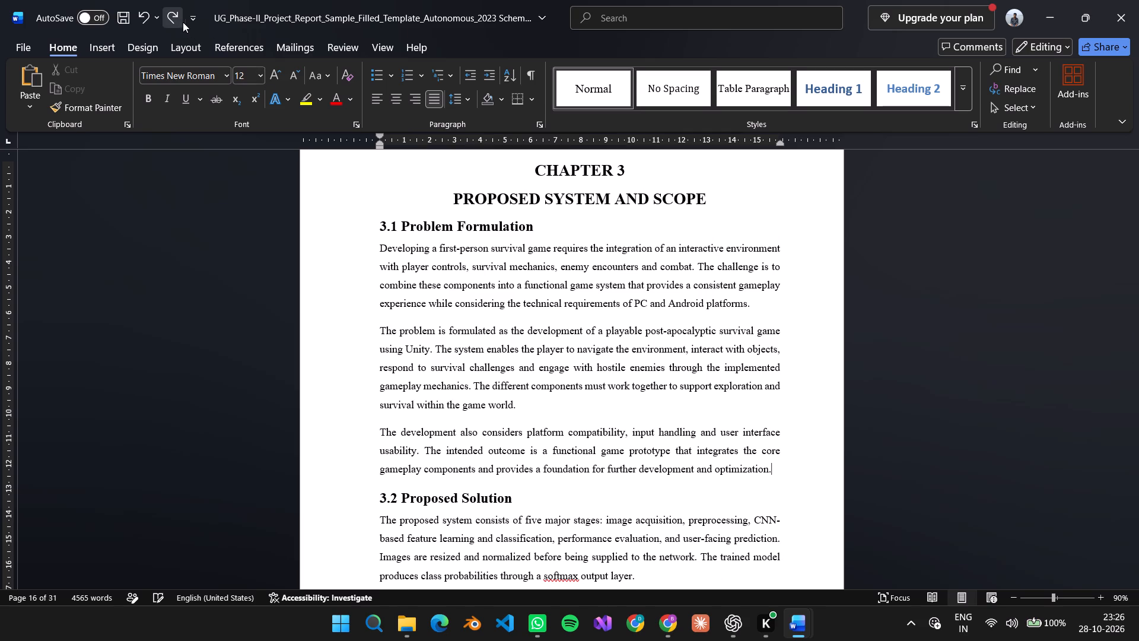
# Check the line spacing of the original CNN paragraph under 3.2 Proposed Solution.
pyautogui.scroll(-9, 806, 490)
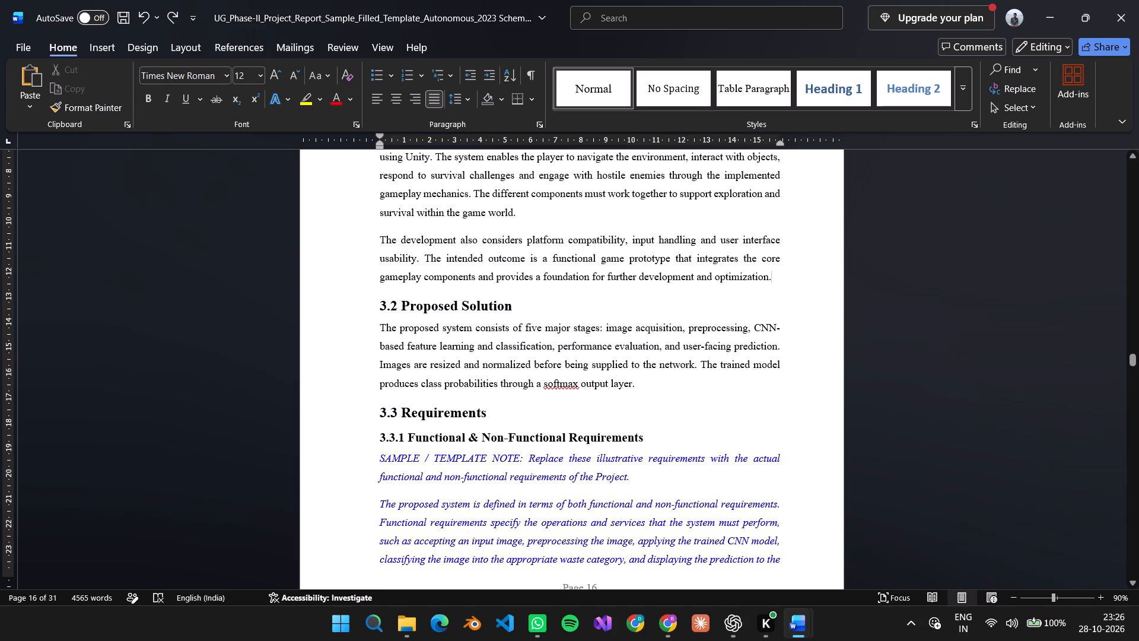
pyautogui.click(472, 342)
pyautogui.moveTo(374, 329); pyautogui.dragTo(611, 405)
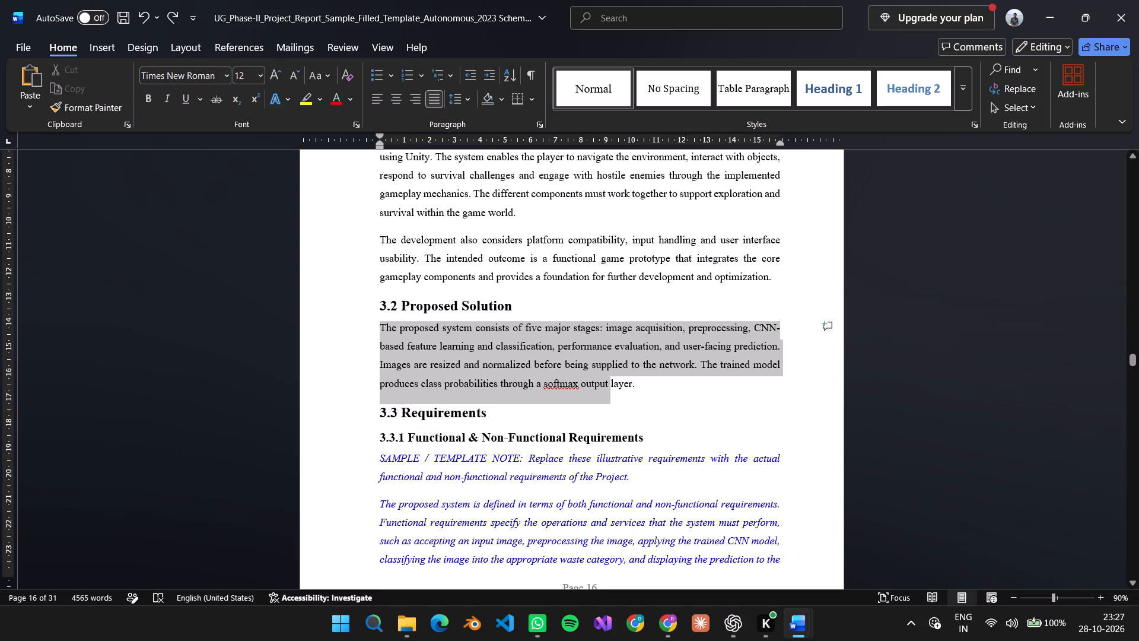
pyautogui.moveTo(611, 405); pyautogui.dragTo(656, 388)
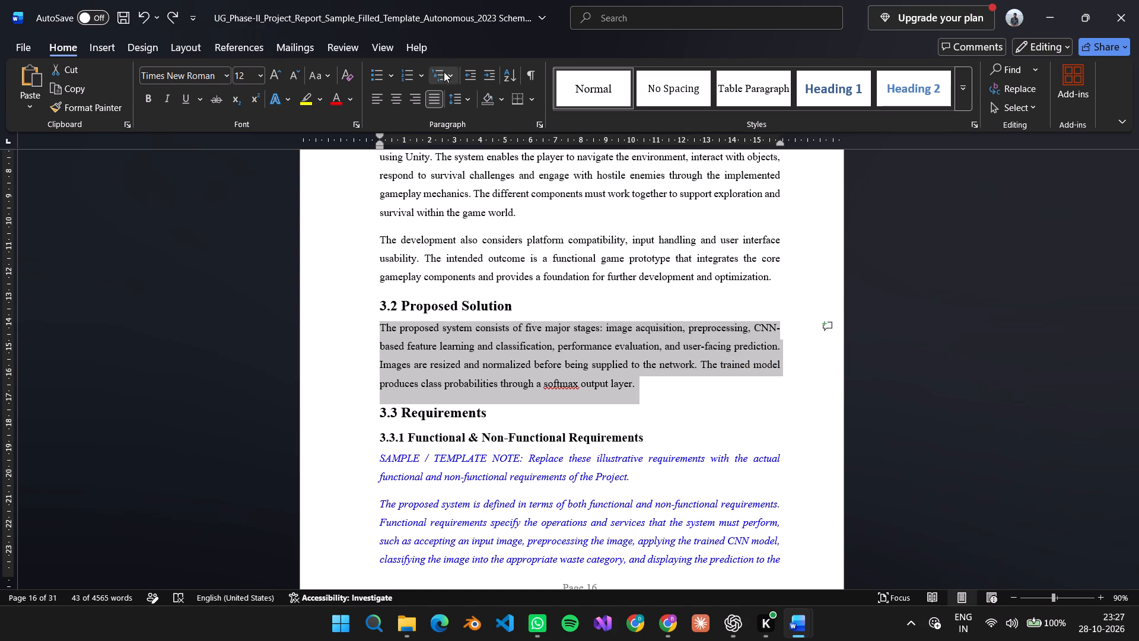
pyautogui.click(463, 101)
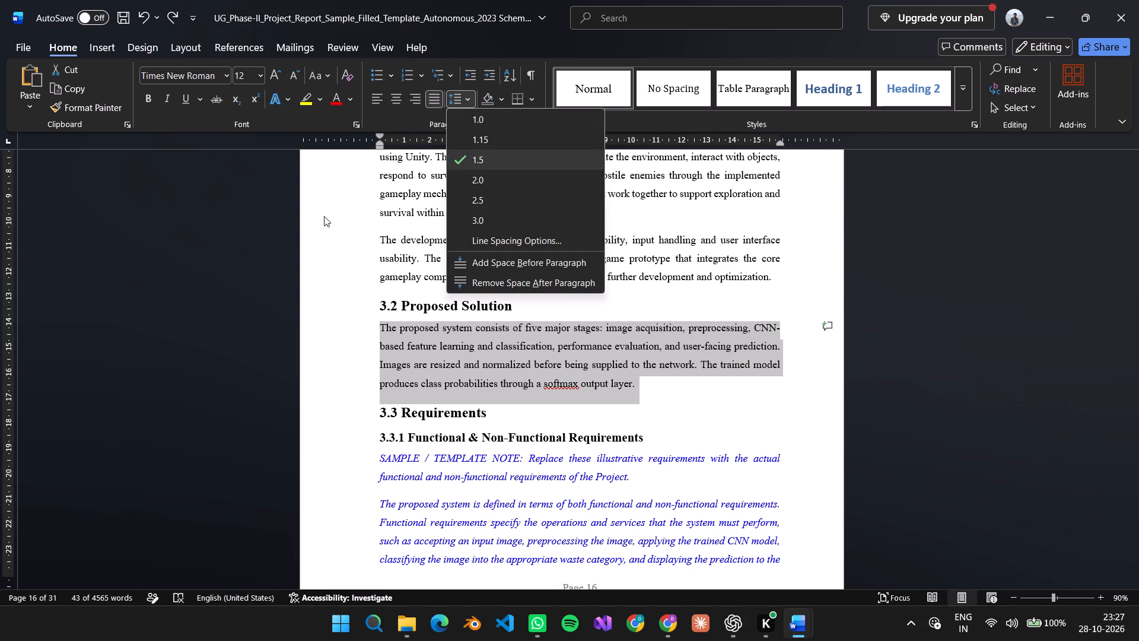
pyautogui.click(953, 366)
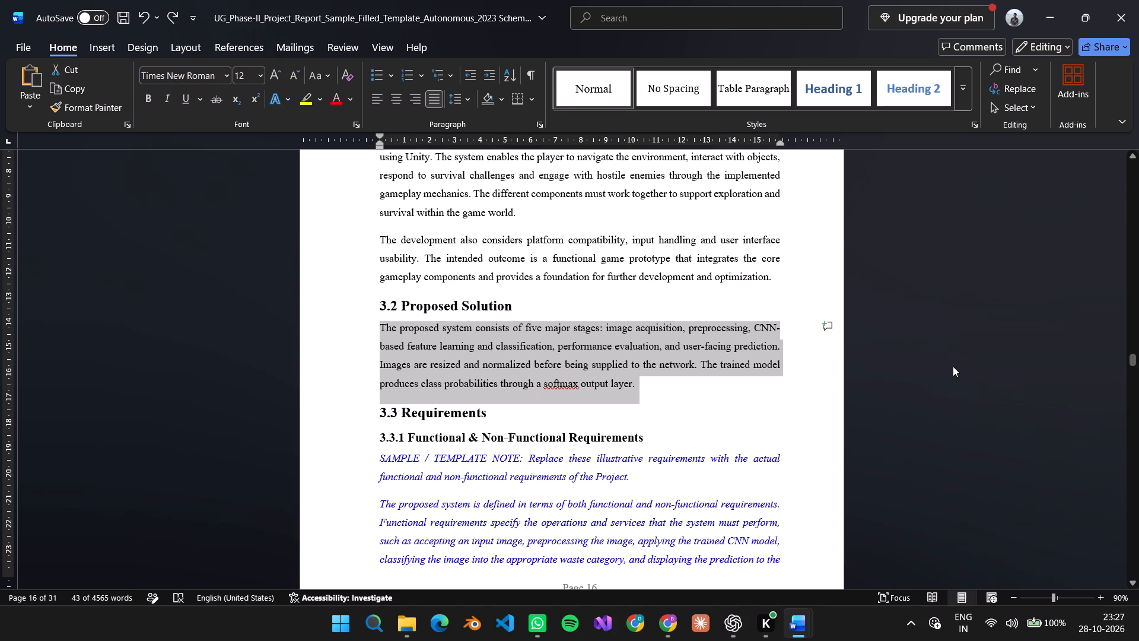
# Check the line spacing of the functional requirements FR1 to FR6 in the report.
pyautogui.scroll(-20, 953, 366)
pyautogui.scroll(-10, 953, 366)
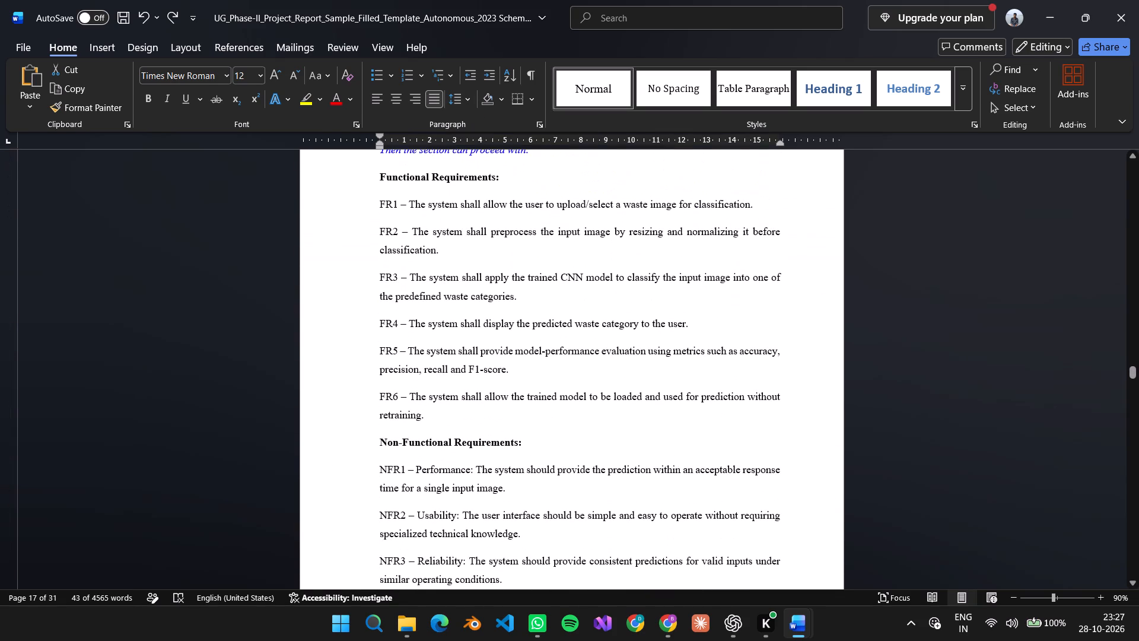
pyautogui.scroll(4, 610, 346)
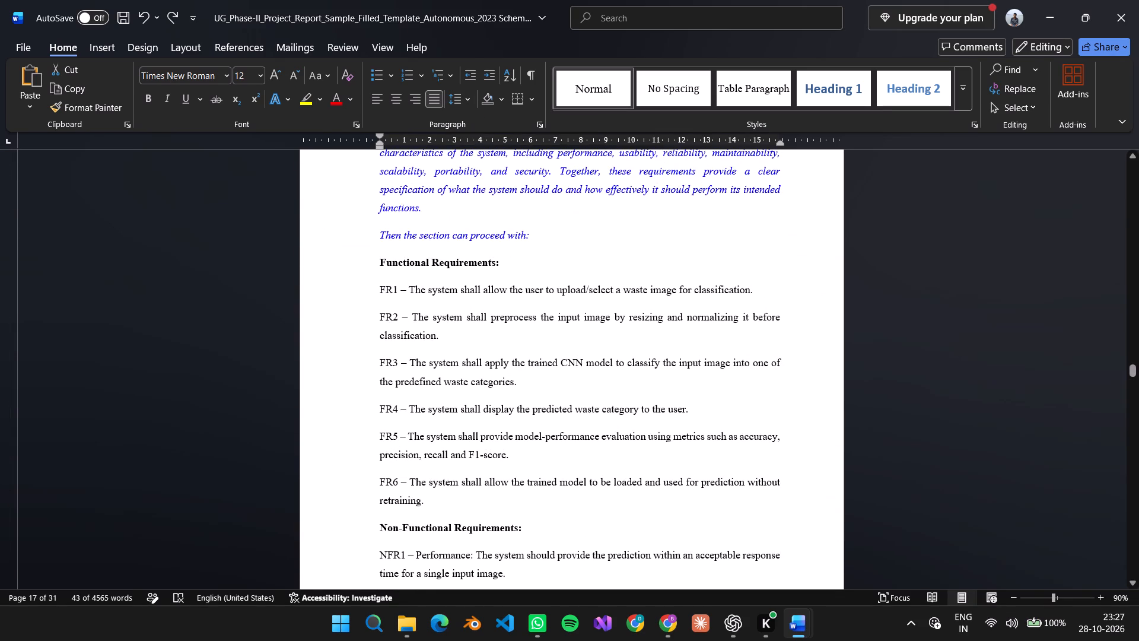
pyautogui.moveTo(749, 287); pyautogui.dragTo(375, 292)
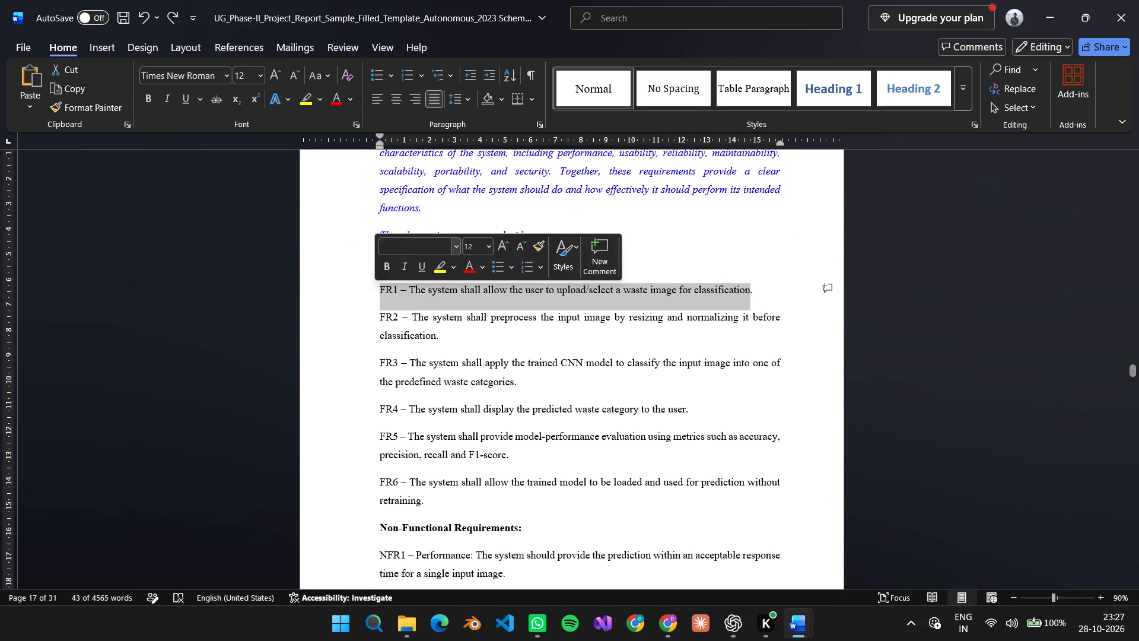
pyautogui.click(470, 99)
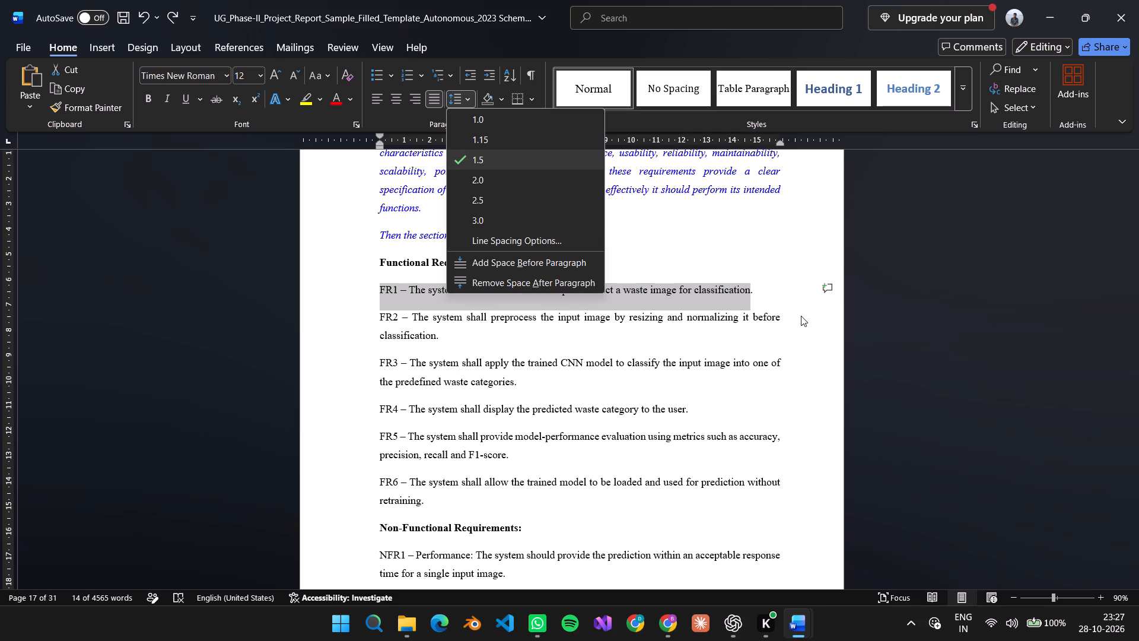
pyautogui.click(911, 361)
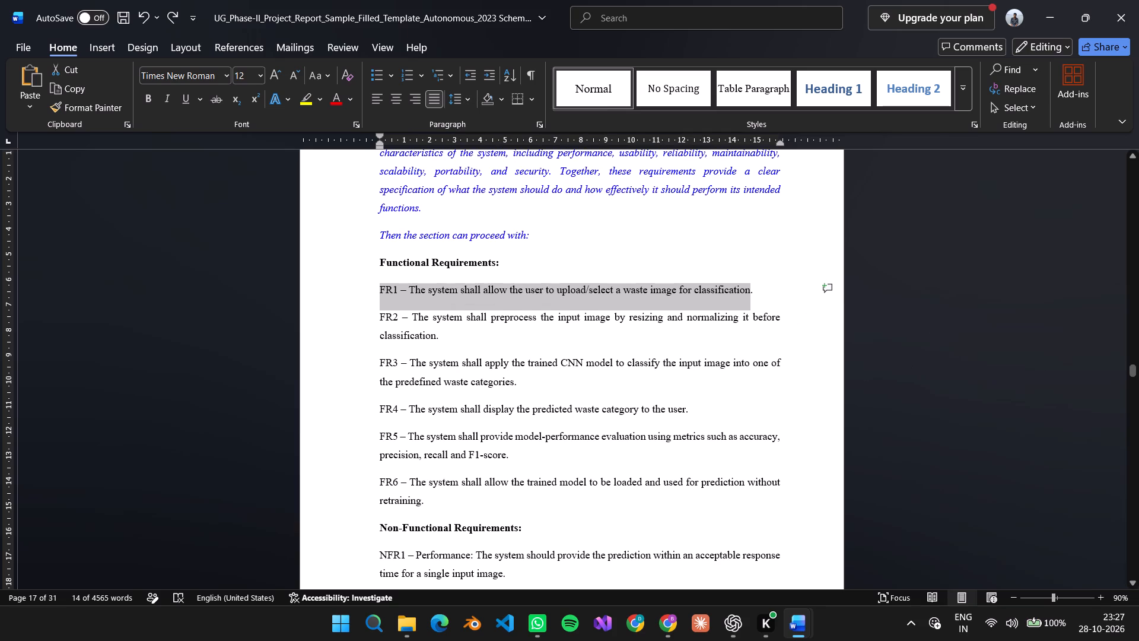
pyautogui.moveTo(706, 519); pyautogui.dragTo(412, 295)
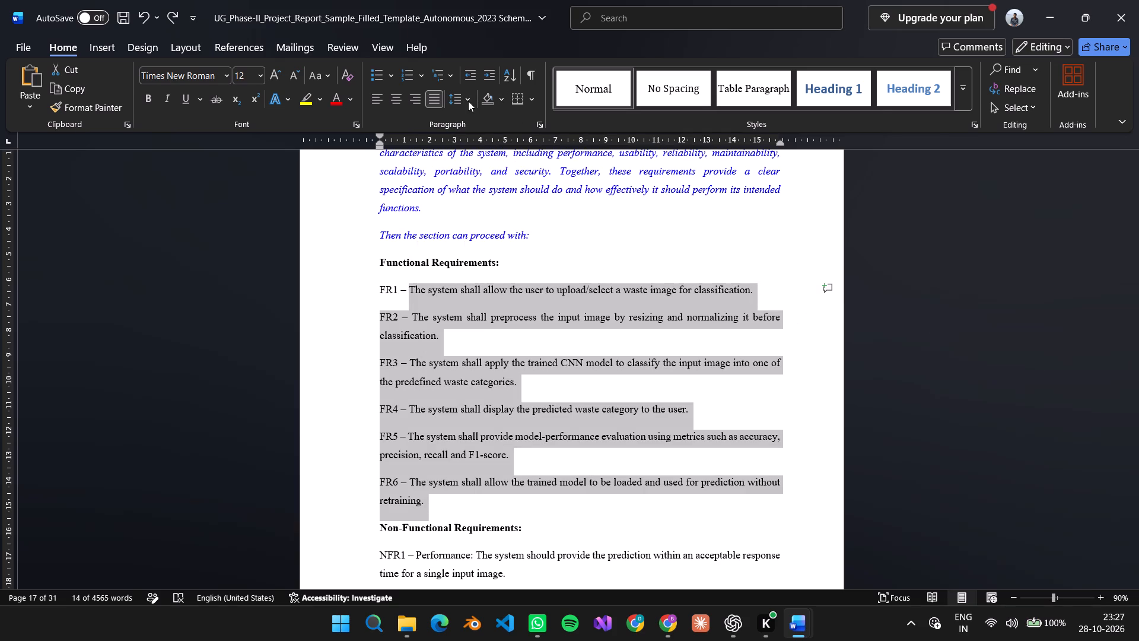
pyautogui.click(468, 101)
pyautogui.click(981, 336)
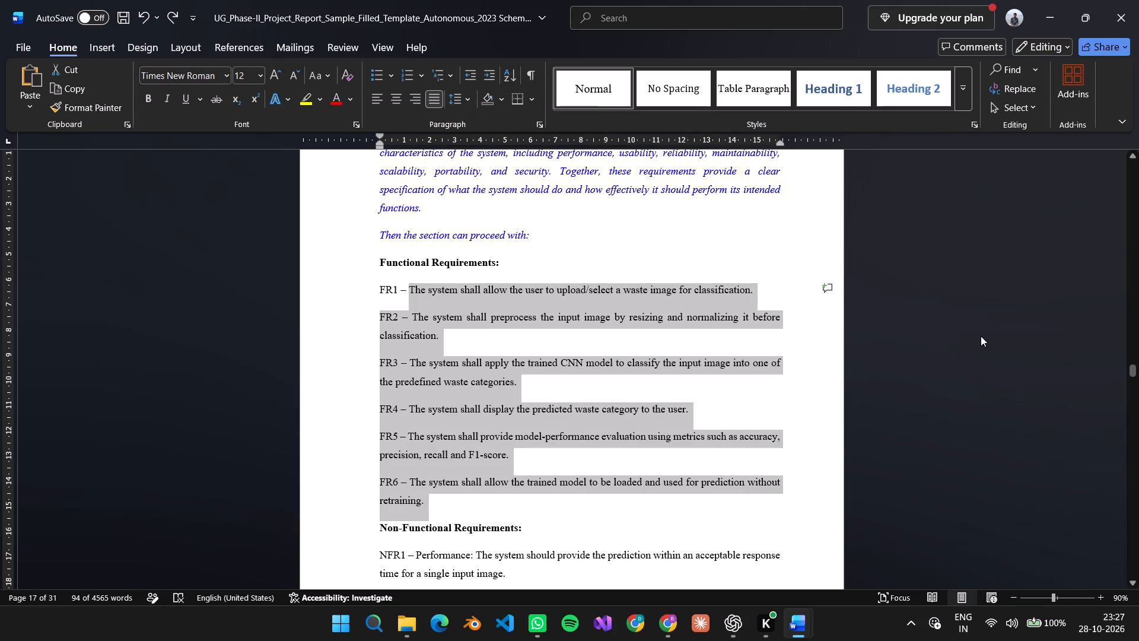
pyautogui.click(657, 390)
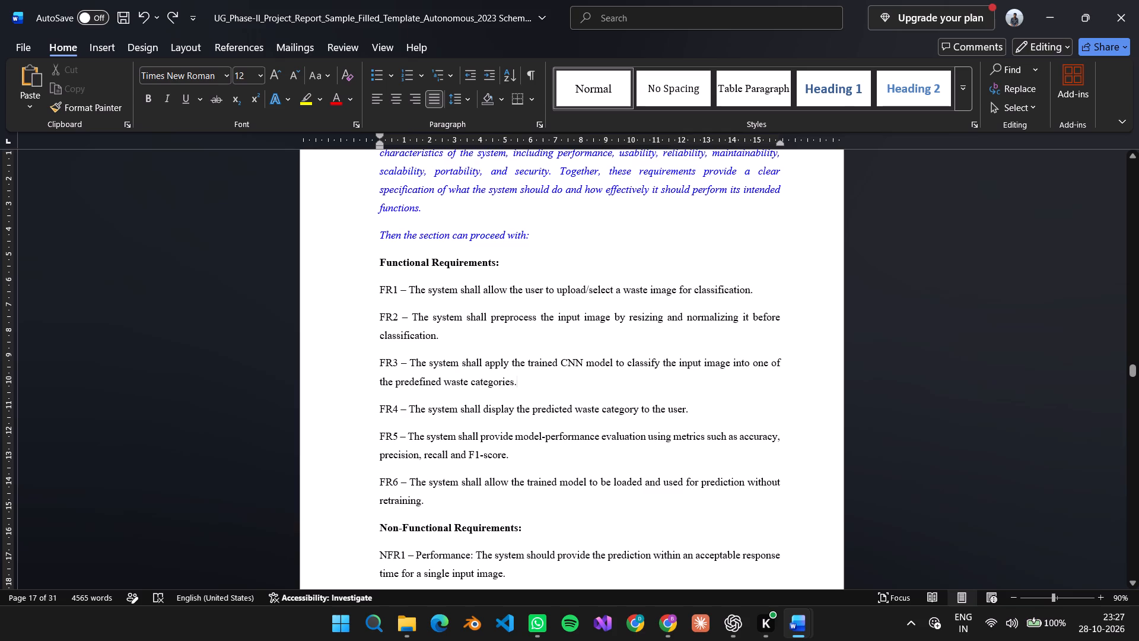
# Switch to the reference document and examine the numbered list layout under 3.2 Proposed Solution.
pyautogui.hotkey('alt', 'Tab')
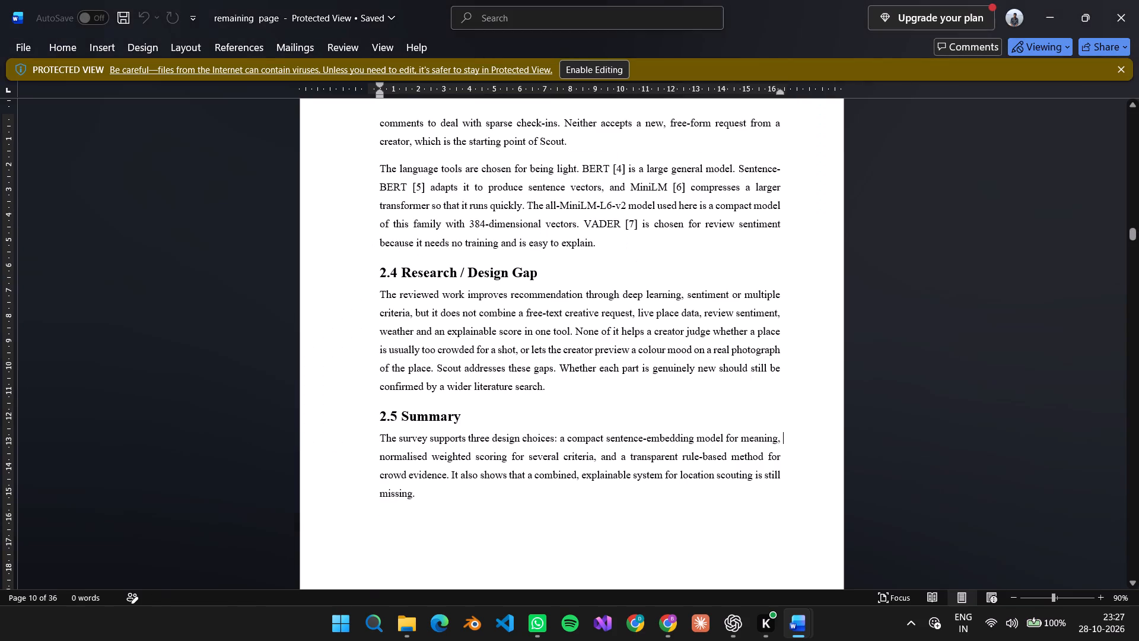
pyautogui.hotkey('alt', 'Tab')
pyautogui.hotkey('alt', 'Tab')
pyautogui.hotkey('alt', 'Tab')
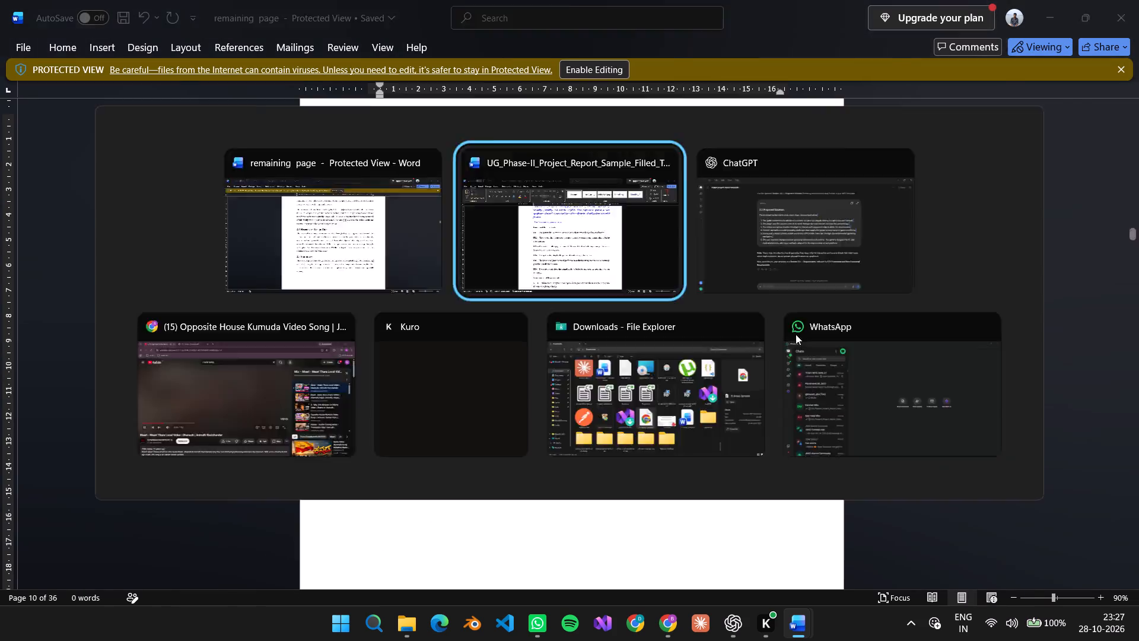
pyautogui.hotkey('alt', 'Tab')
pyautogui.scroll(17, 668, 351)
pyautogui.scroll(7, 583, 311)
pyautogui.scroll(-20, 583, 311)
pyautogui.scroll(-20, 583, 311)
pyautogui.scroll(-14, 583, 311)
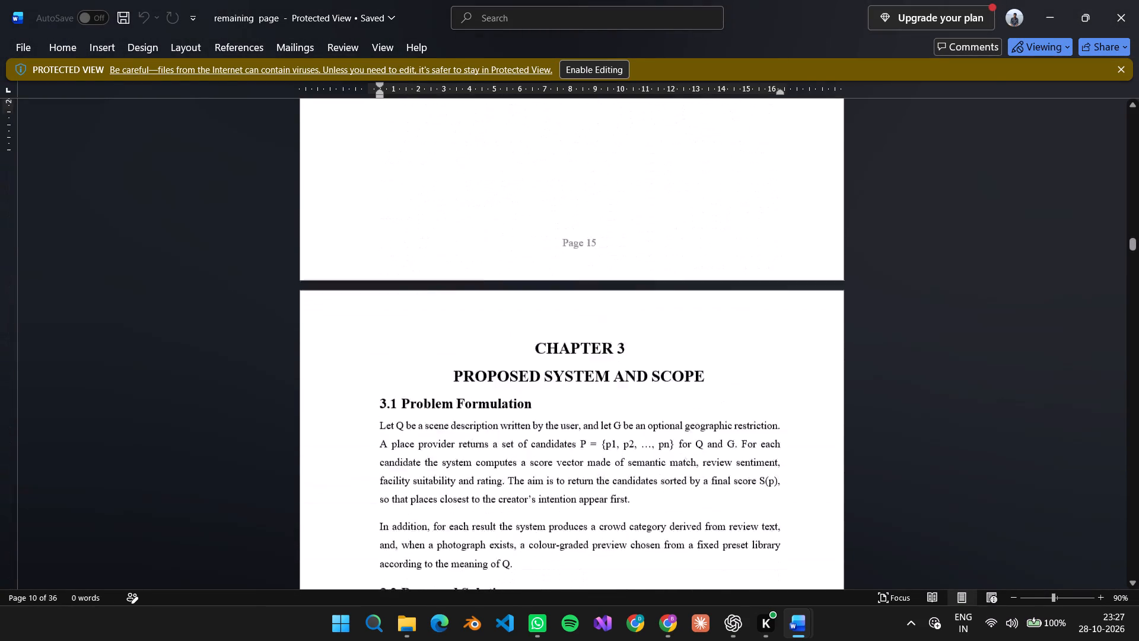
pyautogui.scroll(-15, 599, 330)
pyautogui.scroll(2, 514, 323)
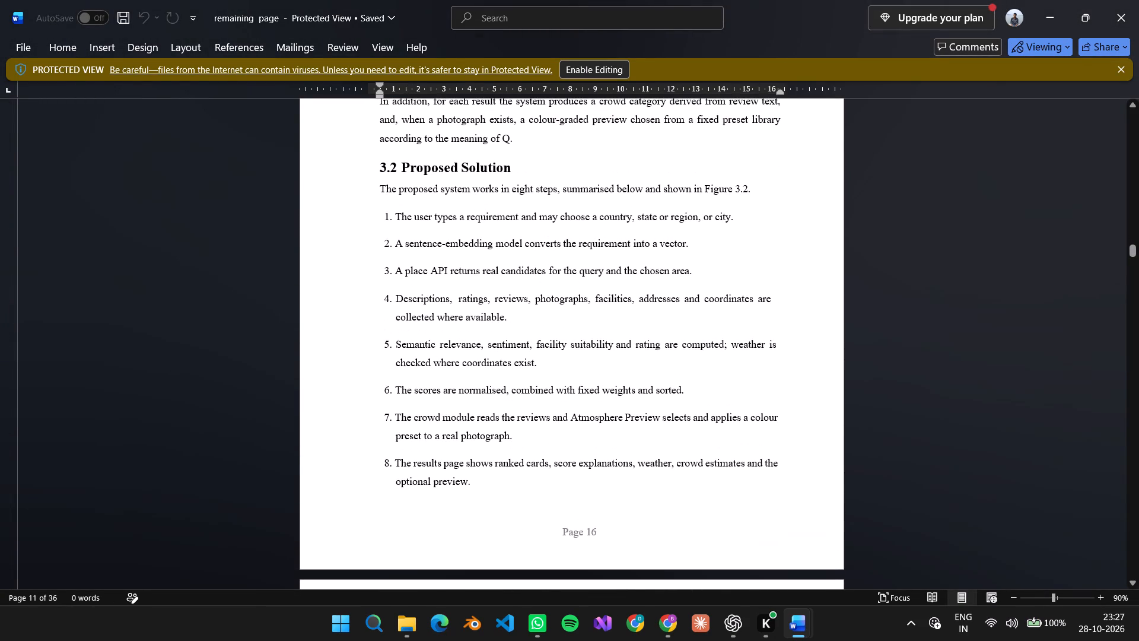
pyautogui.moveTo(492, 496); pyautogui.dragTo(413, 181)
pyautogui.click(958, 283)
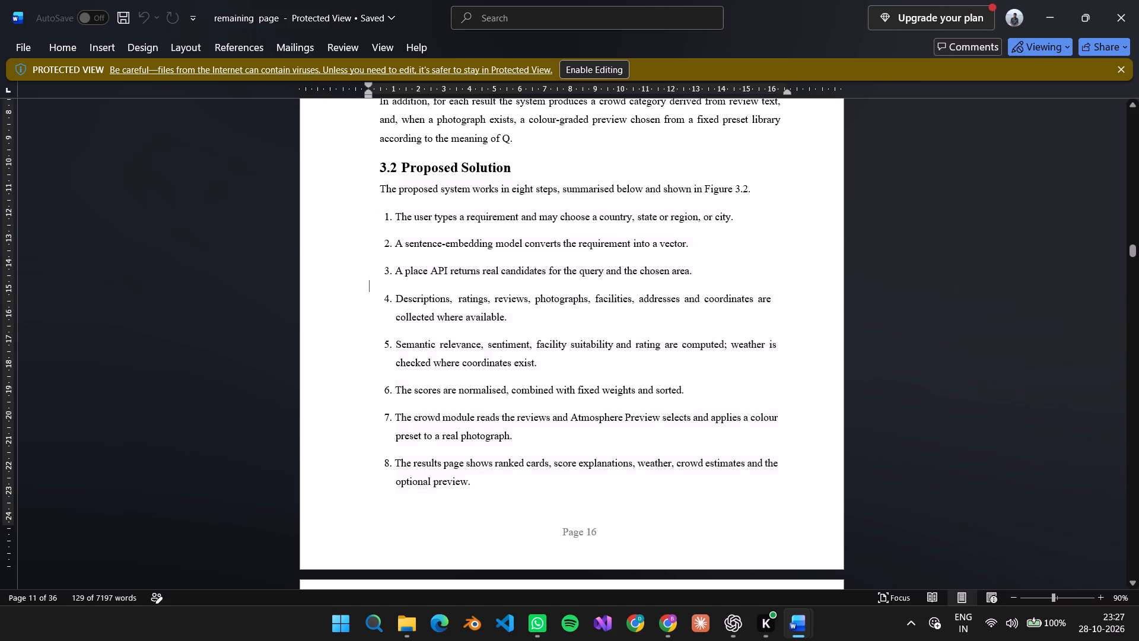
# Enable editing in the reference document and check the line spacing across its functional requirements FR2 to FR6.
pyautogui.click(607, 61)
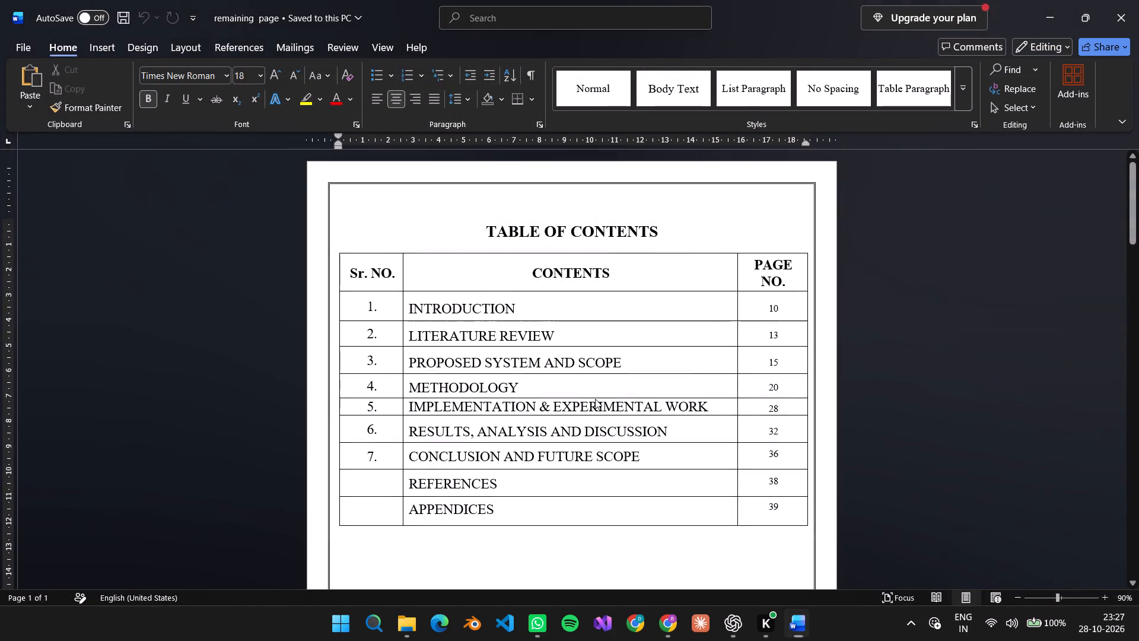
pyautogui.scroll(-20, 972, 302)
pyautogui.scroll(-20, 972, 302)
pyautogui.scroll(-2, 972, 302)
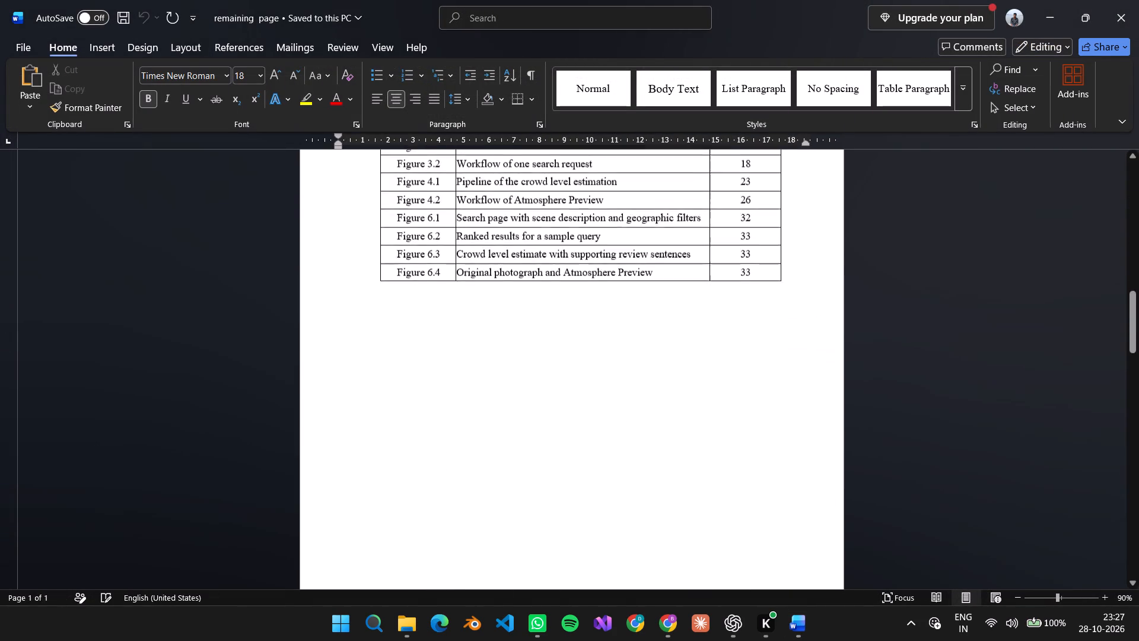
pyautogui.scroll(-20, 907, 300)
pyautogui.scroll(-20, 907, 300)
pyautogui.scroll(-20, 907, 300)
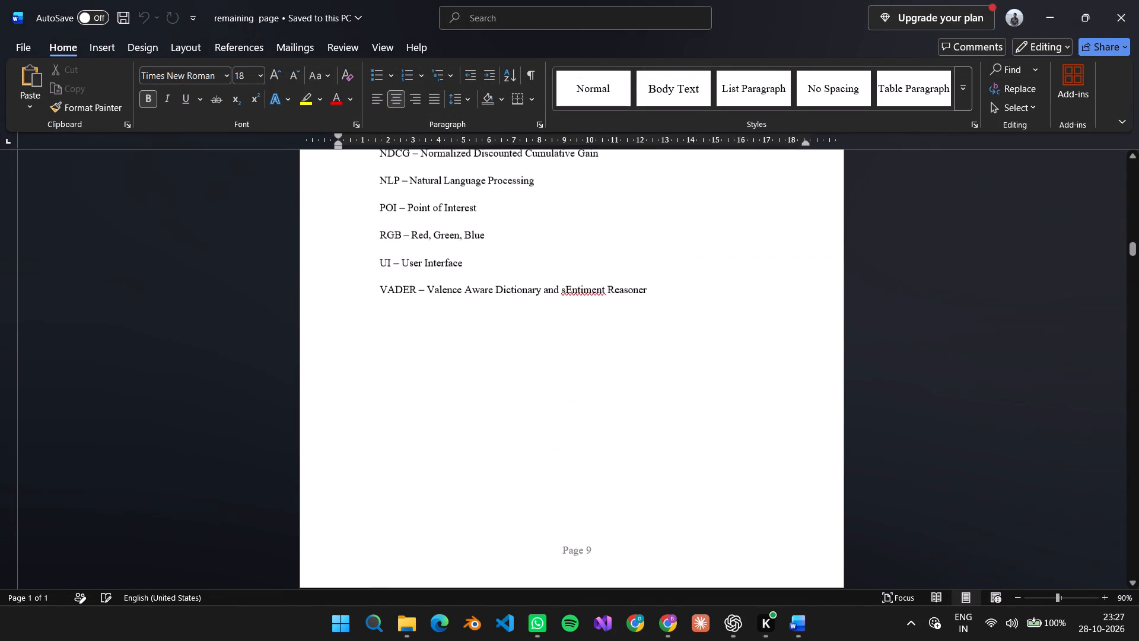
pyautogui.scroll(-20, 893, 297)
pyautogui.scroll(-20, 893, 297)
pyautogui.scroll(-20, 893, 297)
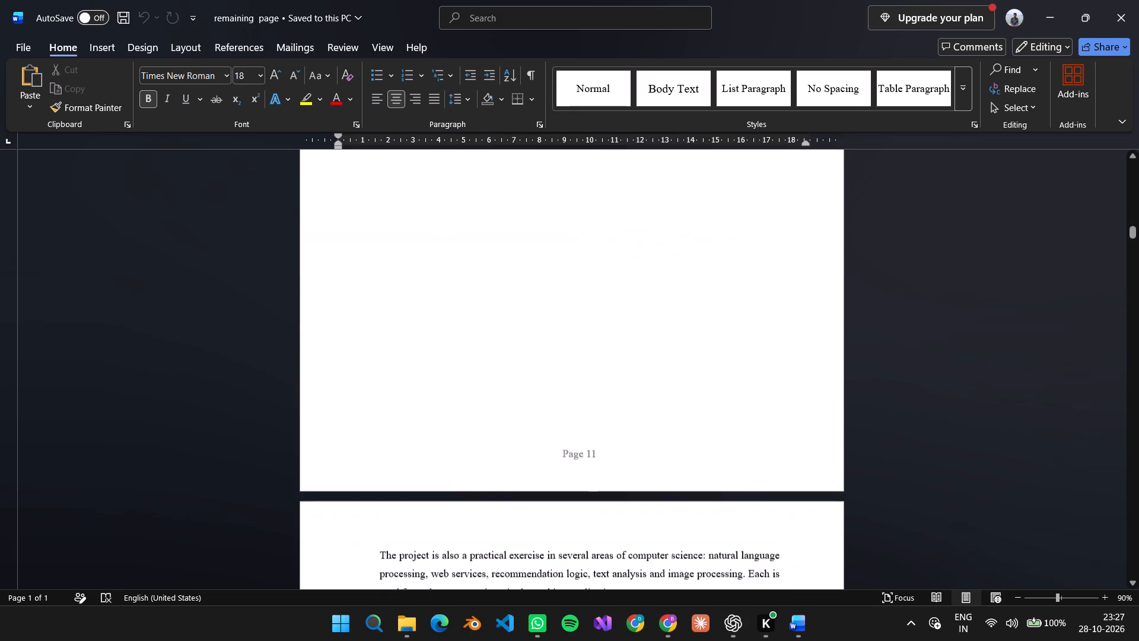
pyautogui.scroll(-20, 893, 297)
pyautogui.scroll(-20, 893, 297)
pyautogui.scroll(-20, 893, 297)
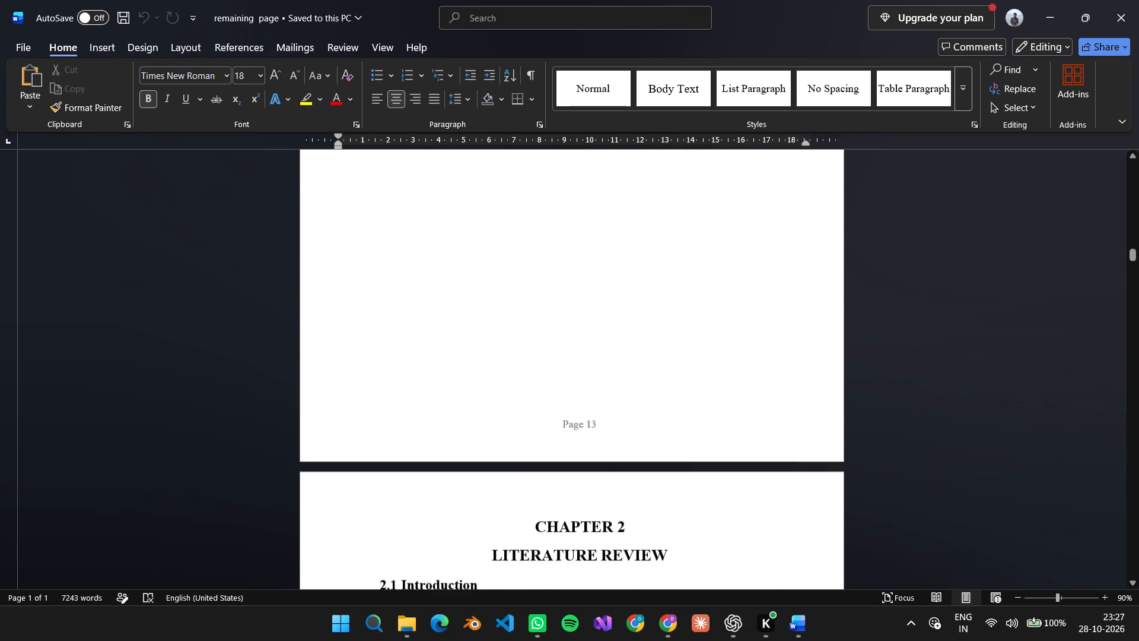
pyautogui.scroll(-20, 893, 297)
pyautogui.scroll(-20, 893, 297)
pyautogui.scroll(-20, 893, 297)
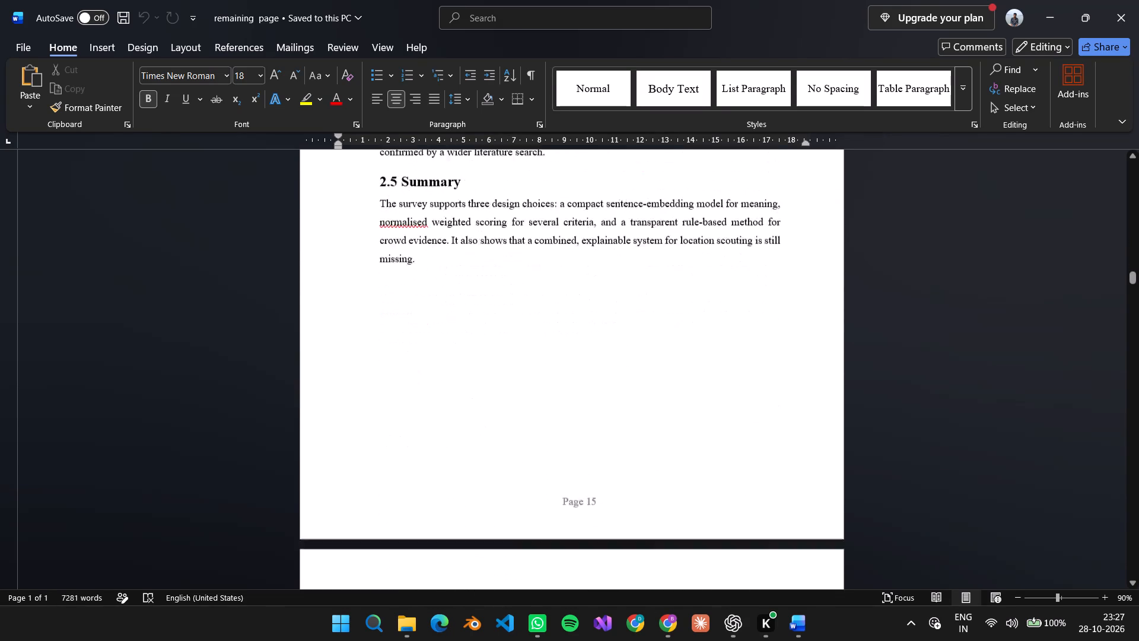
pyautogui.scroll(-20, 893, 297)
pyautogui.scroll(-20, 893, 297)
pyautogui.scroll(-20, 893, 297)
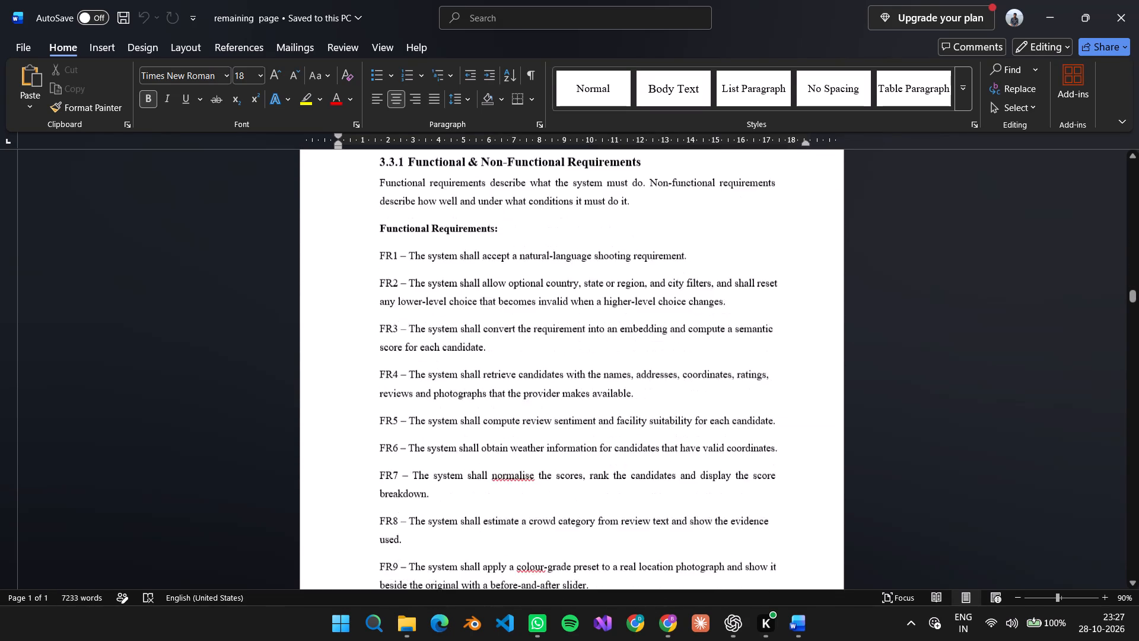
pyautogui.scroll(-17, 893, 297)
pyautogui.scroll(14, 893, 297)
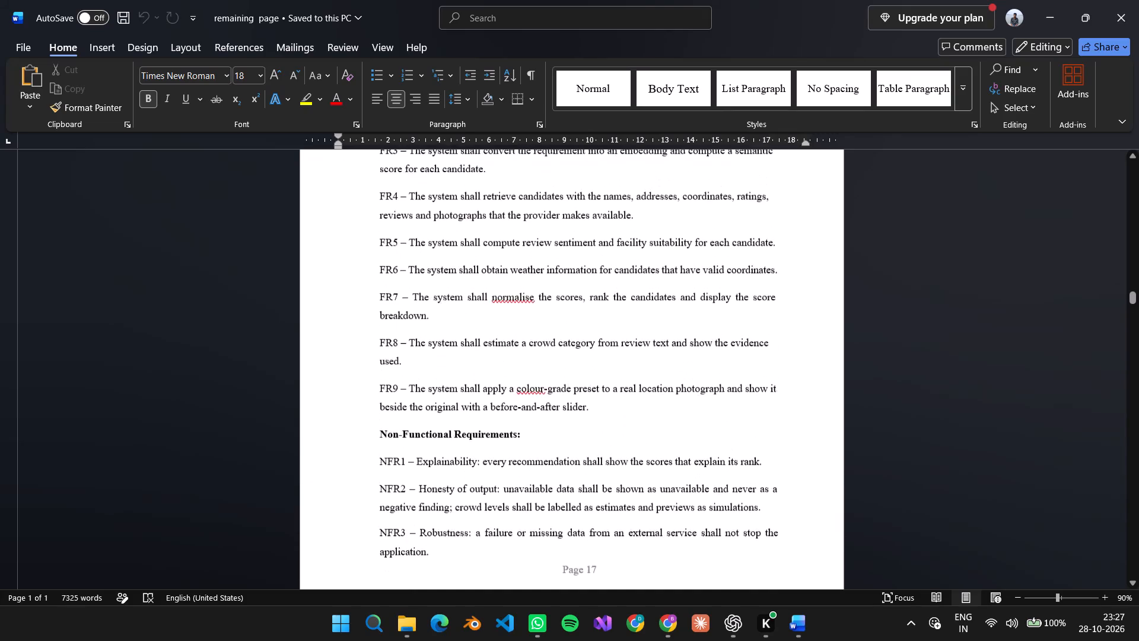
pyautogui.scroll(3, 893, 297)
pyautogui.moveTo(530, 389); pyautogui.dragTo(400, 234)
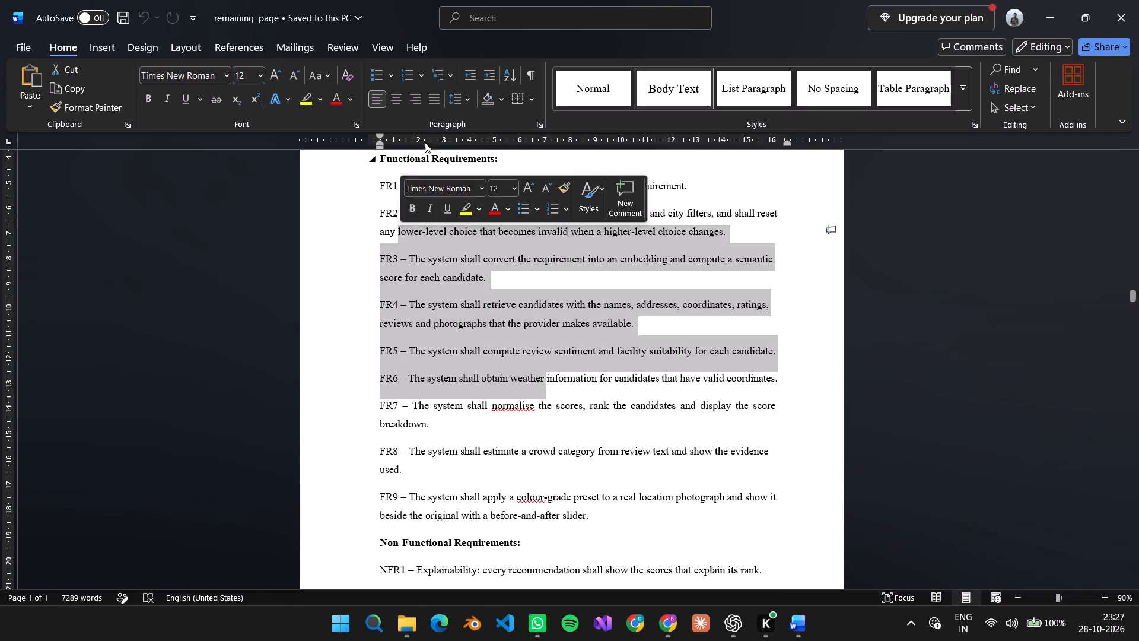
pyautogui.click(465, 95)
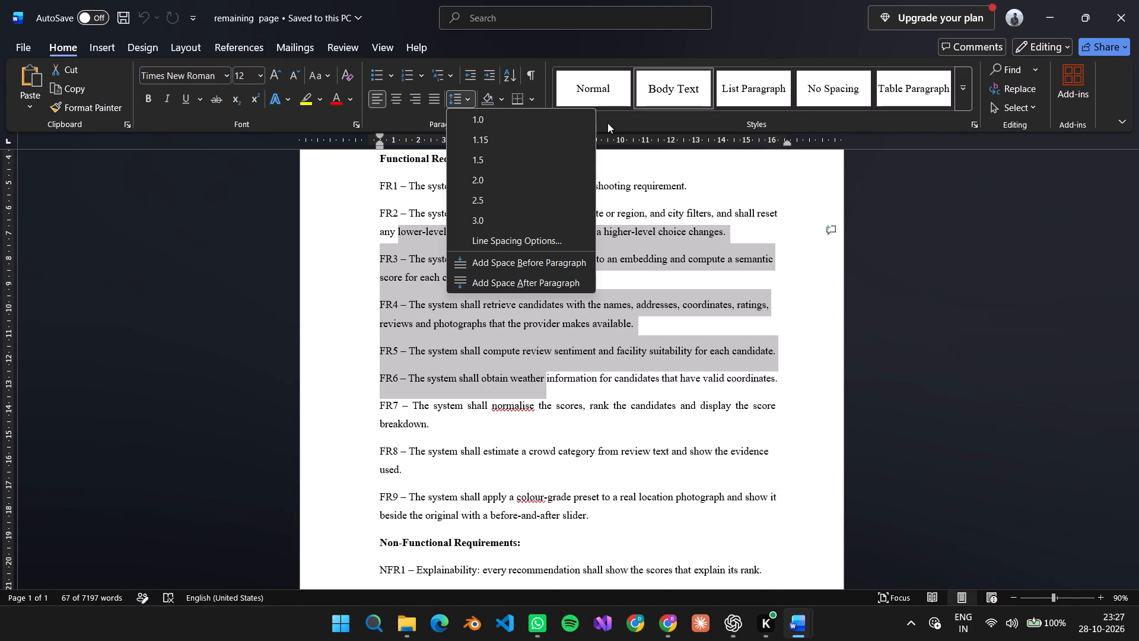
pyautogui.click(921, 293)
# Check the line and paragraph spacing of the single FR5 requirement in the reference document.
pyautogui.click(528, 348)
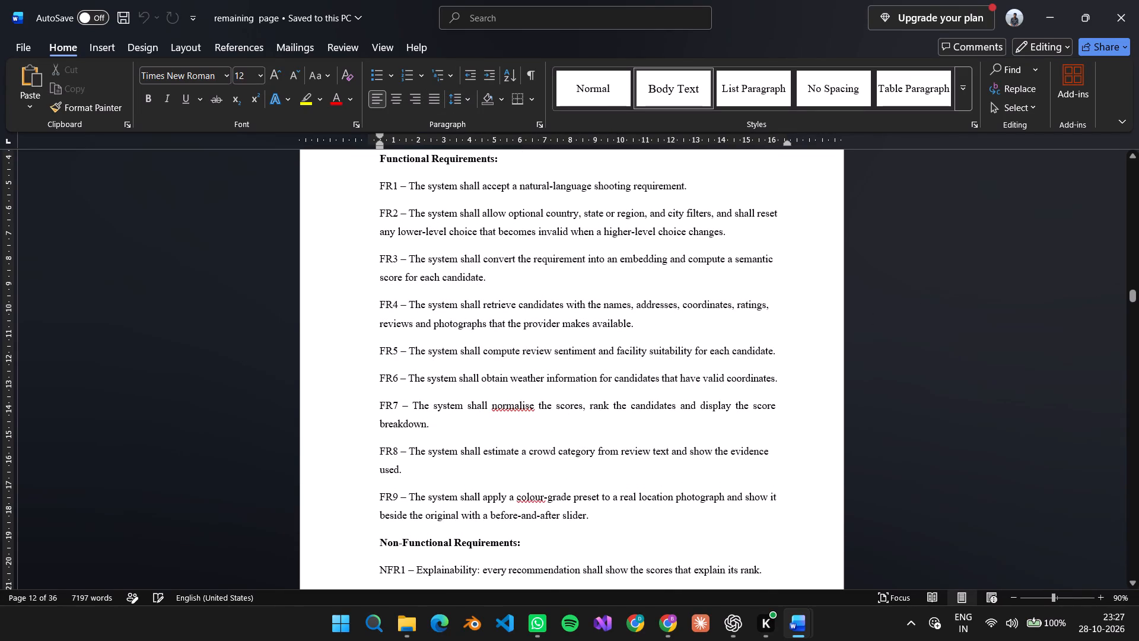
pyautogui.moveTo(789, 348); pyautogui.dragTo(383, 348)
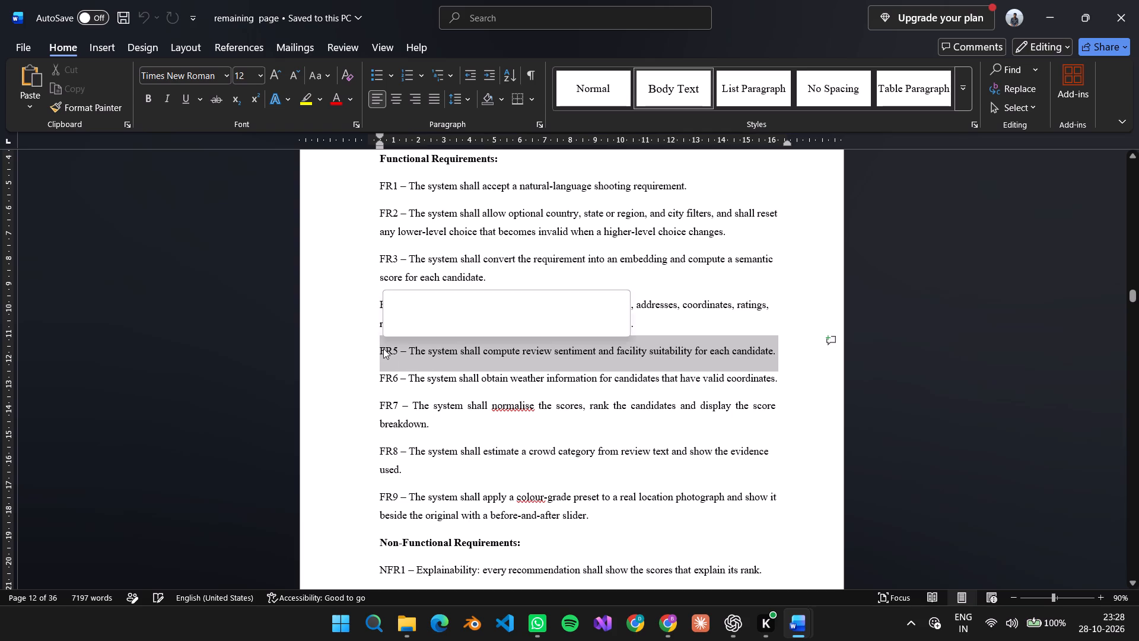
pyautogui.click(462, 99)
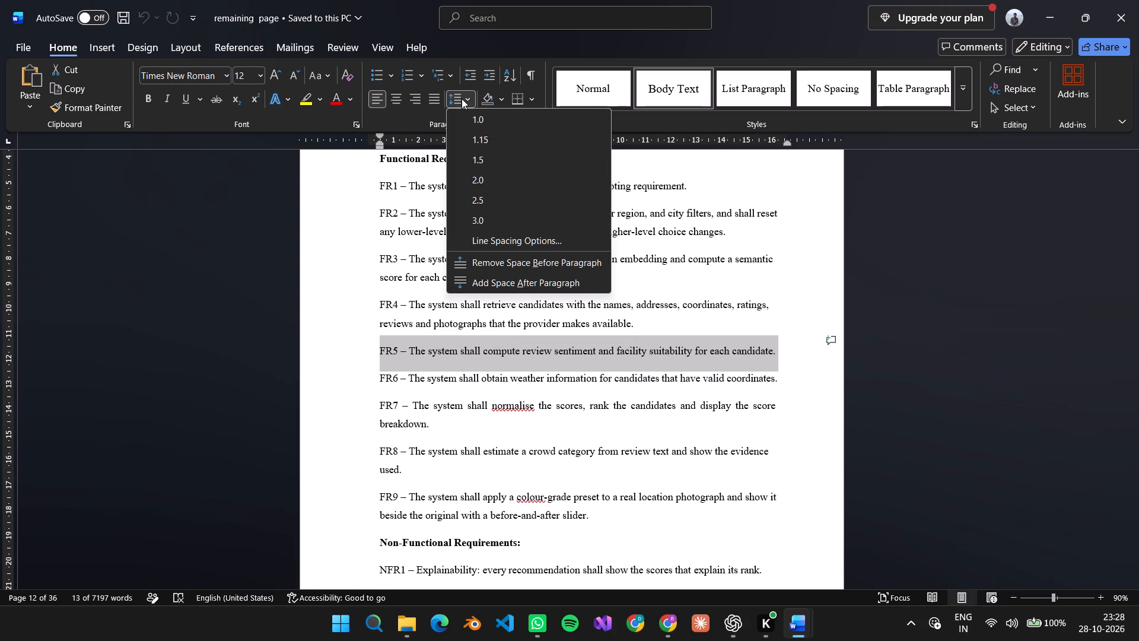
pyautogui.click(1007, 337)
pyautogui.click(732, 356)
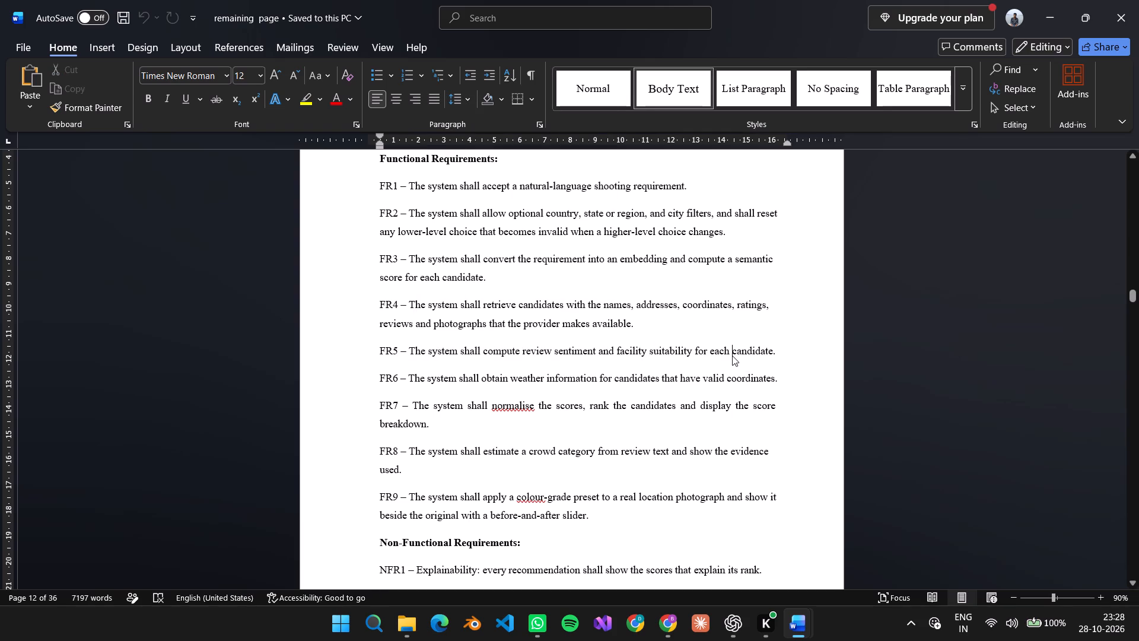
pyautogui.scroll(5, 569, 296)
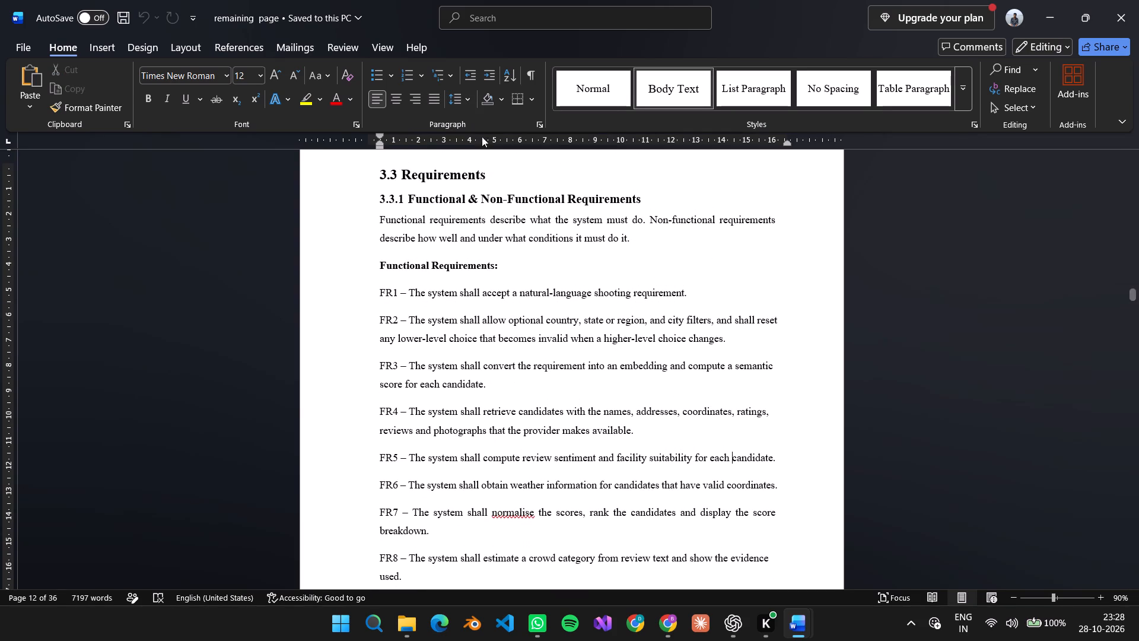
pyautogui.click(468, 103)
pyautogui.click(930, 318)
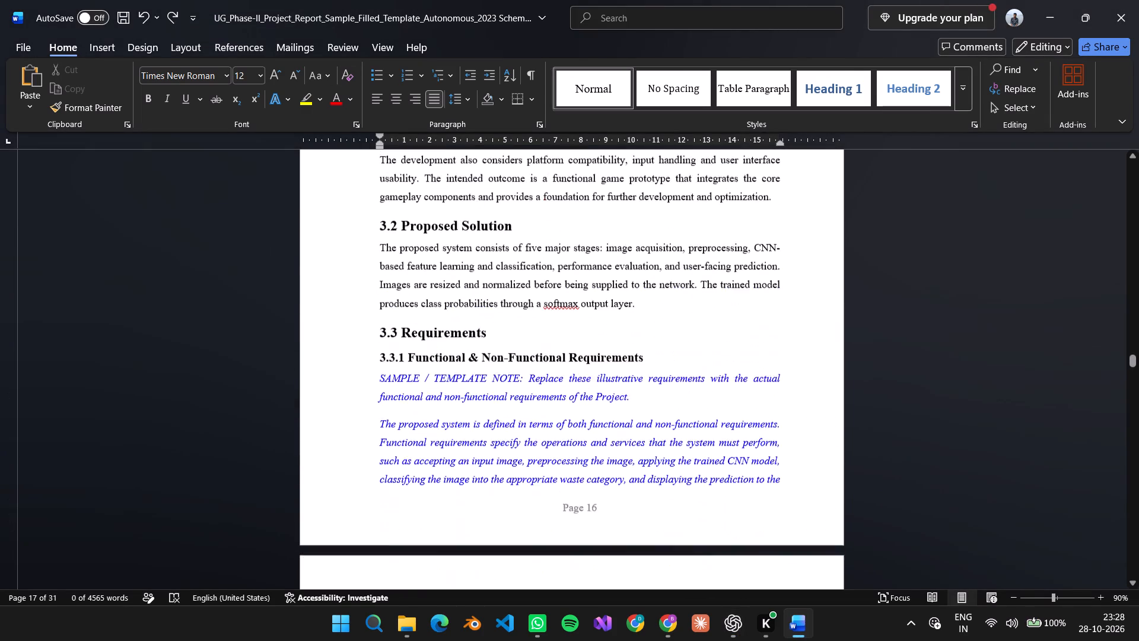
# Save the report with the CNN paragraph still under 3.2 Proposed Solution.
pyautogui.scroll(8, 581, 349)
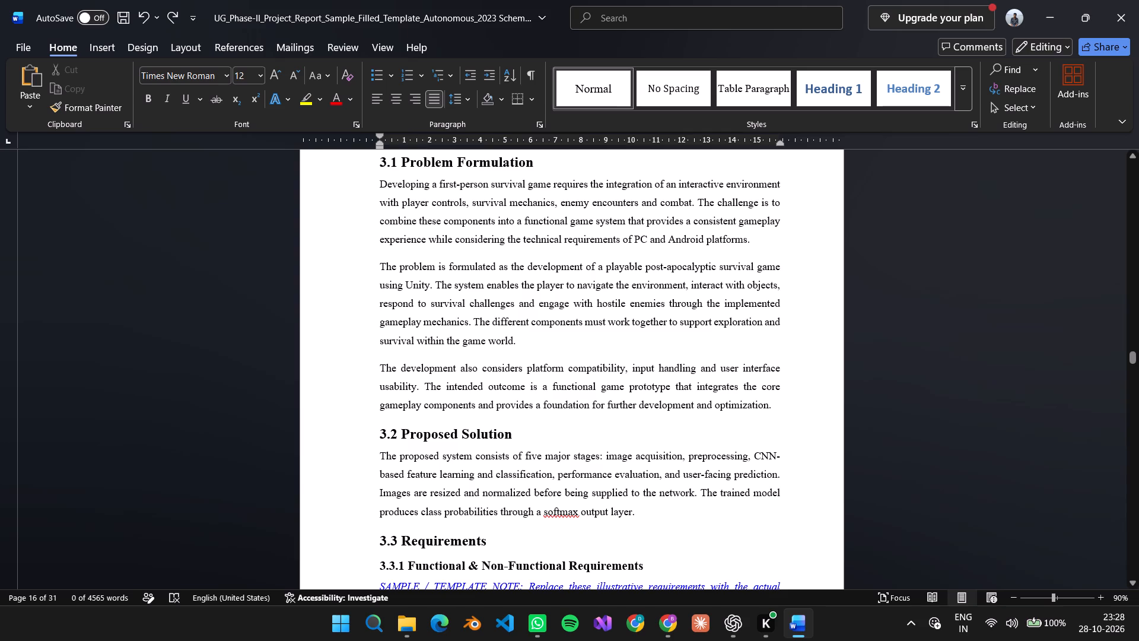
pyautogui.scroll(3, 478, 392)
pyautogui.scroll(-3, 478, 392)
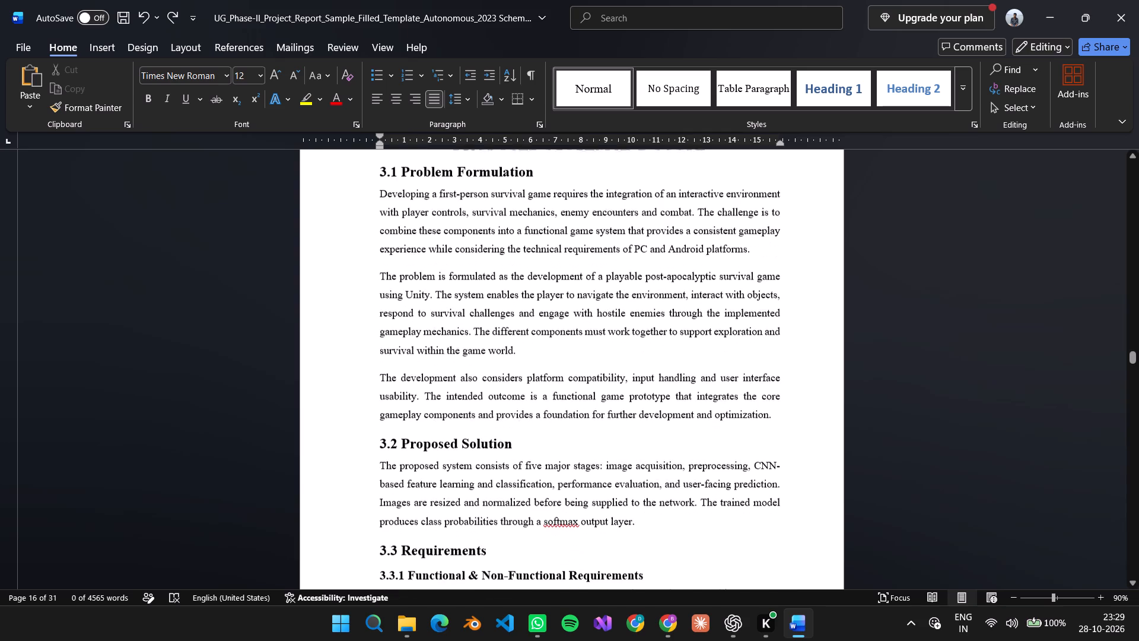
pyautogui.click(128, 14)
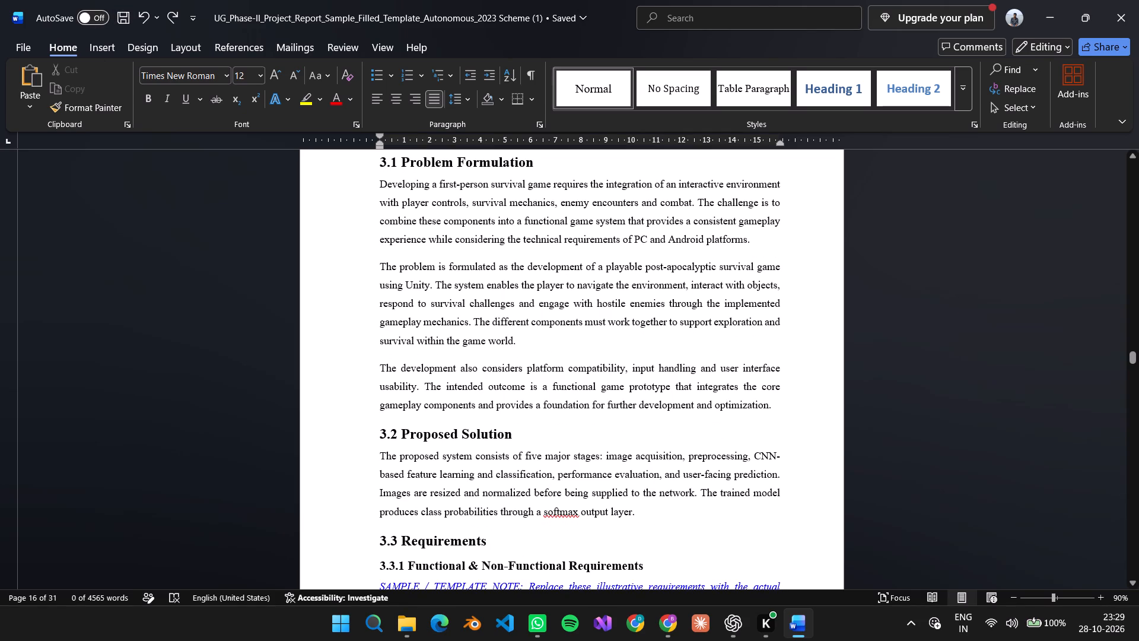
# Redo the undone insertion of the six-step numbered game text under 3.2 Proposed Solution.
pyautogui.scroll(-2, 655, 470)
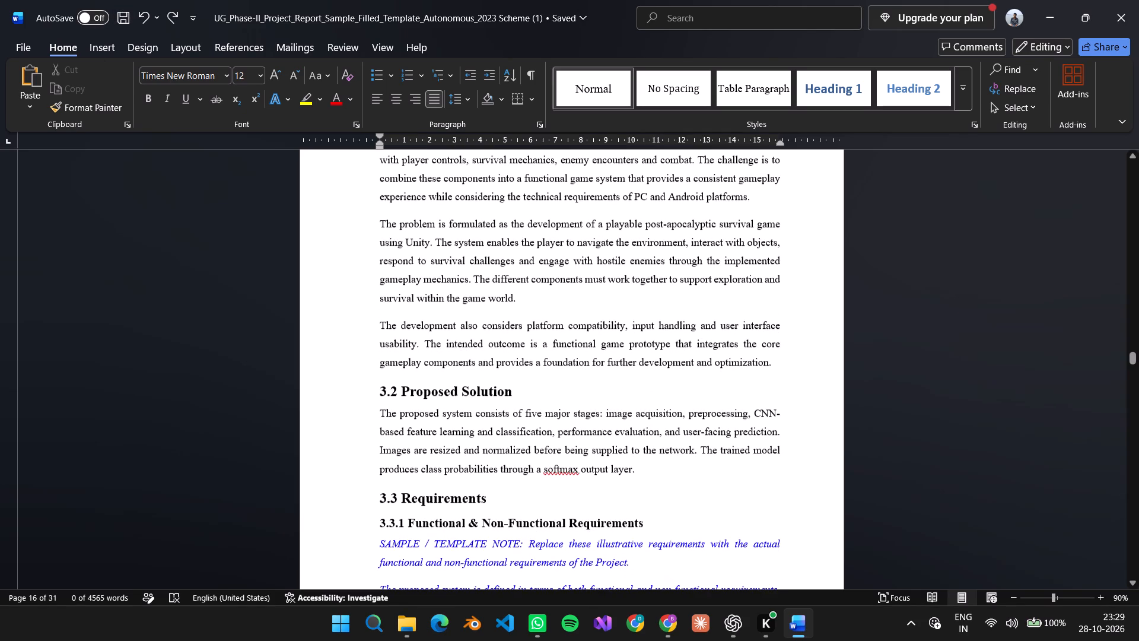
pyautogui.click(176, 24)
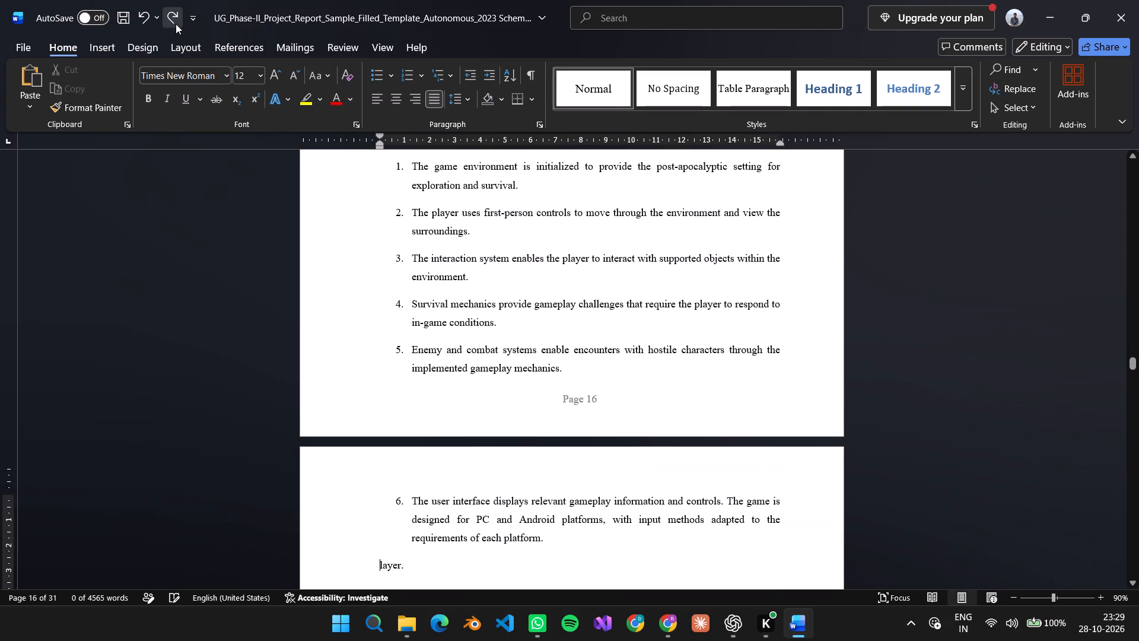
# Delete the duplicated word "The" at the start of the introductory sentence under 3.2 Proposed Solution.
pyautogui.scroll(4, 500, 405)
pyautogui.scroll(-6, 540, 401)
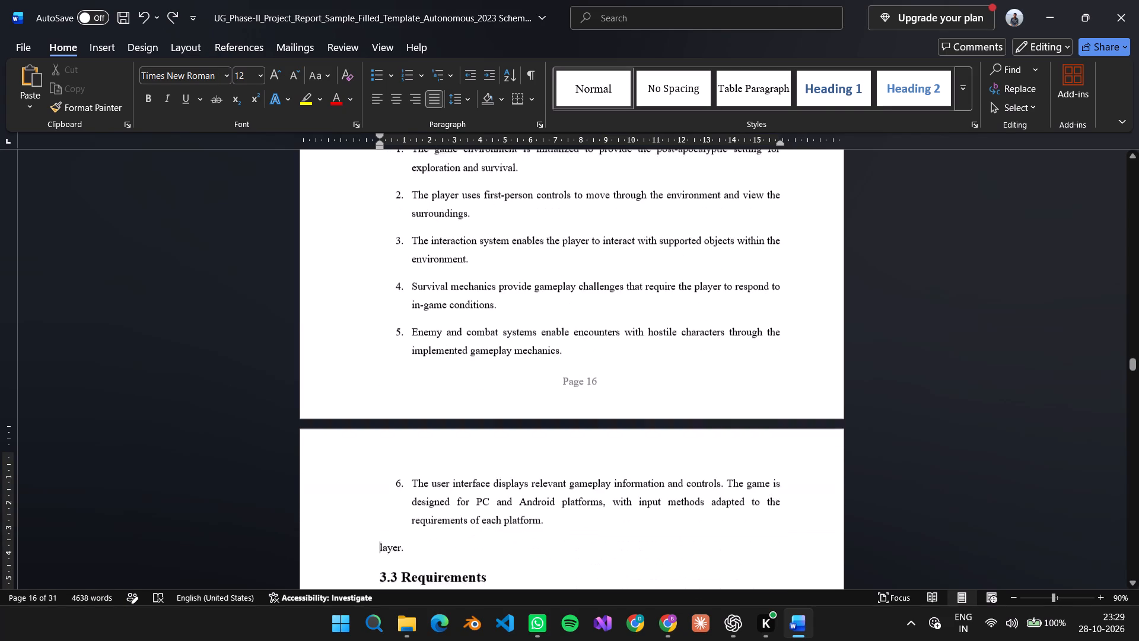
pyautogui.scroll(6, 540, 401)
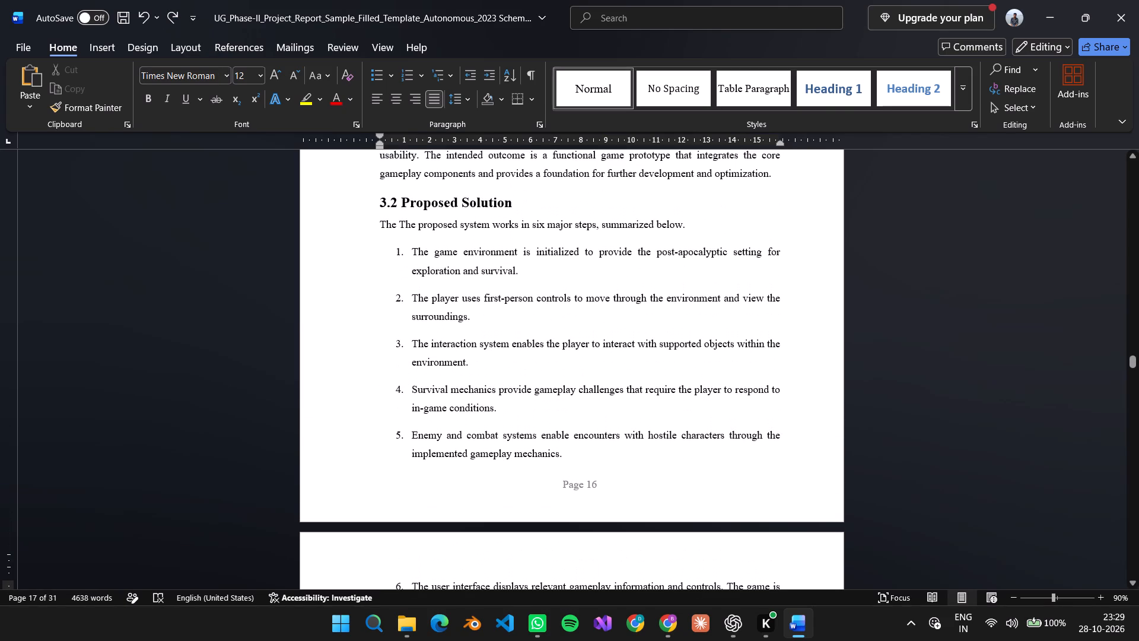
pyautogui.click(400, 223)
pyautogui.hotkey('ctrl', 'BackSpace')
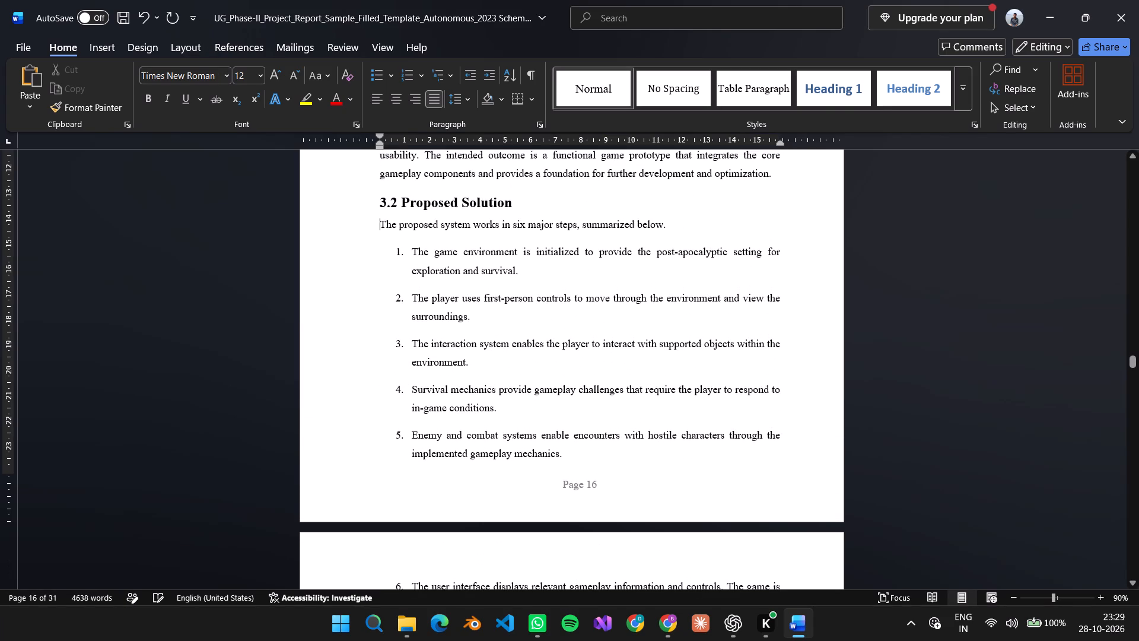
# Remove the leftover "layer." line between numbered item 6 and the 3.3 Requirements heading.
pyautogui.scroll(-8, 531, 486)
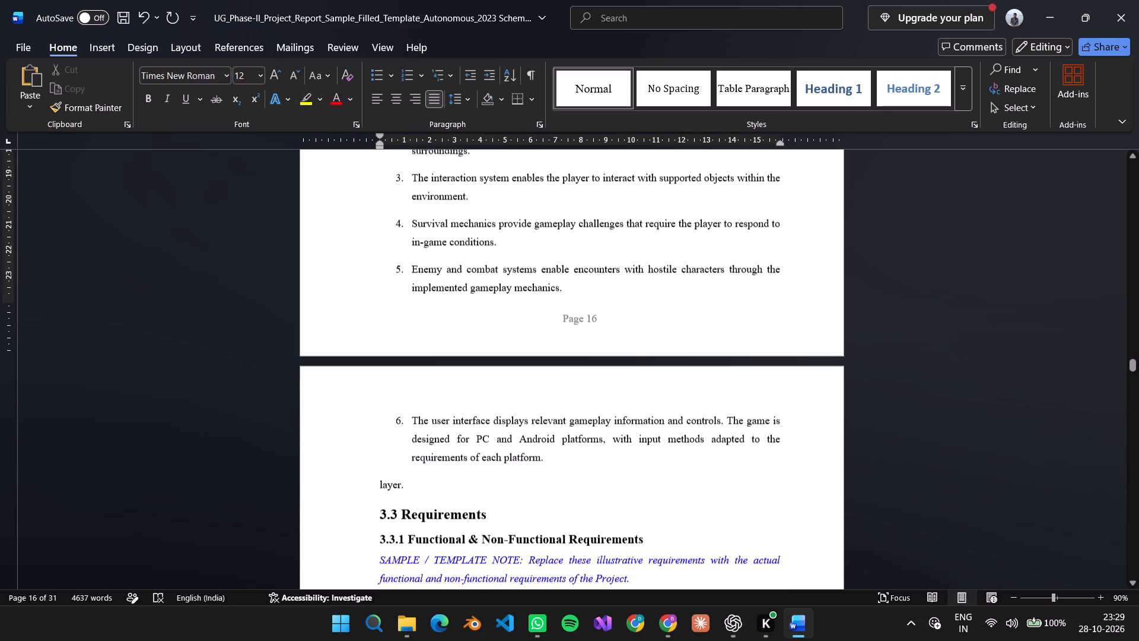
pyautogui.click(414, 480)
pyautogui.hotkey('ctrl', 'BackSpace')
pyautogui.hotkey('ctrl', 'BackSpace')
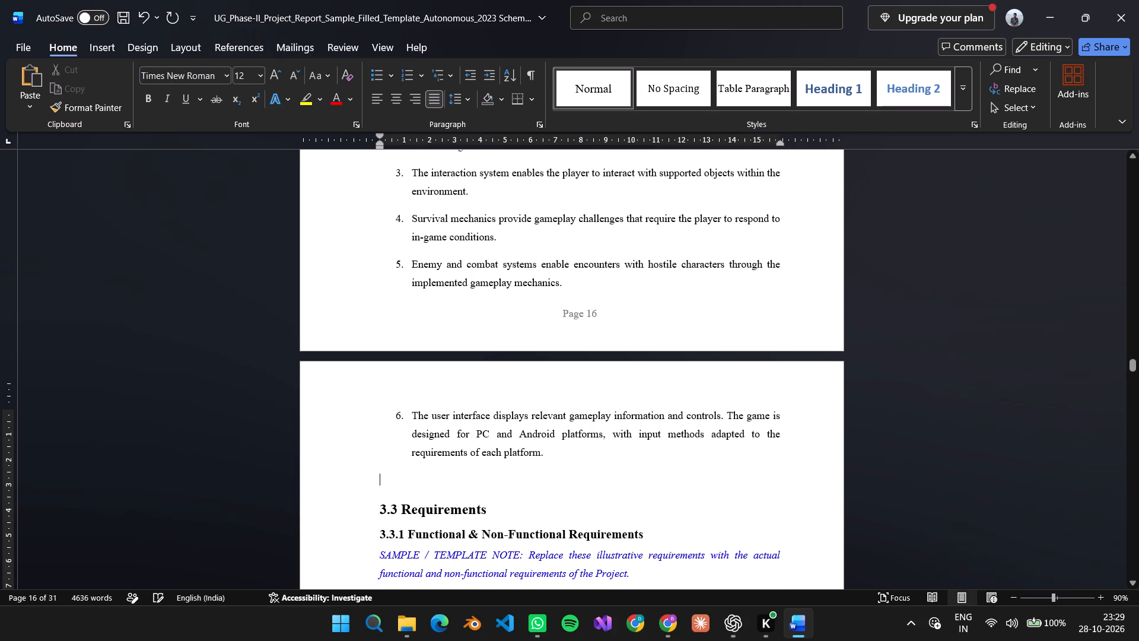
pyautogui.press('BackSpace')
# Review the layout of the six numbered items under 3.2 and the start of section 3.3 Requirements.
pyautogui.scroll(8, 475, 460)
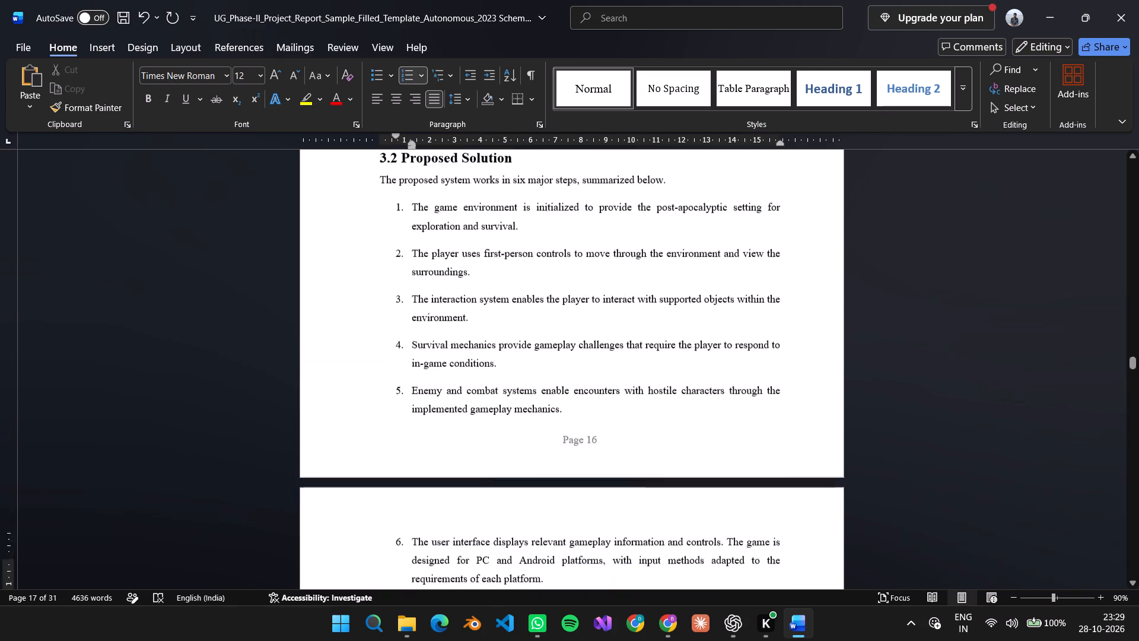
pyautogui.scroll(9, 483, 458)
pyautogui.scroll(-7, 494, 445)
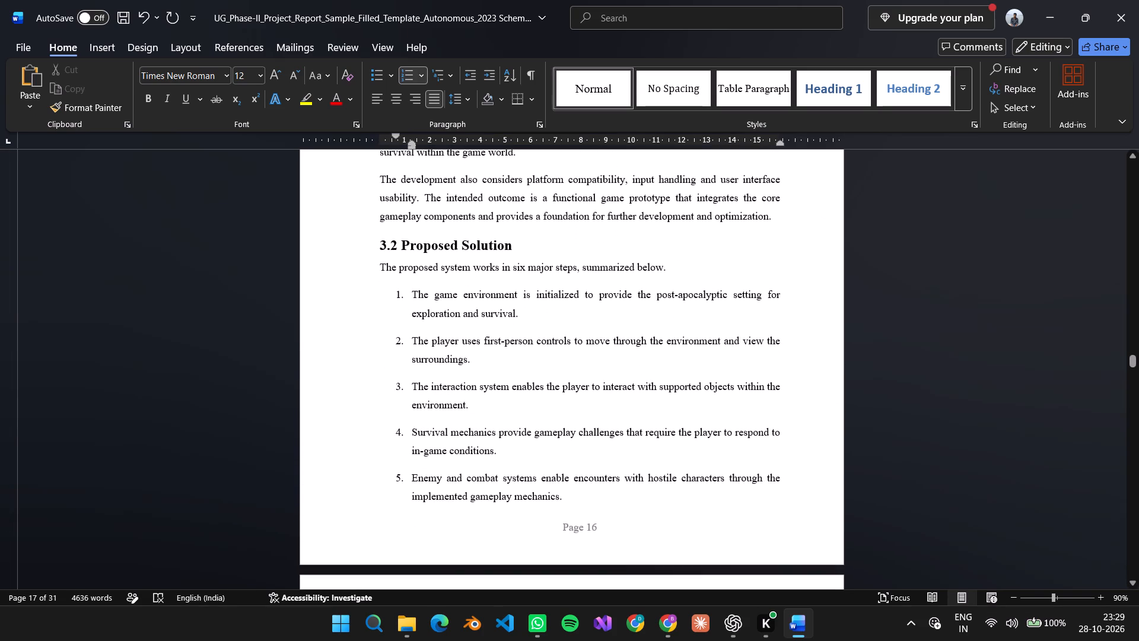
pyautogui.scroll(-9, 545, 439)
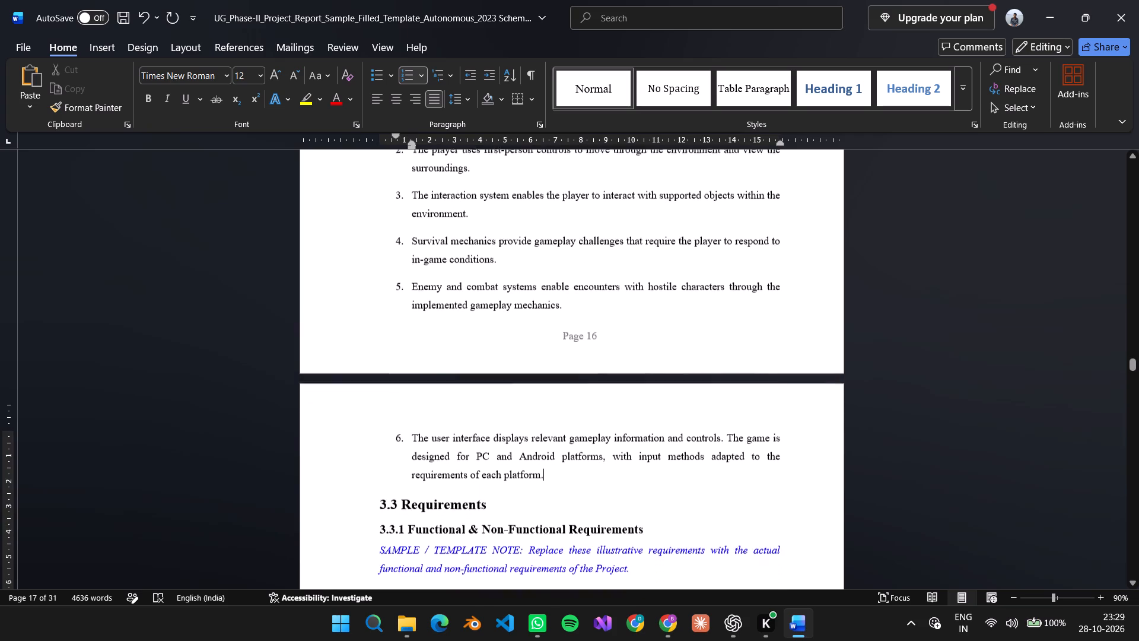
pyautogui.scroll(7, 551, 439)
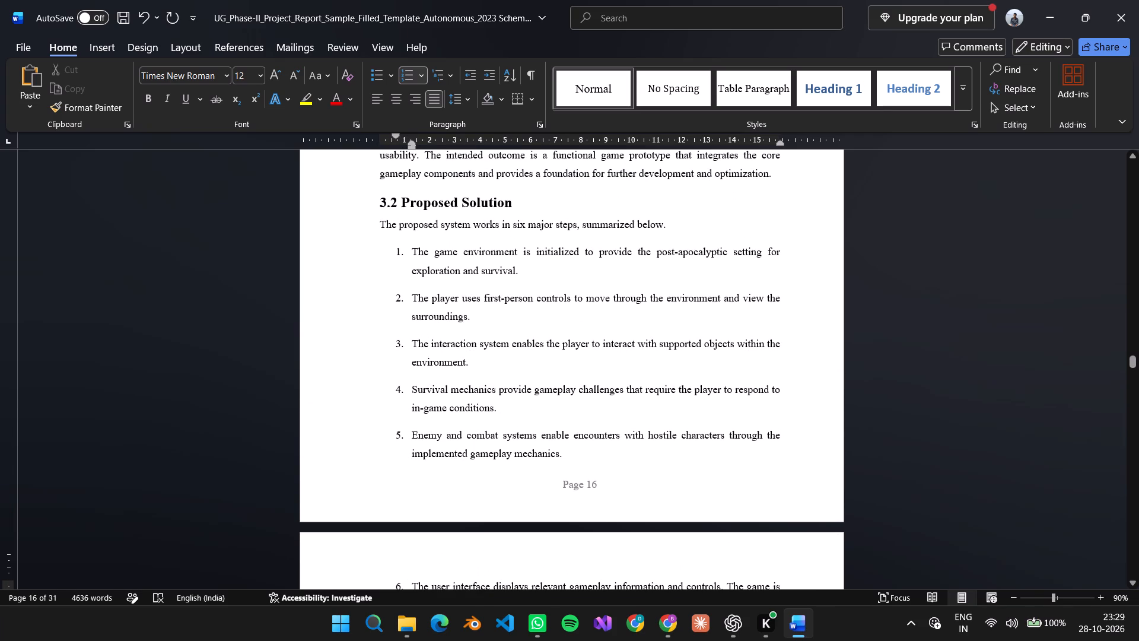
pyautogui.scroll(-18, 610, 497)
pyautogui.scroll(5, 616, 454)
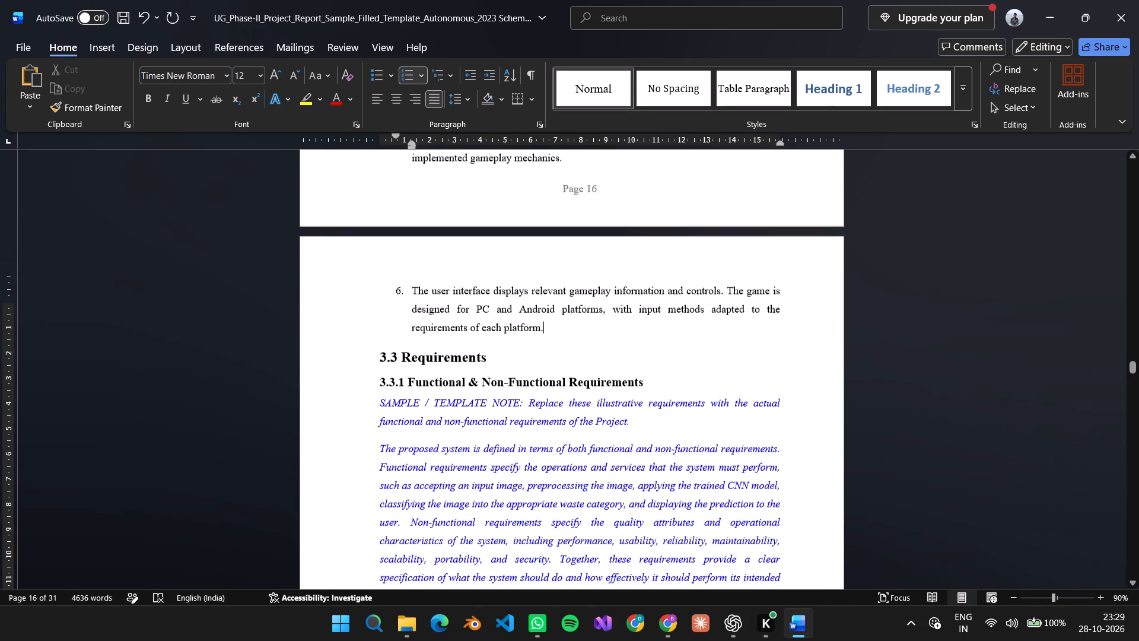
pyautogui.scroll(19, 616, 454)
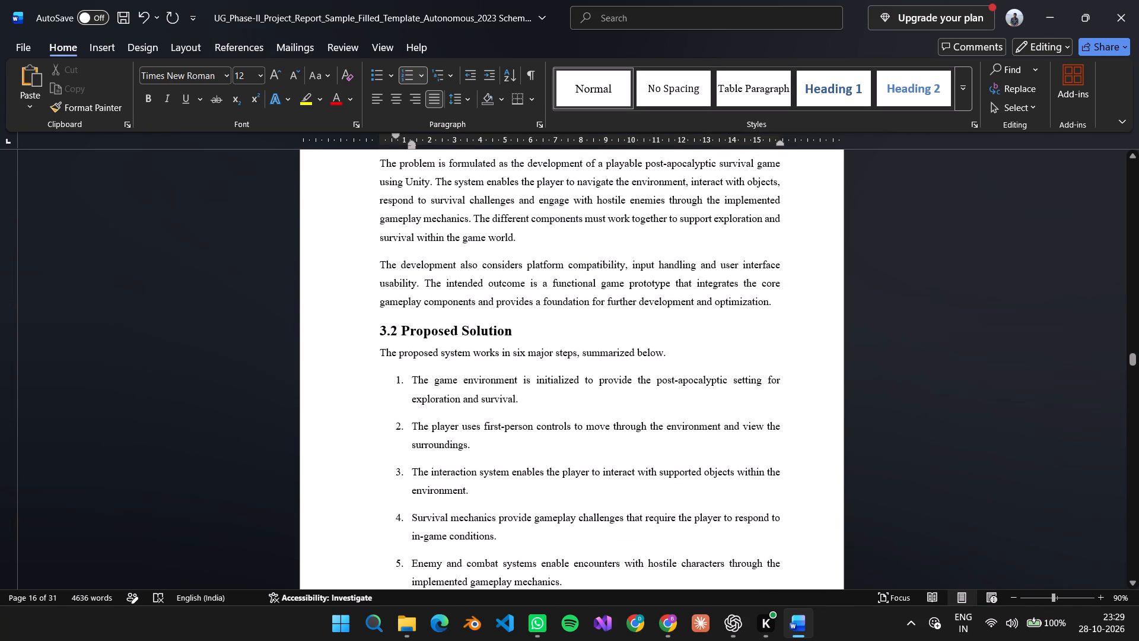
pyautogui.scroll(-4, 616, 454)
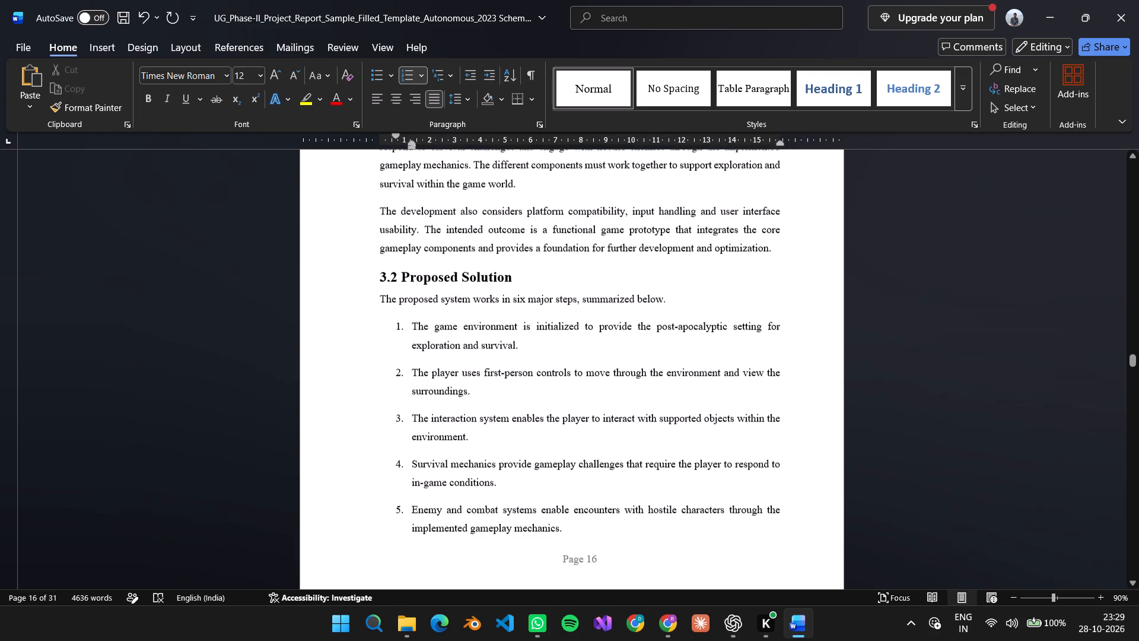
pyautogui.scroll(-8, 616, 454)
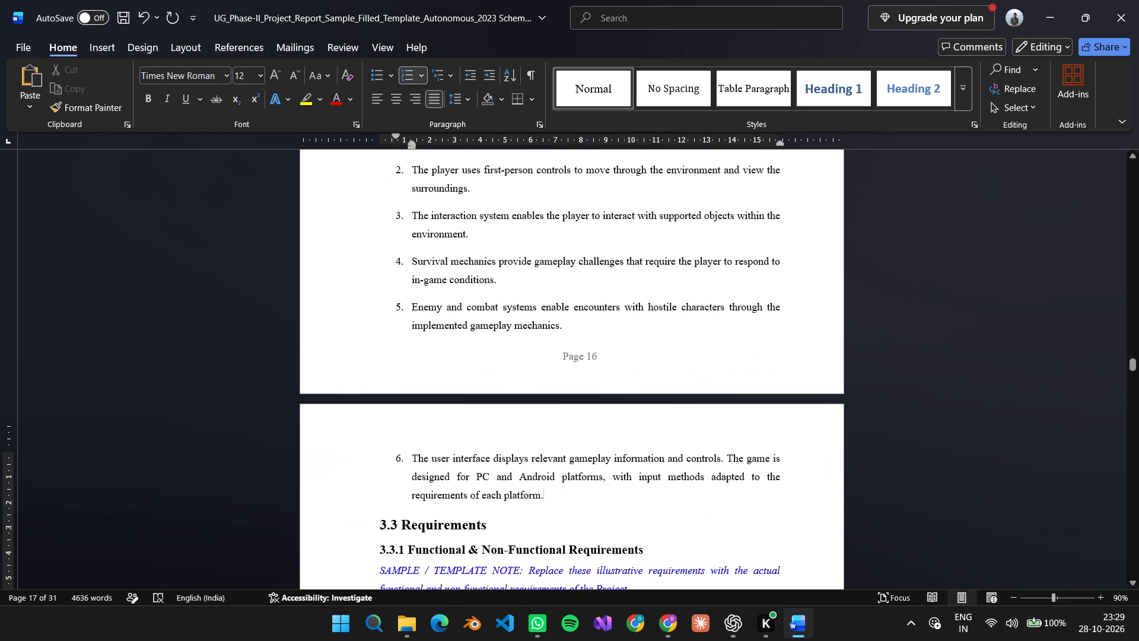
pyautogui.scroll(-5, 616, 454)
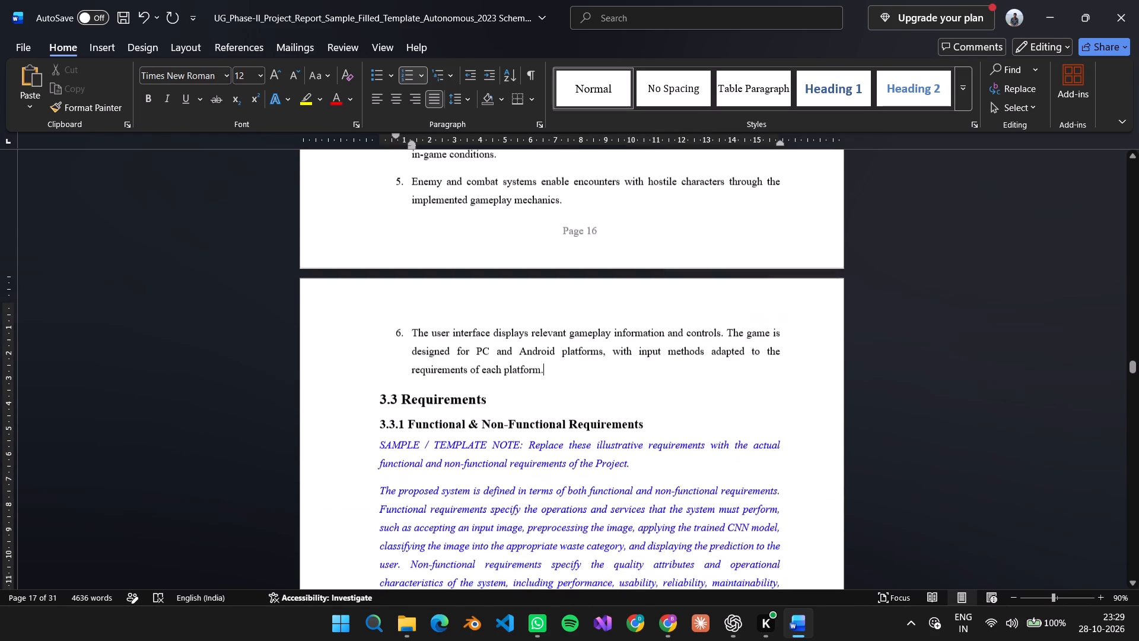
pyautogui.scroll(-10, 616, 454)
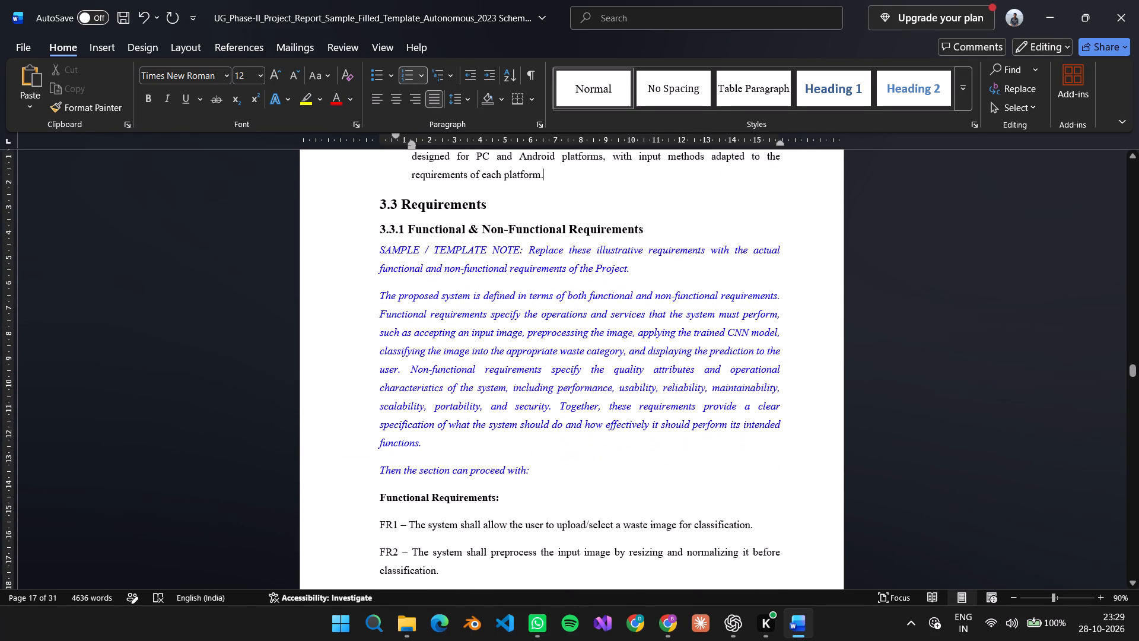
pyautogui.scroll(20, 616, 454)
pyautogui.scroll(3, 616, 454)
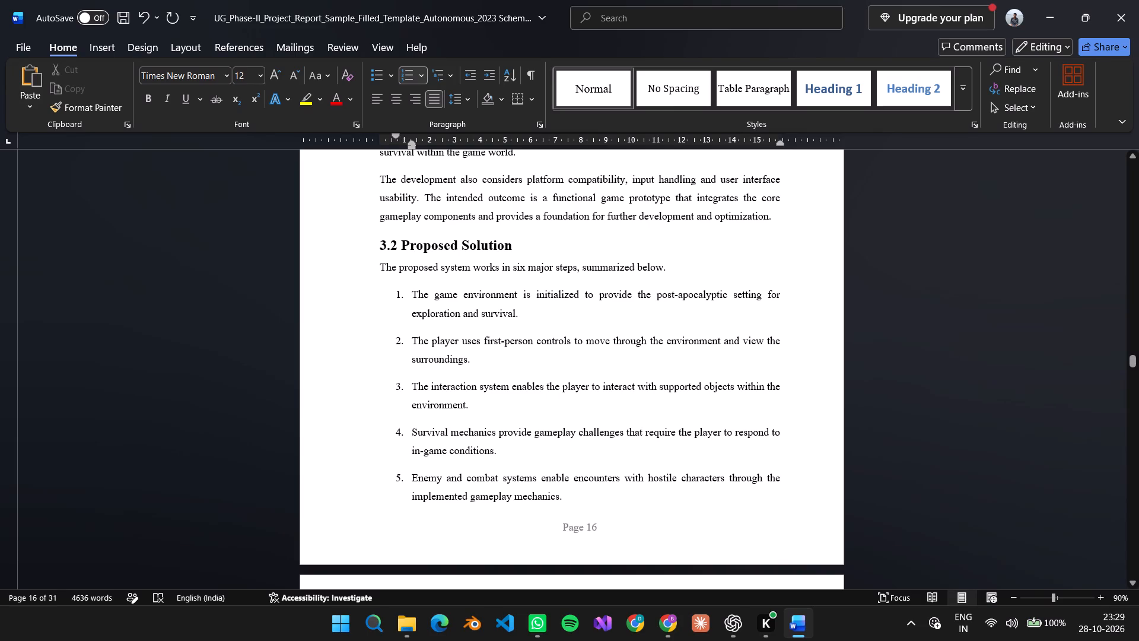
pyautogui.scroll(-7, 409, 369)
pyautogui.scroll(6, 418, 385)
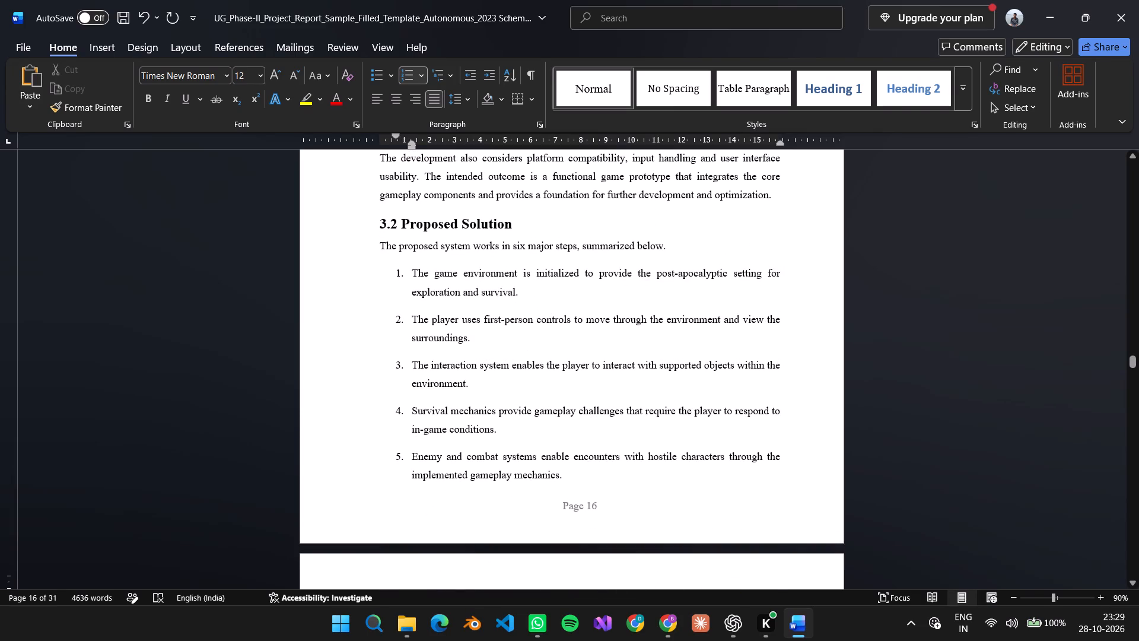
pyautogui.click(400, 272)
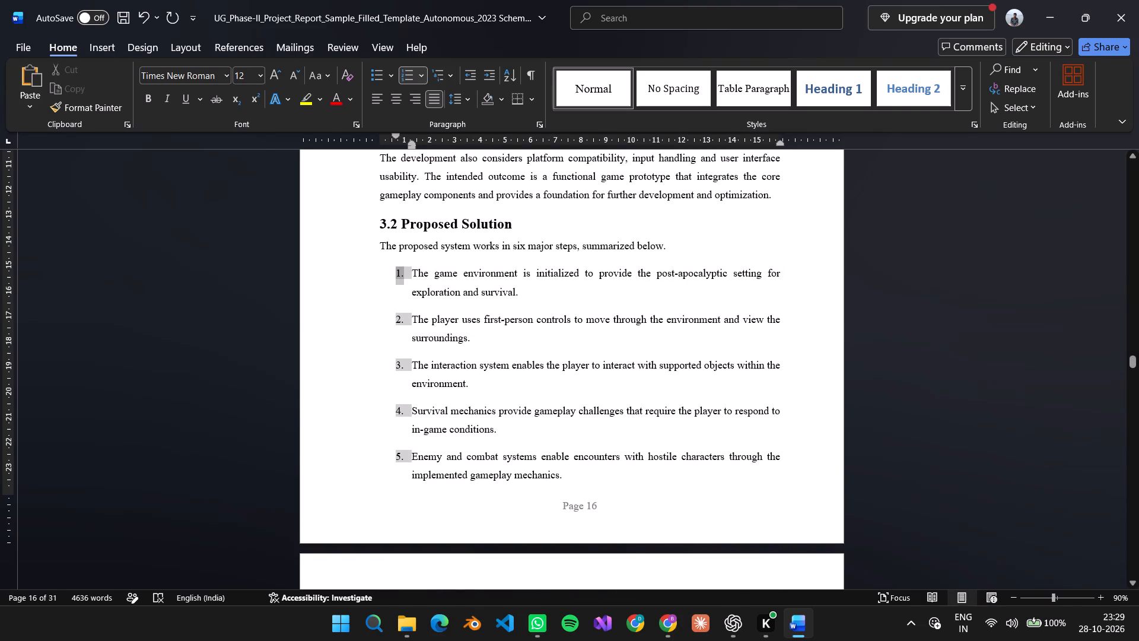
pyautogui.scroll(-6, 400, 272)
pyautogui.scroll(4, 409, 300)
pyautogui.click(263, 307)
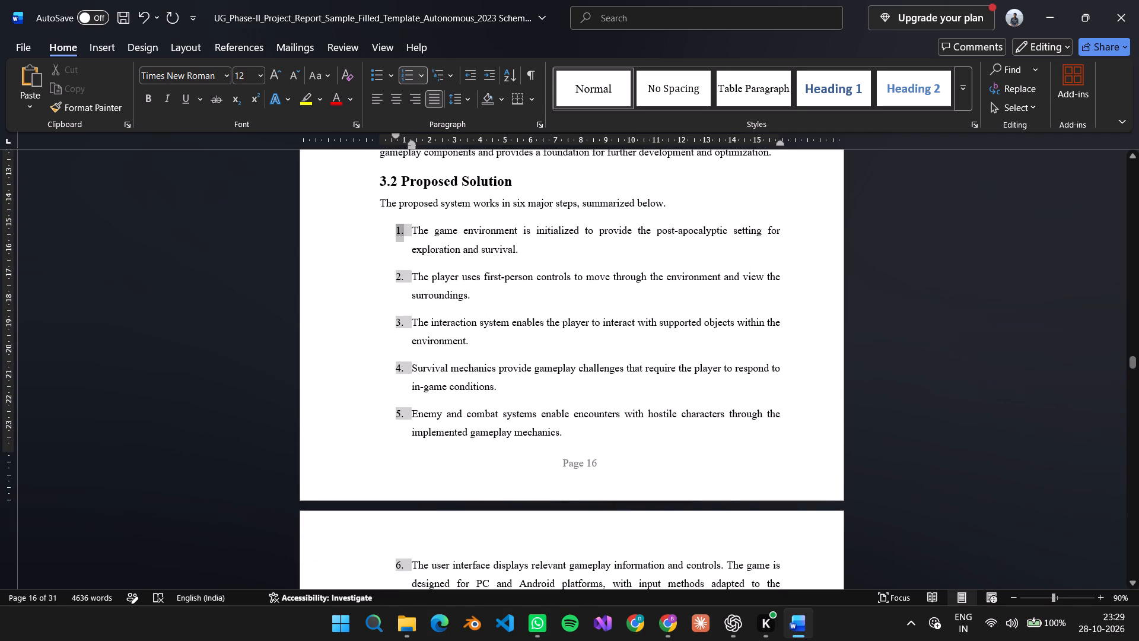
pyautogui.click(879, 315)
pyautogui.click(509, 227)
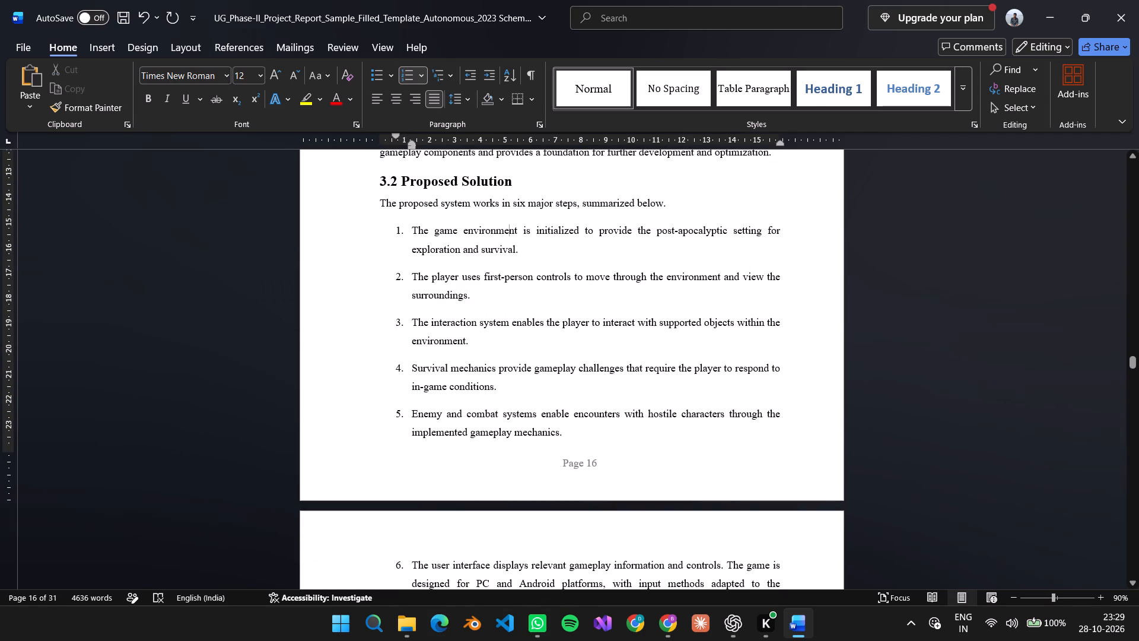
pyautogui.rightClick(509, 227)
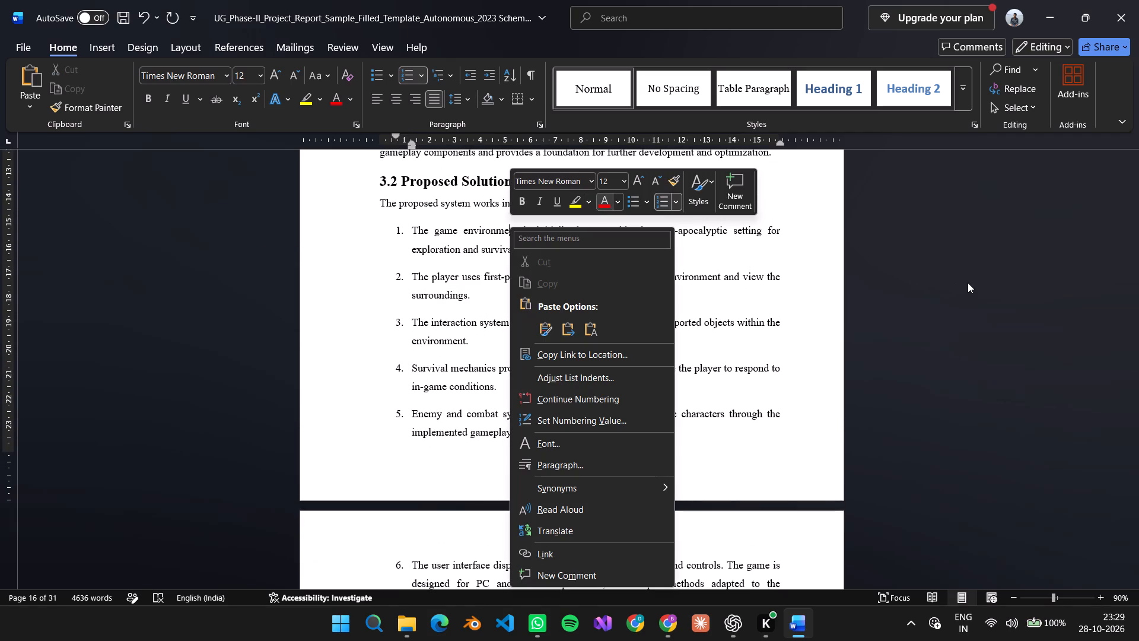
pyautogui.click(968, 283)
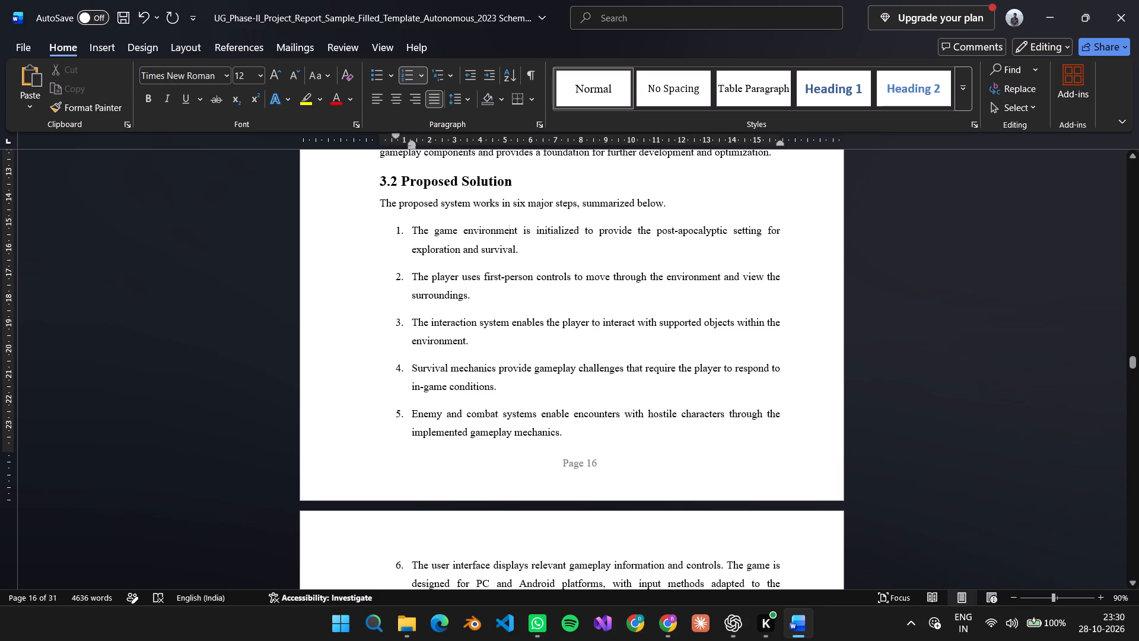
# Check the line spacing of the first numbered item under 3.2 Proposed Solution.
pyautogui.scroll(1, 733, 329)
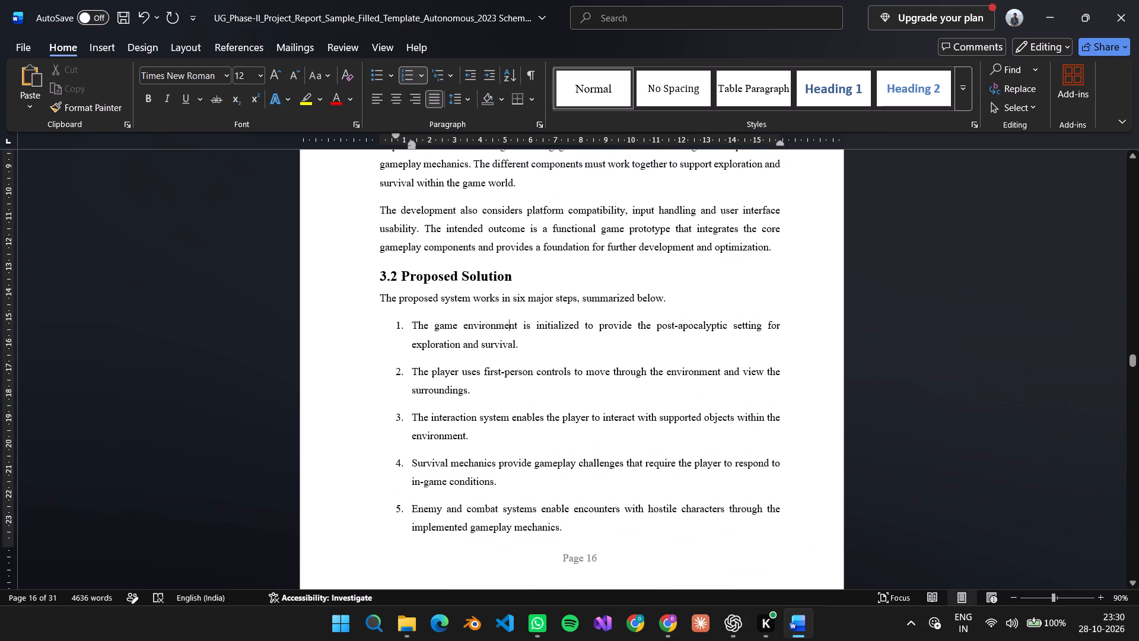
pyautogui.scroll(1, 733, 329)
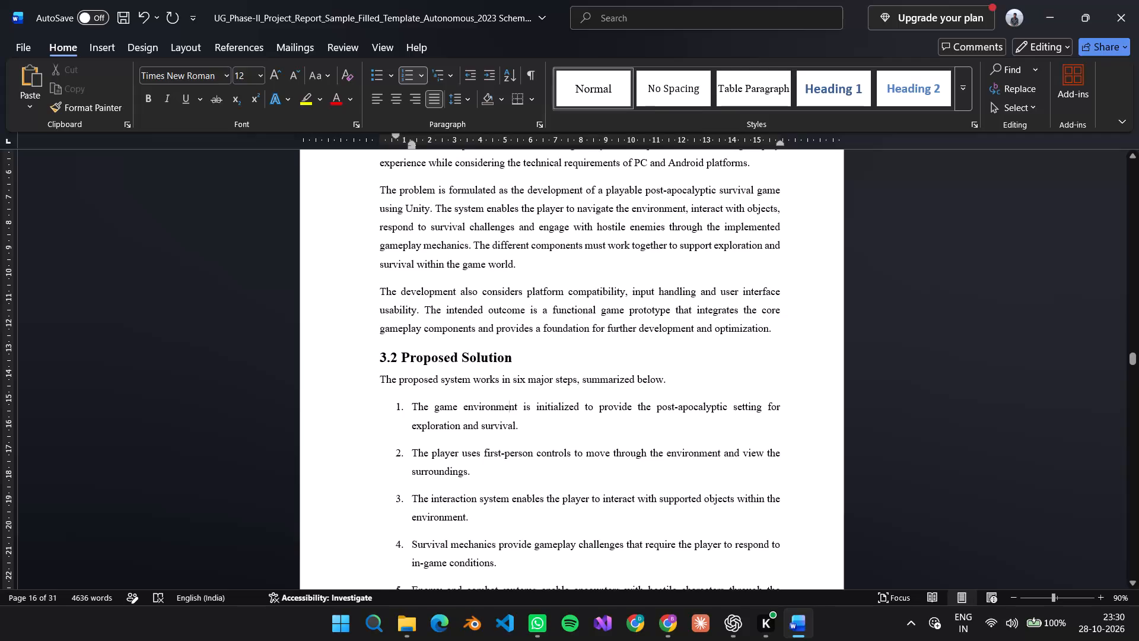
pyautogui.click(467, 99)
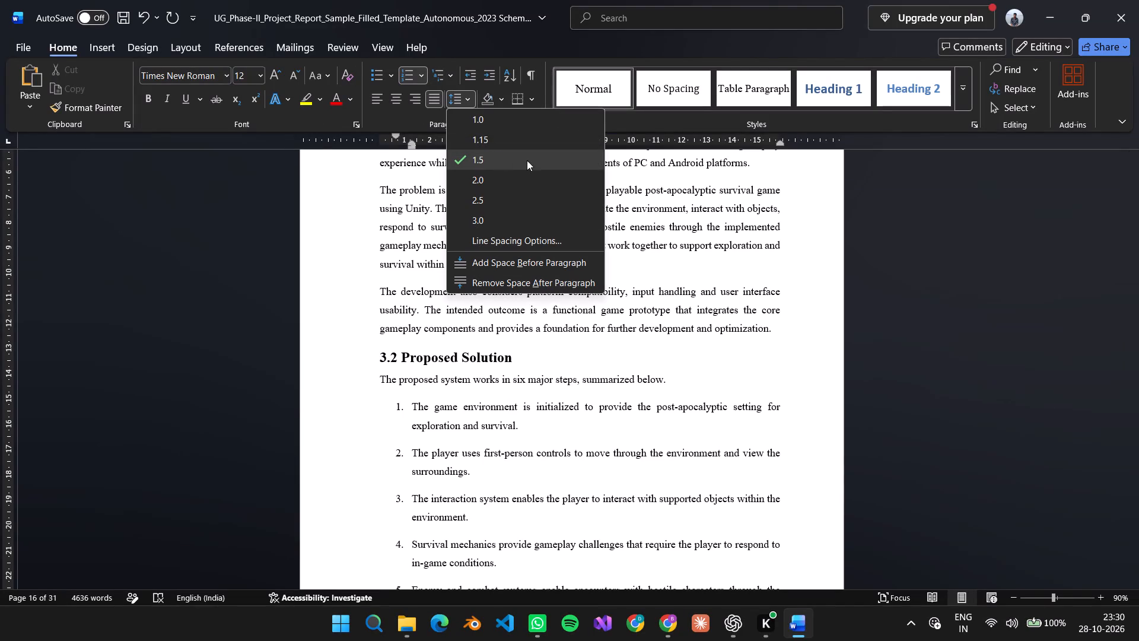
pyautogui.click(949, 391)
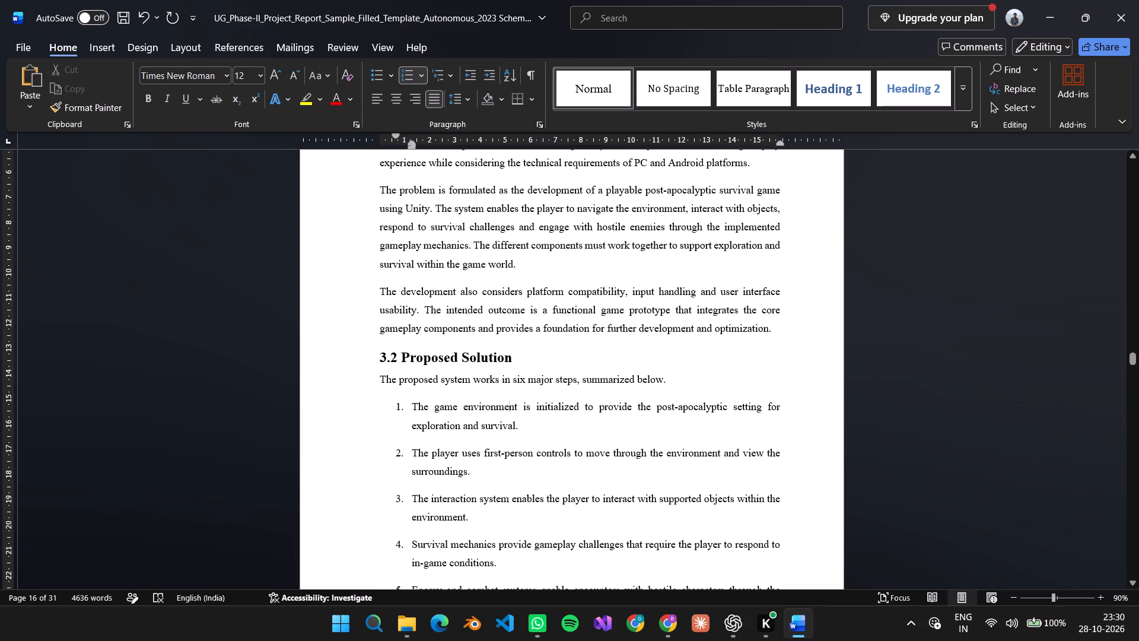
# Check the line spacing setting of the introductory sentence and all six numbered items under 3.2 Proposed Solution.
pyautogui.scroll(-8, 664, 353)
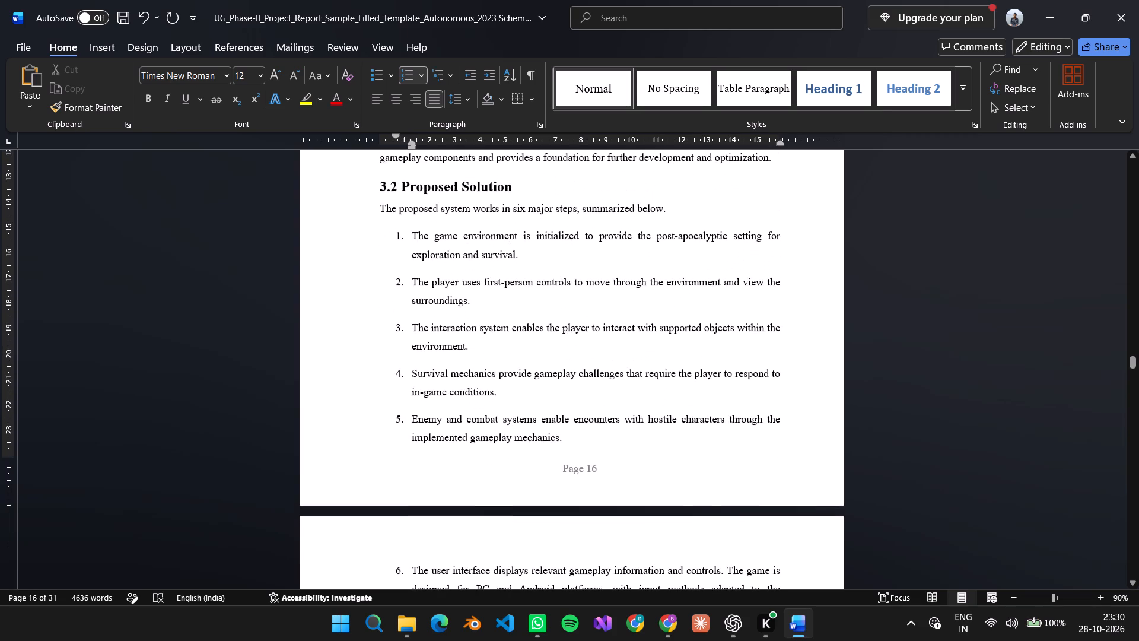
pyautogui.scroll(-3, 566, 453)
pyautogui.moveTo(564, 555); pyautogui.dragTo(419, 364)
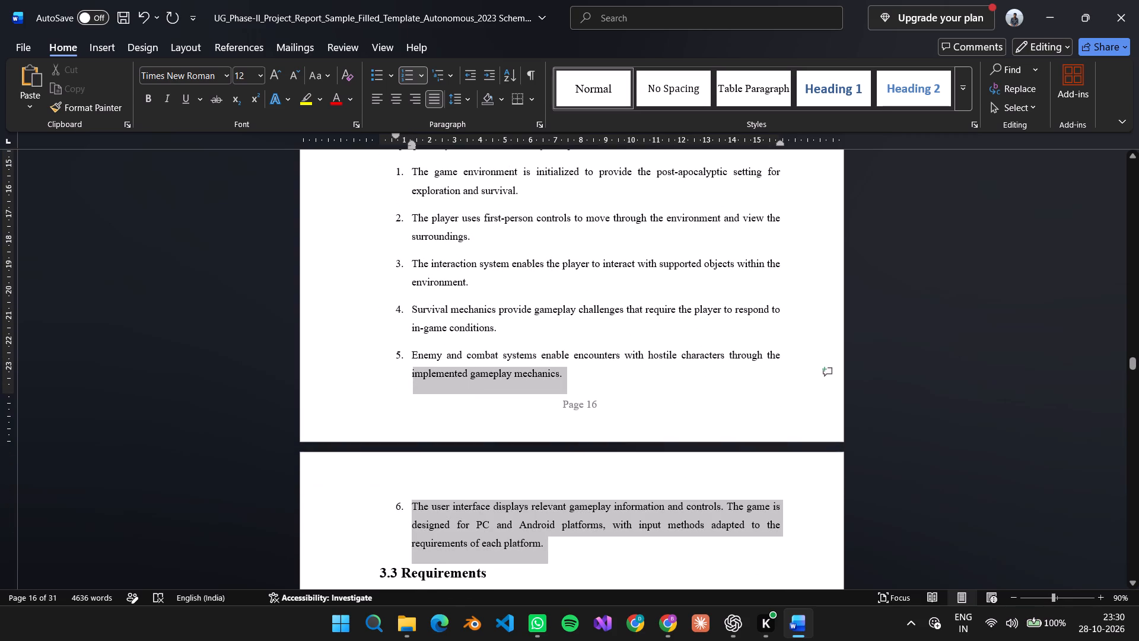
pyautogui.moveTo(419, 364); pyautogui.dragTo(377, 258)
pyautogui.scroll(5, 380, 301)
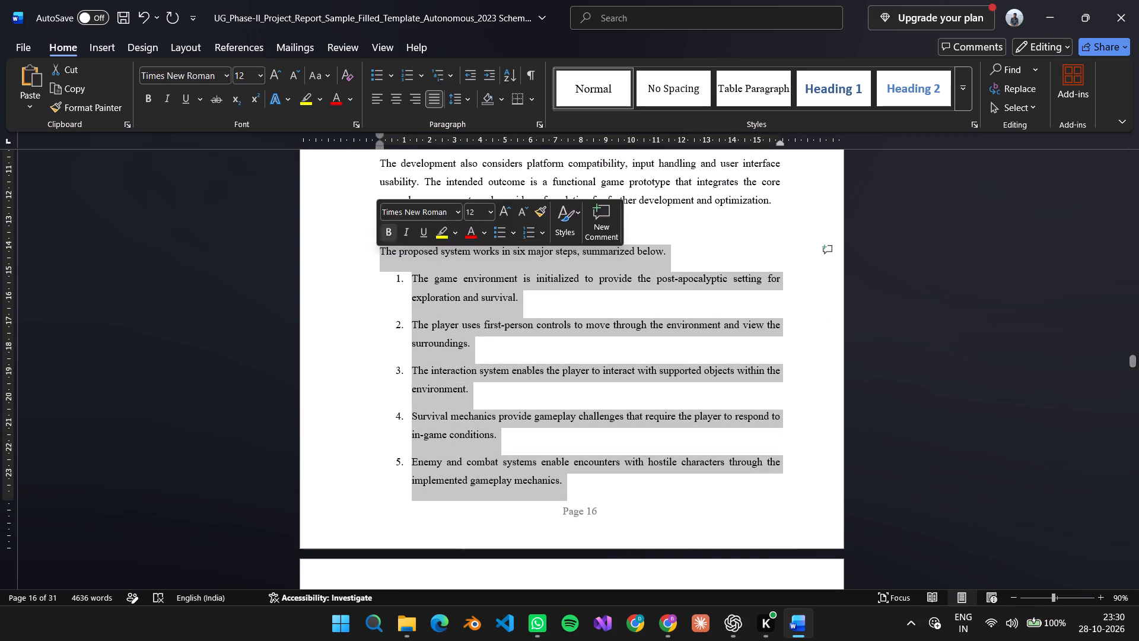
pyautogui.click(472, 98)
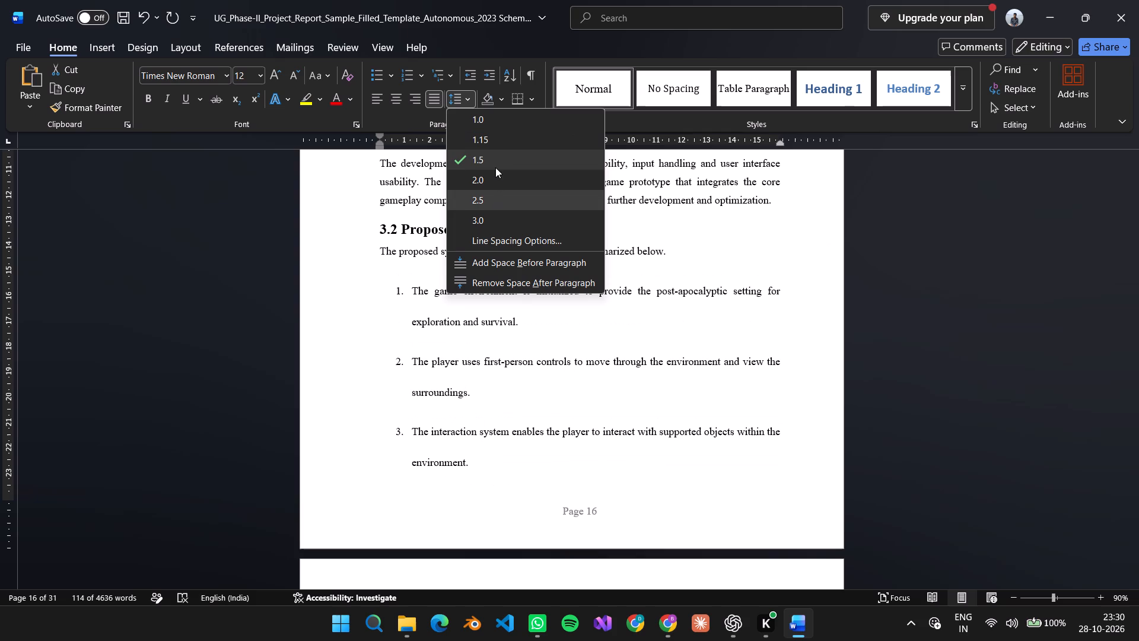
pyautogui.click(952, 265)
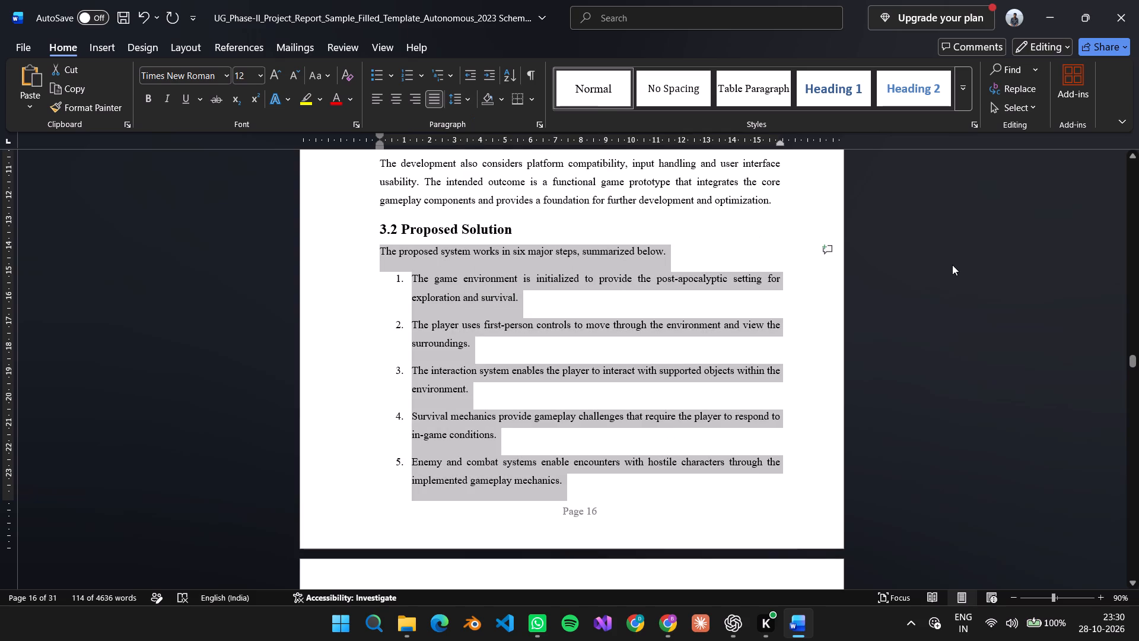
pyautogui.click(952, 265)
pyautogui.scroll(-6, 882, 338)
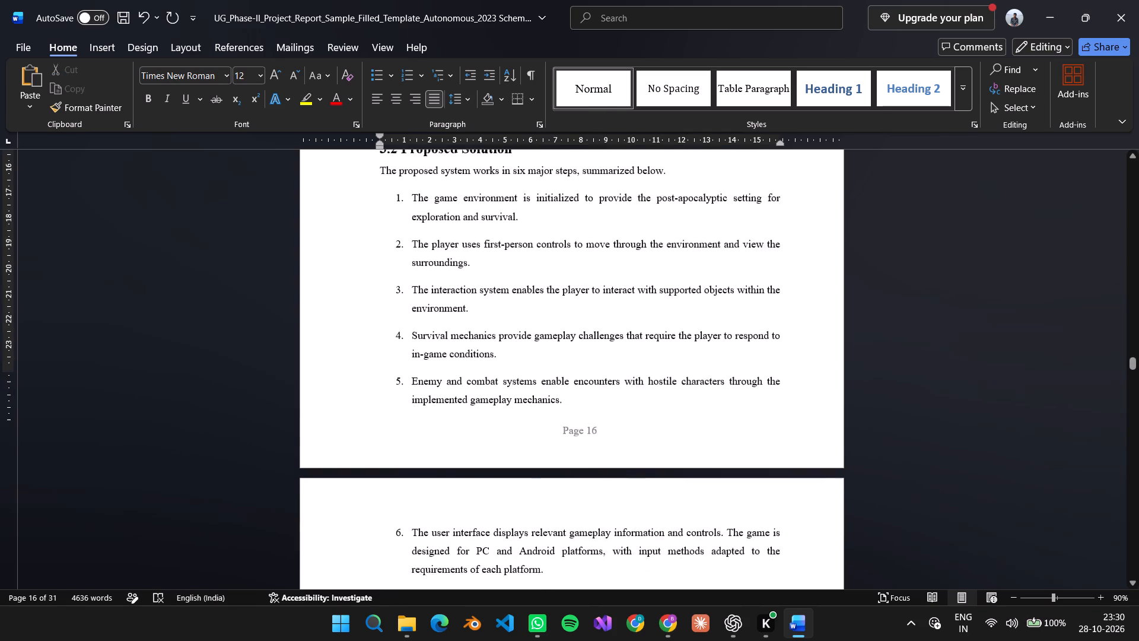
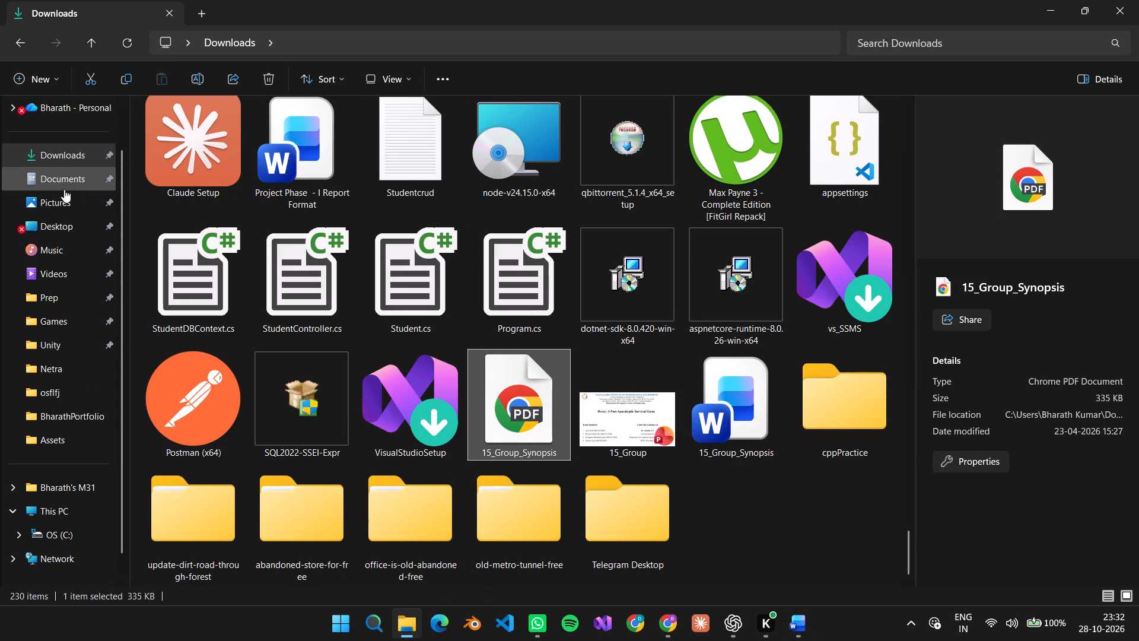
pyautogui.click(65, 273)
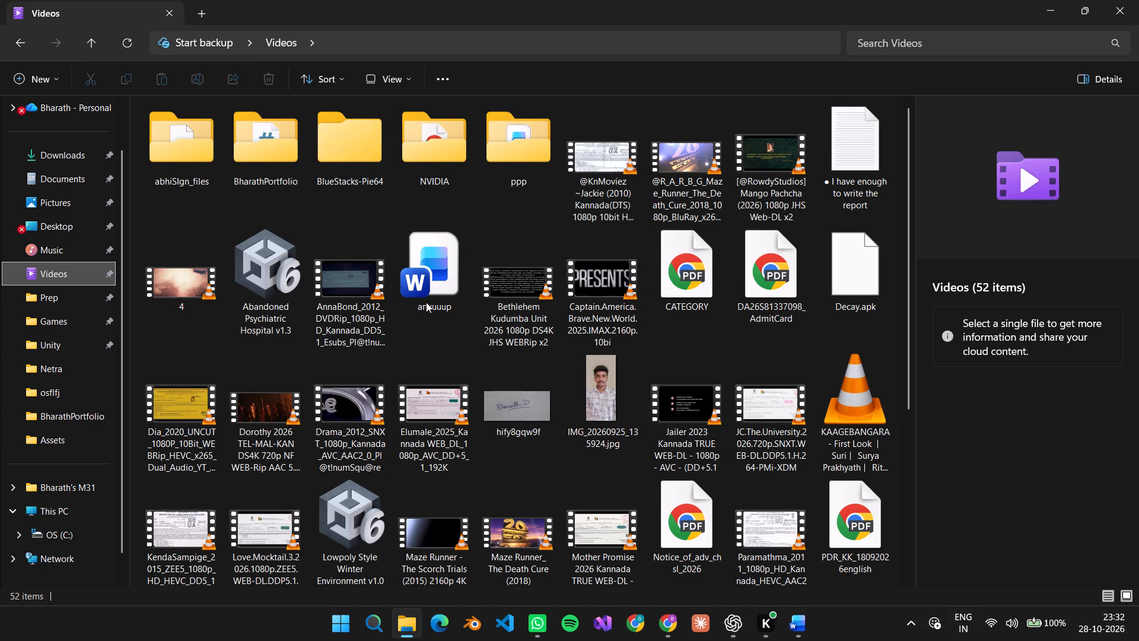
pyautogui.doubleClick(446, 258)
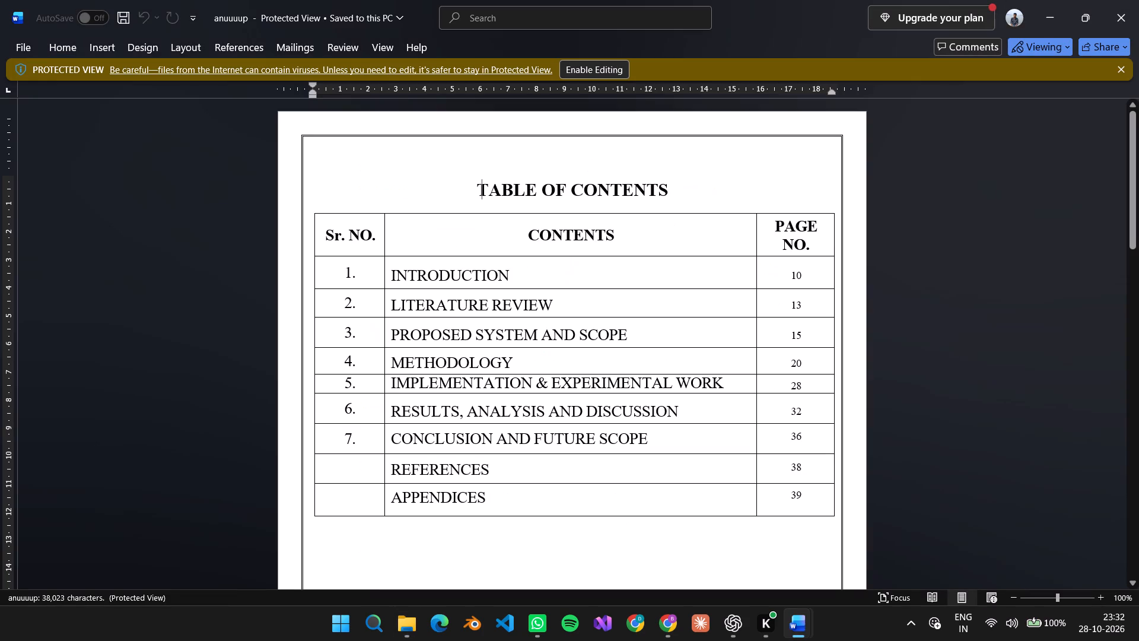
pyautogui.scroll(-20, 829, 247)
pyautogui.scroll(-14, 829, 247)
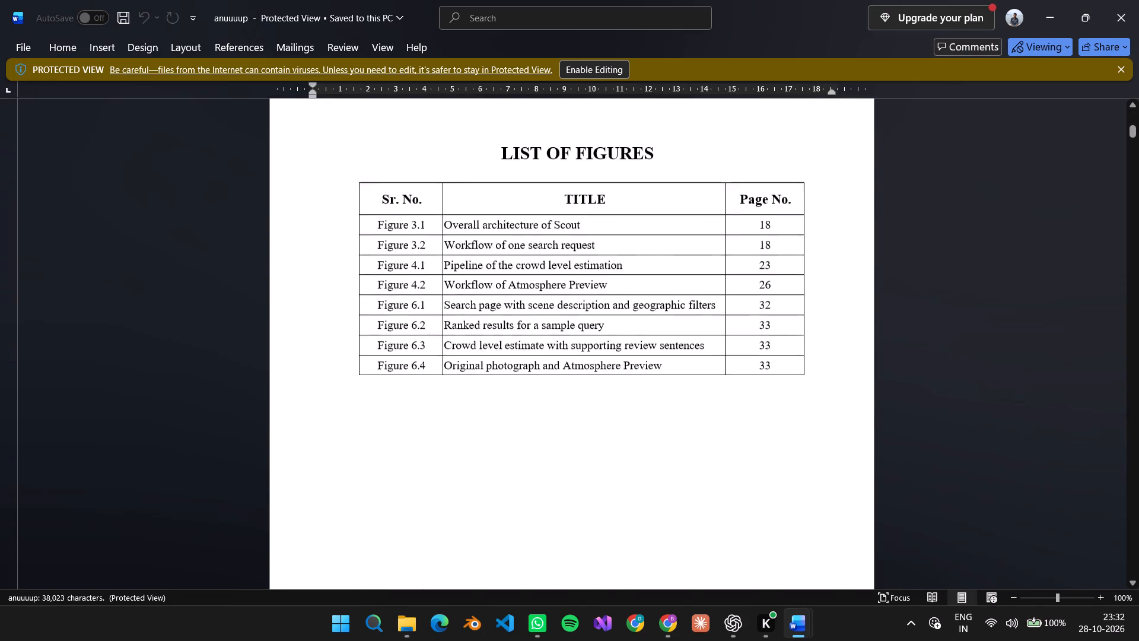
pyautogui.scroll(-9, 831, 249)
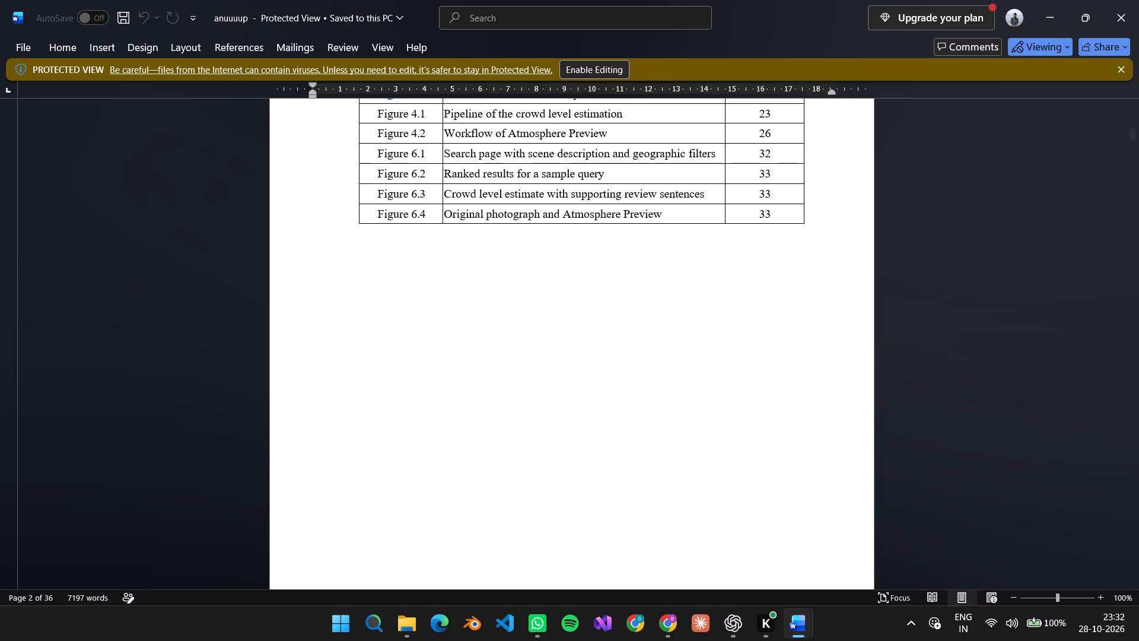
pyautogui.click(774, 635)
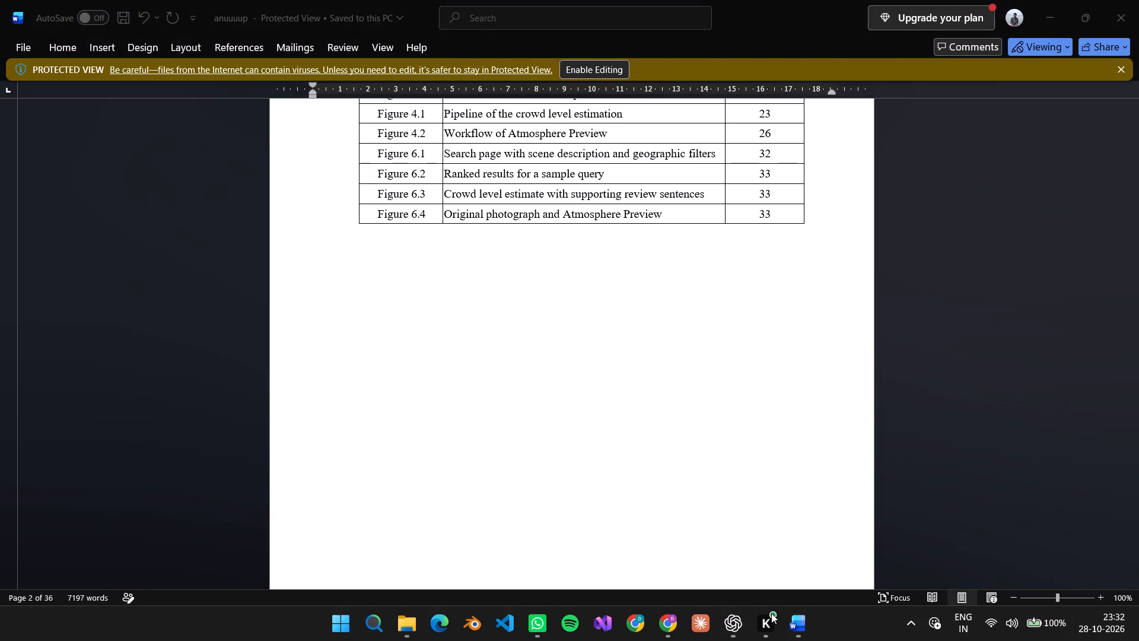
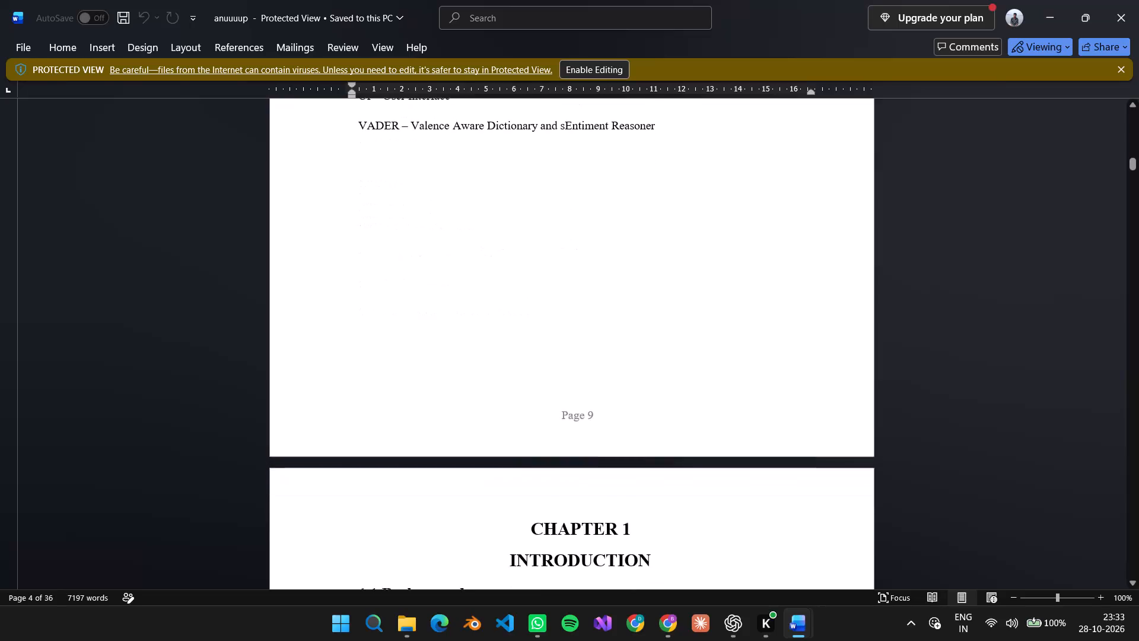
# Look through the reference report from Chapter 1 onward and examine how section 3.3 Requirements and its subsections are written.
pyautogui.middleClick(955, 337)
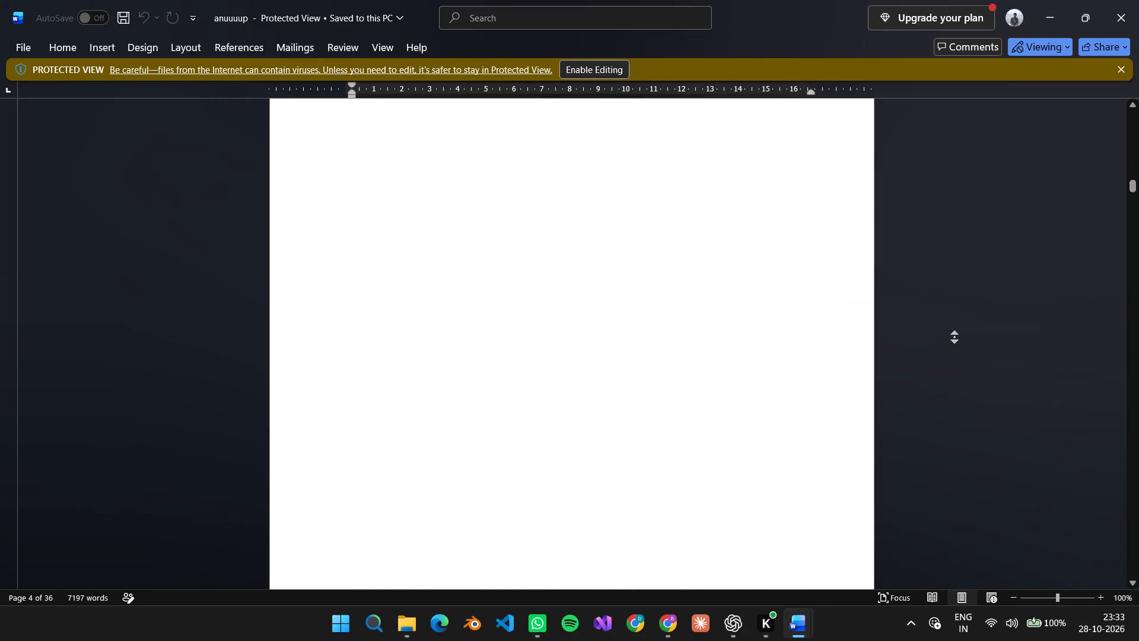
pyautogui.middleClick(979, 363)
pyautogui.scroll(7, 906, 140)
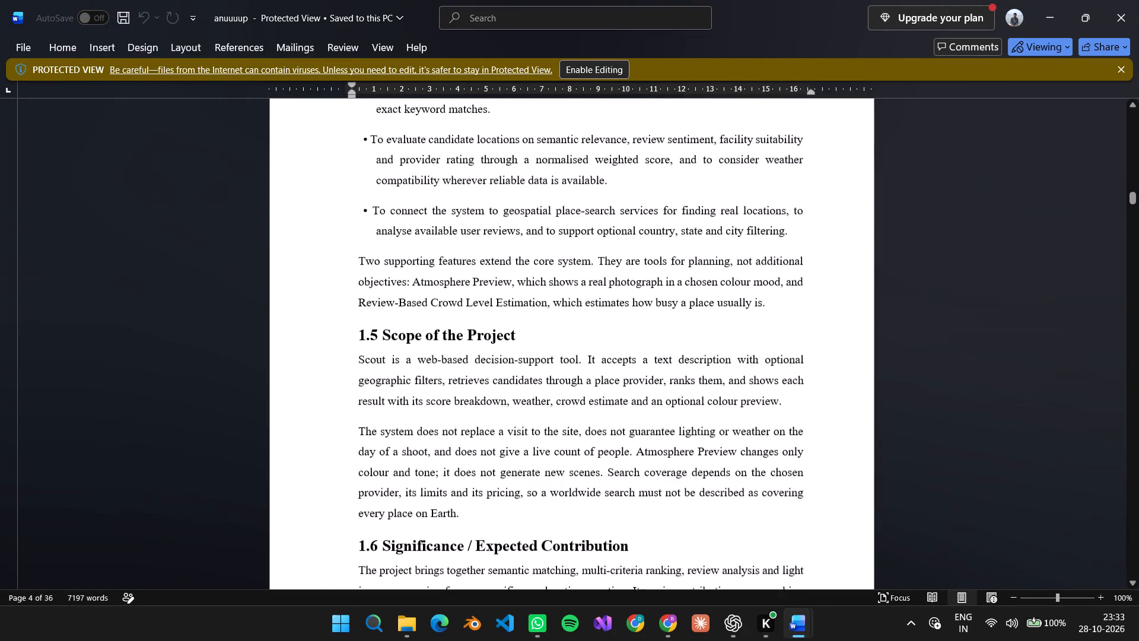
pyautogui.scroll(14, 912, 254)
pyautogui.middleClick(912, 254)
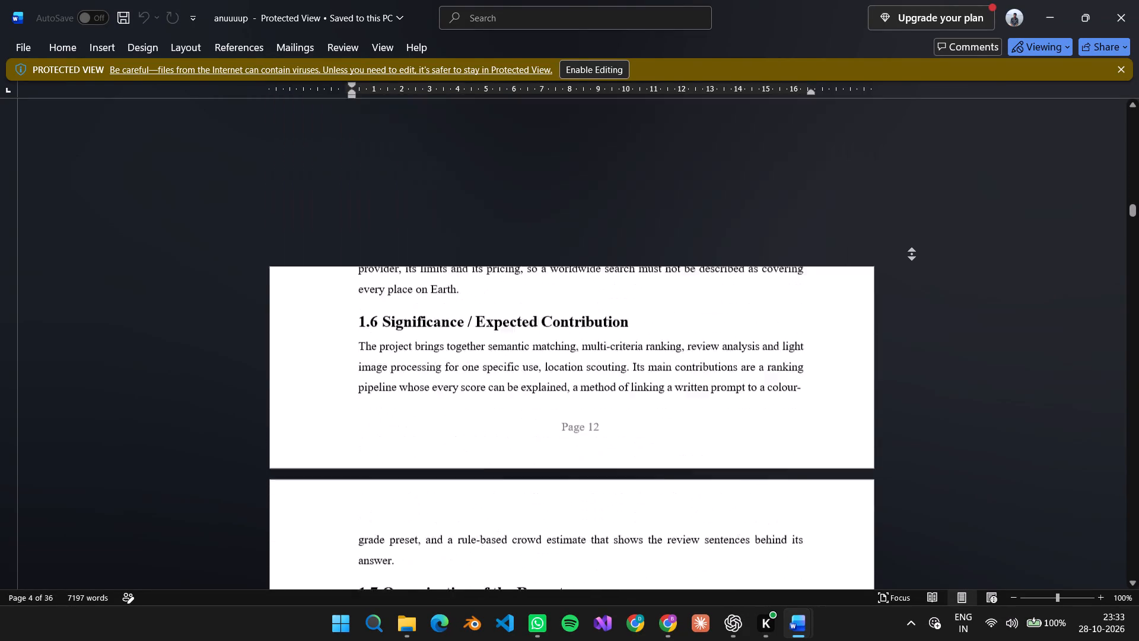
pyautogui.middleClick(949, 360)
pyautogui.scroll(1, 949, 360)
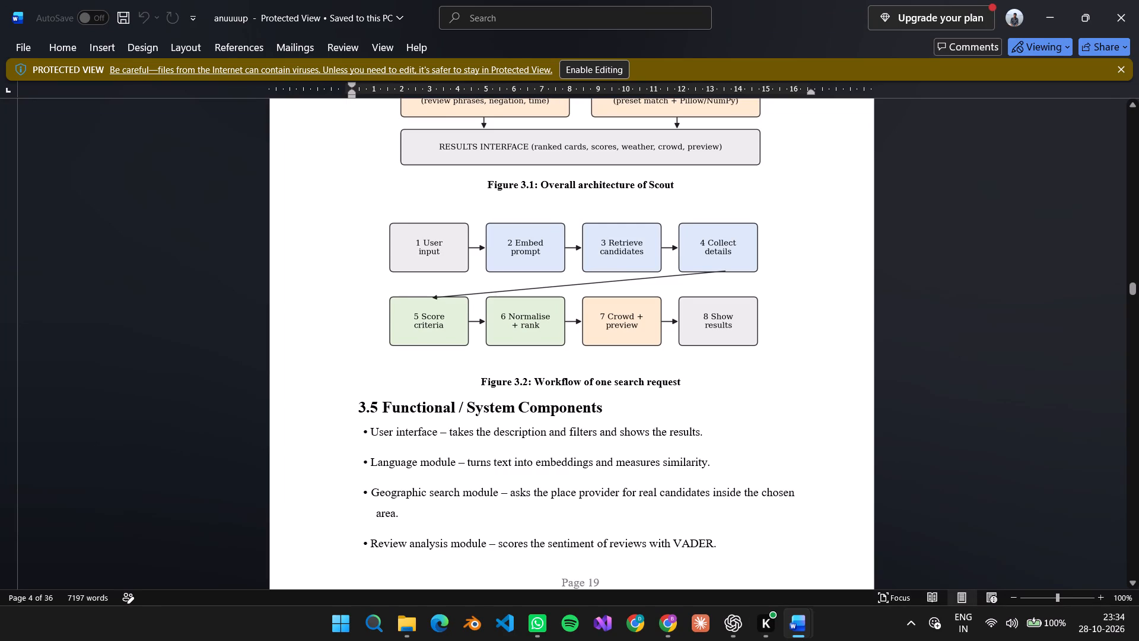
pyautogui.scroll(20, 922, 353)
pyautogui.scroll(18, 922, 353)
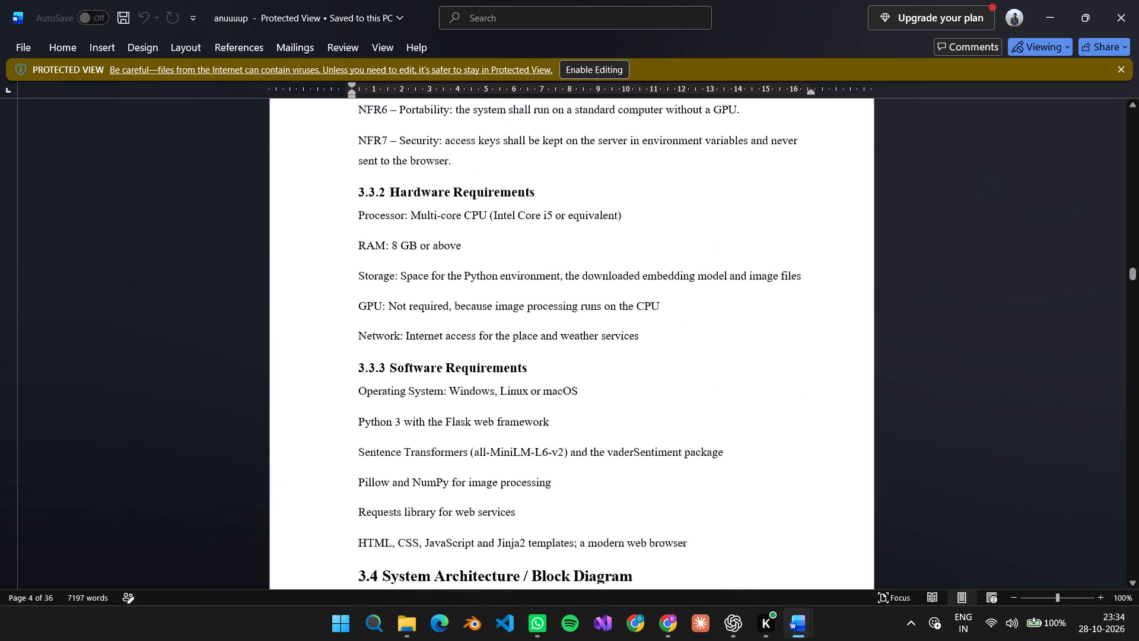
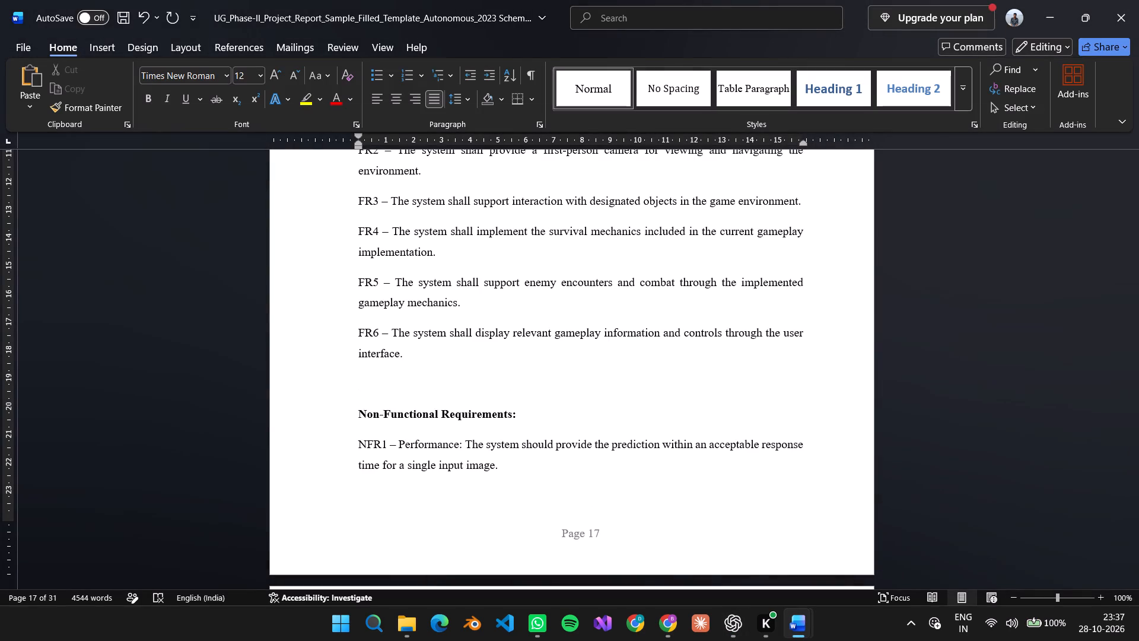
pyautogui.hotkey('ctrl', 'v')
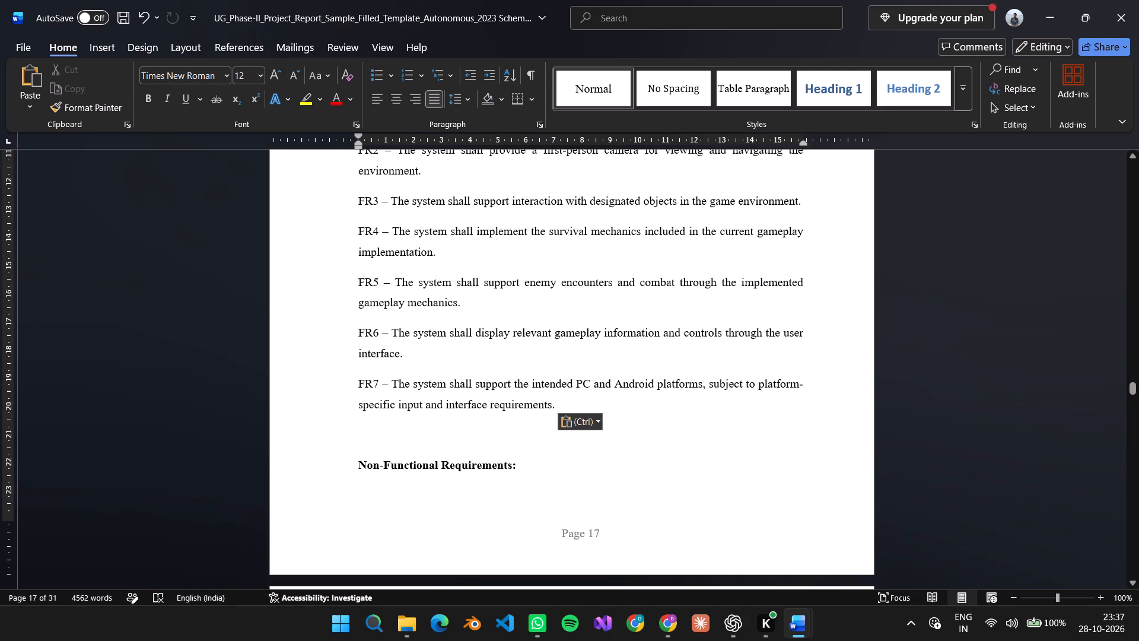
pyautogui.press('BackSpace')
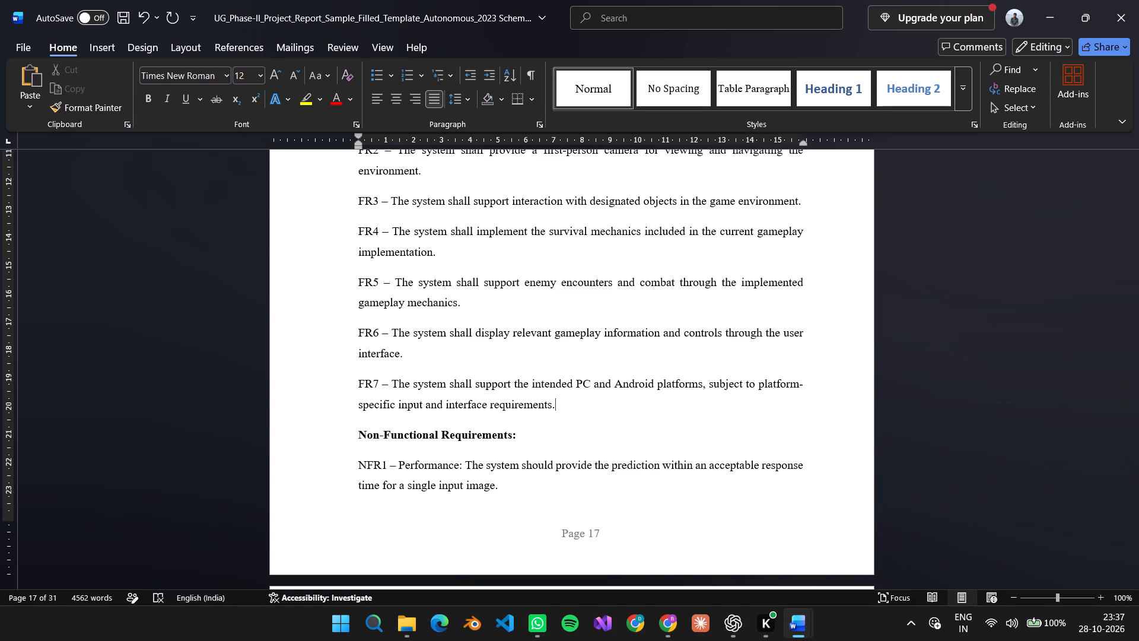
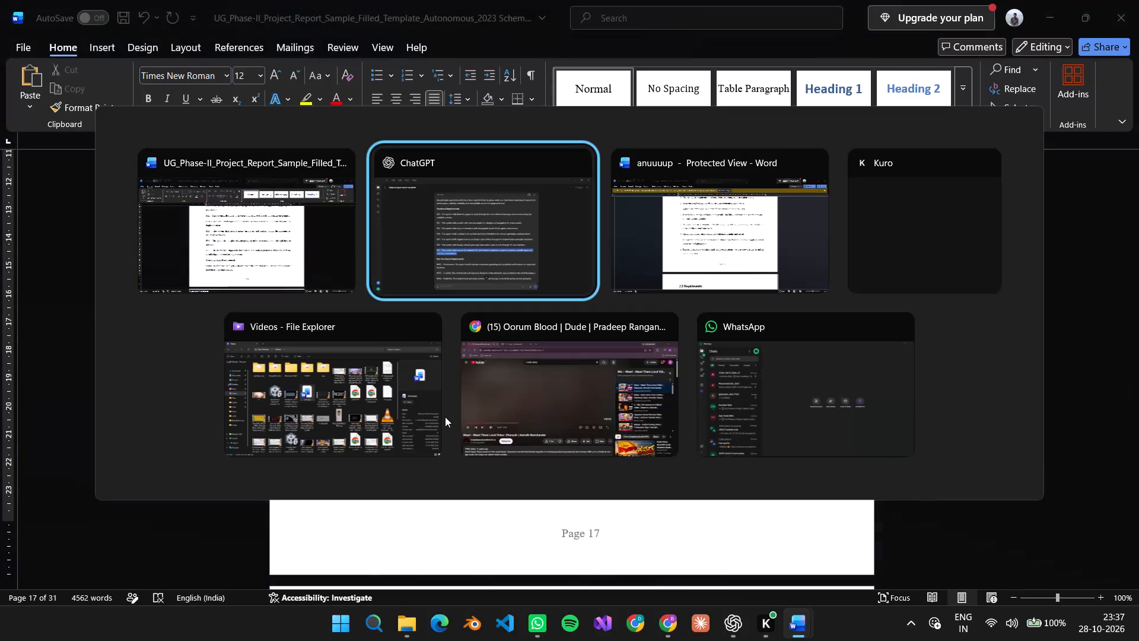
# Look over the requirements section 3.3 in the anuuuup reference report for comparison.
pyautogui.hotkey('alt', 'Tab')
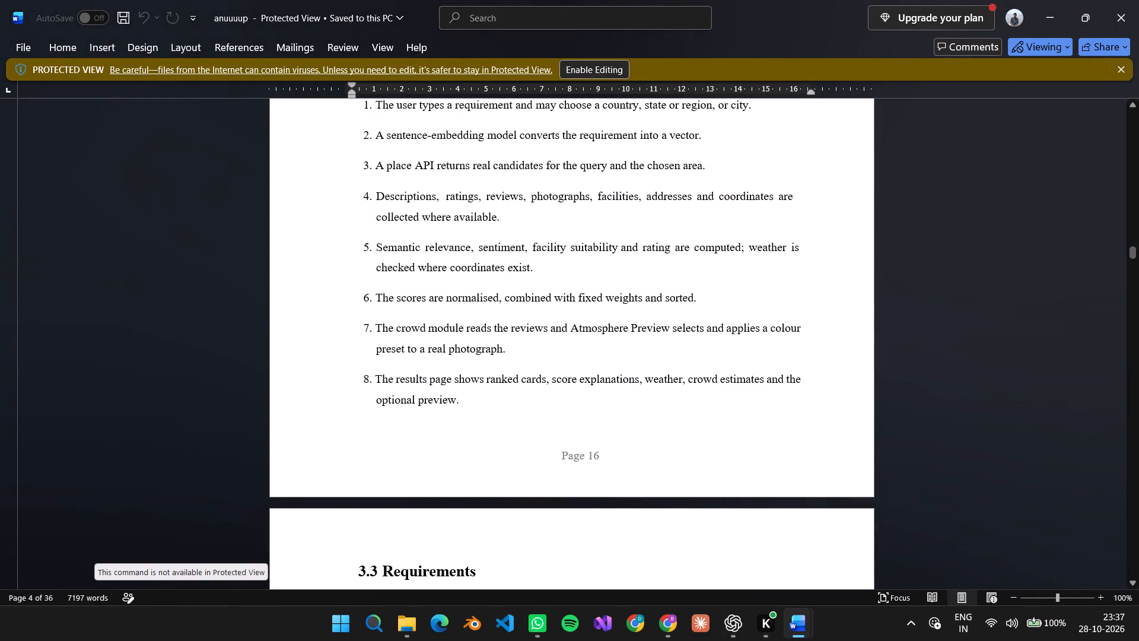
pyautogui.hotkey('alt', 'Tab')
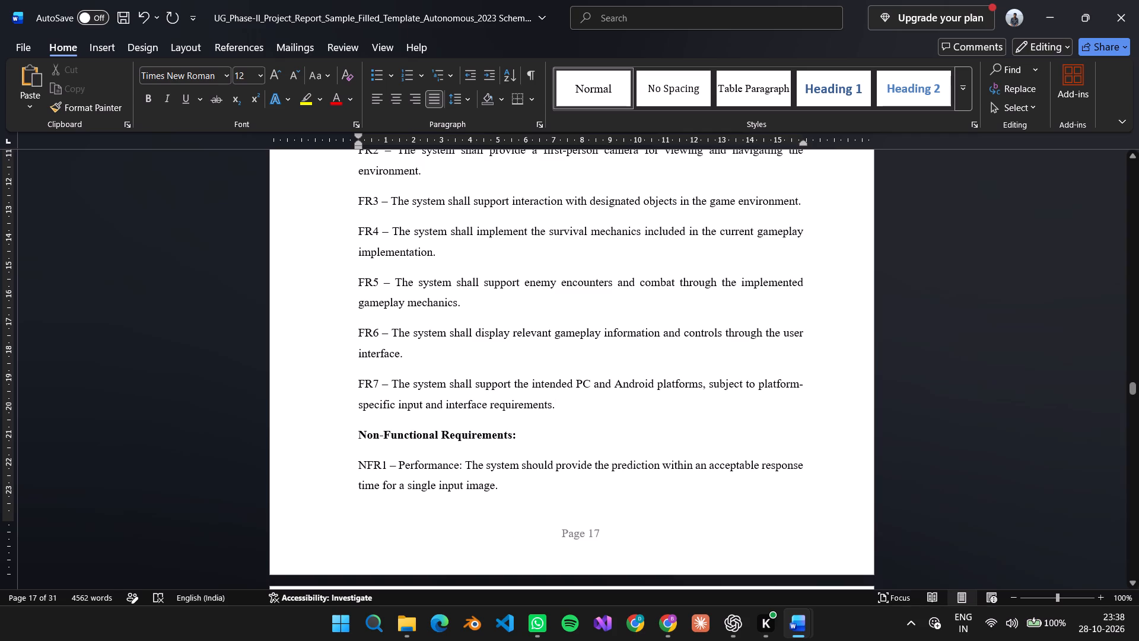
pyautogui.hotkey('alt', 'Tab')
pyautogui.scroll(-7, 495, 433)
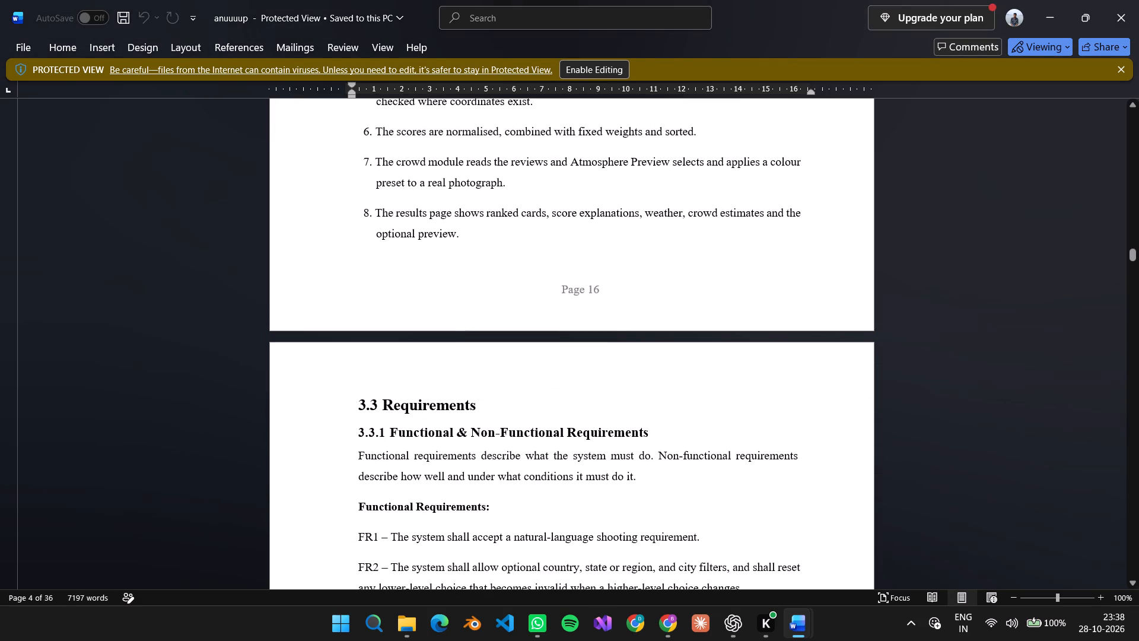
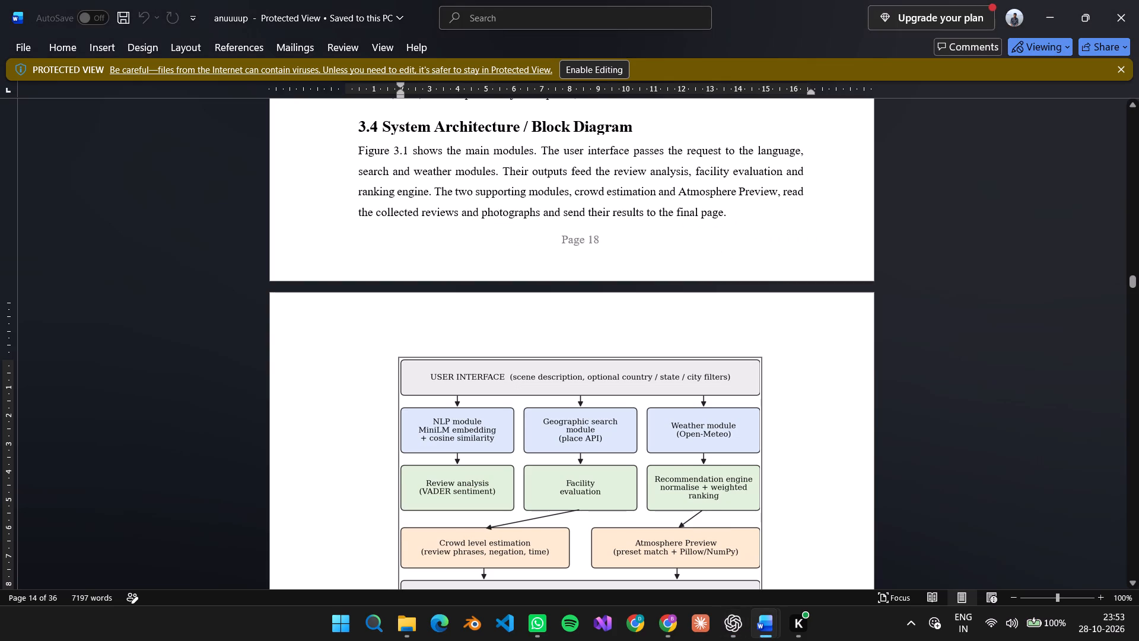
pyautogui.scroll(-4, 933, 341)
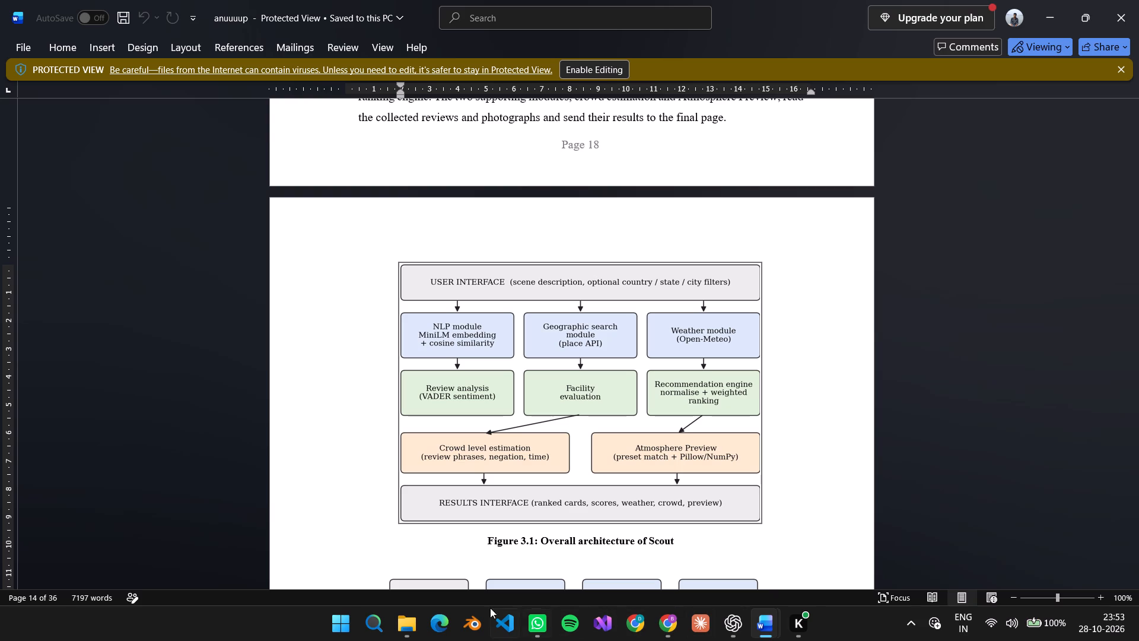
# In File Explorer, open the ppp folder and examine the Decay game's system architecture and module diagram image, closing it when done.
pyautogui.click(405, 611)
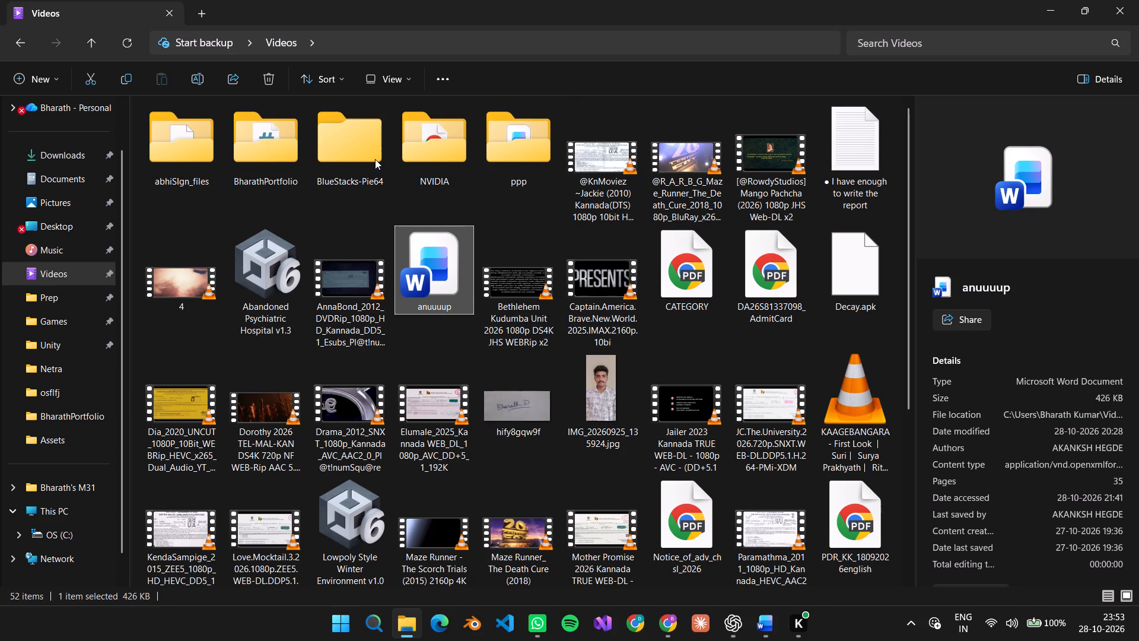
pyautogui.doubleClick(486, 148)
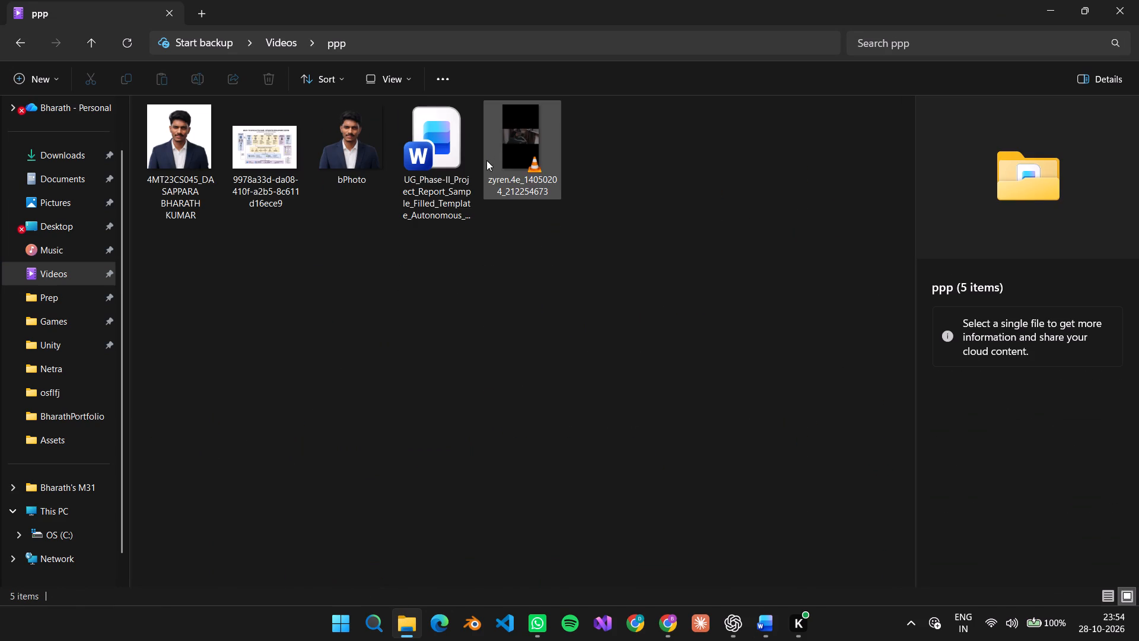
pyautogui.doubleClick(272, 172)
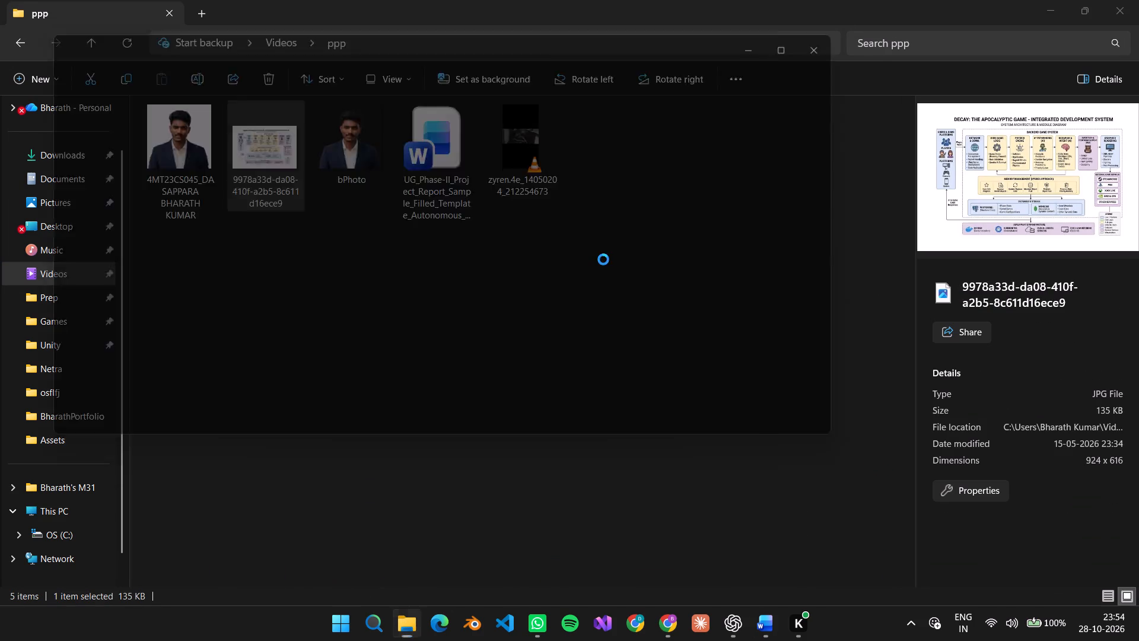
pyautogui.scroll(3, 606, 262)
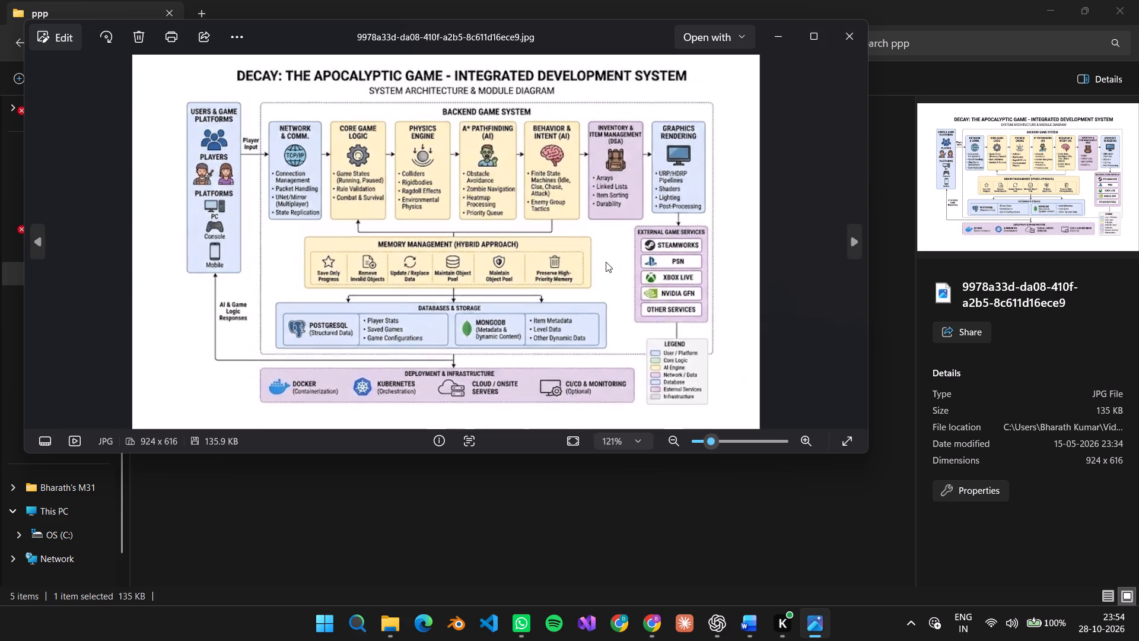
pyautogui.scroll(2, 606, 262)
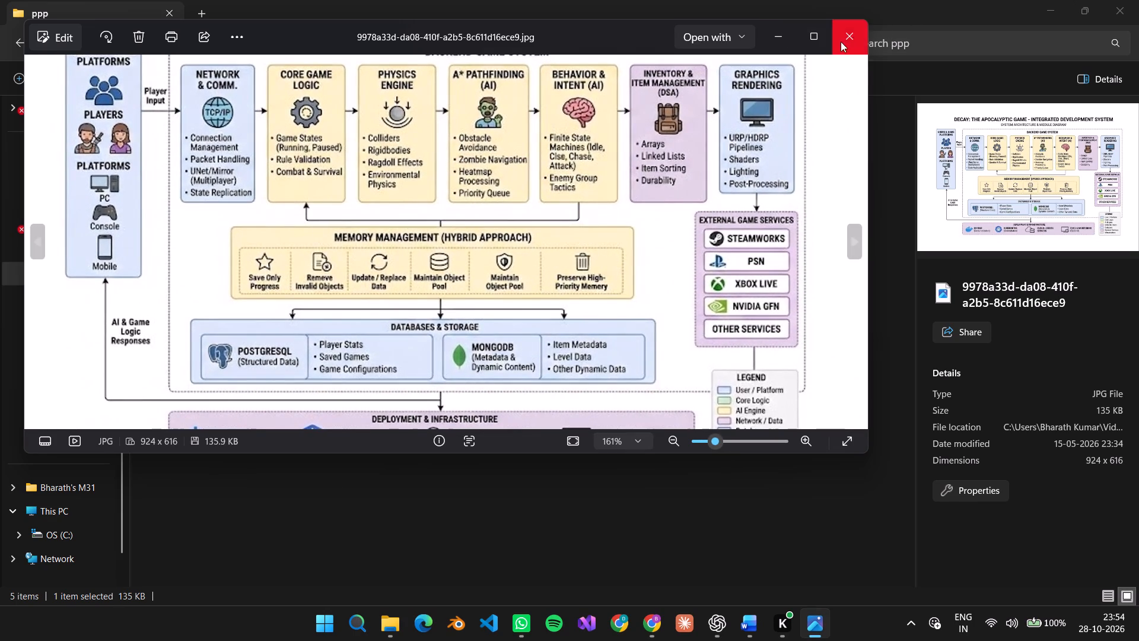
pyautogui.click(841, 42)
pyautogui.click(815, 243)
pyautogui.hotkey('alt', 'Tab')
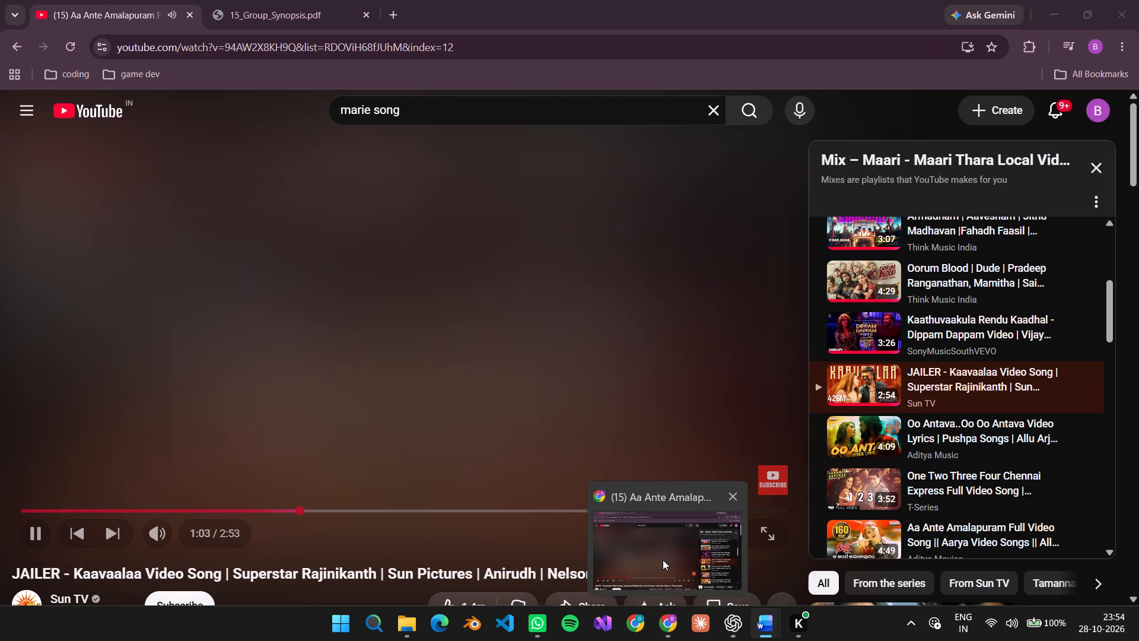
pyautogui.scroll(4, 976, 308)
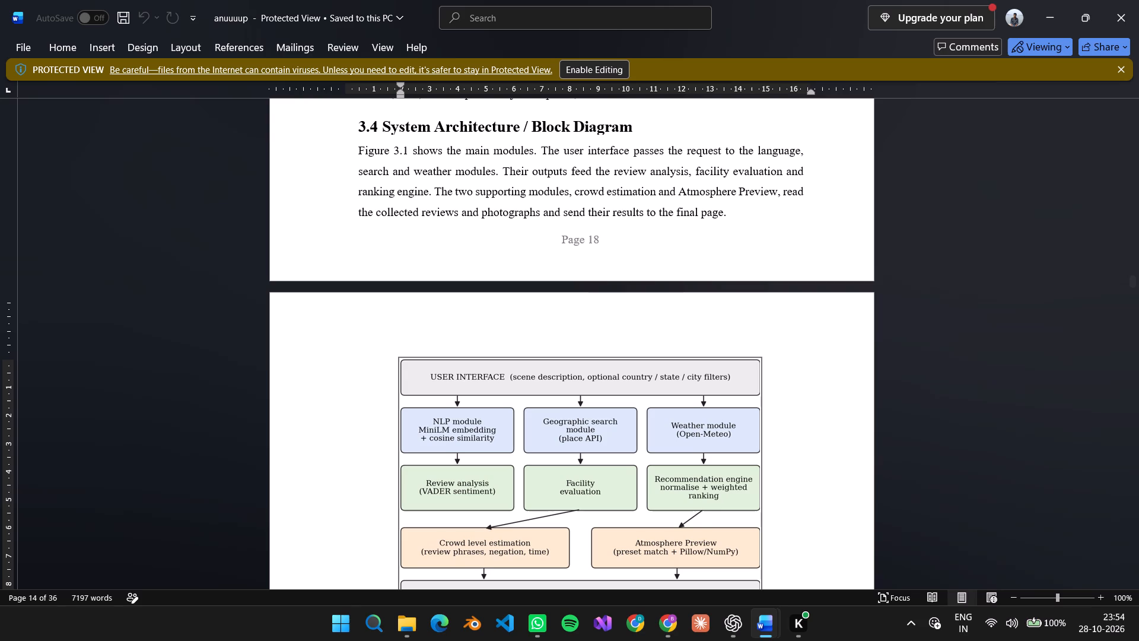
pyautogui.scroll(-12, 970, 327)
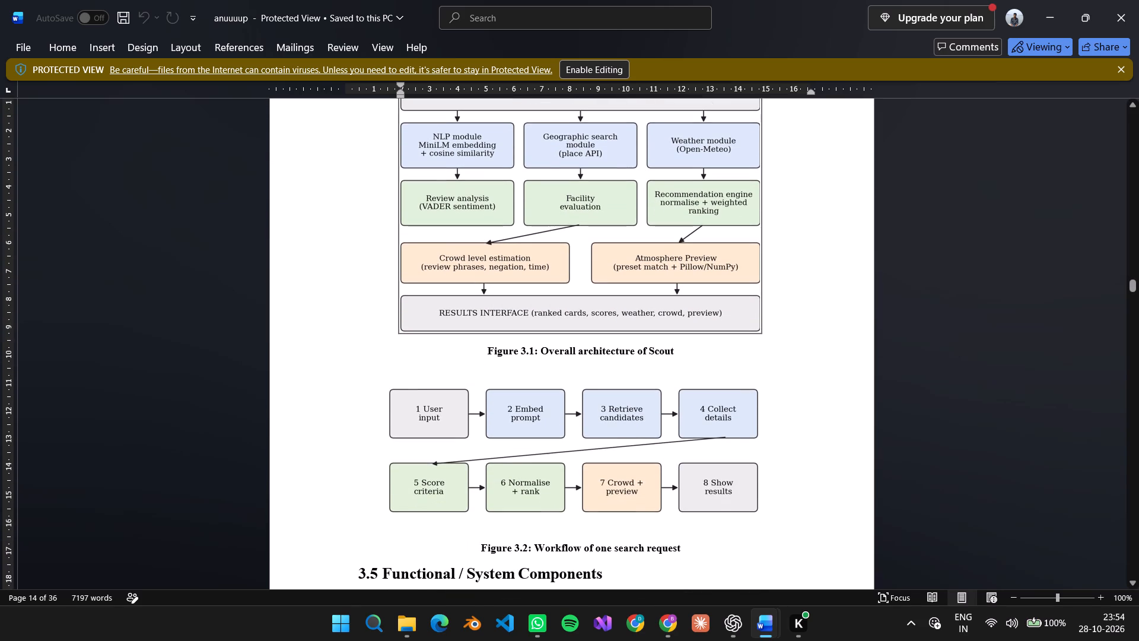
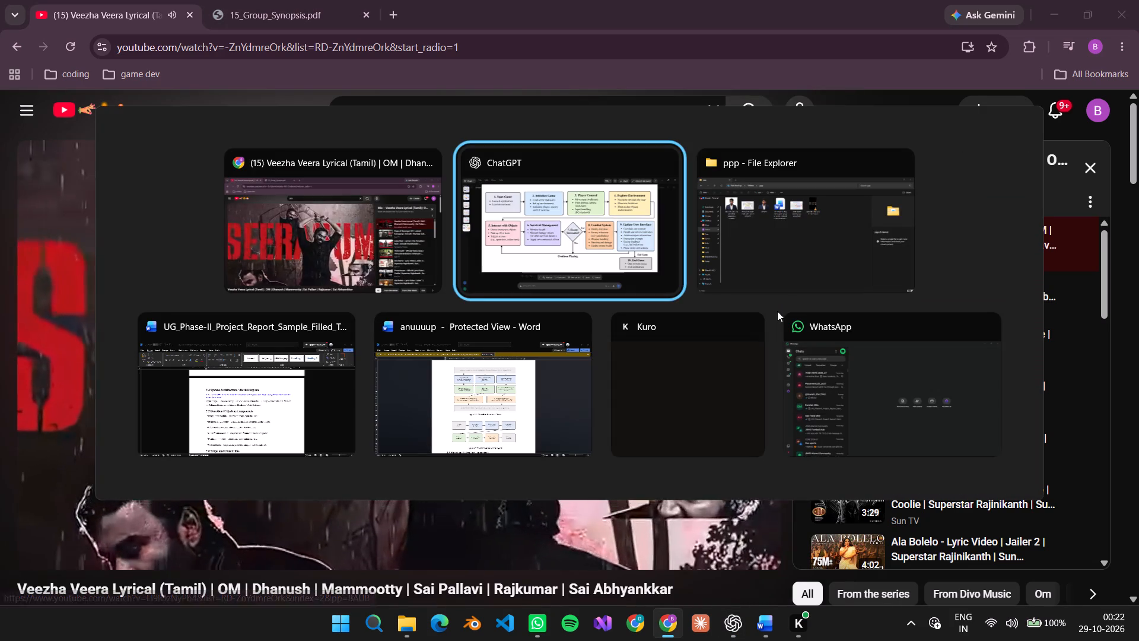
pyautogui.hotkey('alt', 'Tab')
pyautogui.doubleClick(515, 160)
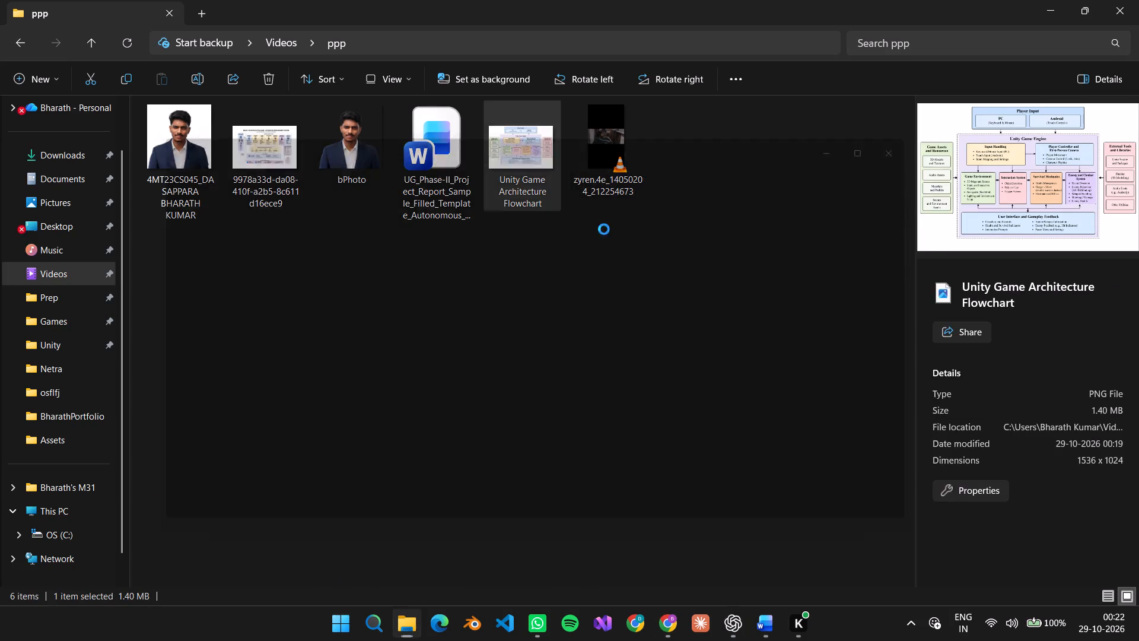
pyautogui.scroll(2, 660, 359)
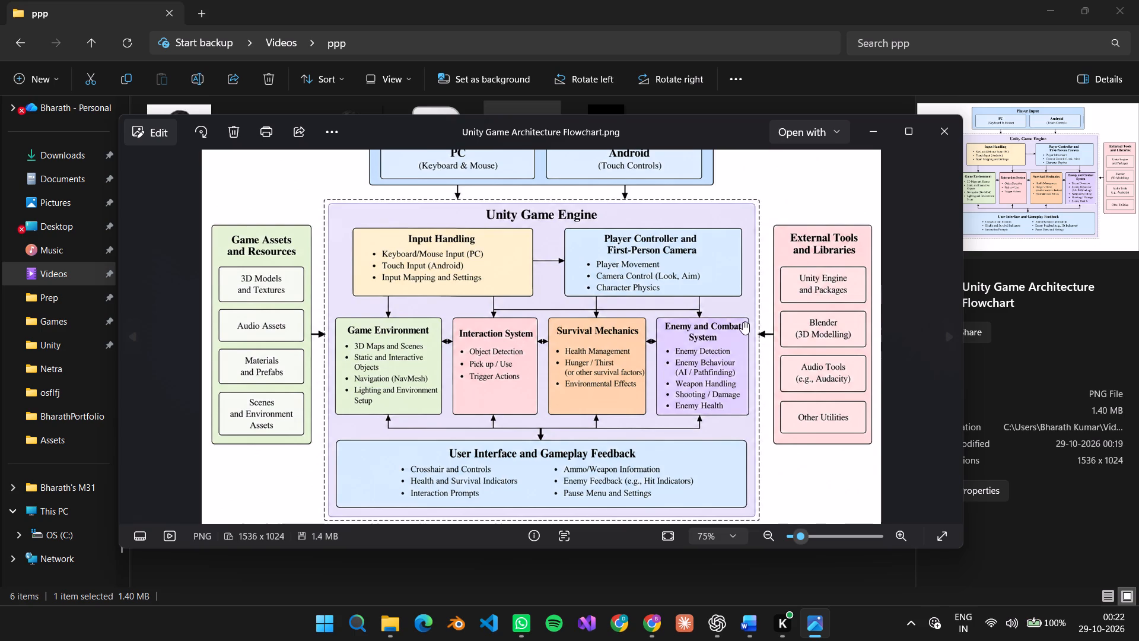
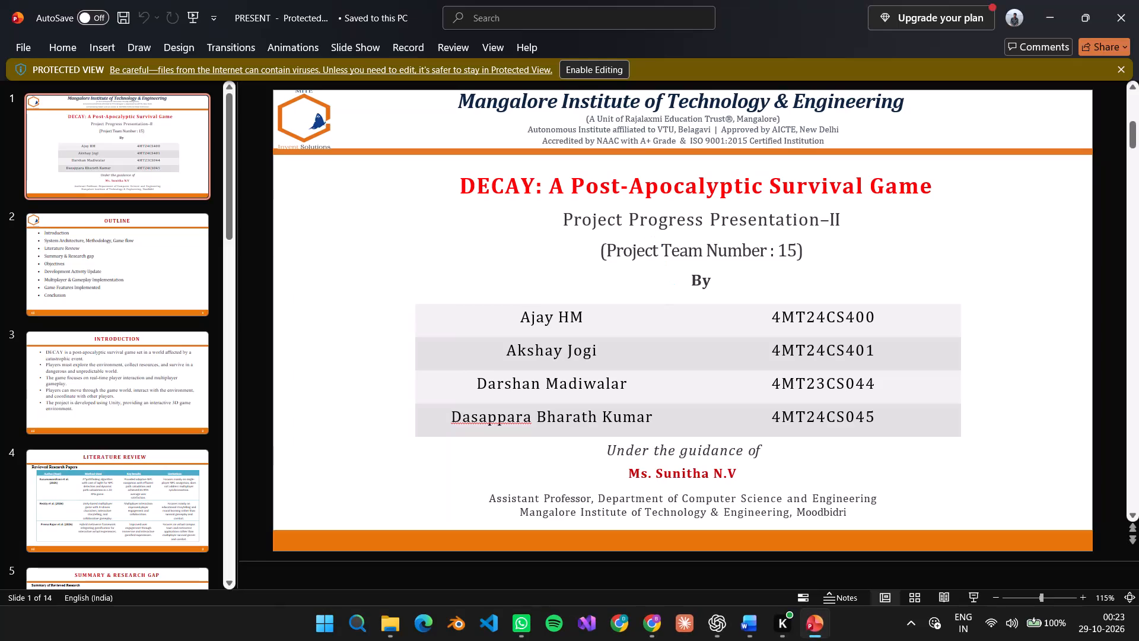
# Look through the DECAY progress presentation and examine the Methodology and Game Flow slides.
pyautogui.scroll(-8, 598, 333)
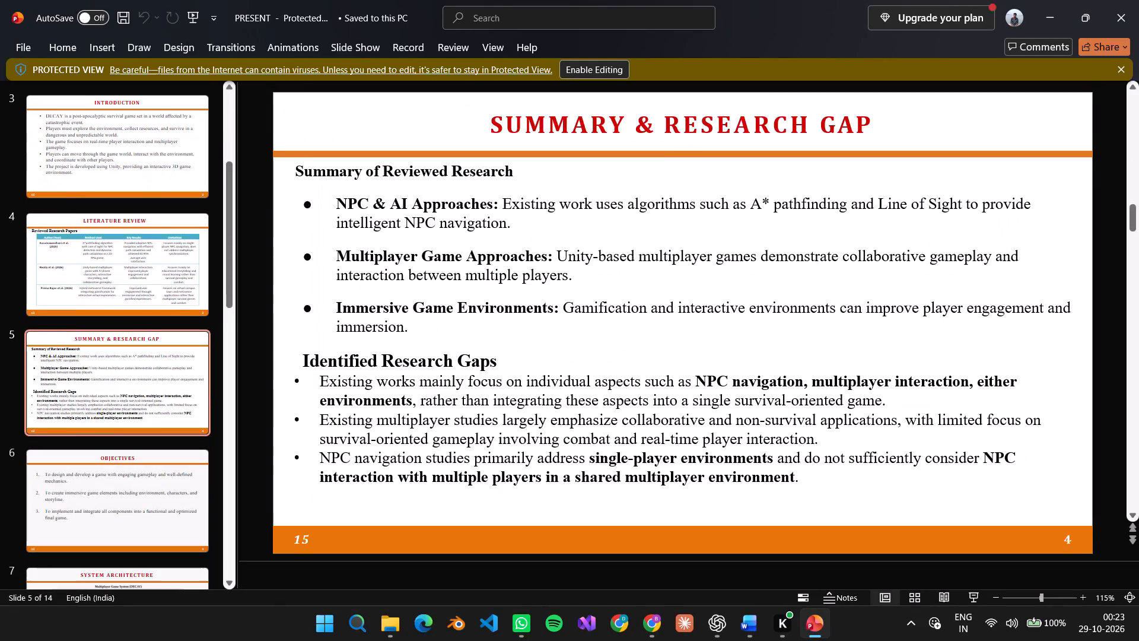
pyautogui.scroll(-16, 598, 333)
pyautogui.scroll(8, 598, 333)
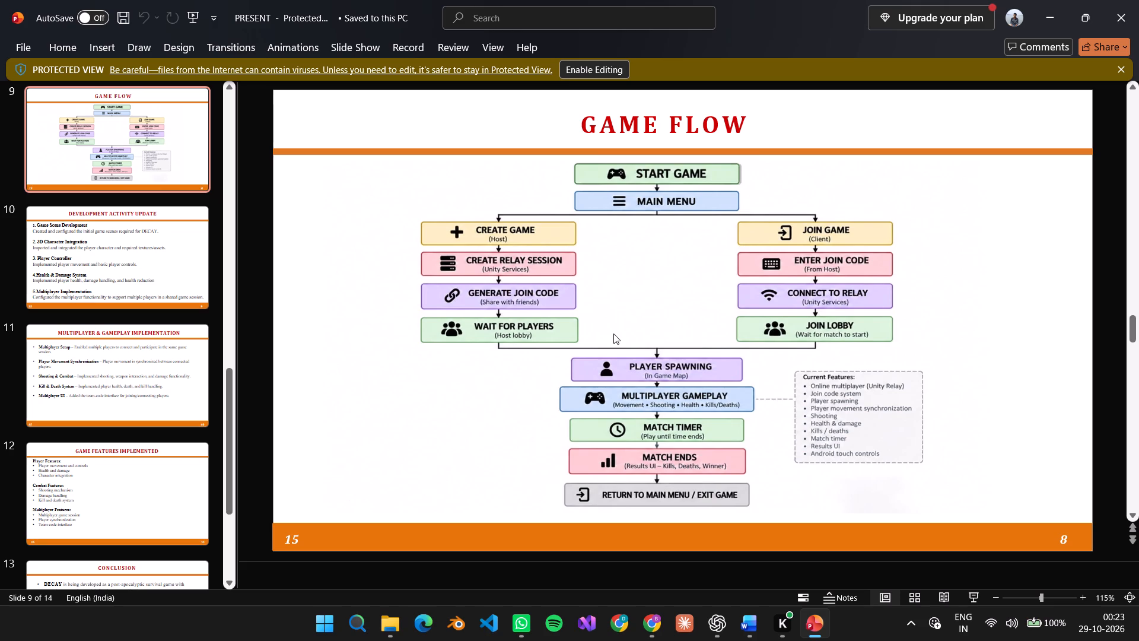
pyautogui.scroll(1, 607, 340)
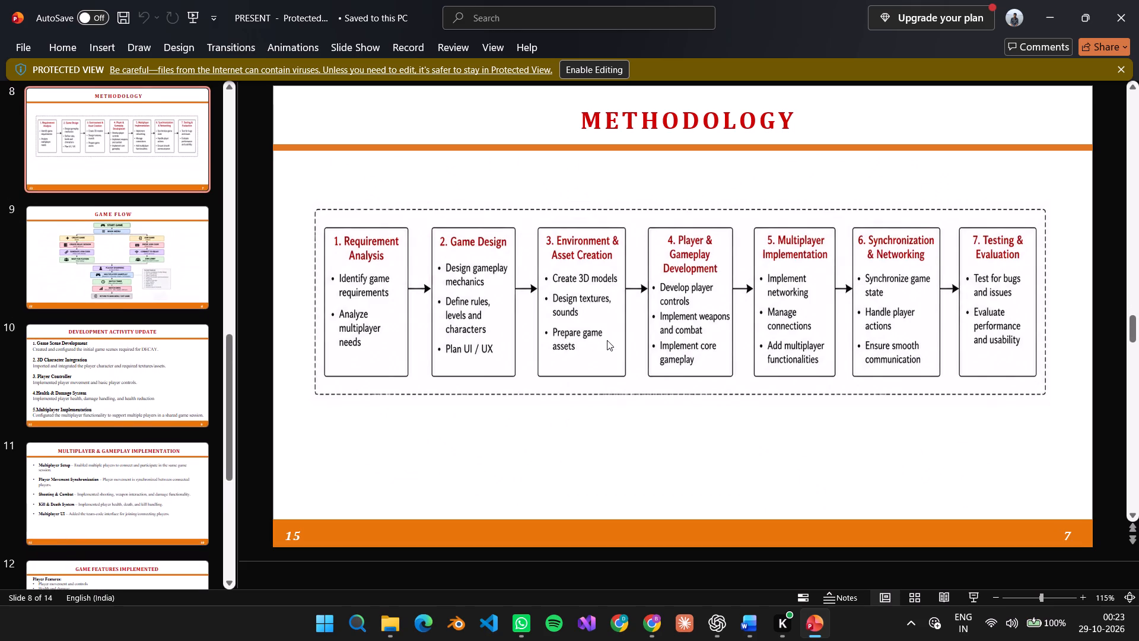
pyautogui.scroll(-2, 607, 340)
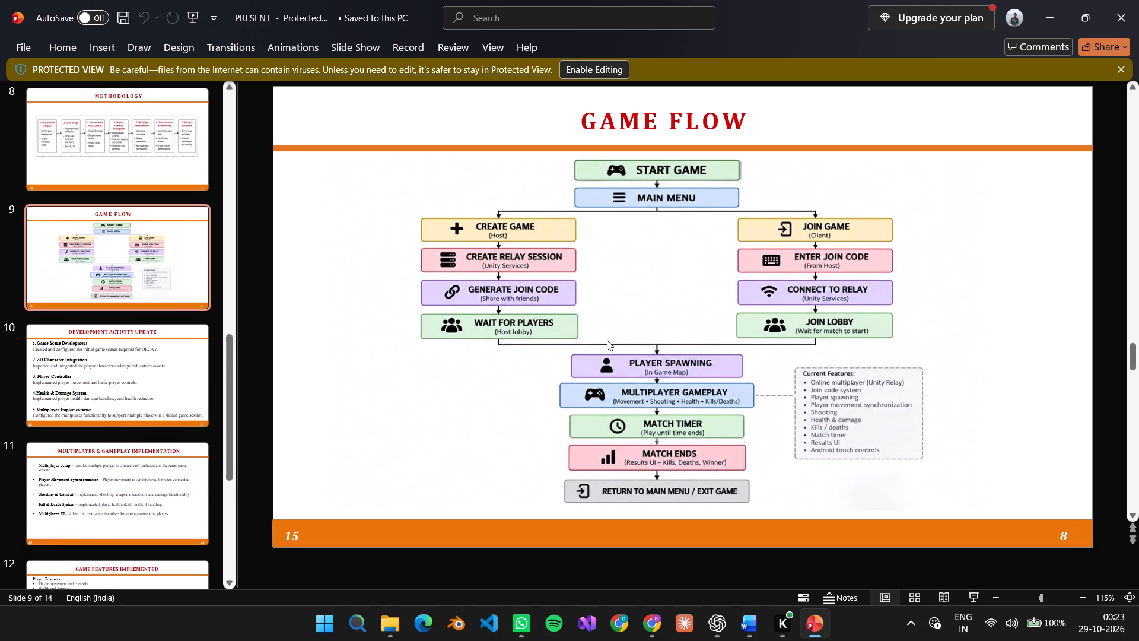
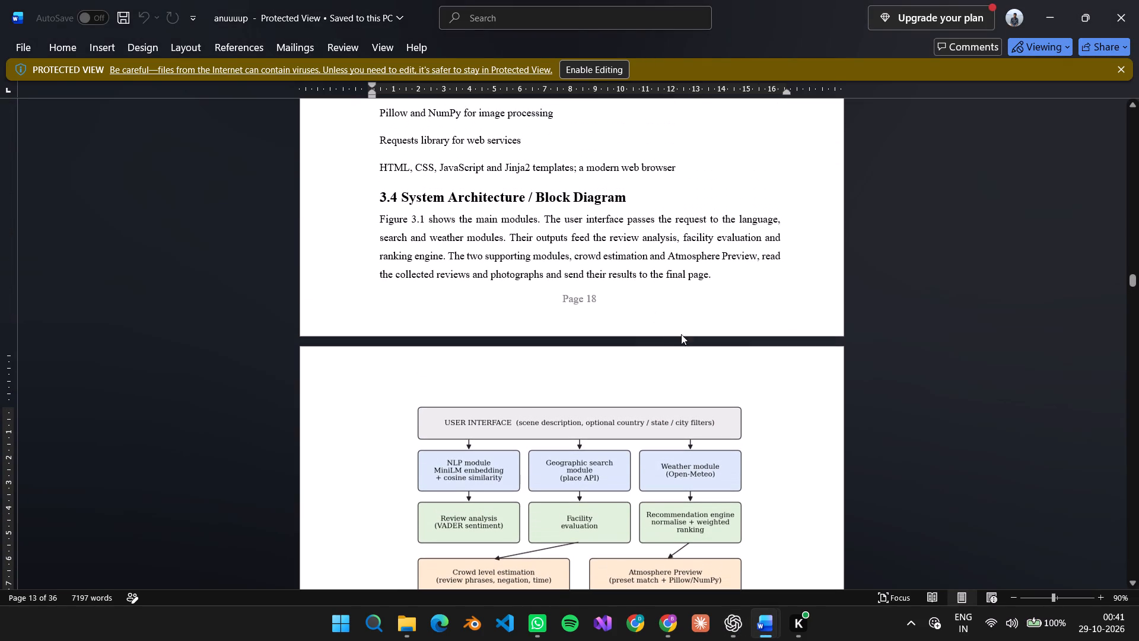
pyautogui.hotkey('alt', 'Tab')
pyautogui.hotkey('alt', 'Tab')
pyautogui.hotkey('alt', 'Tab')
pyautogui.hotkey('alt', 'Tab')
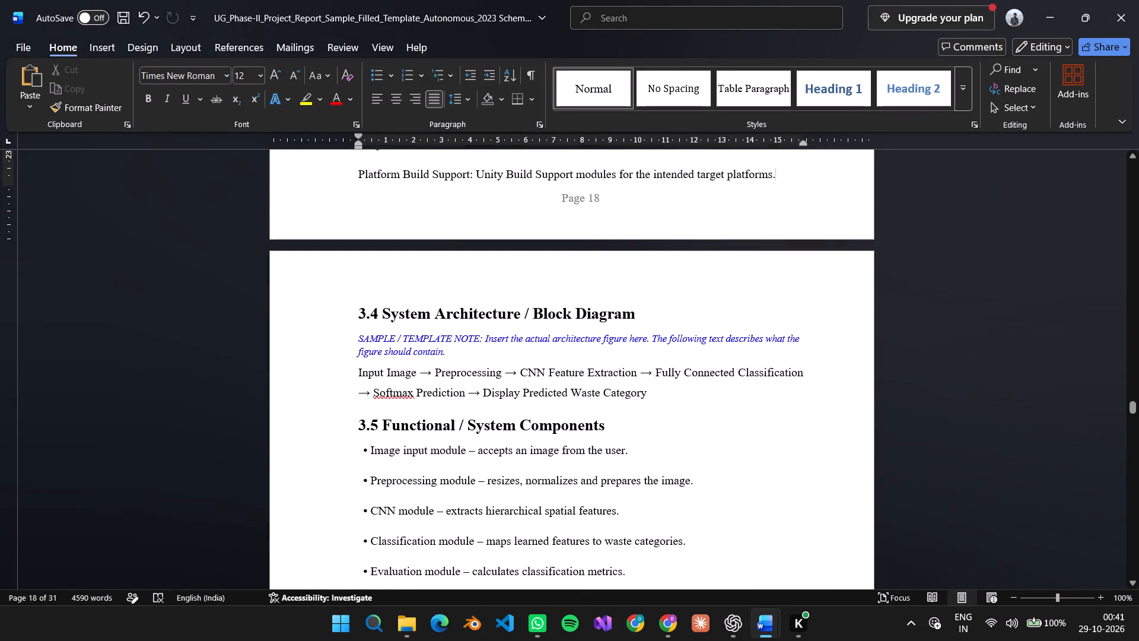
pyautogui.moveTo(598, 395); pyautogui.dragTo(378, 340)
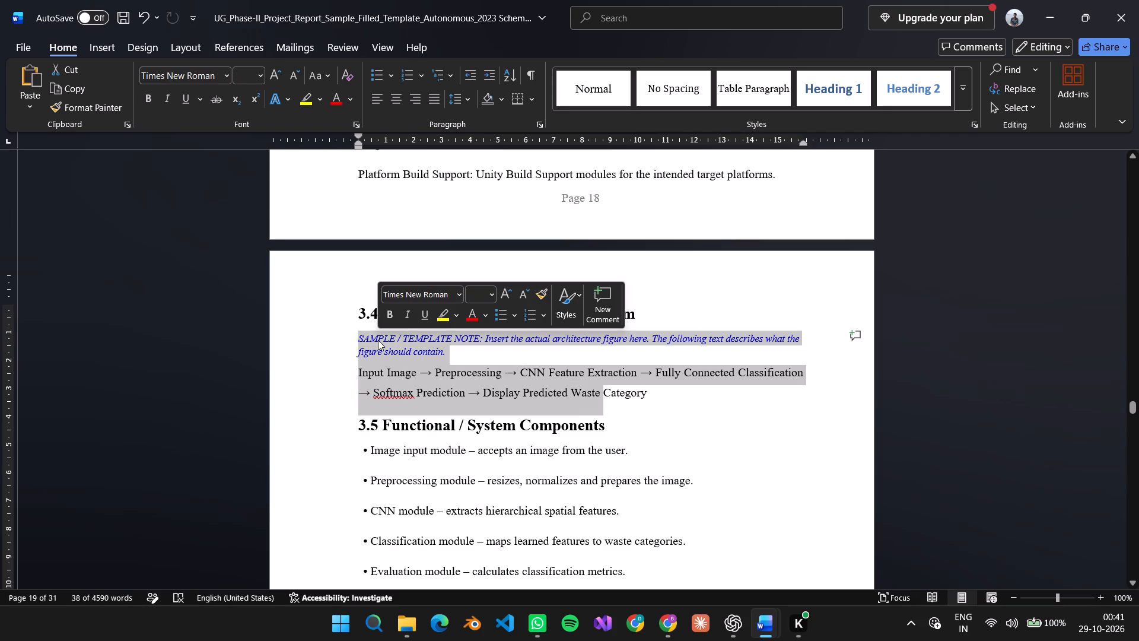
pyautogui.press('BackSpace')
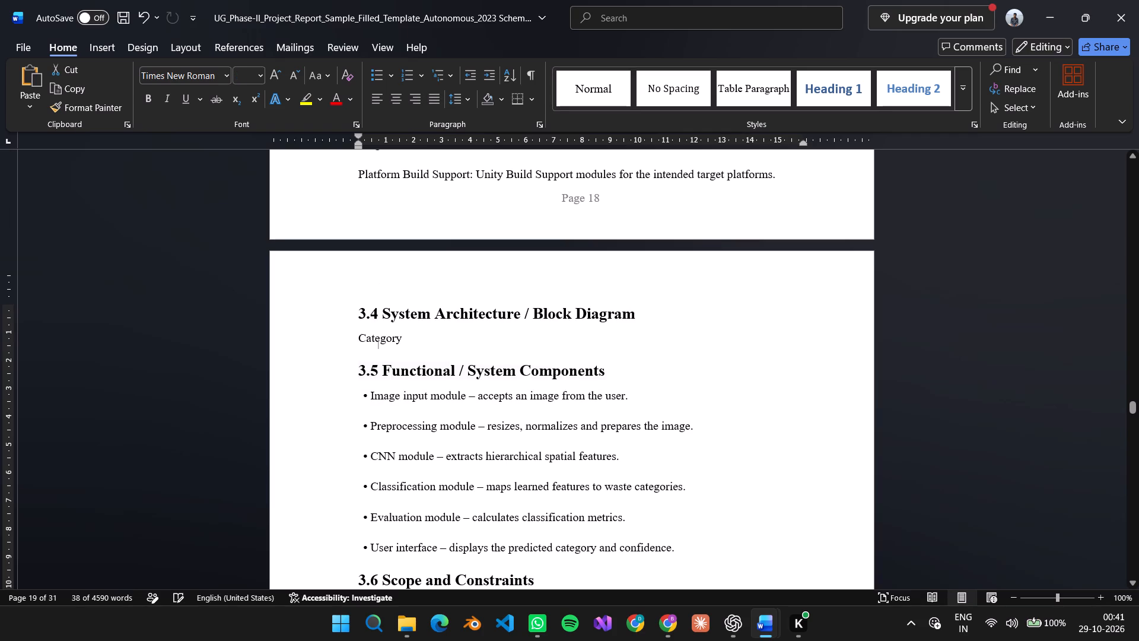
# Paste the copied architecture paragraphs under heading 3.4, removing the extra blank line and the leftover word "Category".
pyautogui.press('Right')
pyautogui.press('Right')
pyautogui.press('Right')
pyautogui.press('Right')
pyautogui.press('Right')
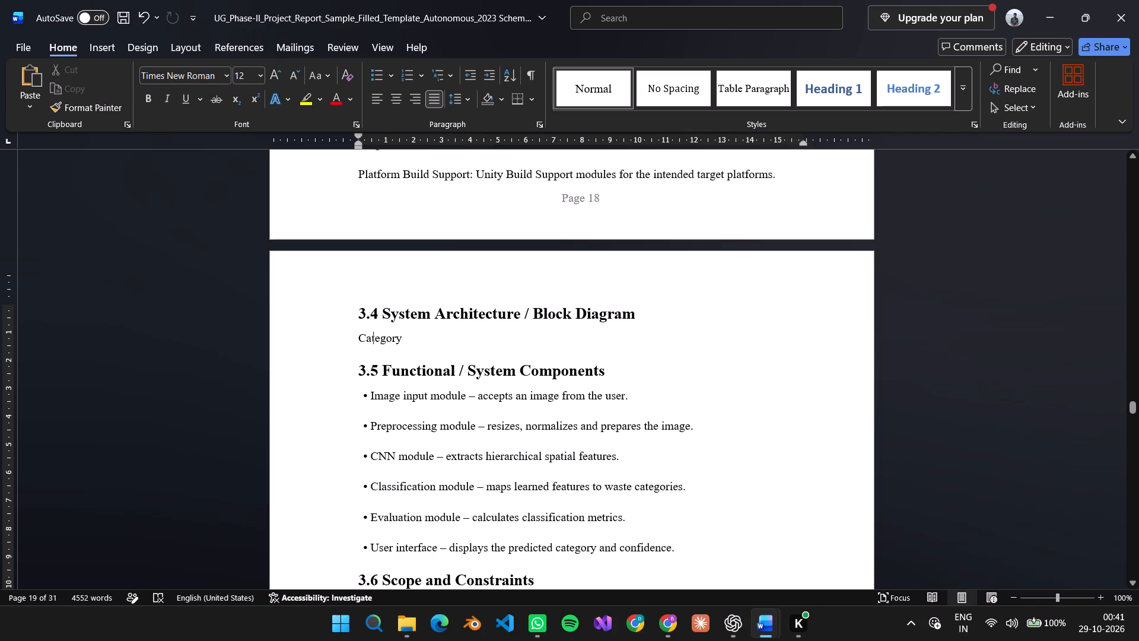
pyautogui.press('Right')
pyautogui.press('Right')
pyautogui.press('Right')
pyautogui.press('Right')
pyautogui.press('Left')
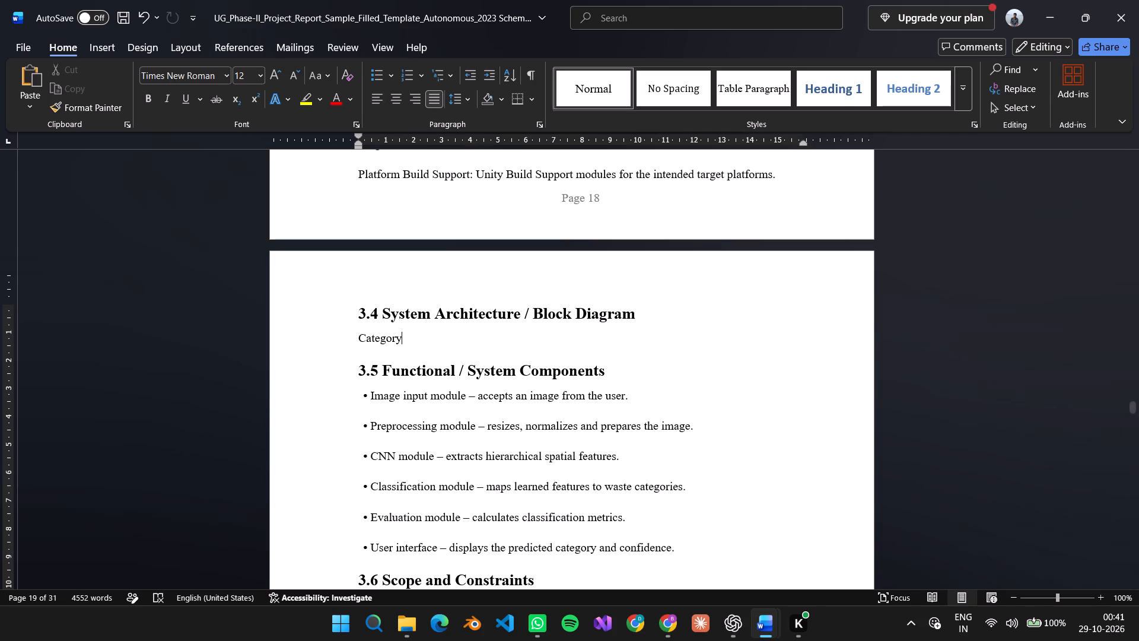
pyautogui.press('space')
pyautogui.hotkey('ctrl', 'v')
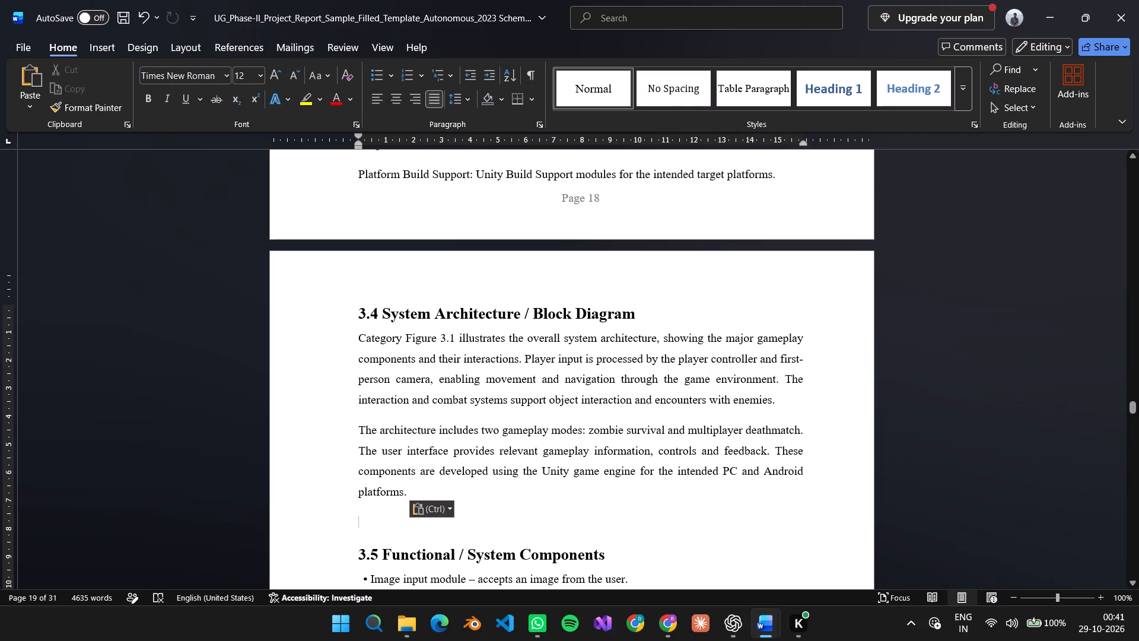
pyautogui.press('BackSpace')
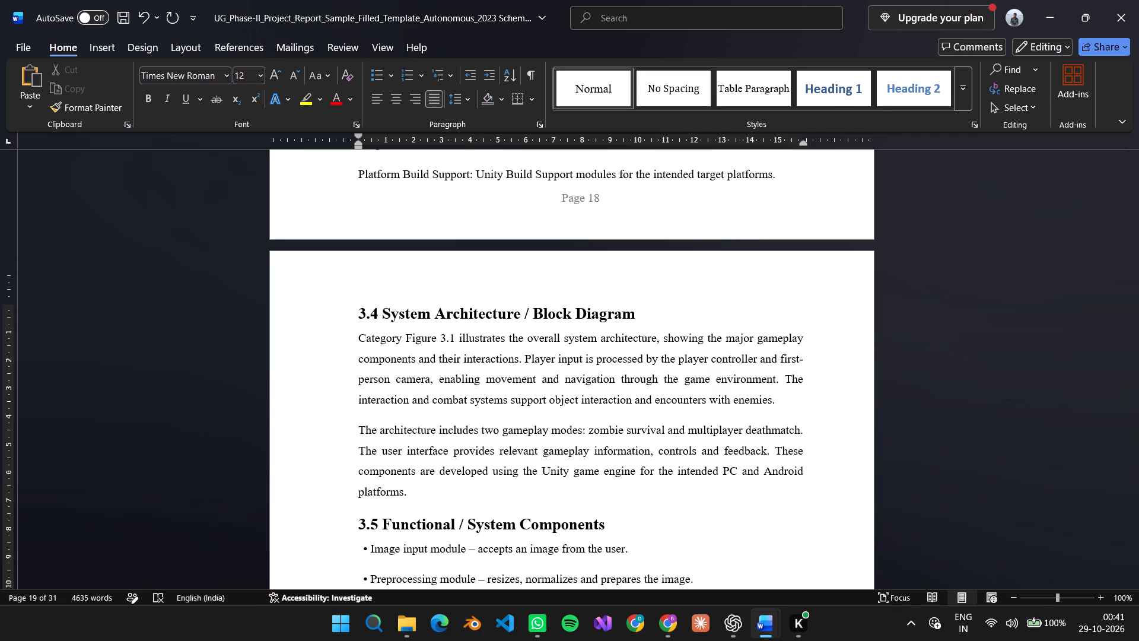
pyautogui.click(405, 336)
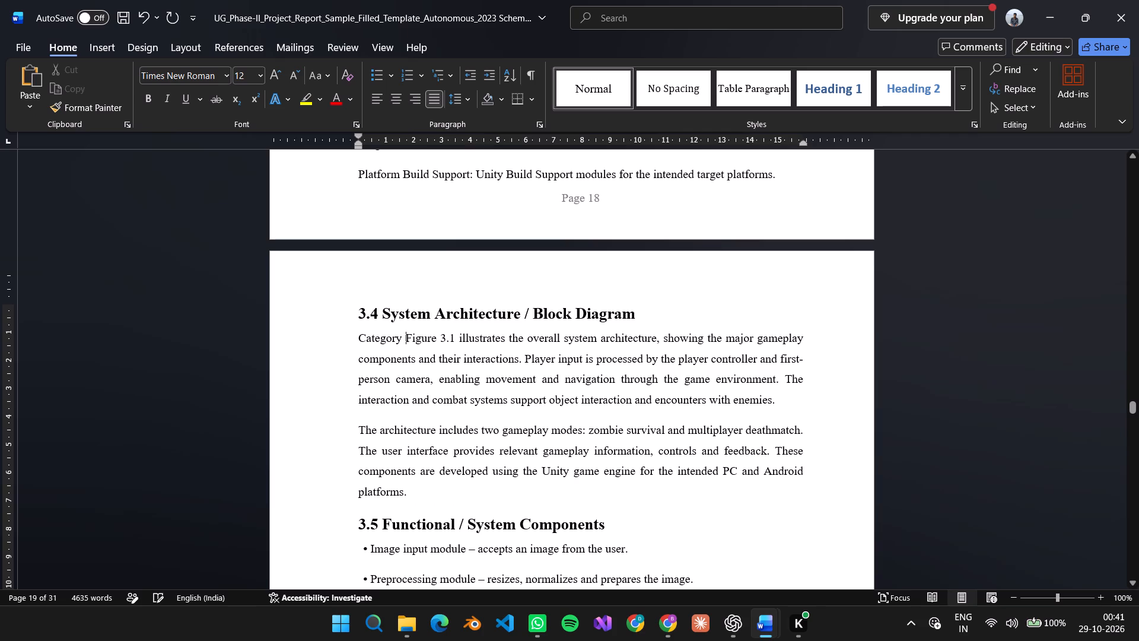
pyautogui.hotkey('ctrl', 'BackSpace')
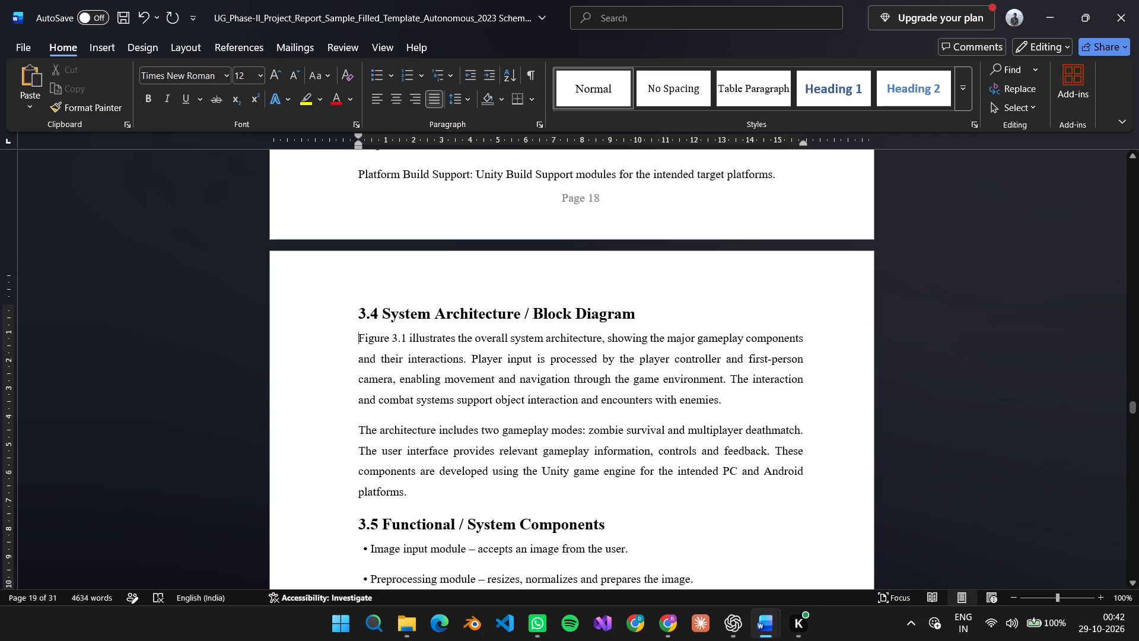
# Insert the Unity Game Architecture Flowchart image from the ppp folder on a new line under the 3.4 paragraphs, followed by an empty line.
pyautogui.click(422, 491)
pyautogui.press('Return')
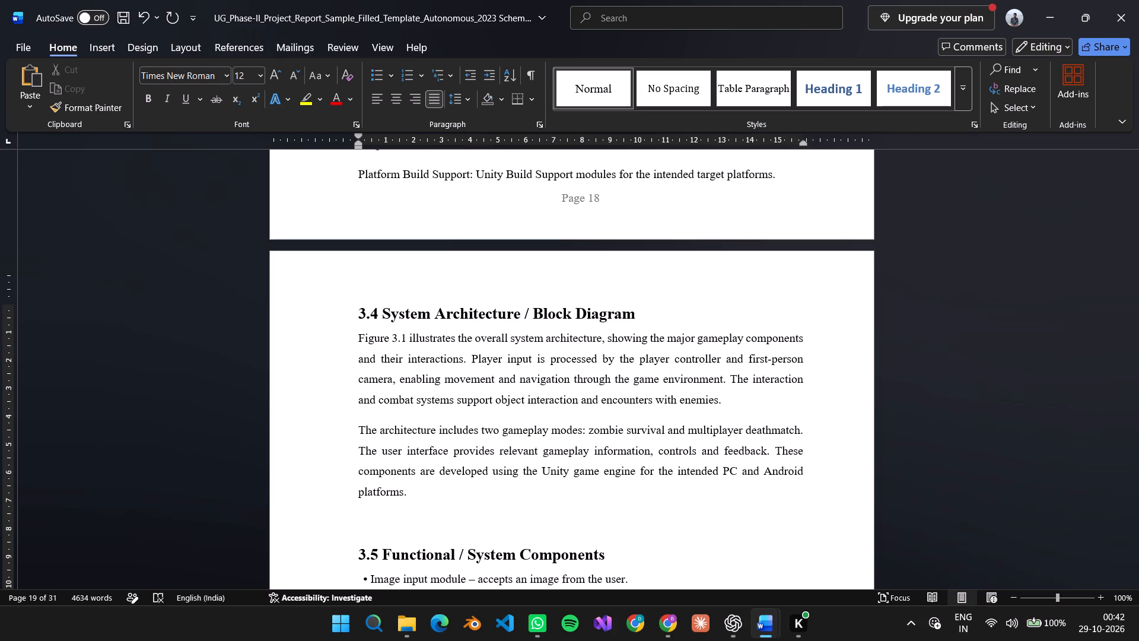
pyautogui.scroll(-2, 525, 499)
pyautogui.hotkey('alt', 'Tab')
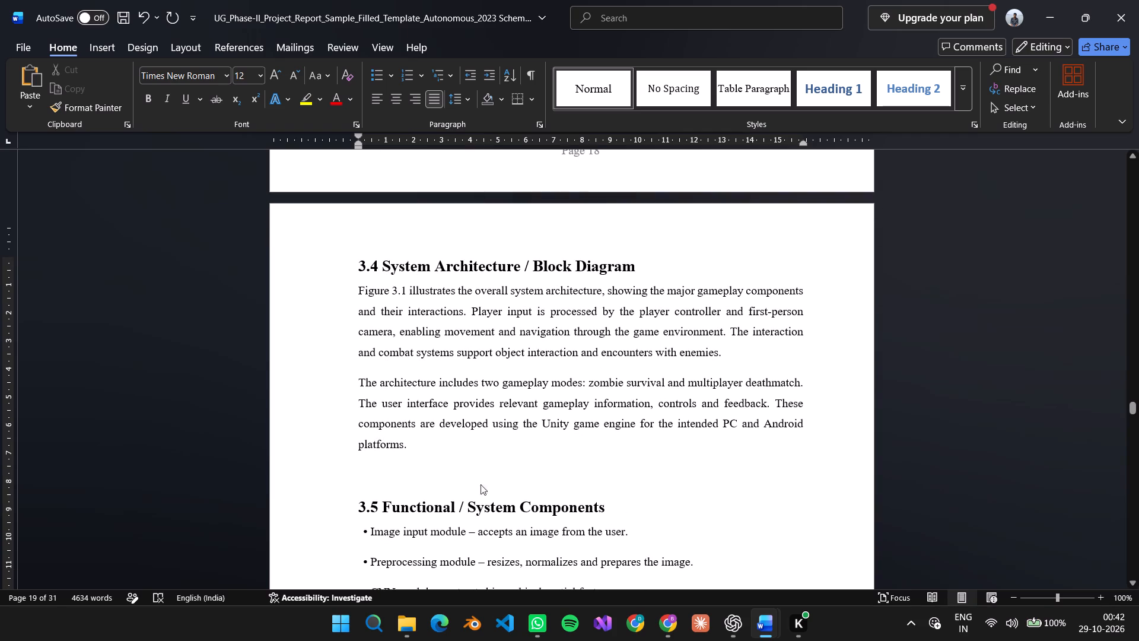
pyautogui.hotkey('alt', 'Tab')
pyautogui.hotkey('alt', 'Tab')
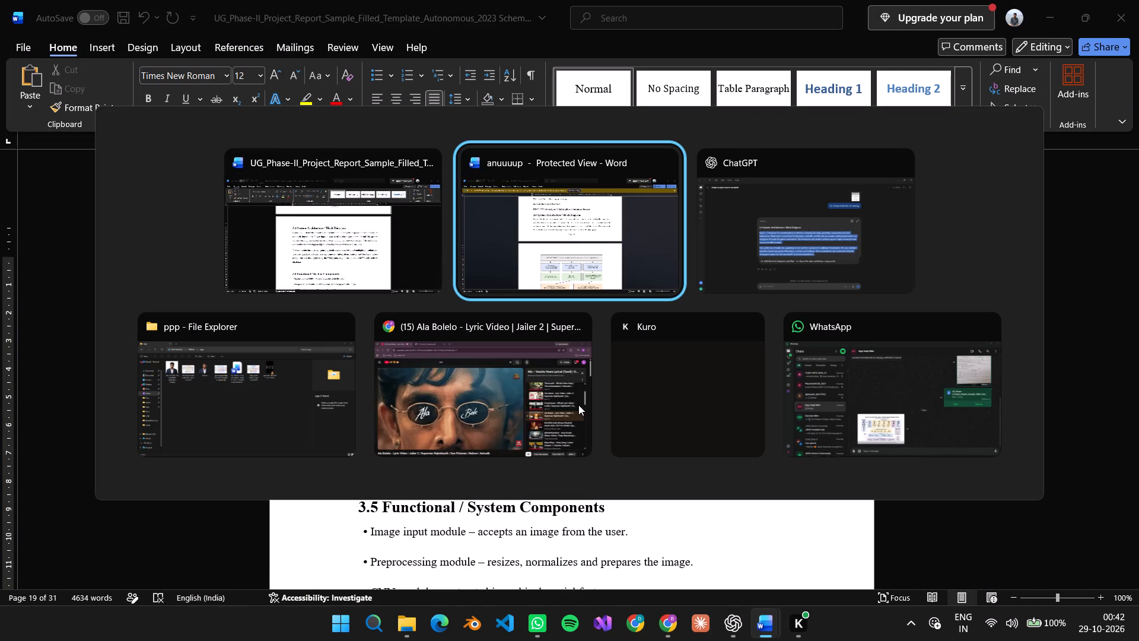
pyautogui.hotkey('alt', 'Tab')
pyautogui.hotkey('alt', 'Tab')
pyautogui.click(566, 425)
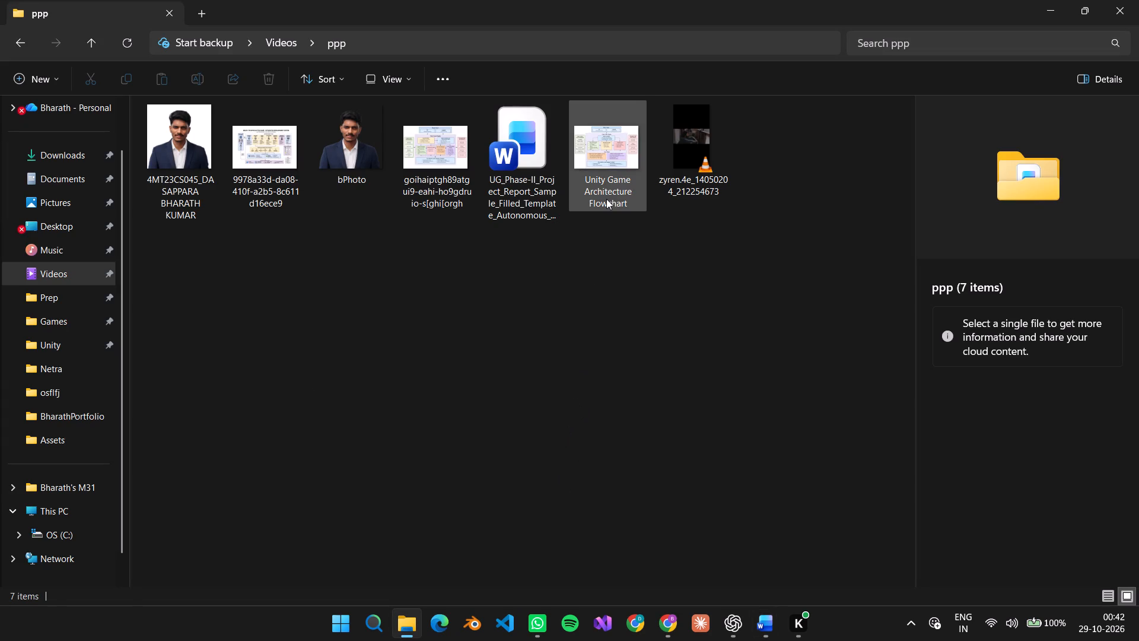
pyautogui.click(609, 185)
pyautogui.hotkey('ctrl', 'c')
pyautogui.hotkey('alt', 'Tab')
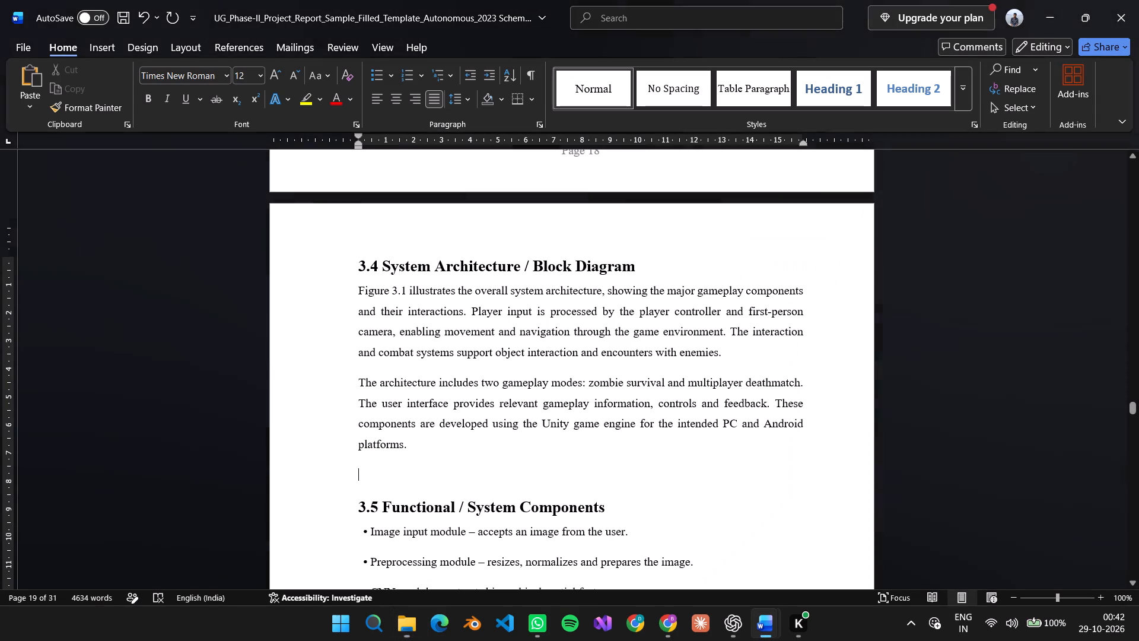
pyautogui.hotkey('ctrl', 'v')
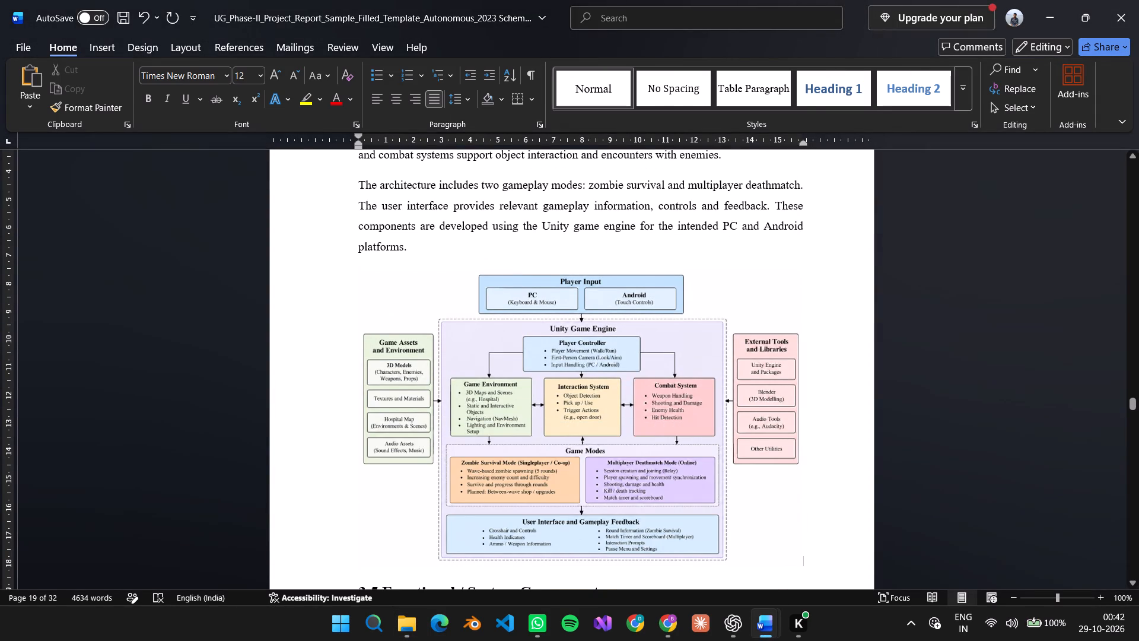
pyautogui.scroll(-3, 918, 455)
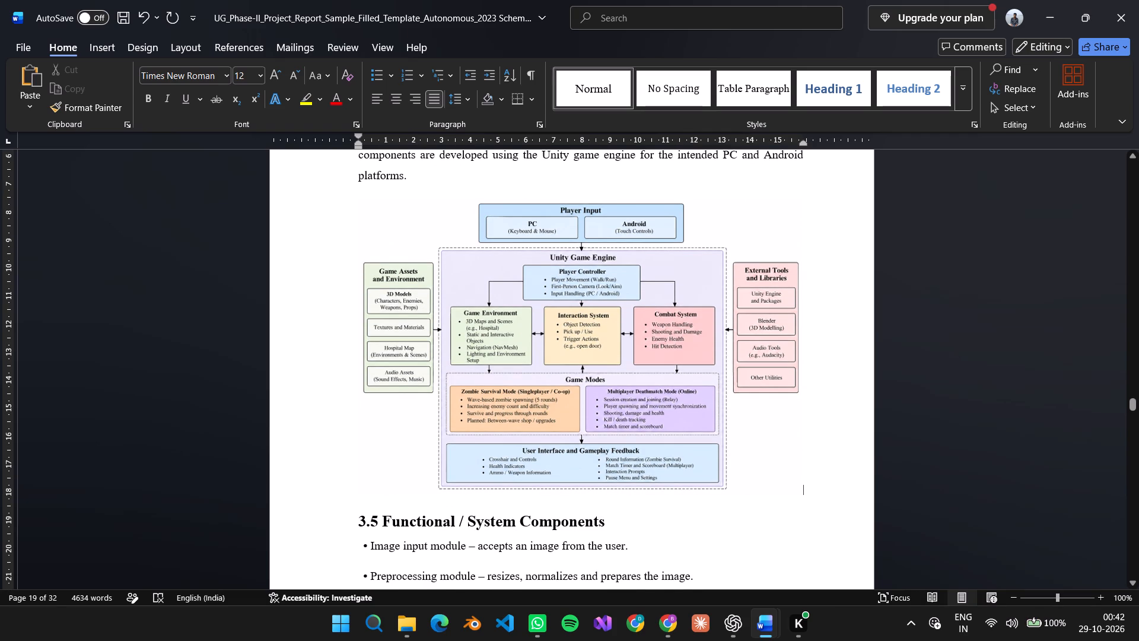
pyautogui.press('Return')
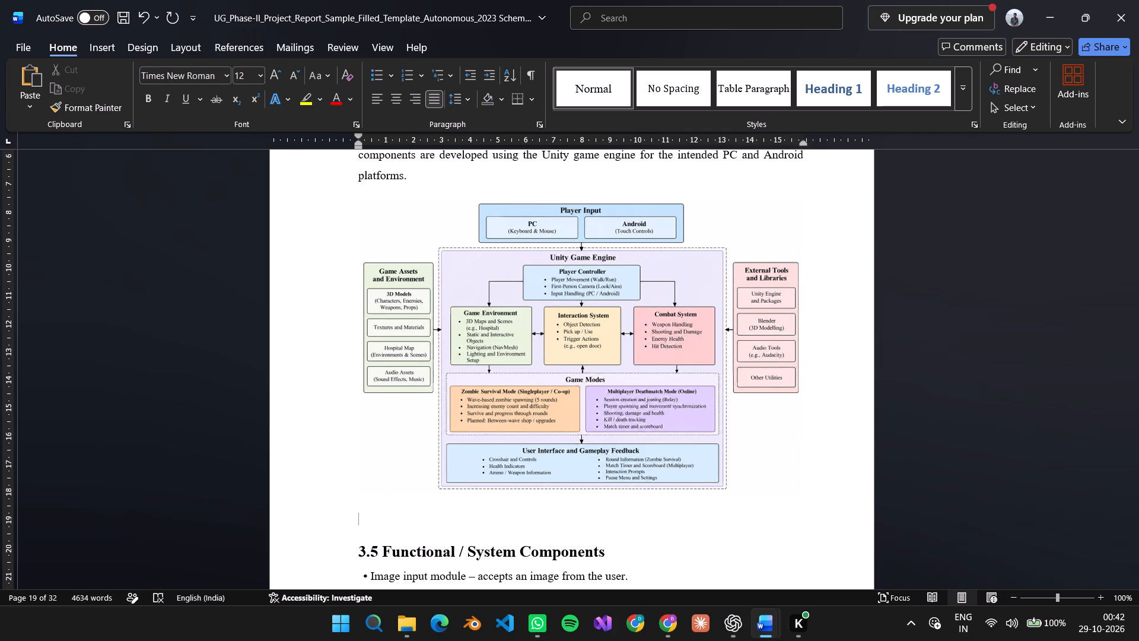
# Switch to the anuuuup document and examine its Figure 3.1 and the caption beneath it.
pyautogui.hotkey('alt', 'Tab')
pyautogui.hotkey('alt', 'Tab')
pyautogui.hotkey('alt', 'Tab')
pyautogui.hotkey('alt', 'Tab')
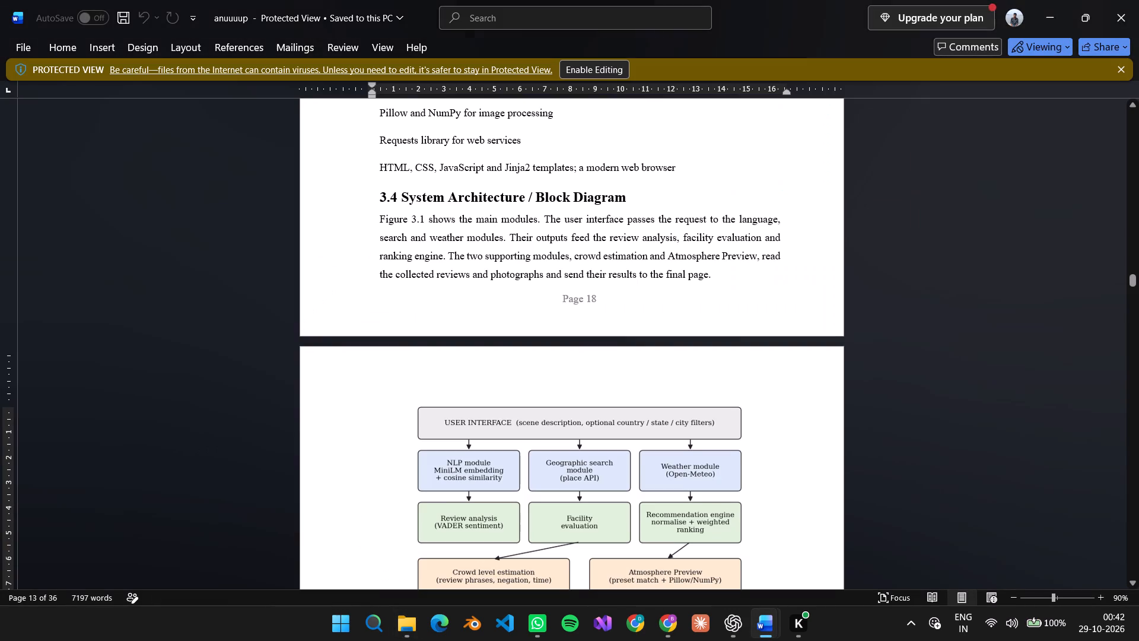
pyautogui.scroll(-9, 752, 411)
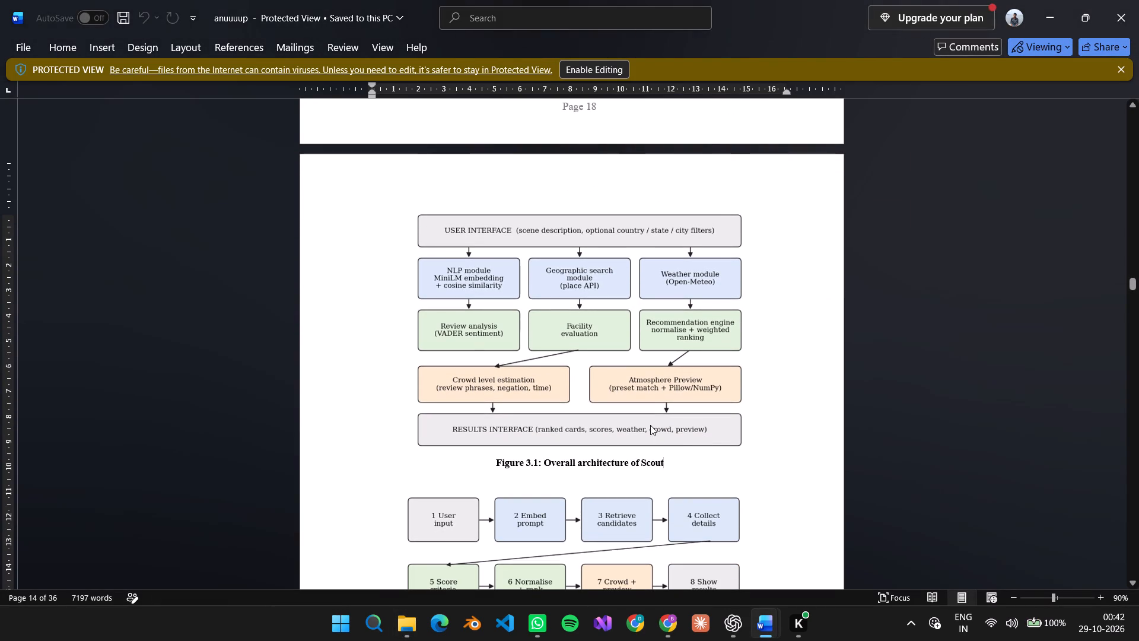
pyautogui.scroll(5, 593, 342)
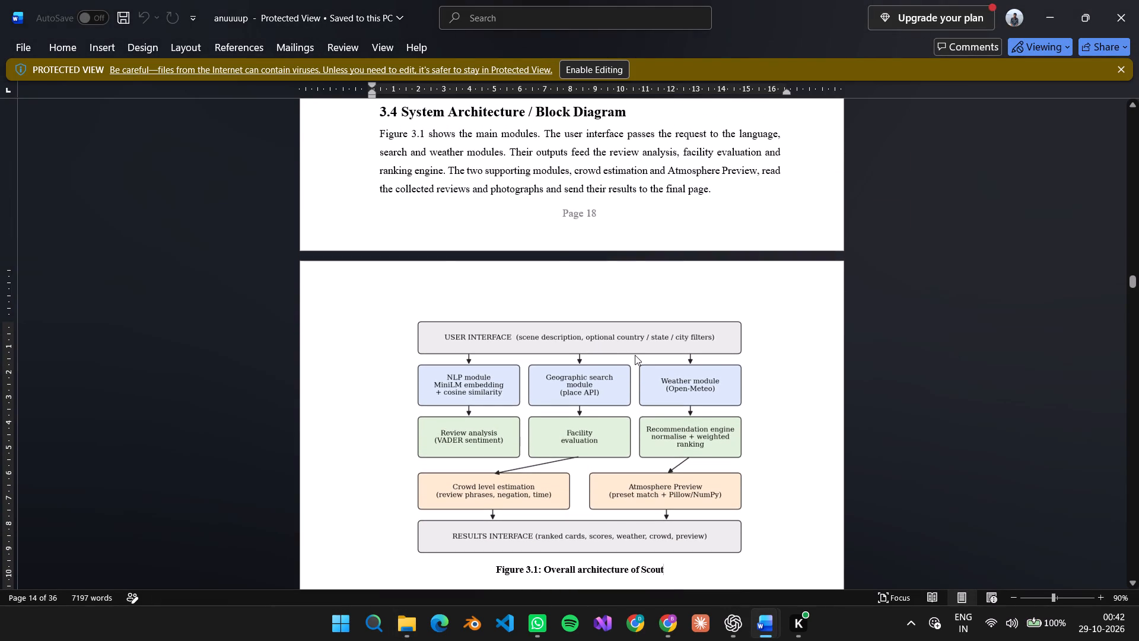
pyautogui.scroll(-4, 634, 266)
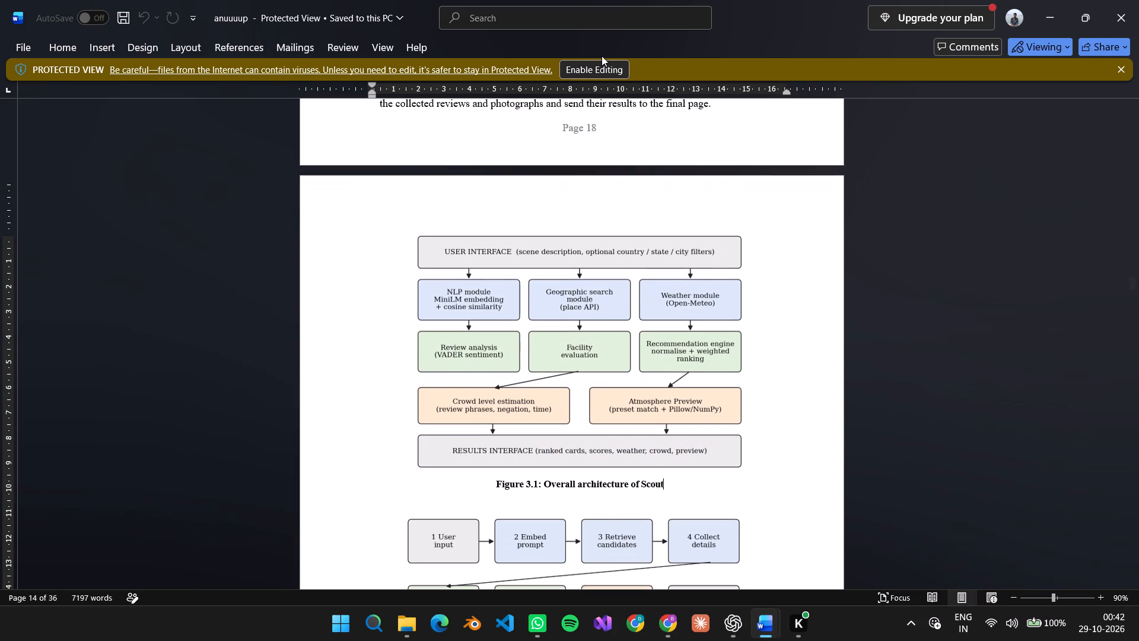
# Enable editing in the anuuuup document and return to the Figure 3.1 caption in section 3.4.
pyautogui.click(599, 67)
pyautogui.scroll(-5, 710, 418)
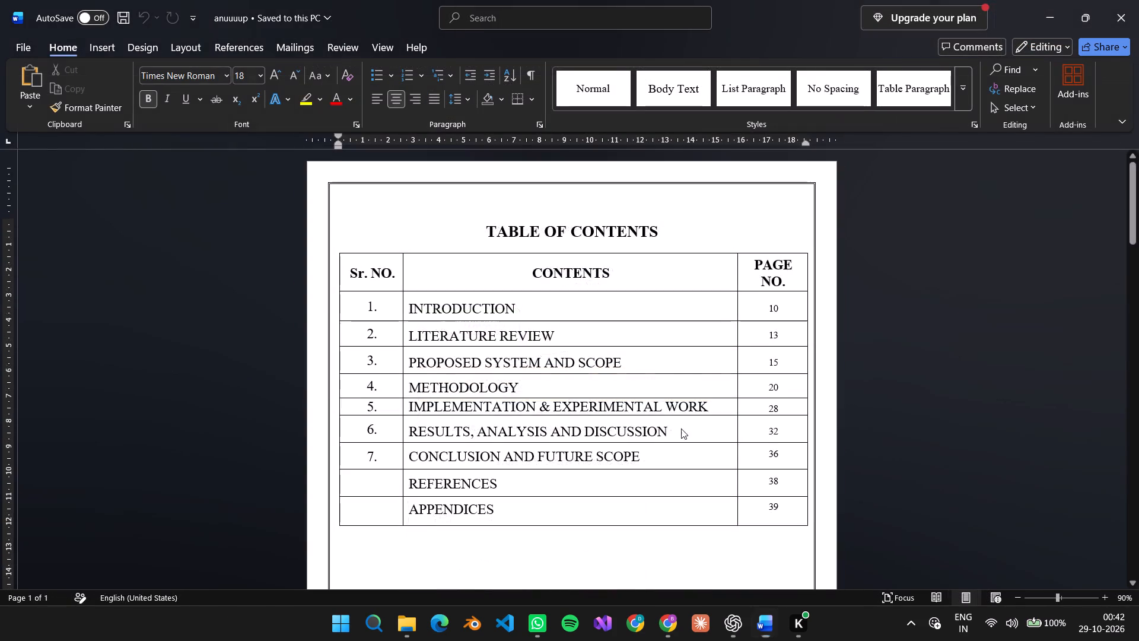
pyautogui.scroll(-20, 689, 428)
pyautogui.scroll(-20, 689, 428)
pyautogui.scroll(-14, 689, 428)
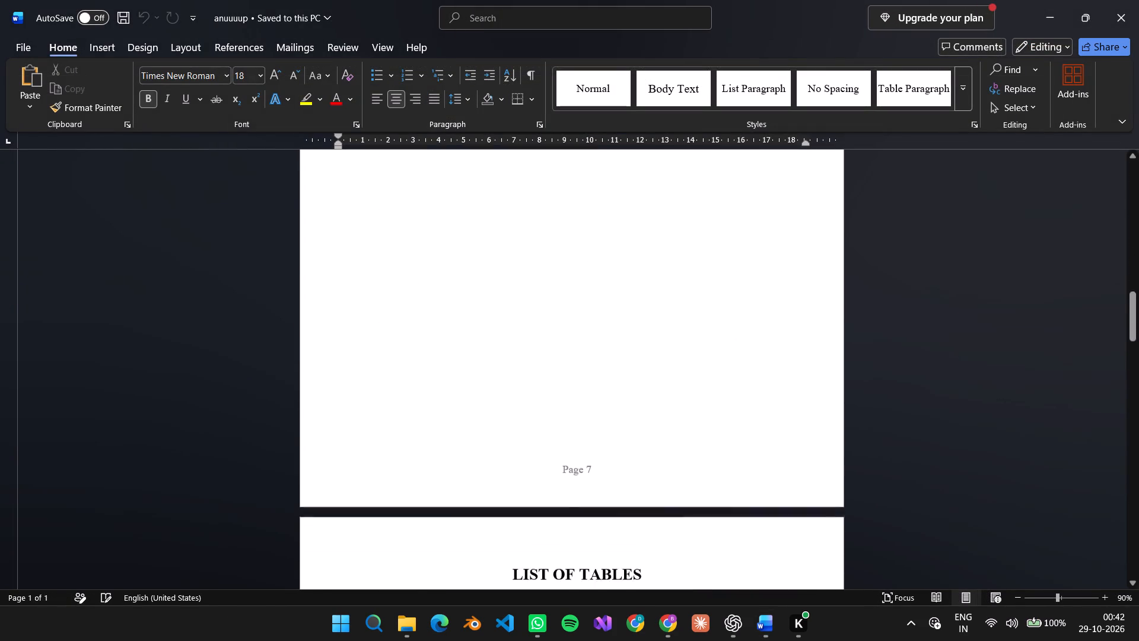
pyautogui.middleClick(974, 374)
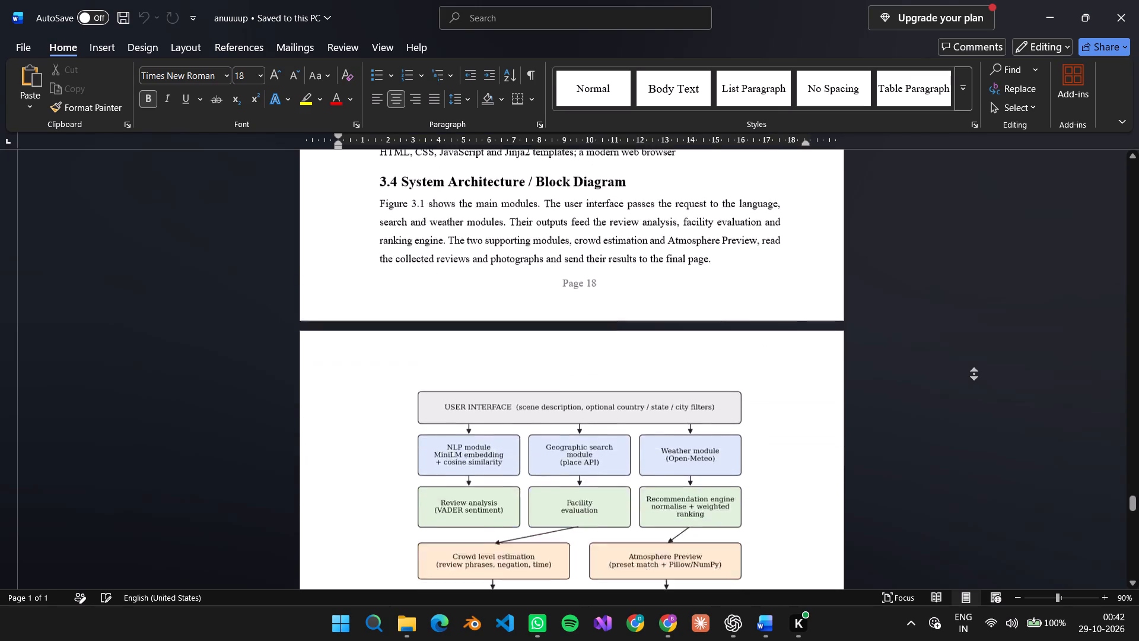
pyautogui.middleClick(993, 459)
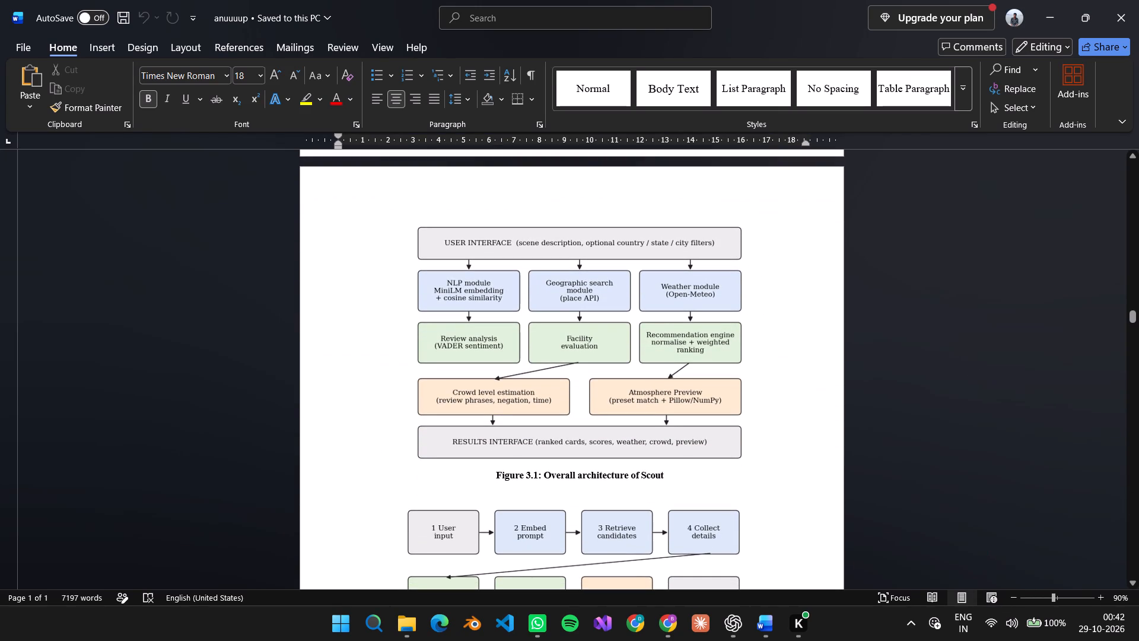
pyautogui.scroll(-3, 772, 505)
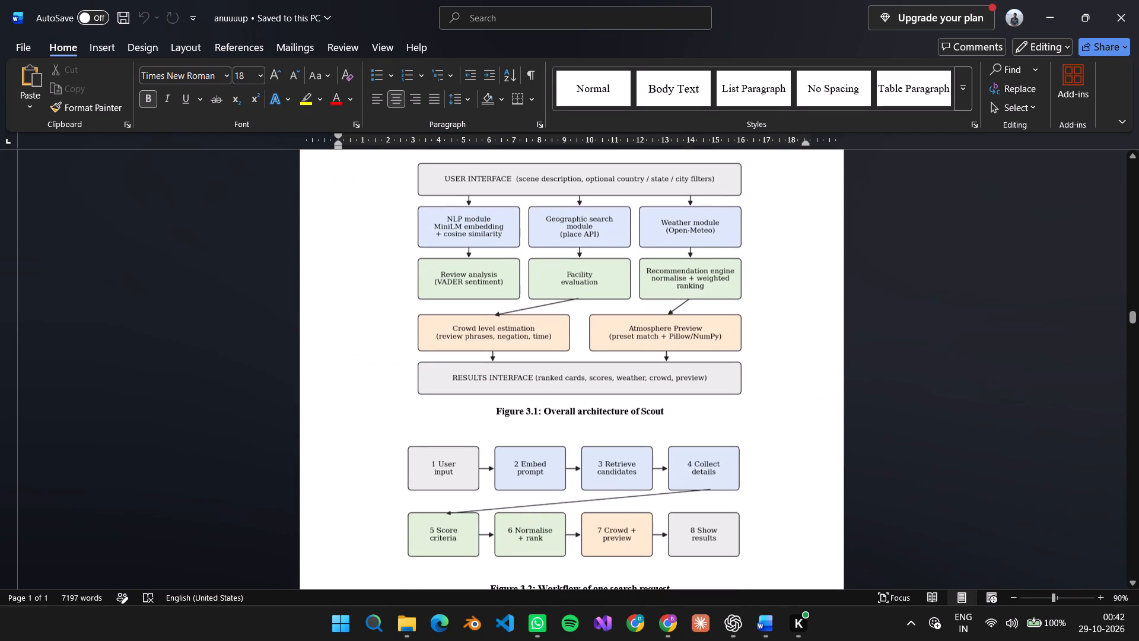
# Check the font and formatting of the "Figure 3.1: Overall architecture of Scout" caption, ending by closing the anuuuup document.
pyautogui.click(654, 418)
pyautogui.click(654, 414)
pyautogui.rightClick(654, 414)
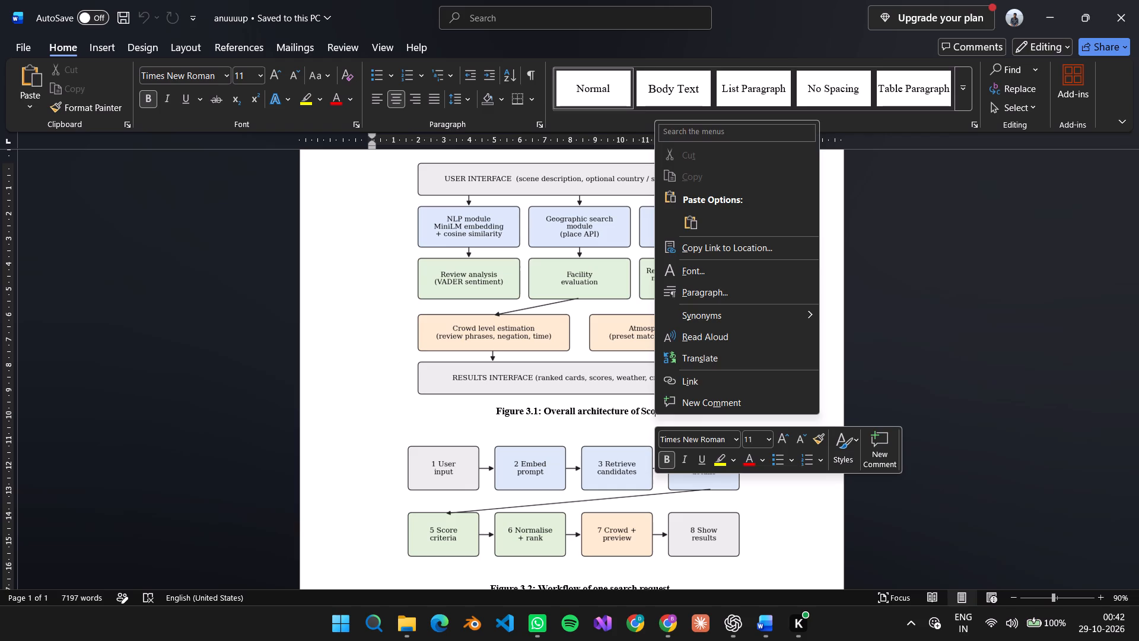
pyautogui.click(606, 403)
pyautogui.click(606, 409)
pyautogui.rightClick(606, 409)
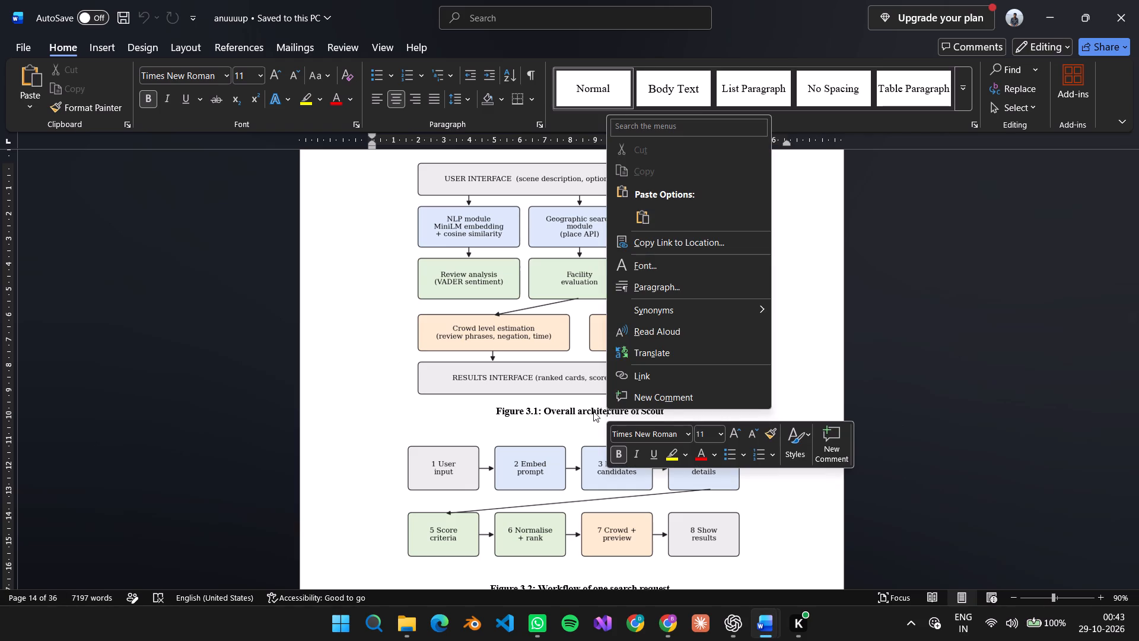
pyautogui.click(903, 380)
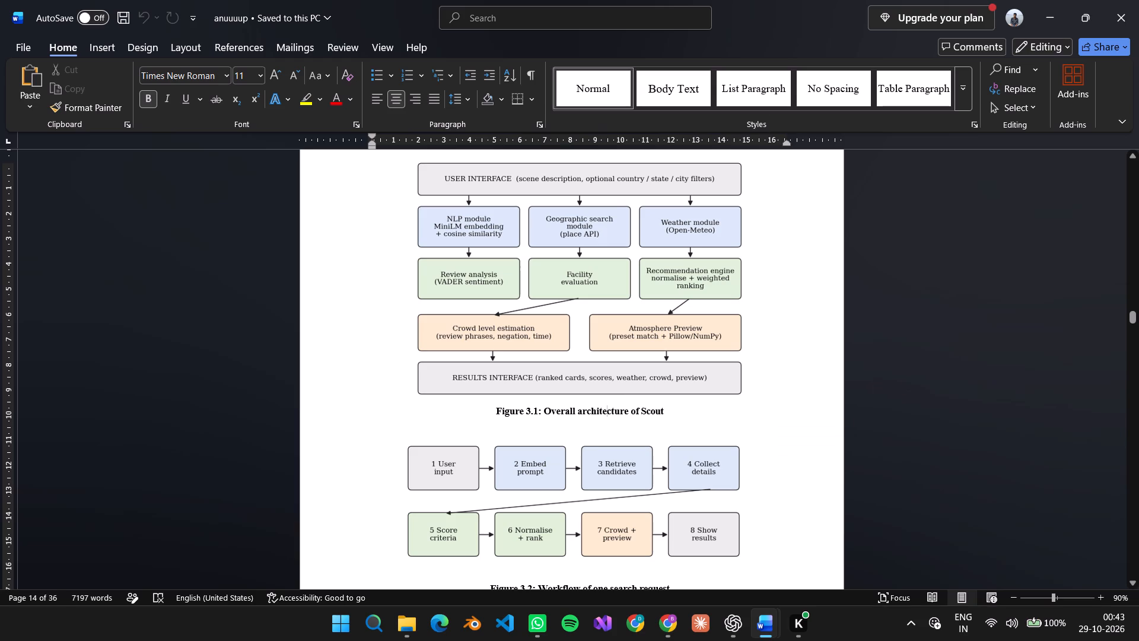
pyautogui.moveTo(541, 413); pyautogui.dragTo(475, 405)
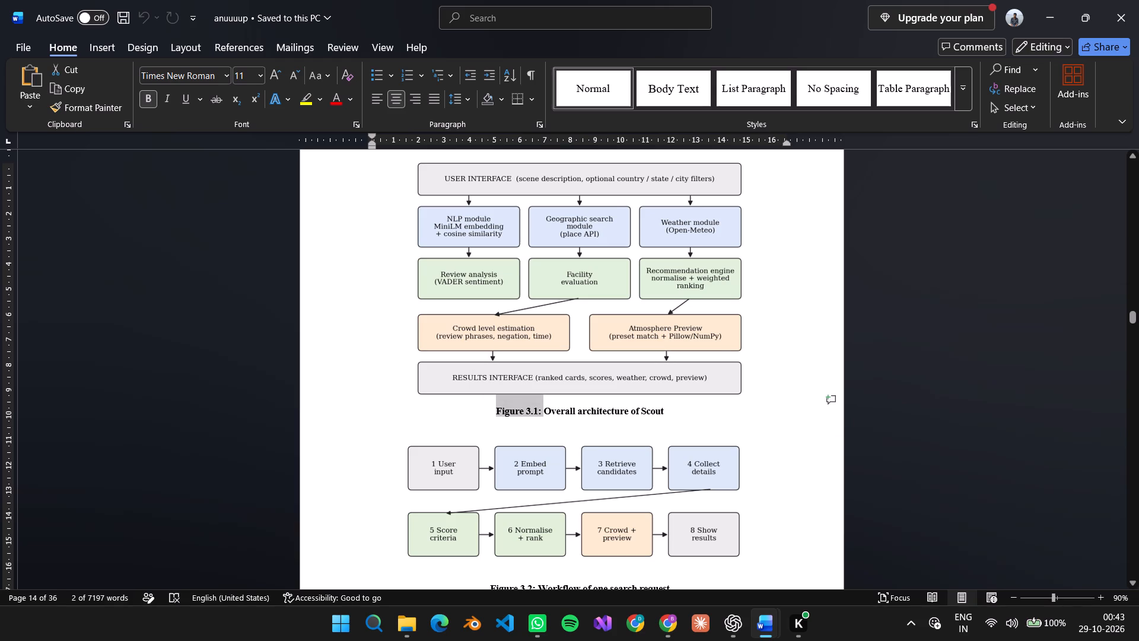
pyautogui.click(936, 408)
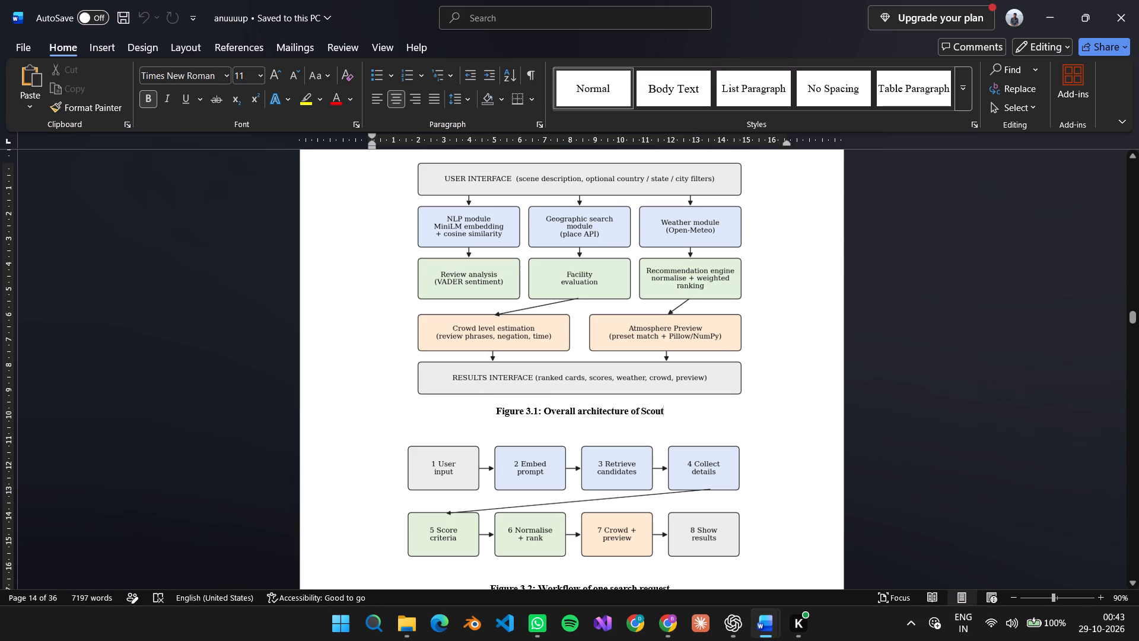
pyautogui.click(1138, 0)
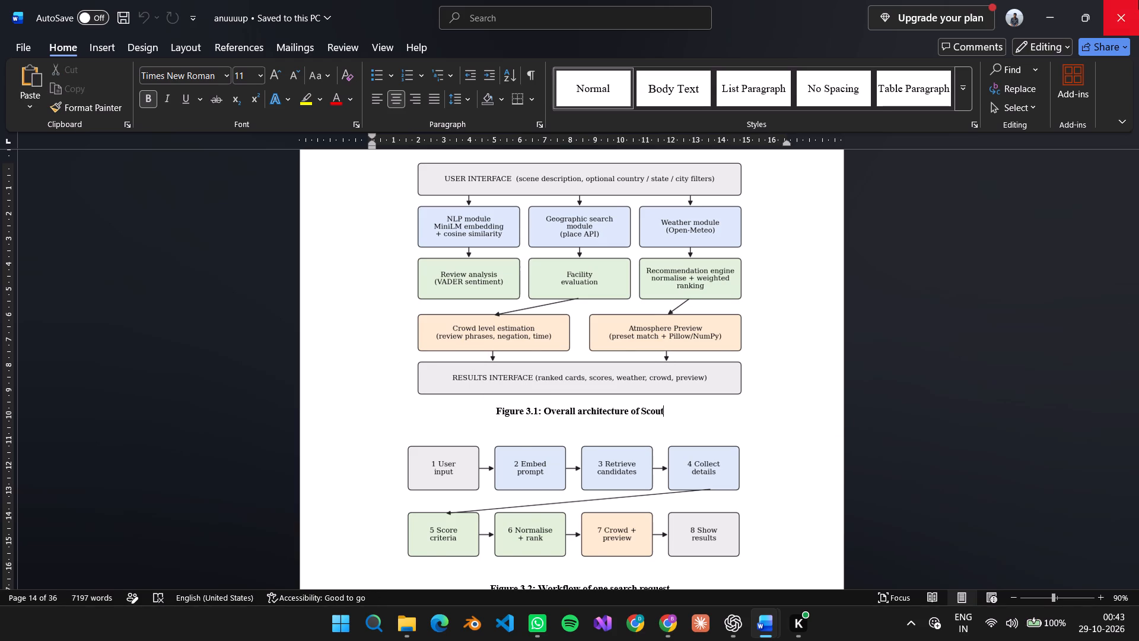
# In the UG Phase-II report, check the font of the second 3.4 paragraph and return to the space below the architecture figure.
pyautogui.scroll(5, 514, 443)
pyautogui.click(571, 234)
pyautogui.rightClick(571, 234)
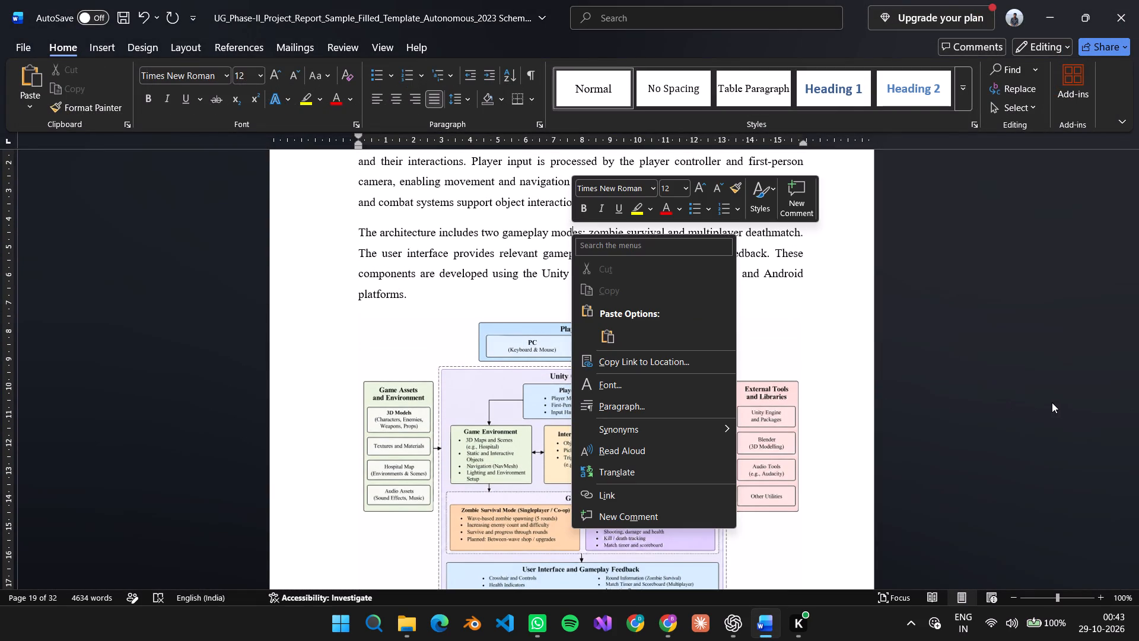
pyautogui.click(1019, 400)
pyautogui.scroll(-7, 695, 447)
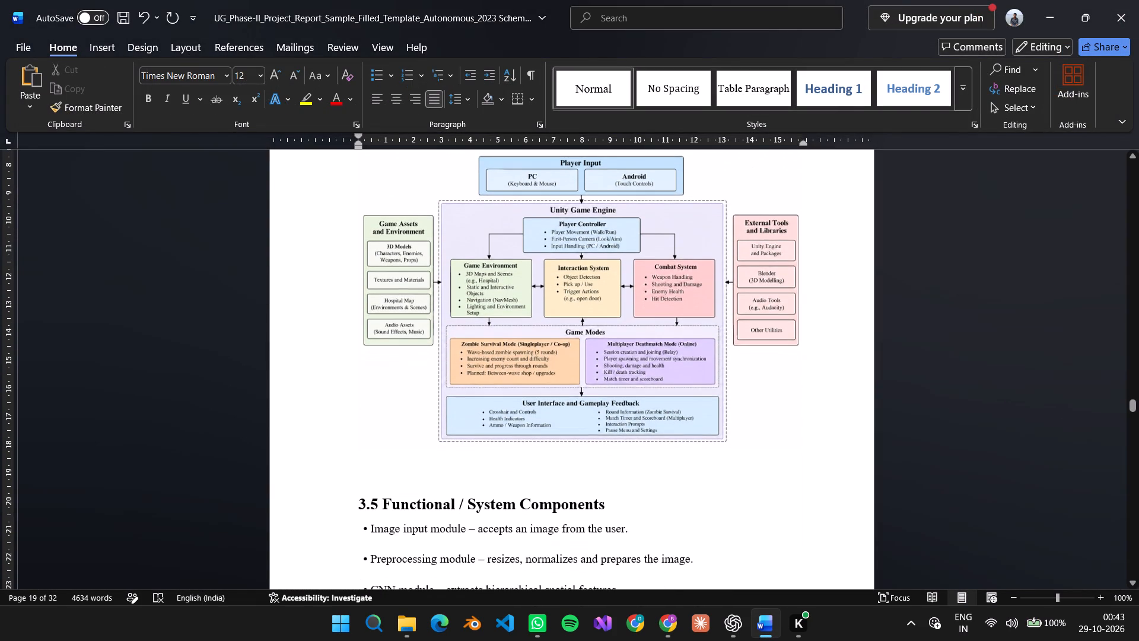
# Reopen the anuuuup document from the Videos folder and find Figure 3.1 with its caption again.
pyautogui.click(406, 618)
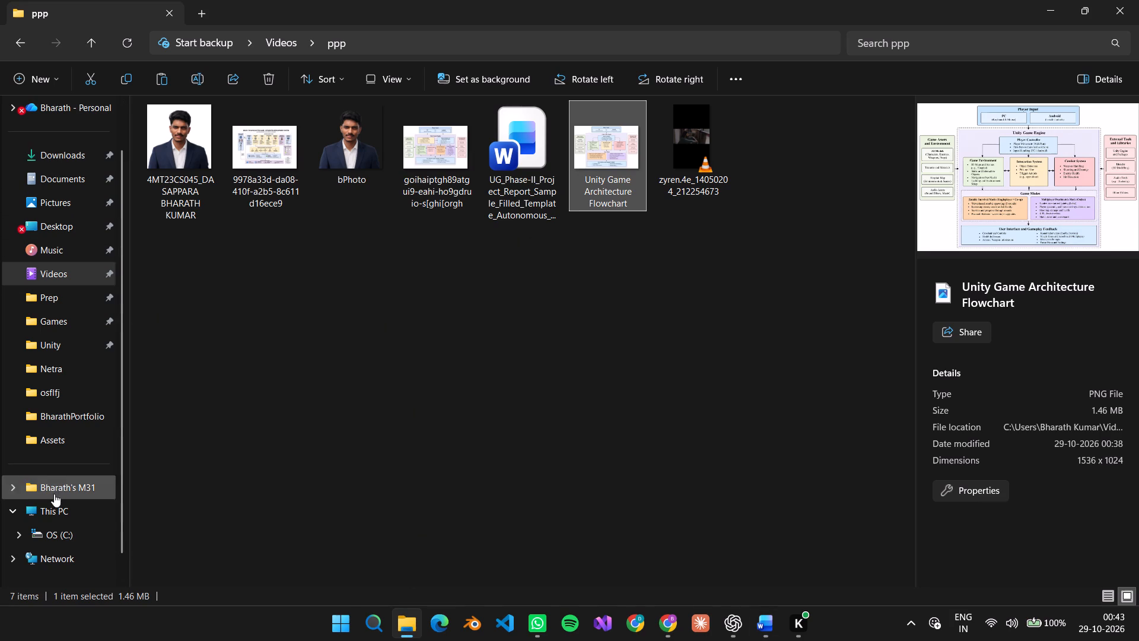
pyautogui.click(81, 277)
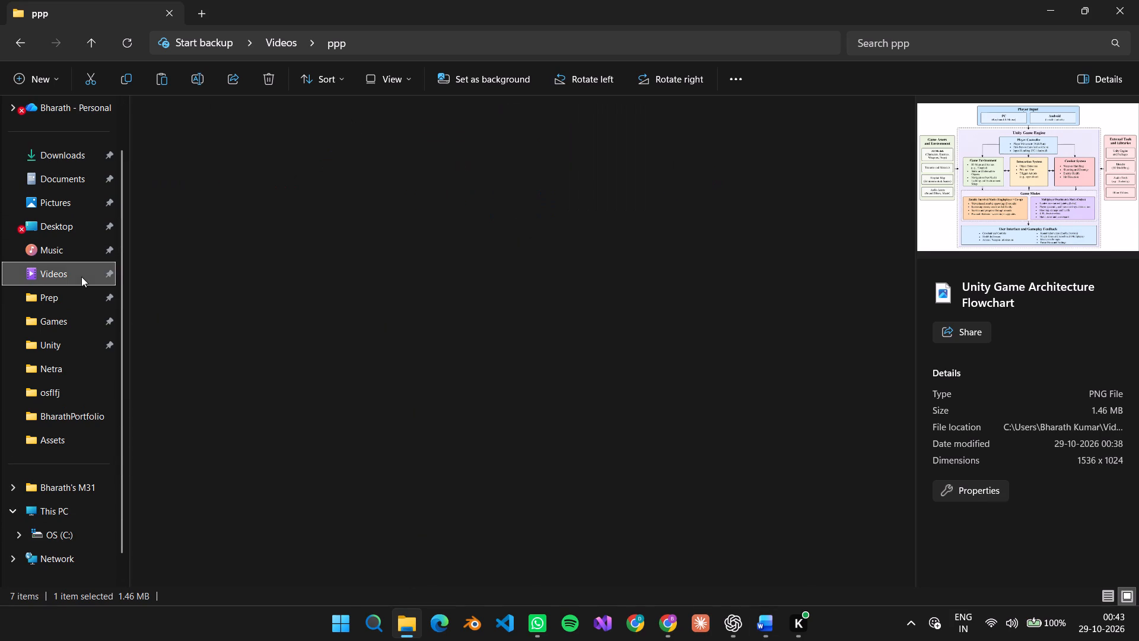
pyautogui.doubleClick(424, 280)
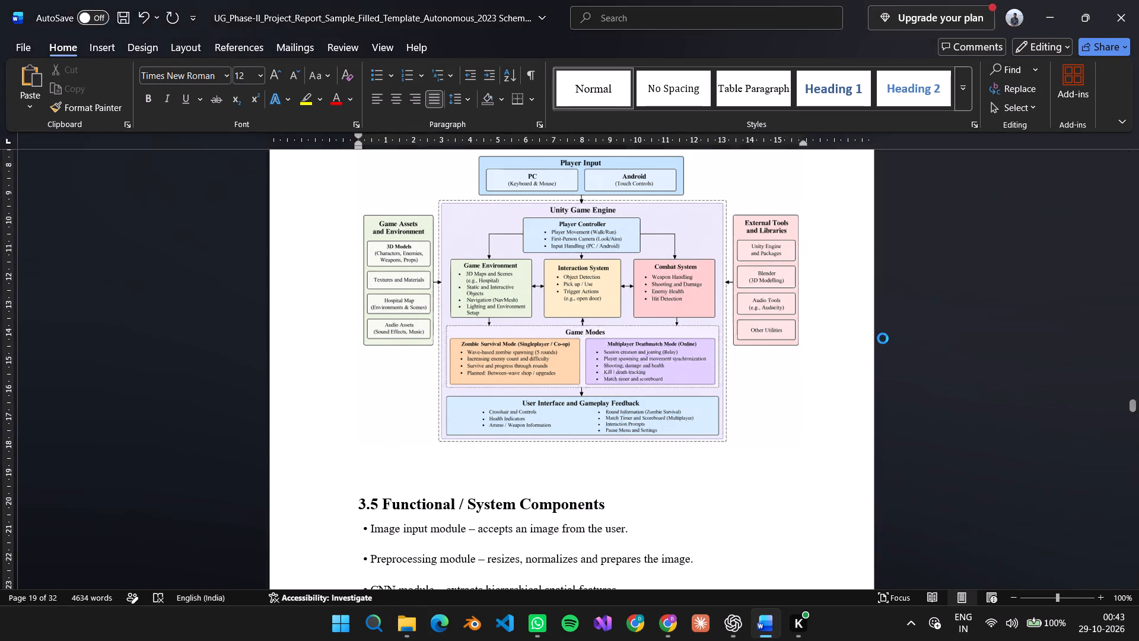
pyautogui.scroll(-20, 953, 364)
pyautogui.scroll(-6, 953, 364)
pyautogui.middleClick(960, 372)
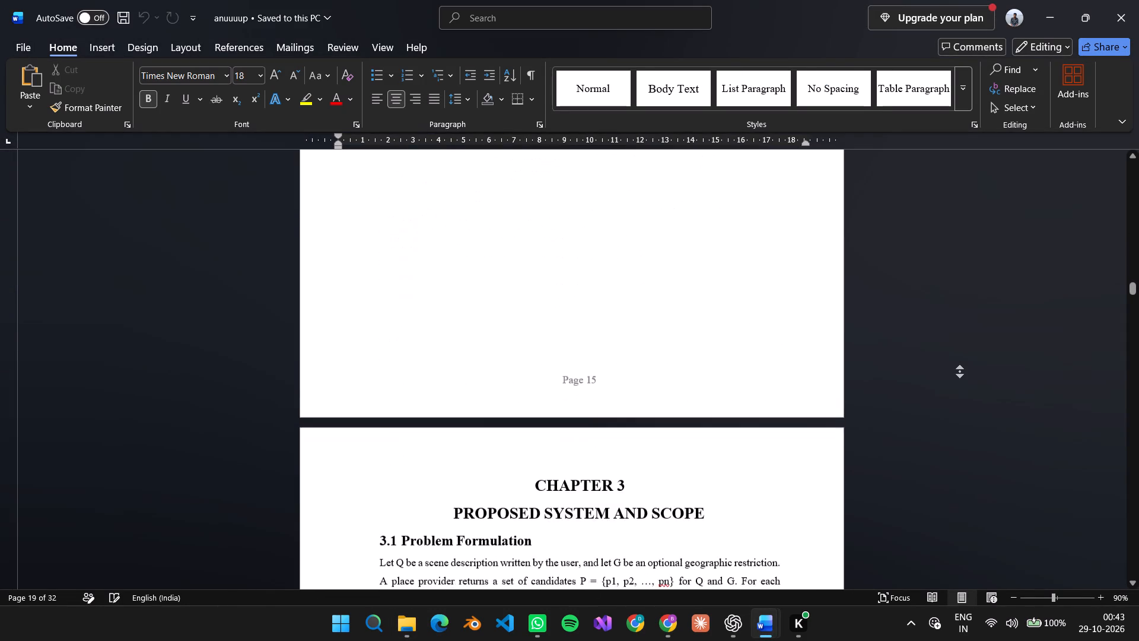
pyautogui.middleClick(968, 343)
pyautogui.scroll(5, 965, 343)
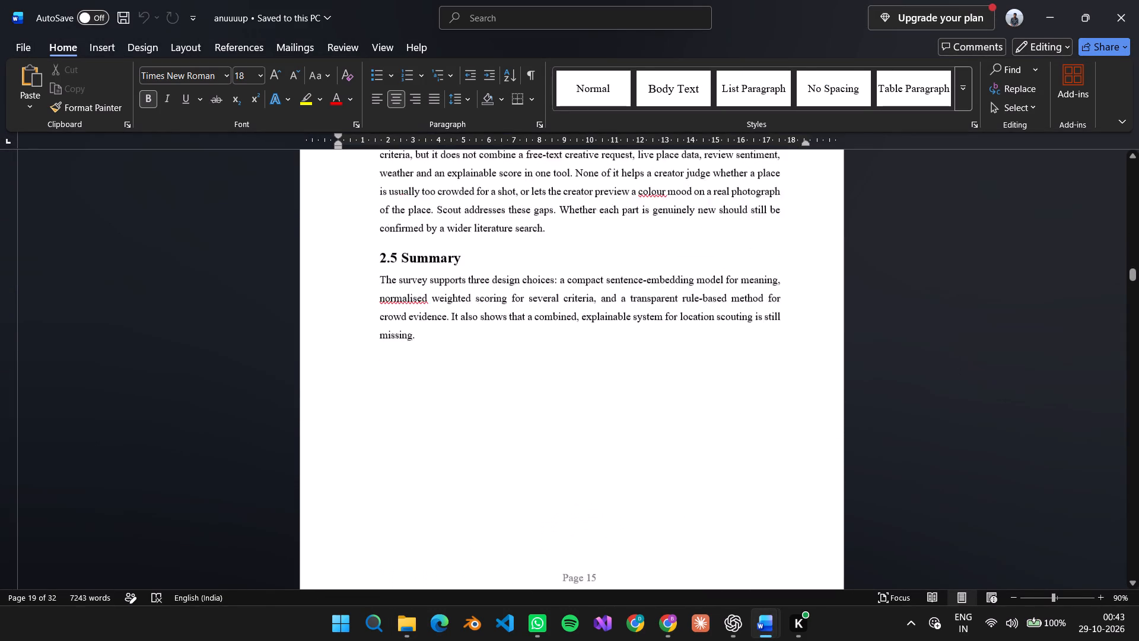
pyautogui.scroll(20, 965, 343)
pyautogui.scroll(15, 965, 343)
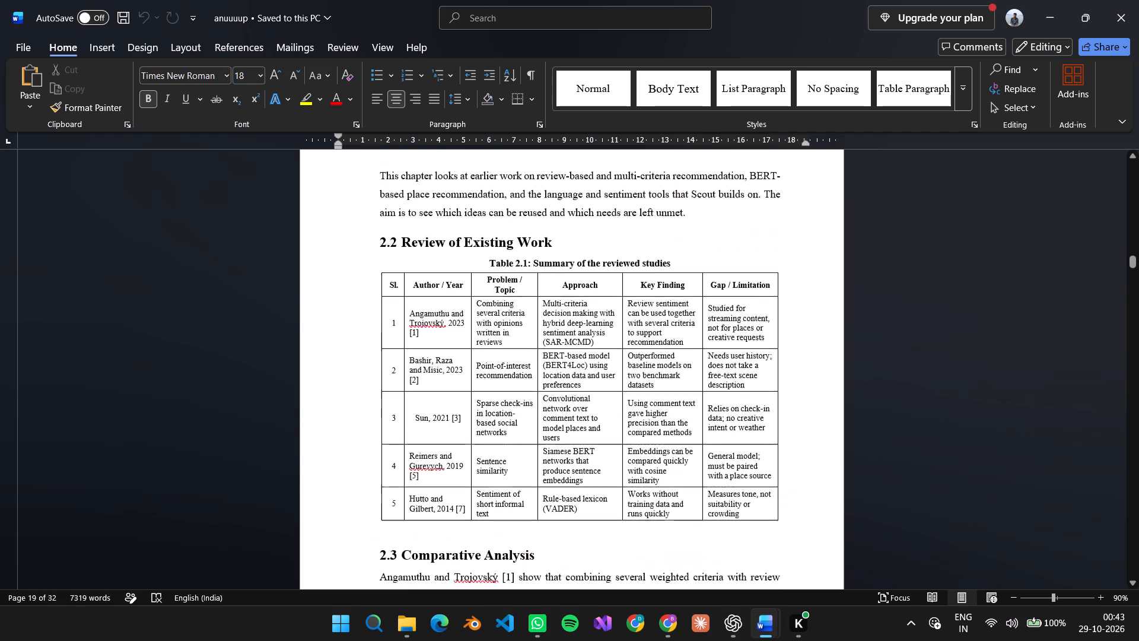
pyautogui.scroll(19, 965, 343)
pyautogui.scroll(-15, 965, 343)
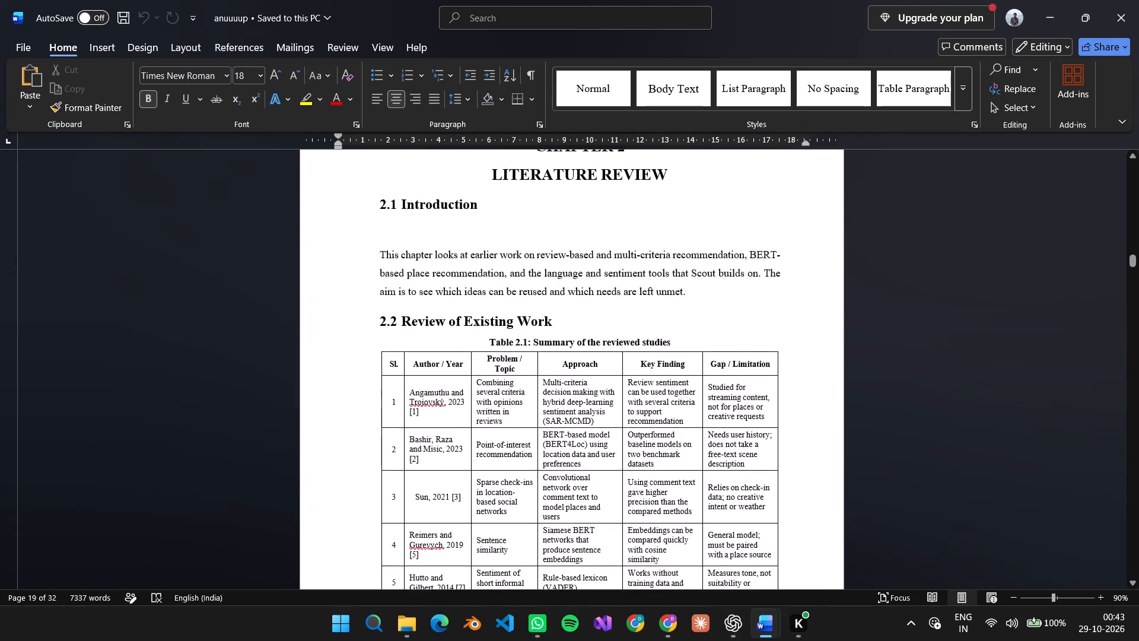
pyautogui.scroll(-20, 965, 351)
pyautogui.middleClick(901, 367)
pyautogui.scroll(1, 901, 367)
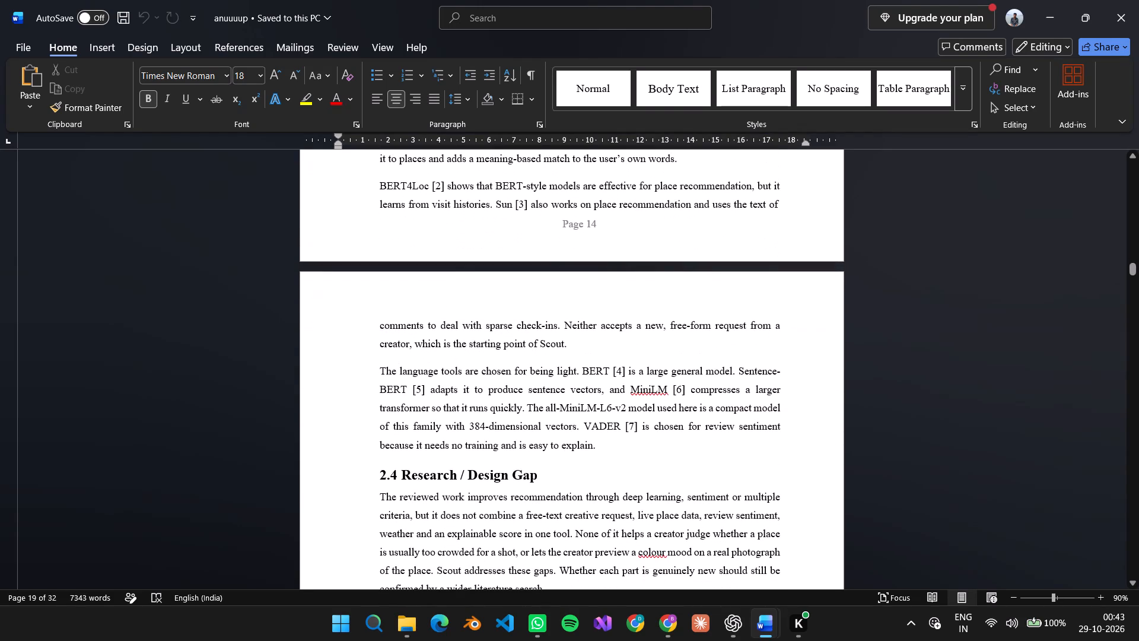
pyautogui.middleClick(908, 425)
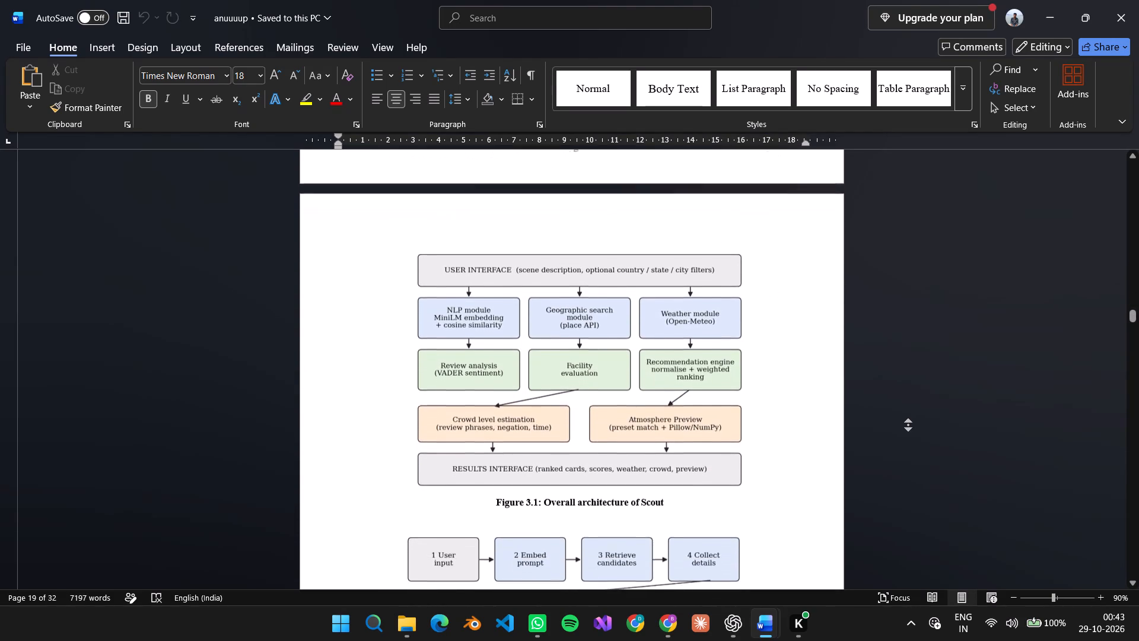
# Switch to the UG Phase-II report and centre the empty line below the architecture figure in section 3.4.
pyautogui.middleClick(938, 435)
pyautogui.scroll(-4, 946, 433)
pyautogui.hotkey('alt', 'Tab')
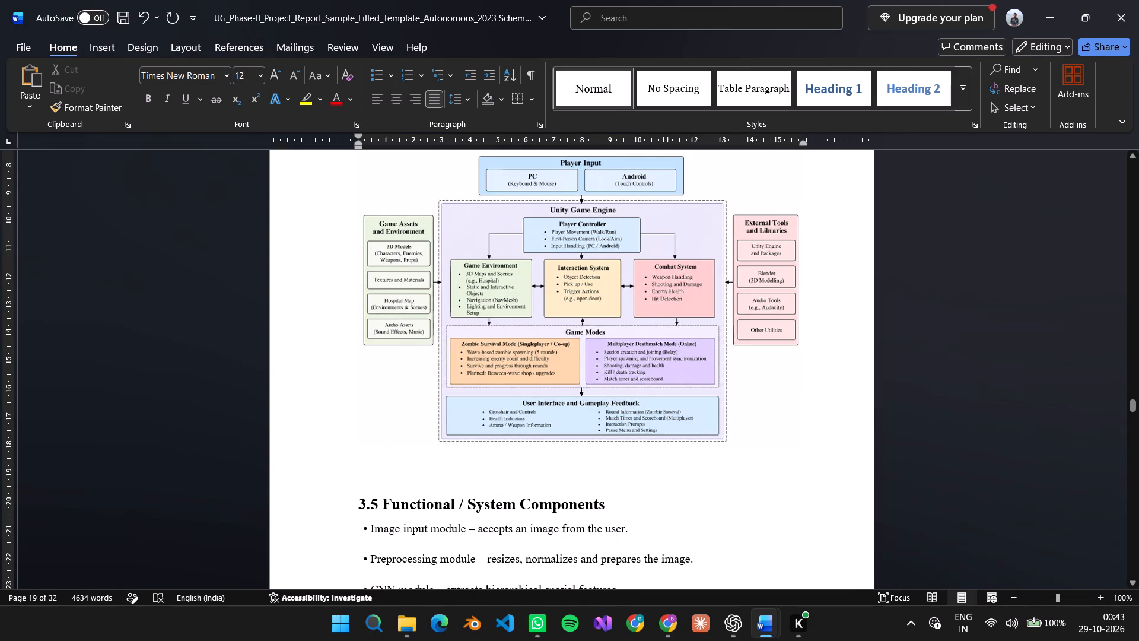
pyautogui.click(537, 476)
pyautogui.click(398, 97)
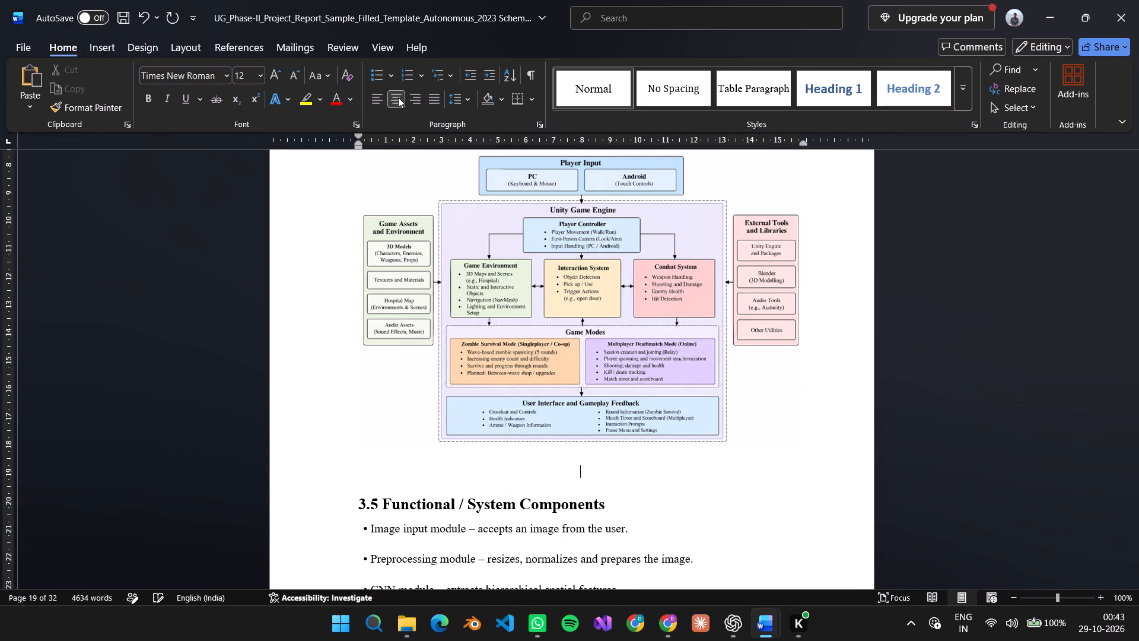
# Enter the caption label "Figure 3.1:" below the architecture figure, following the caption format in the anuuuup document.
pyautogui.hotkey('alt', 'Tab')
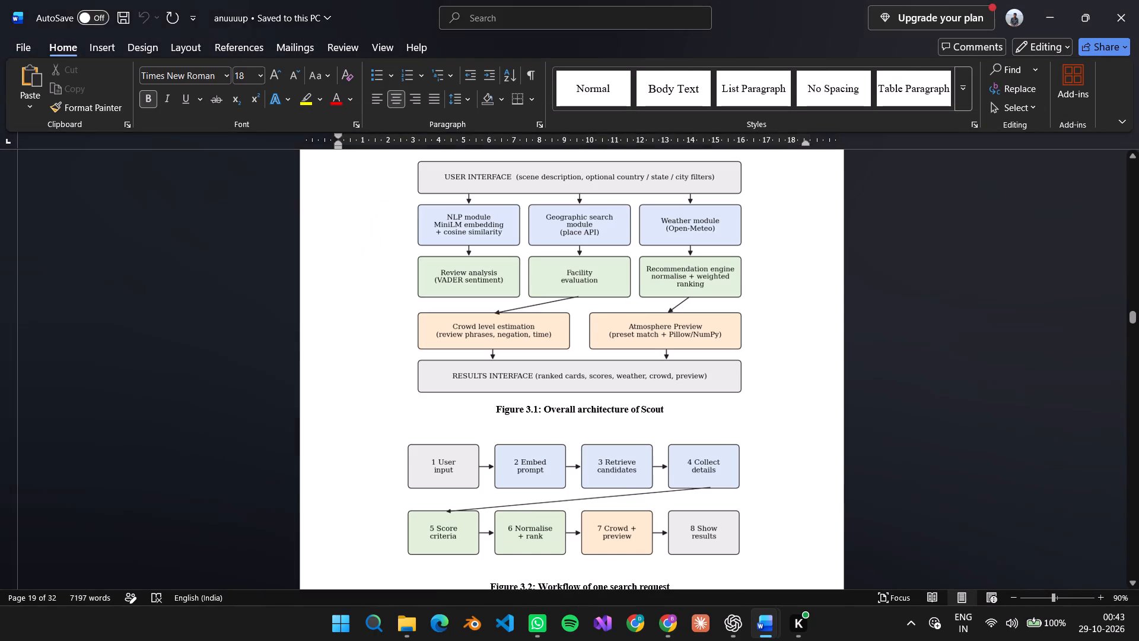
pyautogui.hotkey('alt', 'Tab')
pyautogui.write('Figure')
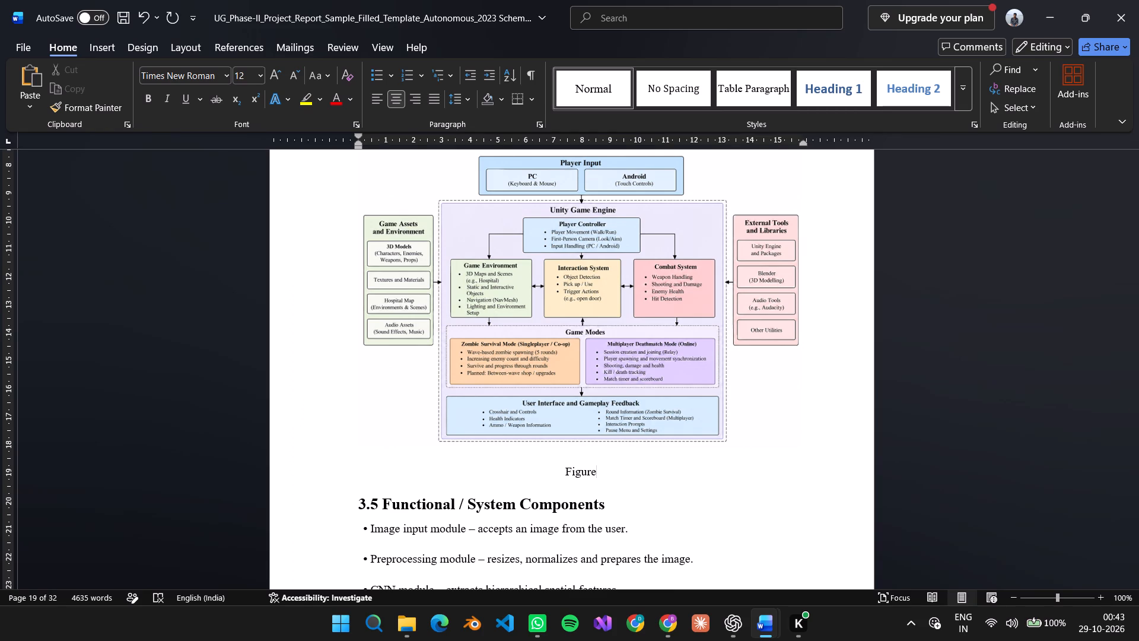
pyautogui.hotkey('alt', 'Tab')
pyautogui.hotkey('alt', 'Tab')
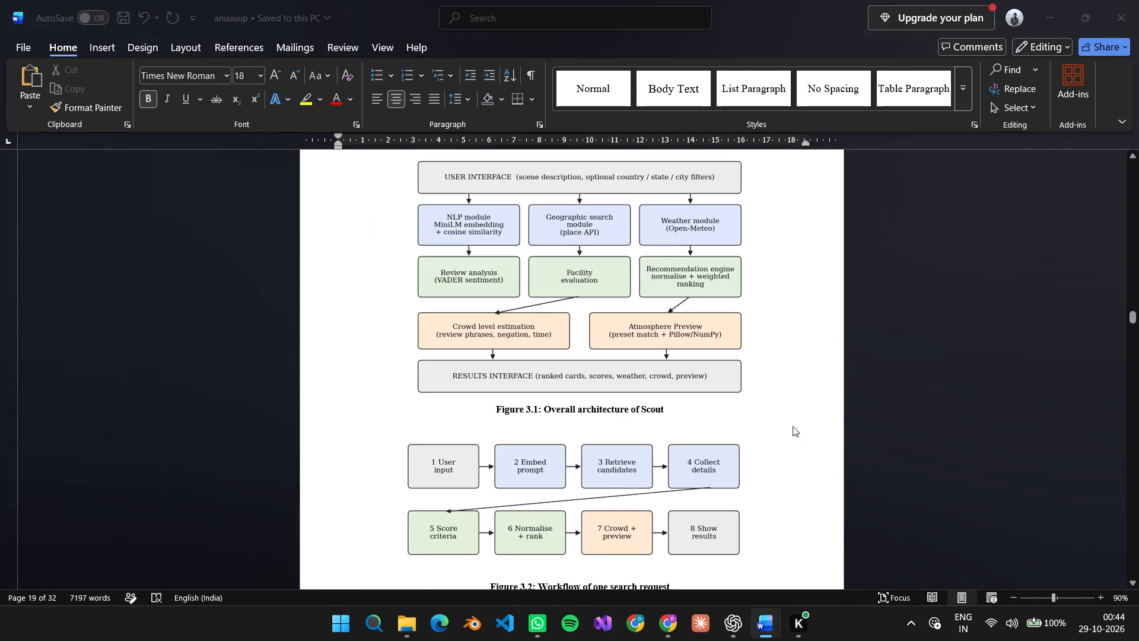
pyautogui.press('space')
pyautogui.write('3.')
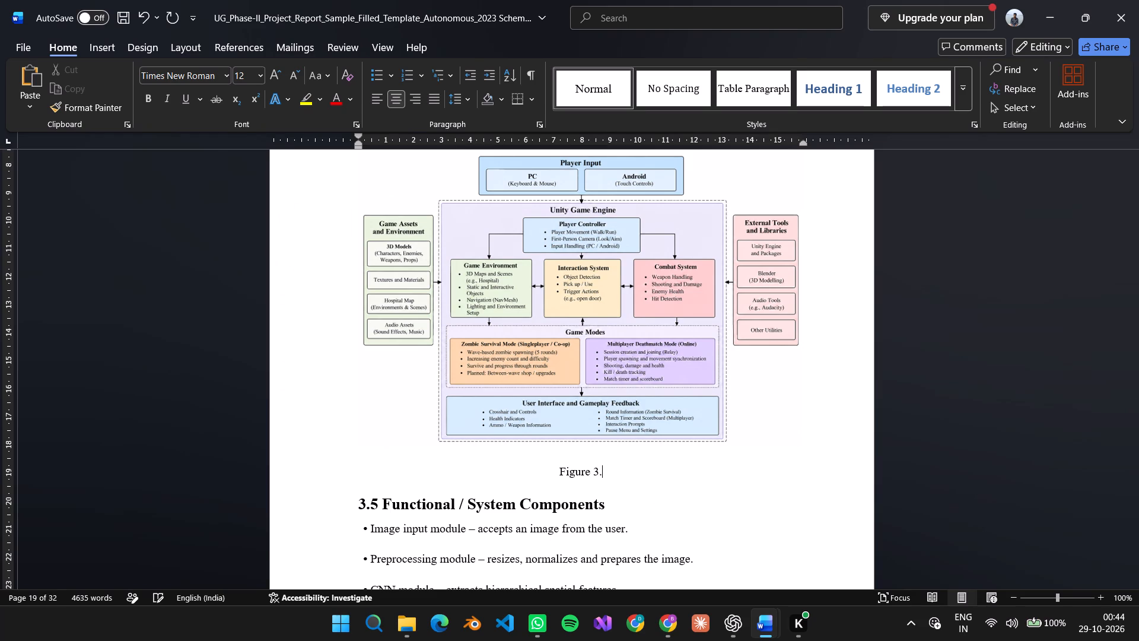
pyautogui.press('1')
pyautogui.hotkey('alt', 'Tab')
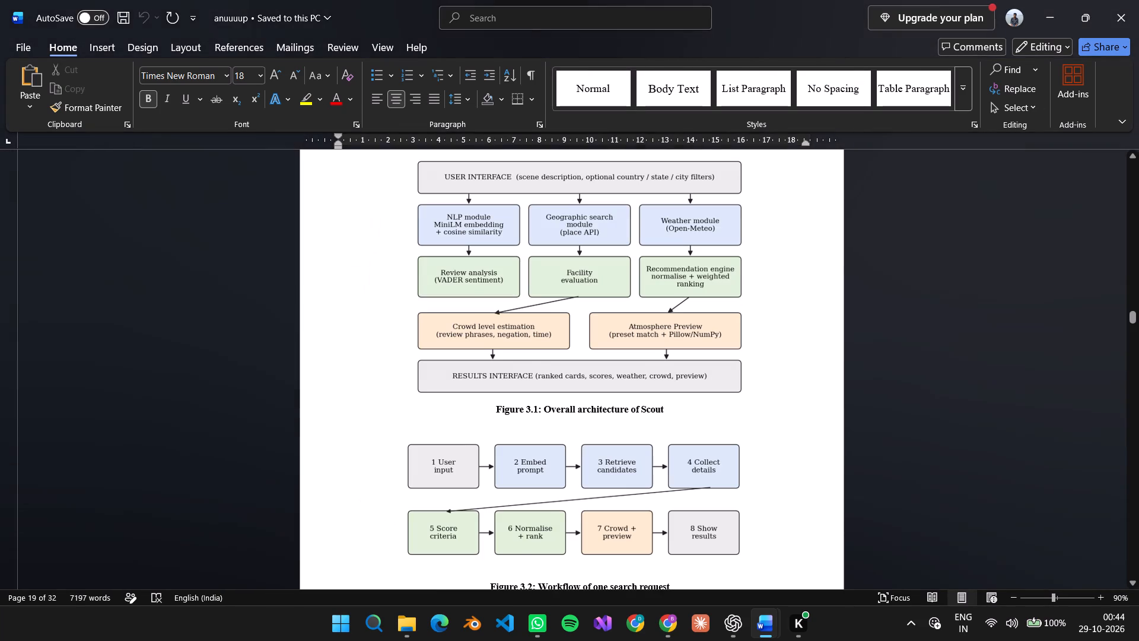
pyautogui.hotkey('alt', 'Tab')
pyautogui.write(':')
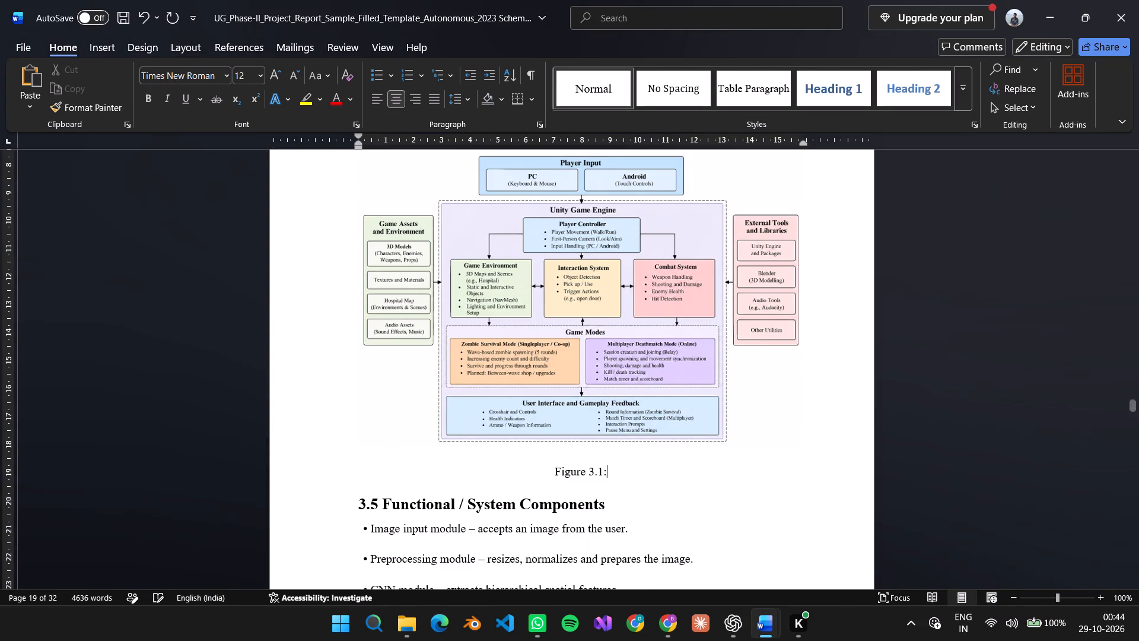
pyautogui.press('space')
pyautogui.hotkey('alt', 'Tab')
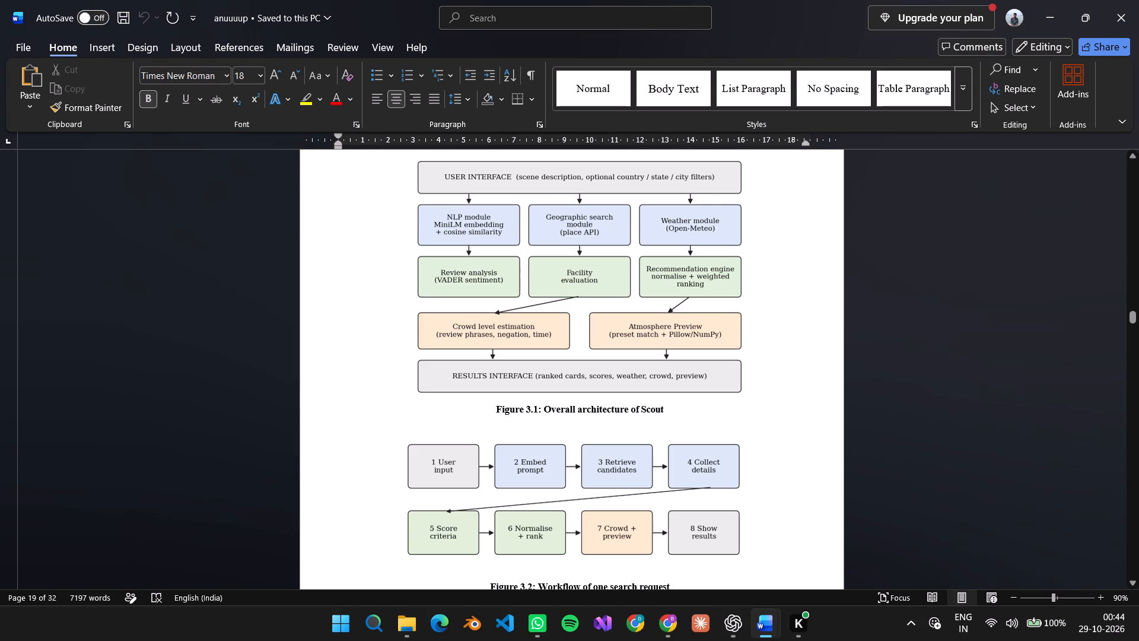
pyautogui.hotkey('alt', 'Tab')
pyautogui.scroll(7, 695, 437)
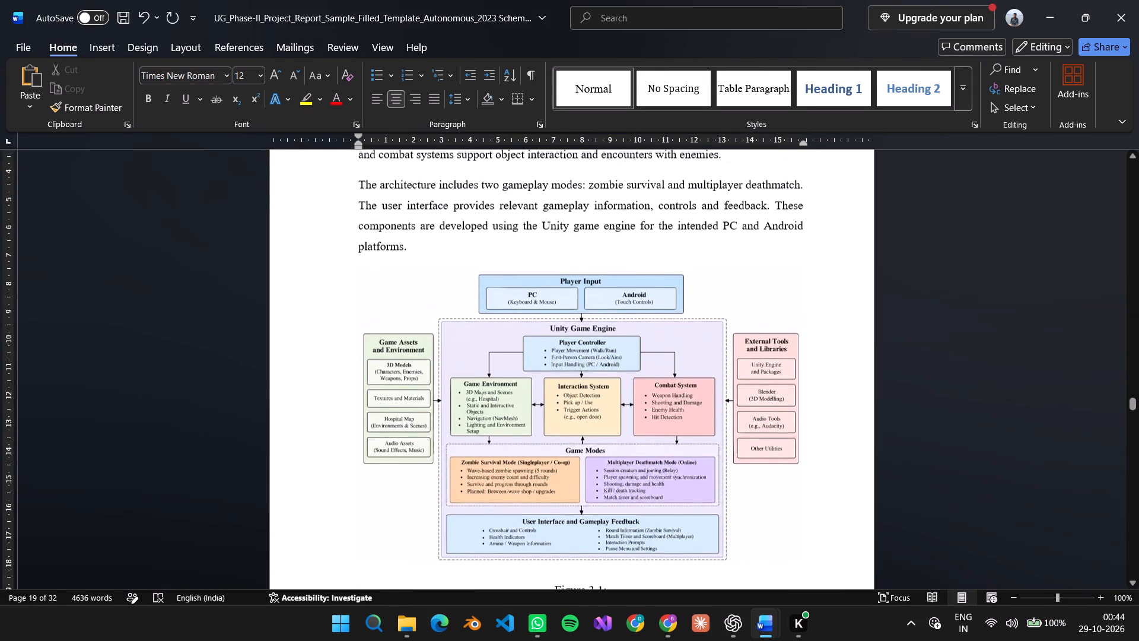
pyautogui.scroll(3, 695, 437)
pyautogui.scroll(-14, 695, 437)
pyautogui.hotkey('alt', 'Tab')
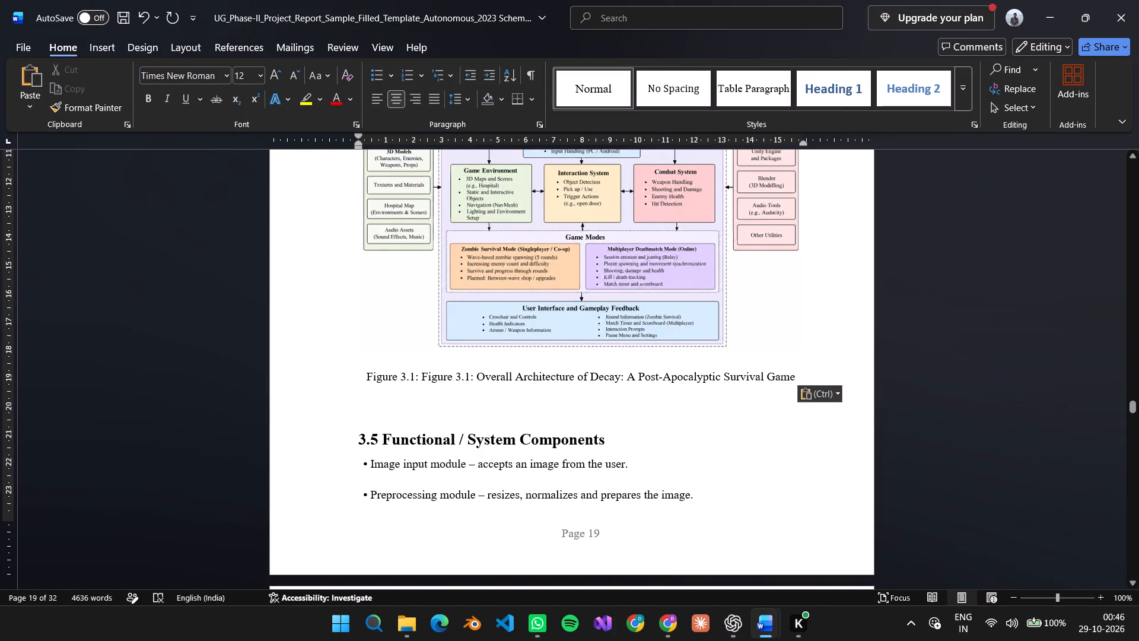
pyautogui.press('BackSpace')
pyautogui.press('BackSpace')
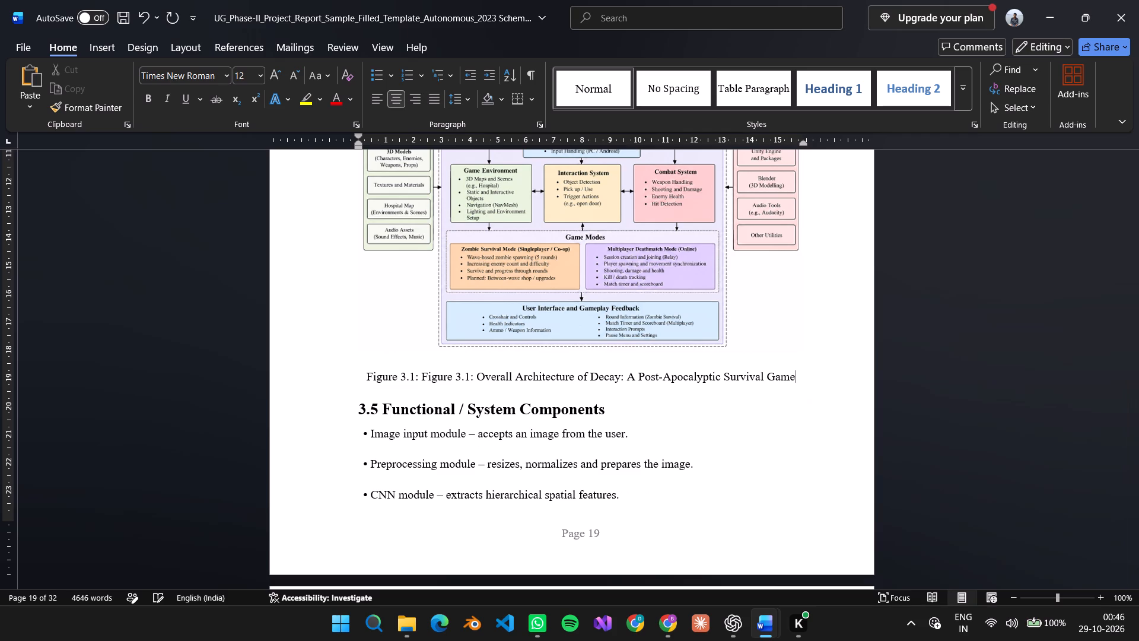
# Delete the word "Overall" from the pasted Figure 3.1 caption.
pyautogui.hotkey('ctrl', 'Left')
pyautogui.hotkey('ctrl', 'Left')
pyautogui.hotkey('ctrl', 'Left')
pyautogui.hotkey('ctrl', 'Left')
pyautogui.hotkey('ctrl', 'Left')
pyautogui.hotkey('ctrl', 'Left')
pyautogui.hotkey('ctrl', 'Left')
pyautogui.hotkey('ctrl', 'Left')
pyautogui.hotkey('ctrl', 'Left')
pyautogui.hotkey('ctrl', 'Left')
pyautogui.hotkey('ctrl', 'Left')
pyautogui.hotkey('ctrl', 'Left')
pyautogui.hotkey('ctrl', 'Right')
pyautogui.hotkey('ctrl', 'Right')
pyautogui.hotkey('ctrl', 'BackSpace')
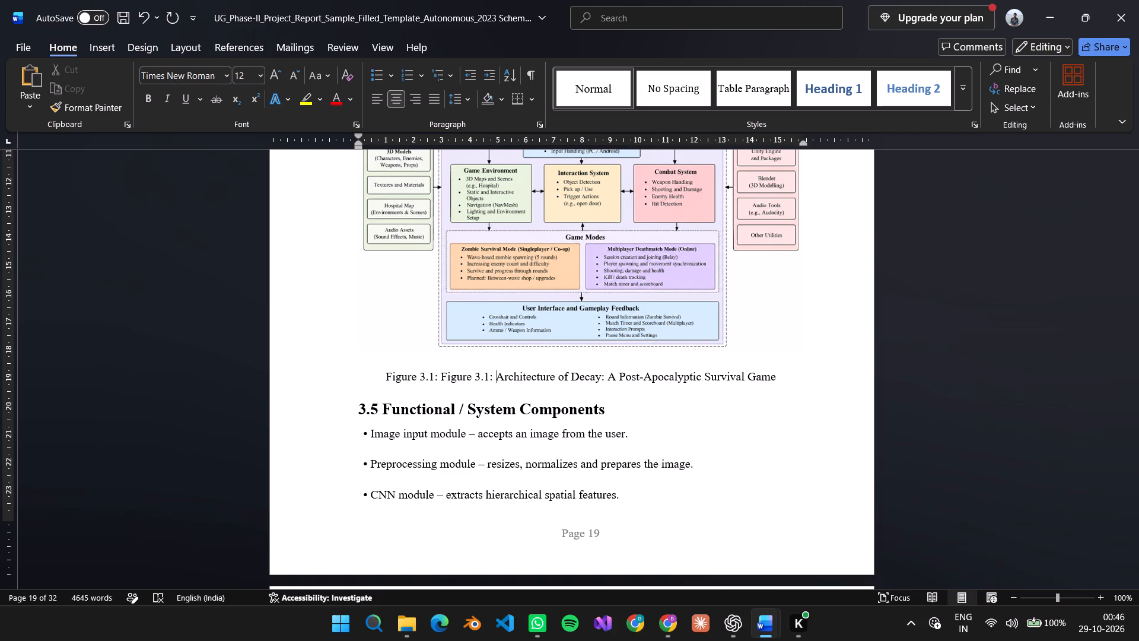
# Remove the duplicated "Figure 3.1:" so the caption reads "Figure 3.1: Architecture of Decay: A Post-Apocalyptic Survival Game".
pyautogui.press('Left')
pyautogui.press('Left')
pyautogui.press('Left')
pyautogui.press('Left')
pyautogui.press('Left')
pyautogui.press('Left')
pyautogui.press('Left')
pyautogui.press('Left')
pyautogui.press('Left')
pyautogui.press('Left')
pyautogui.press('Left')
pyautogui.press('Left')
pyautogui.hotkey('ctrl', 'BackSpace')
pyautogui.hotkey('ctrl', 'BackSpace')
pyautogui.hotkey('ctrl', 'BackSpace')
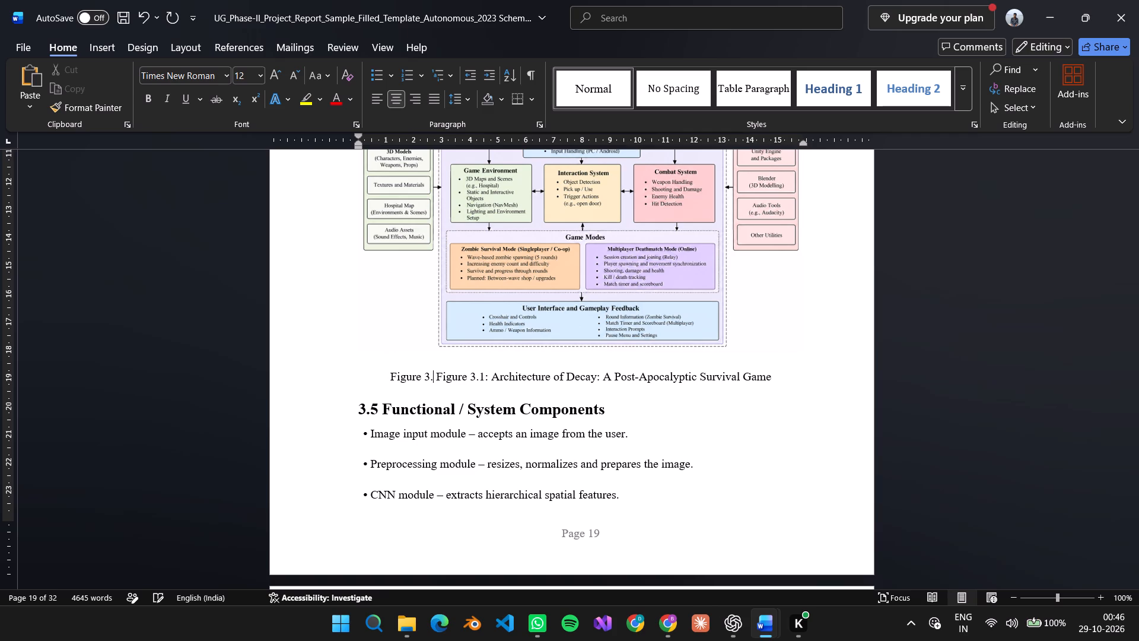
pyautogui.hotkey('ctrl', 'BackSpace')
pyautogui.hotkey('ctrl', 'BackSpace')
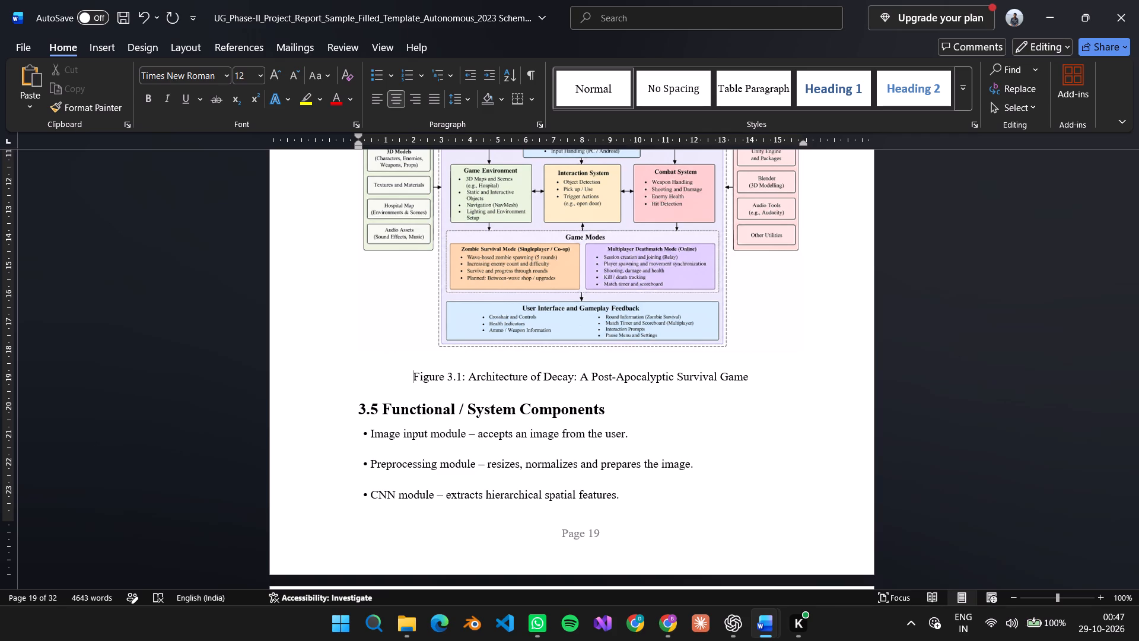
# View the Unity Game Architecture Flowchart image from the ppp folder at full size, and return to the report.
pyautogui.scroll(3, 752, 288)
pyautogui.scroll(2, 688, 288)
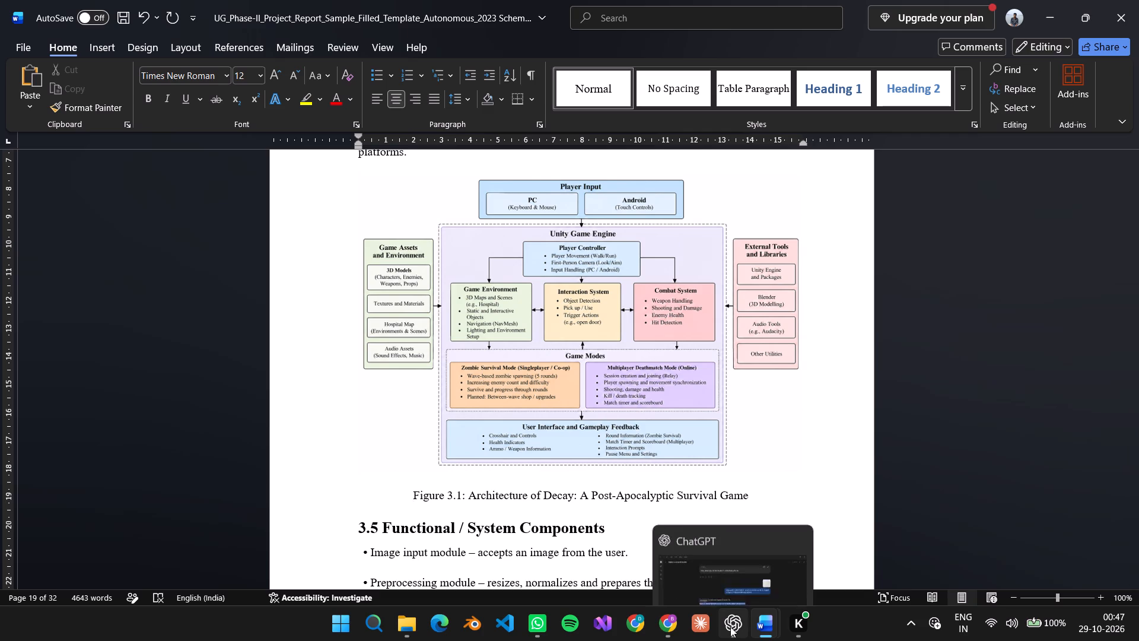
pyautogui.click(412, 621)
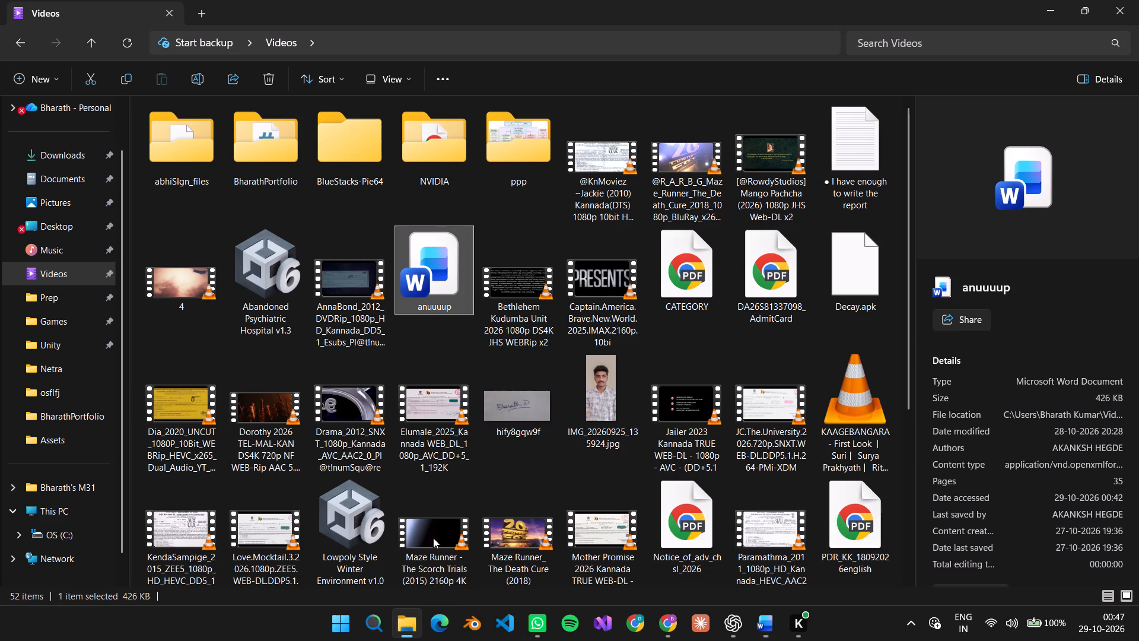
pyautogui.doubleClick(513, 147)
pyautogui.doubleClick(605, 169)
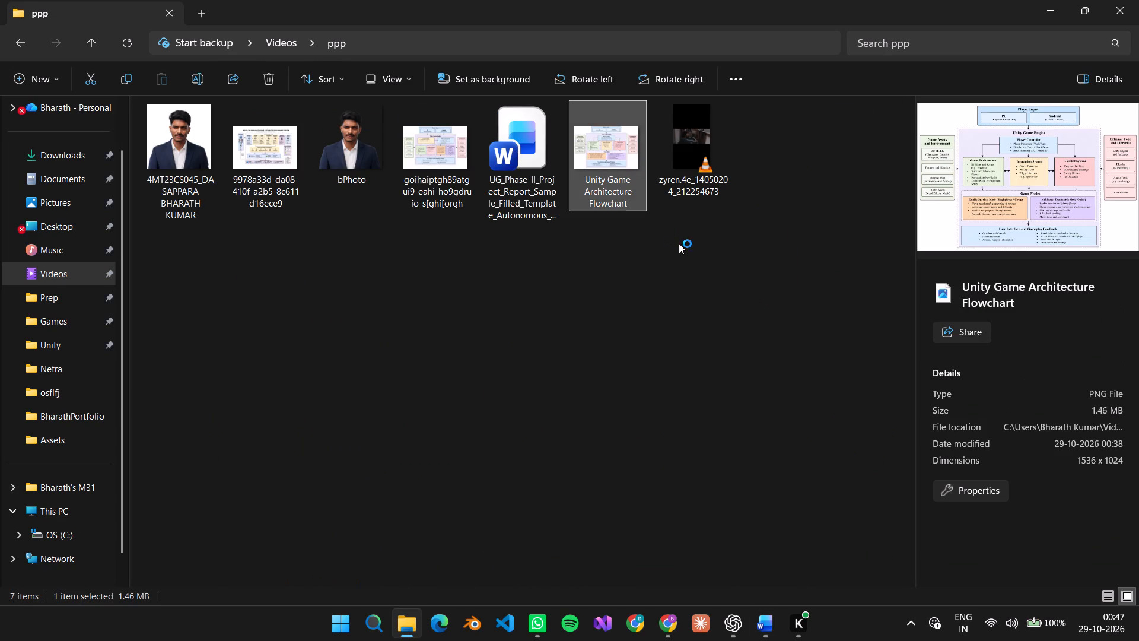
pyautogui.click(820, 36)
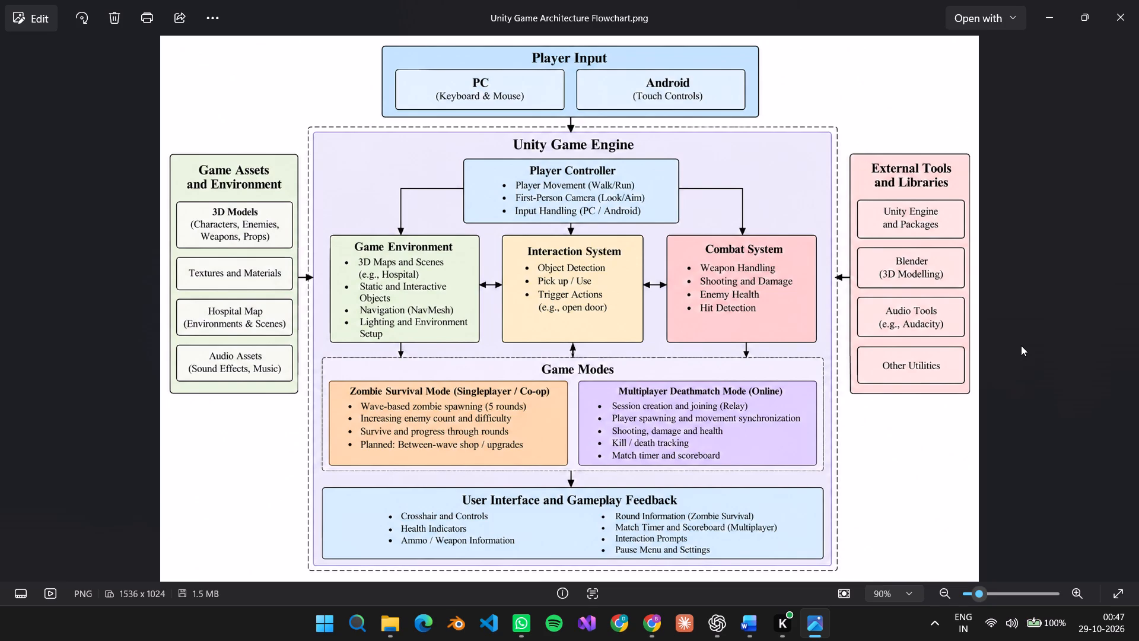
pyautogui.press('Escape')
pyautogui.click(1138, 0)
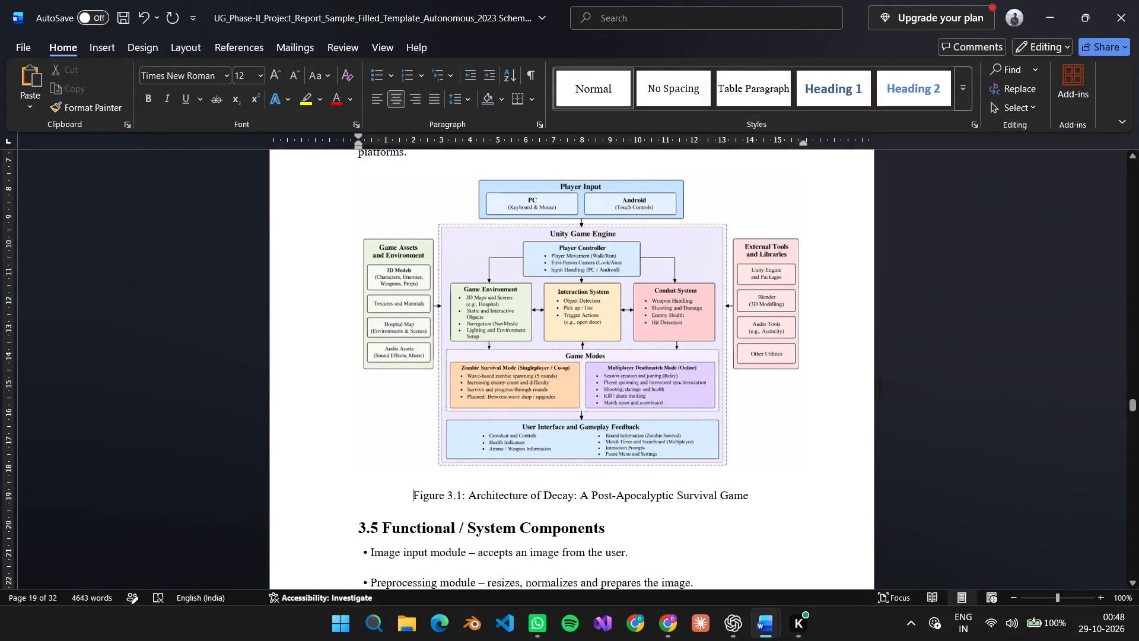
pyautogui.scroll(-7, 965, 373)
pyautogui.scroll(-3, 927, 339)
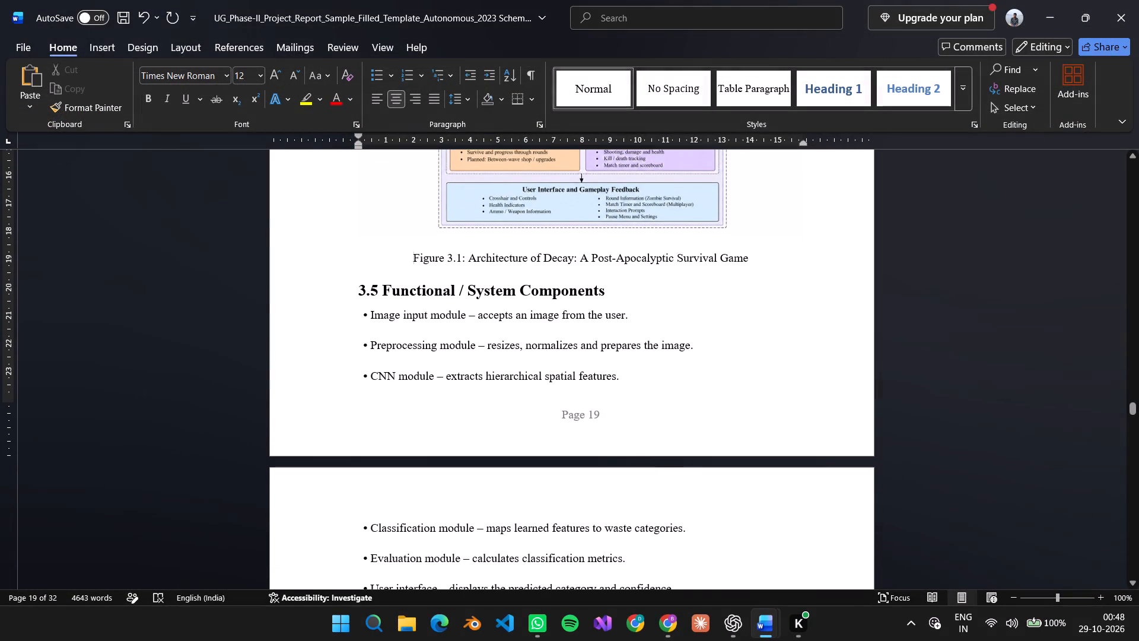
pyautogui.scroll(-4, 925, 335)
pyautogui.scroll(1, 925, 335)
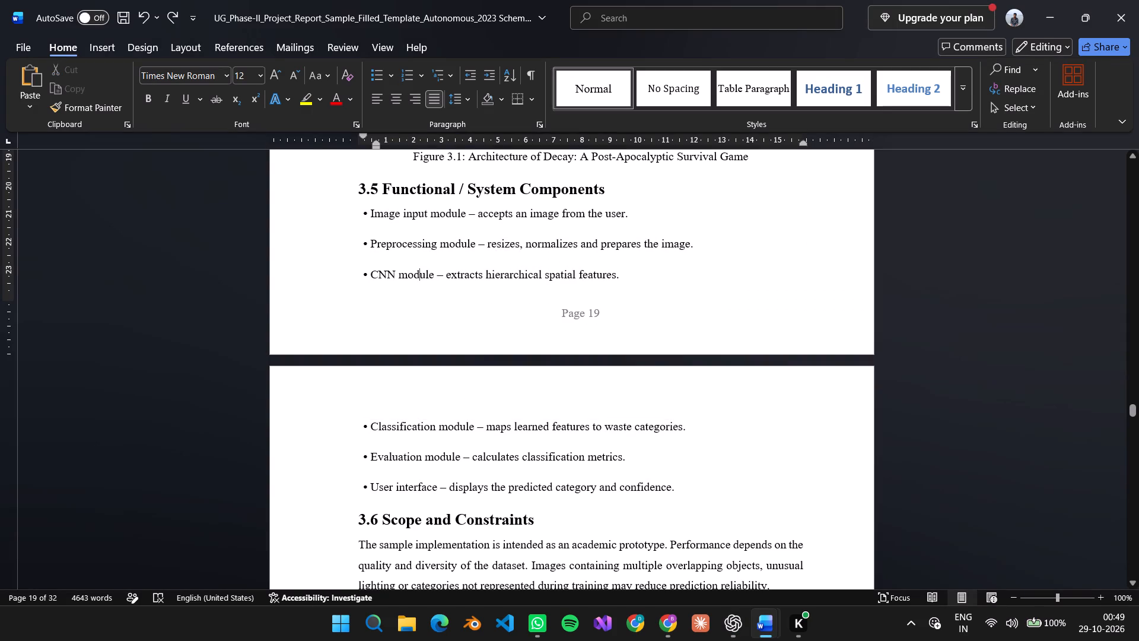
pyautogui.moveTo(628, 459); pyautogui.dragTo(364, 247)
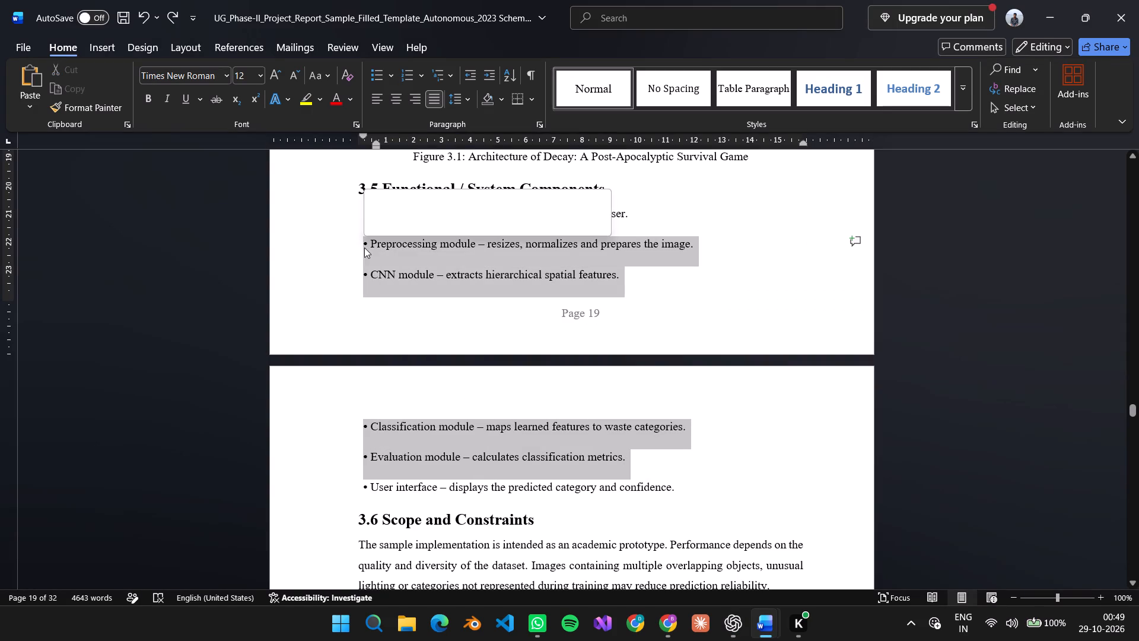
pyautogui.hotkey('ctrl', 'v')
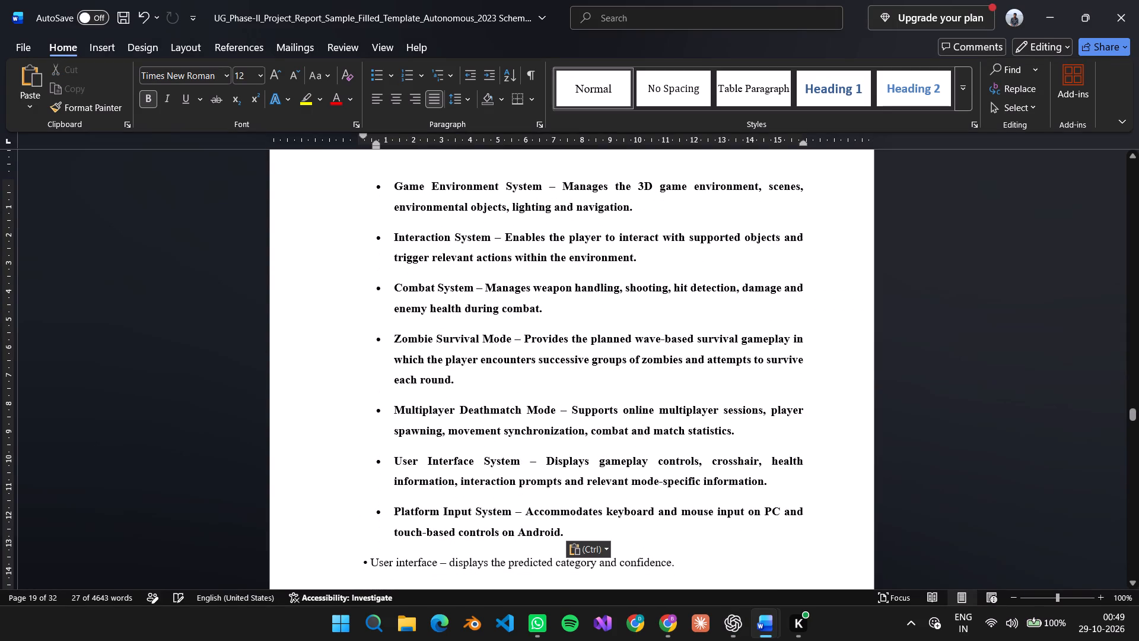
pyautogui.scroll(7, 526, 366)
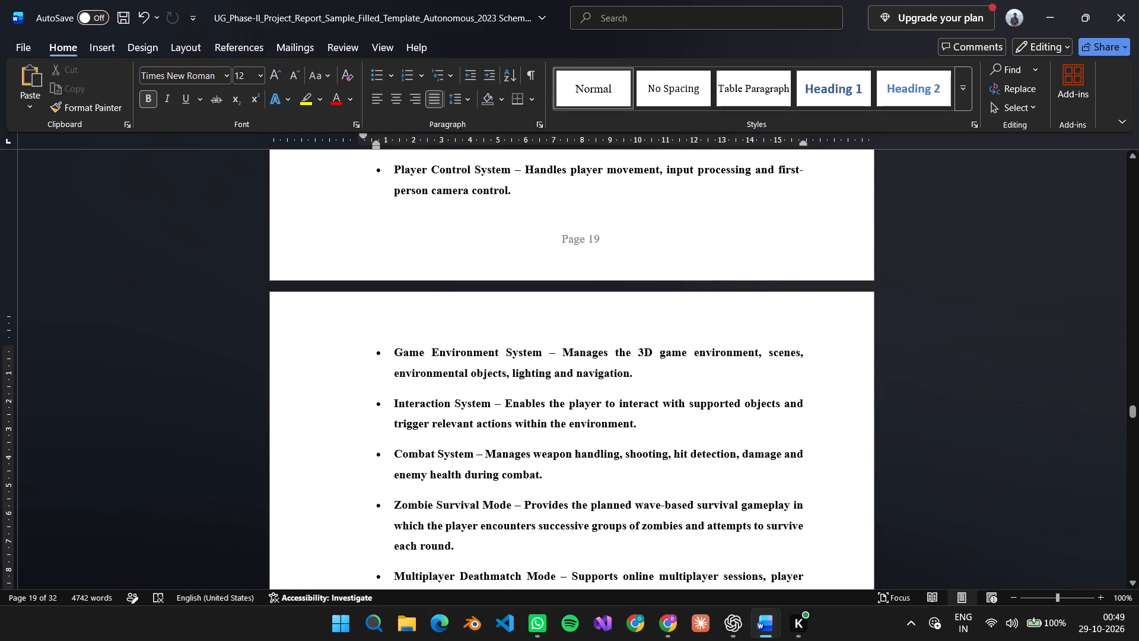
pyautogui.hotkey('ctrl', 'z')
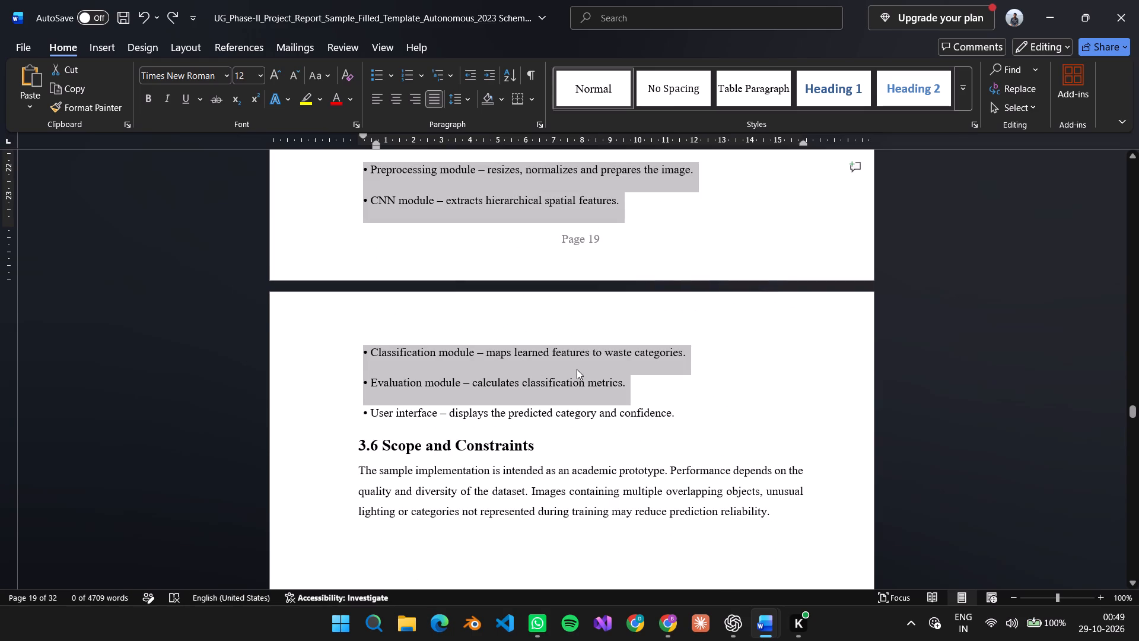
# Paste the copied game component bullets over section 3.5's template bullets, from Image input module to User interface.
pyautogui.scroll(2, 577, 369)
pyautogui.scroll(5, 626, 412)
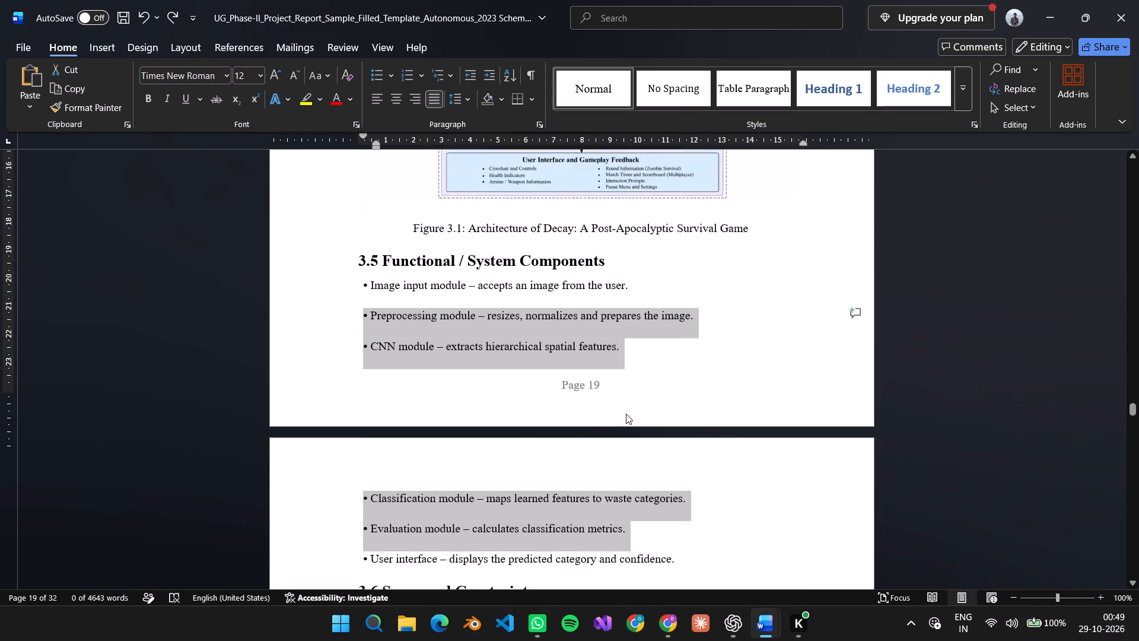
pyautogui.click(500, 408)
pyautogui.moveTo(359, 306); pyautogui.dragTo(397, 337)
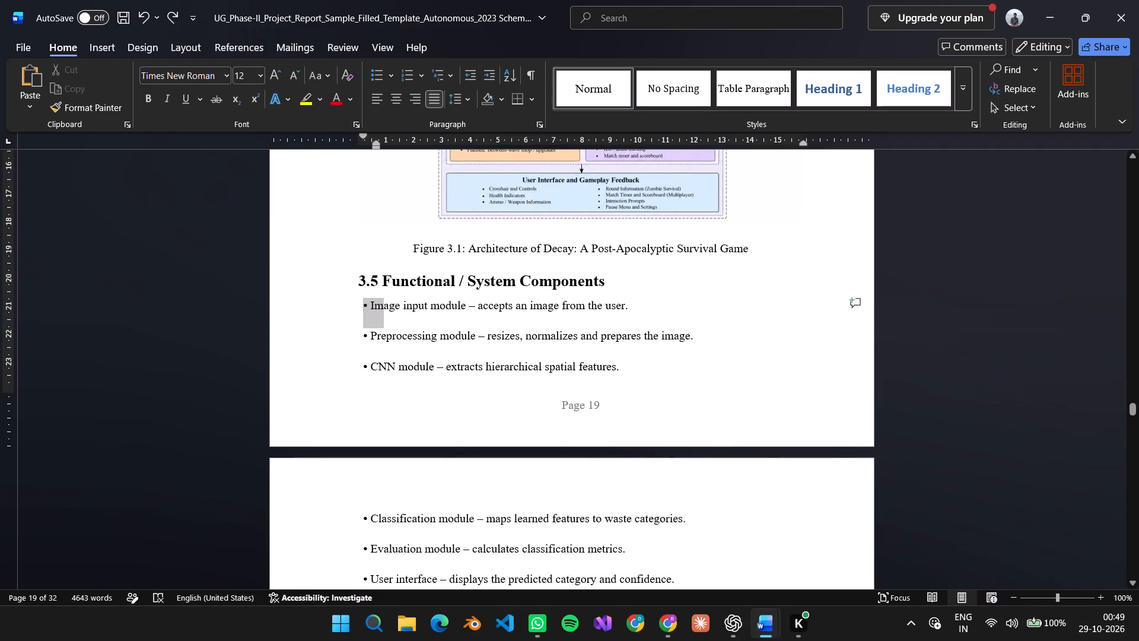
pyautogui.moveTo(397, 337); pyautogui.dragTo(634, 485)
pyautogui.scroll(-4, 635, 446)
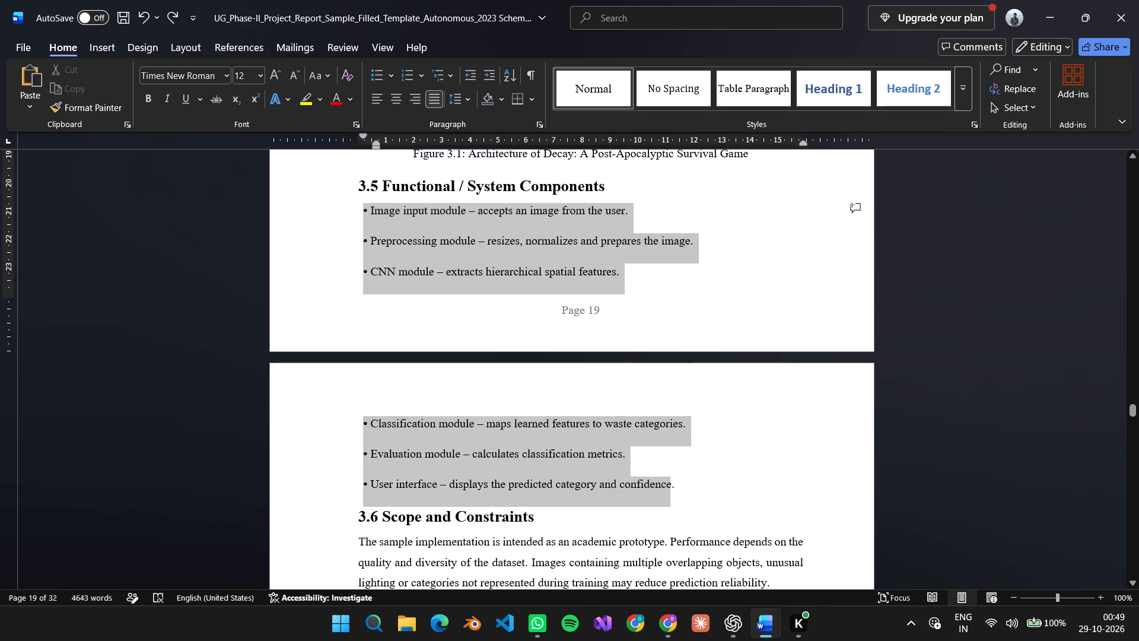
pyautogui.moveTo(634, 485); pyautogui.dragTo(673, 487)
pyautogui.moveTo(673, 487); pyautogui.dragTo(670, 488)
pyautogui.hotkey('ctrl', 'v')
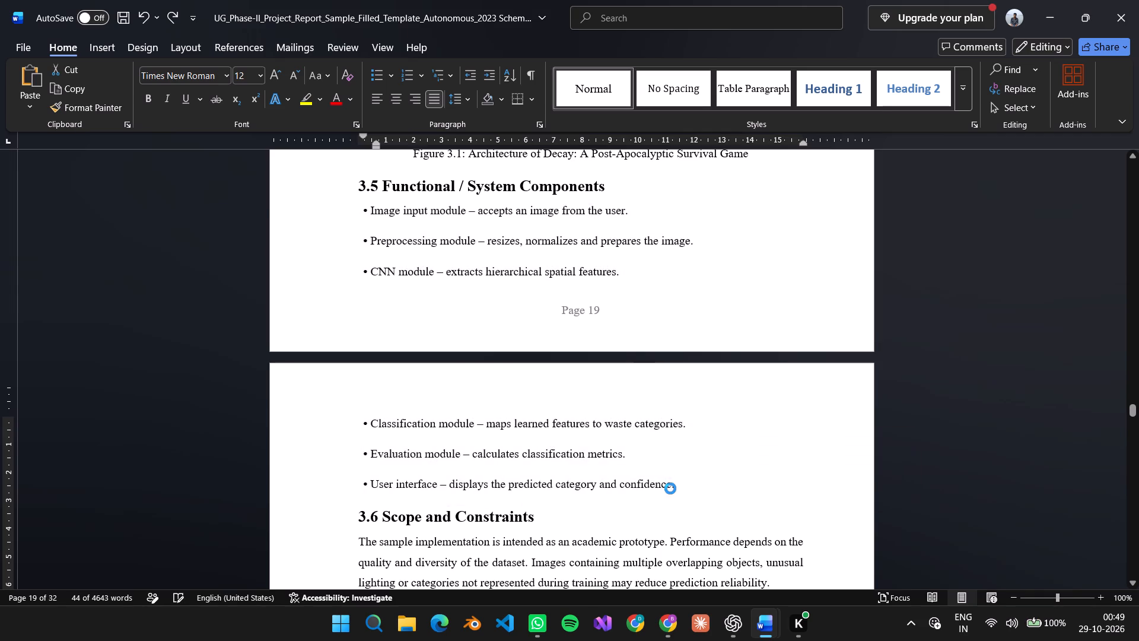
pyautogui.scroll(9, 533, 370)
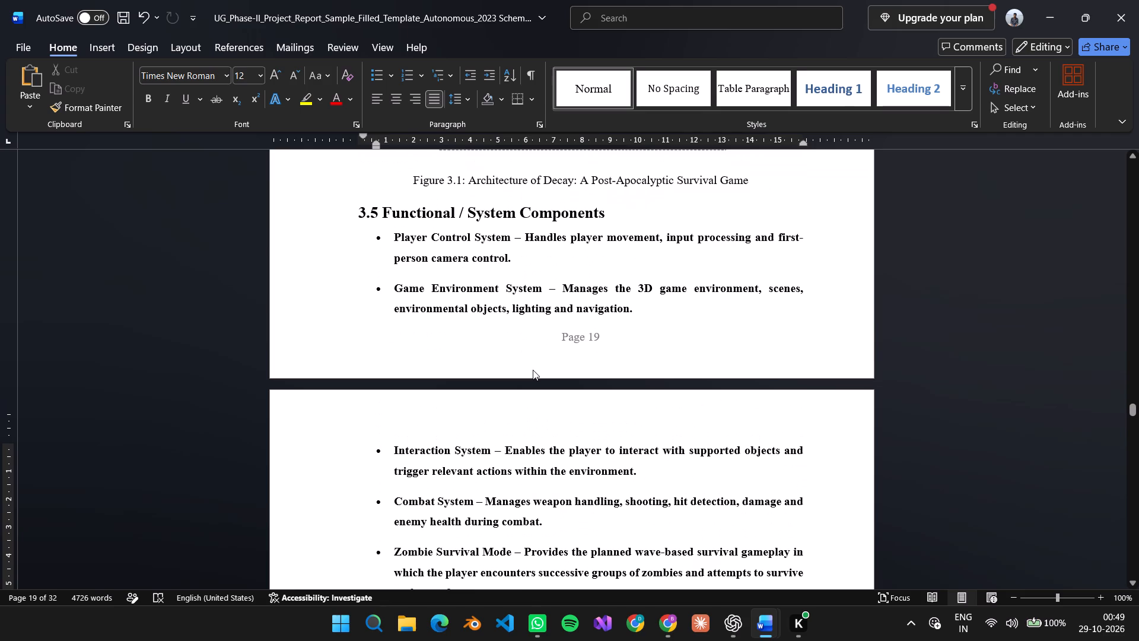
# Delete the leftover full stop and its empty line between the Platform Input System bullet and the 3.6 Scope and Constraints heading.
pyautogui.scroll(-13, 533, 370)
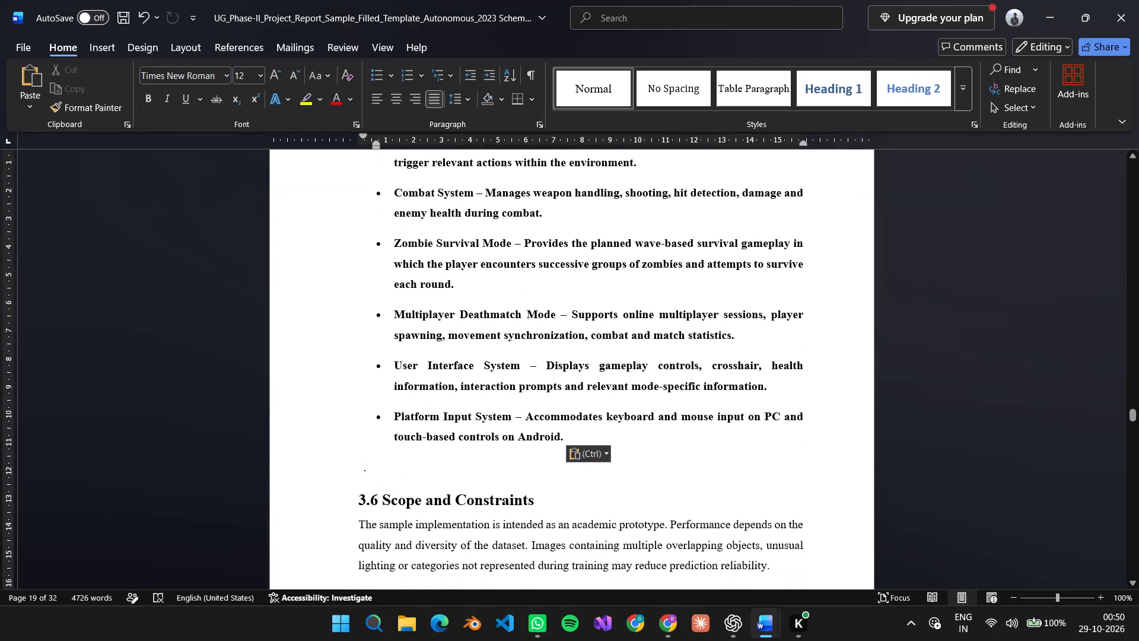
pyautogui.press('Right')
pyautogui.press('Right')
pyautogui.press('Left')
pyautogui.press('BackSpace')
pyautogui.press('BackSpace')
pyautogui.press('BackSpace')
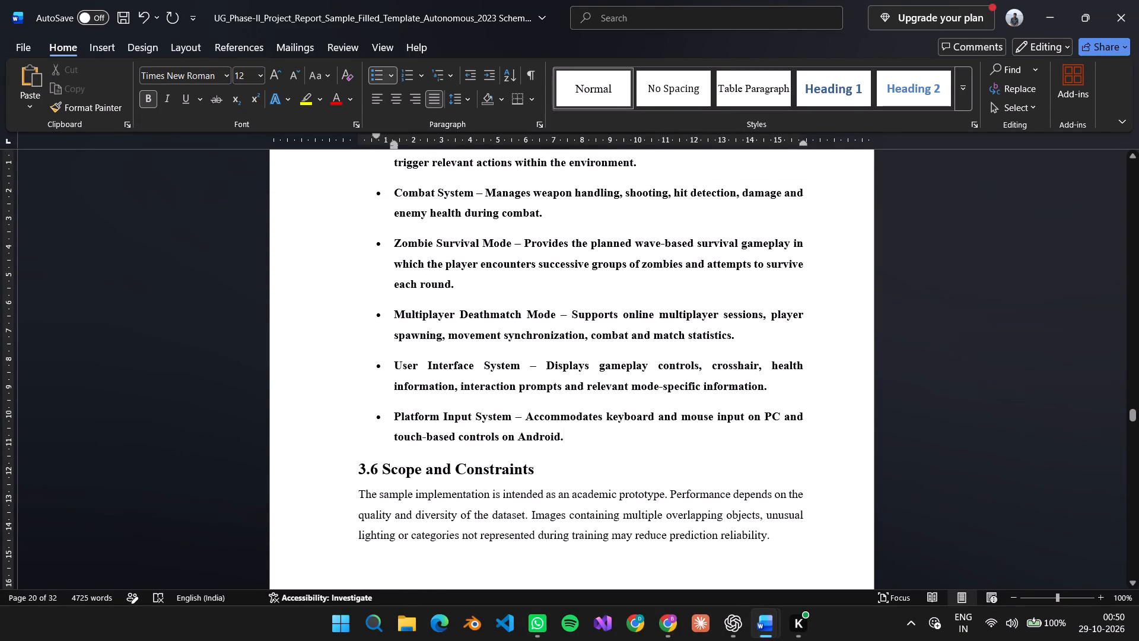
# Remove the bold formatting from all section 3.5 bullets, from Player Control System to Platform Input System.
pyautogui.moveTo(567, 439); pyautogui.dragTo(411, 299)
pyautogui.scroll(6, 411, 299)
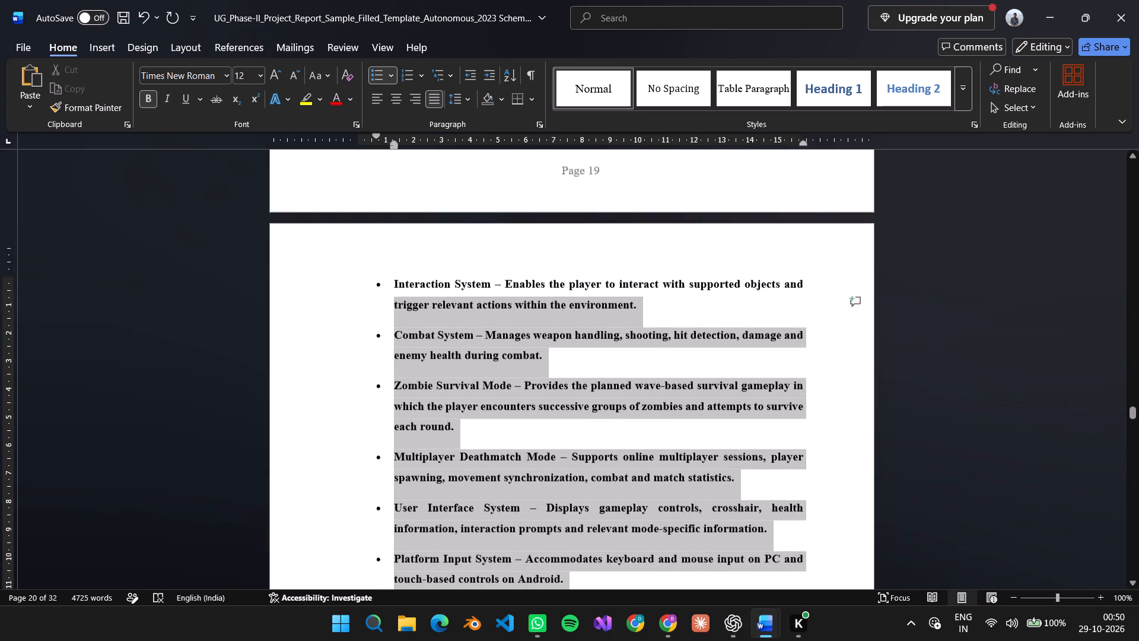
pyautogui.moveTo(411, 299); pyautogui.dragTo(389, 293)
pyautogui.scroll(9, 411, 299)
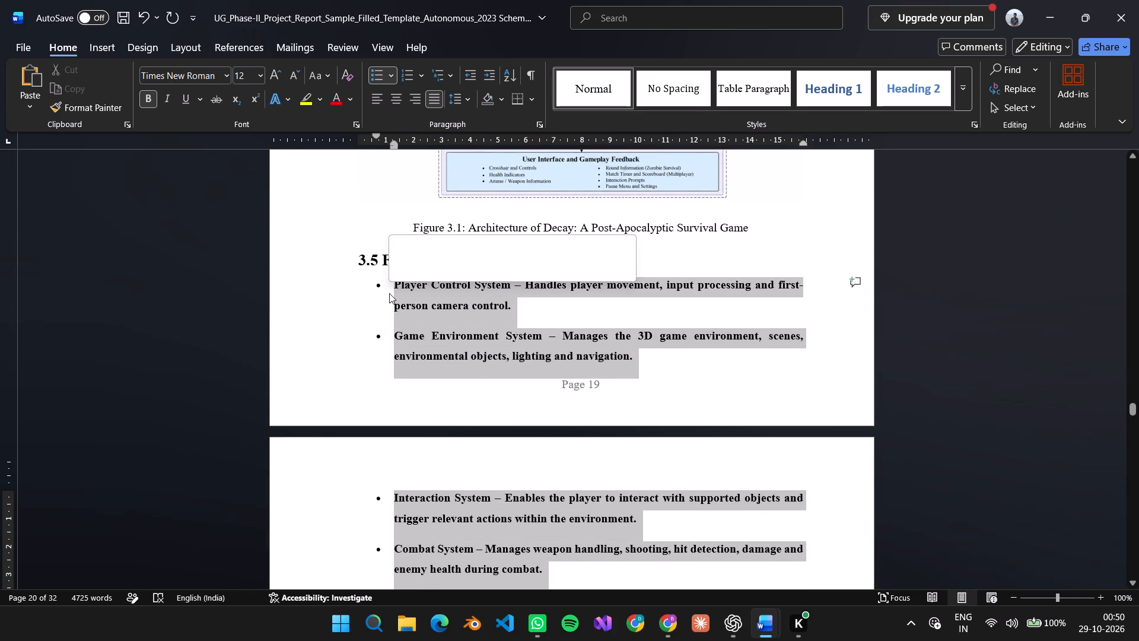
pyautogui.click(400, 266)
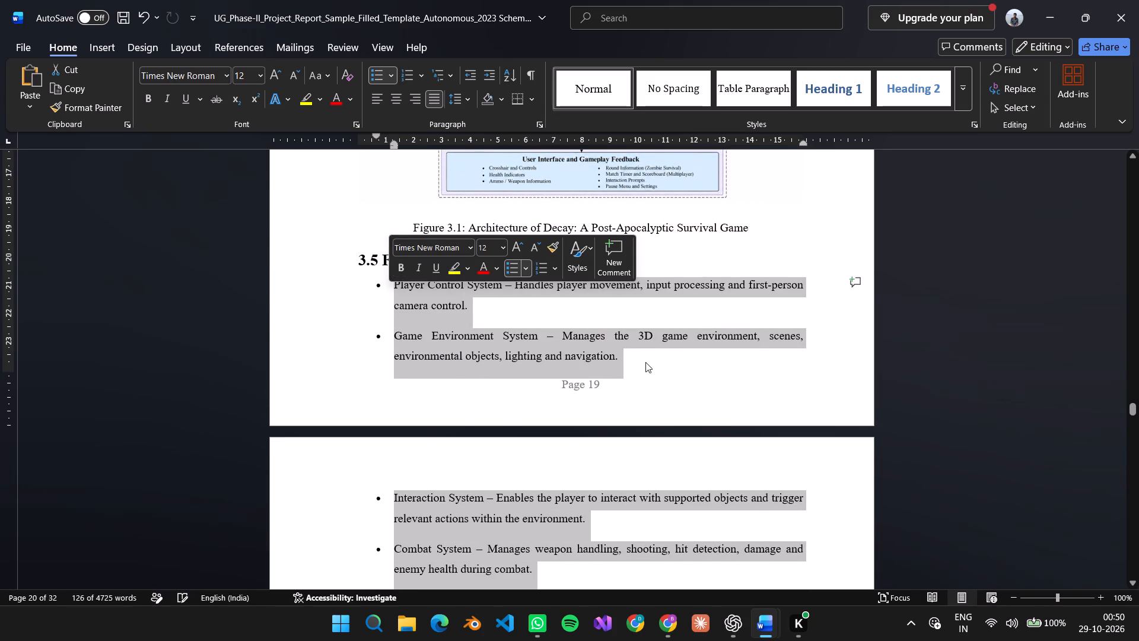
pyautogui.click(645, 362)
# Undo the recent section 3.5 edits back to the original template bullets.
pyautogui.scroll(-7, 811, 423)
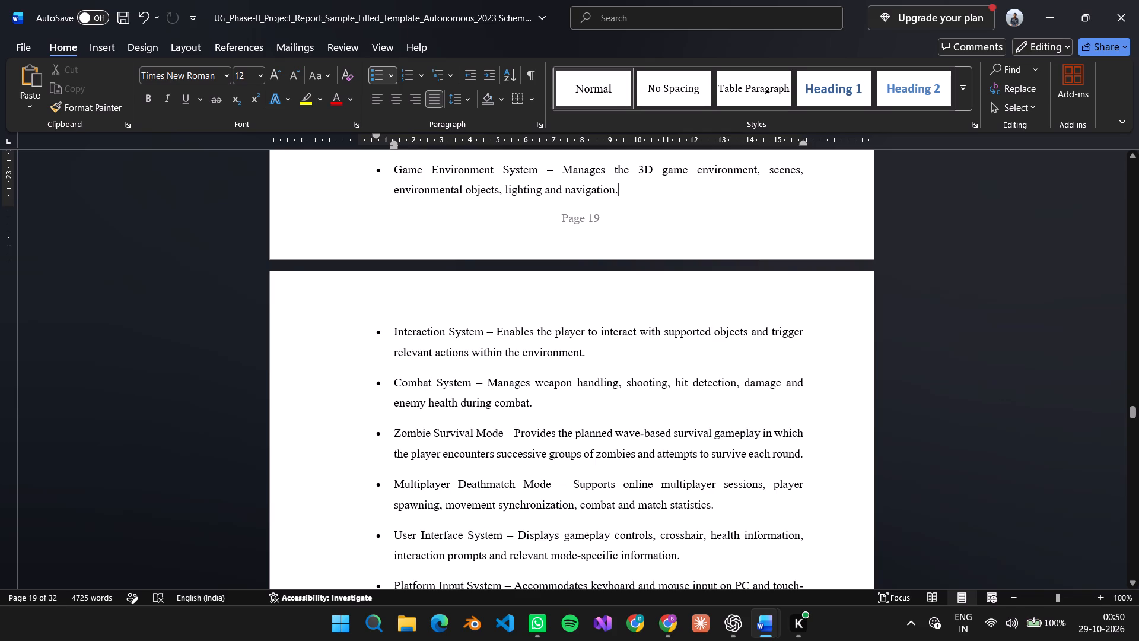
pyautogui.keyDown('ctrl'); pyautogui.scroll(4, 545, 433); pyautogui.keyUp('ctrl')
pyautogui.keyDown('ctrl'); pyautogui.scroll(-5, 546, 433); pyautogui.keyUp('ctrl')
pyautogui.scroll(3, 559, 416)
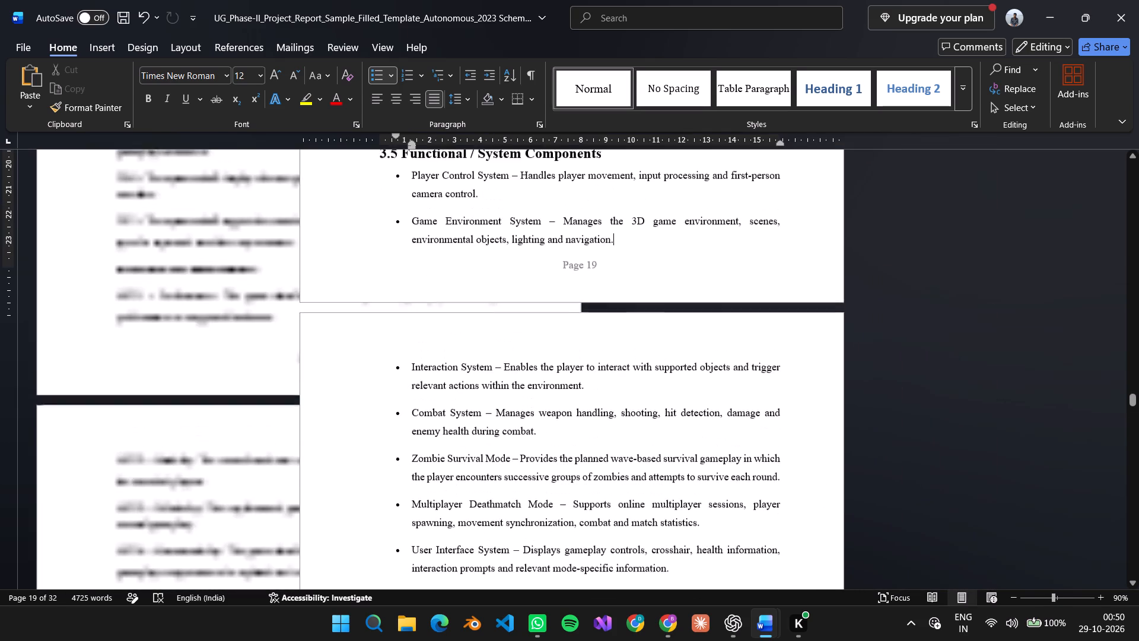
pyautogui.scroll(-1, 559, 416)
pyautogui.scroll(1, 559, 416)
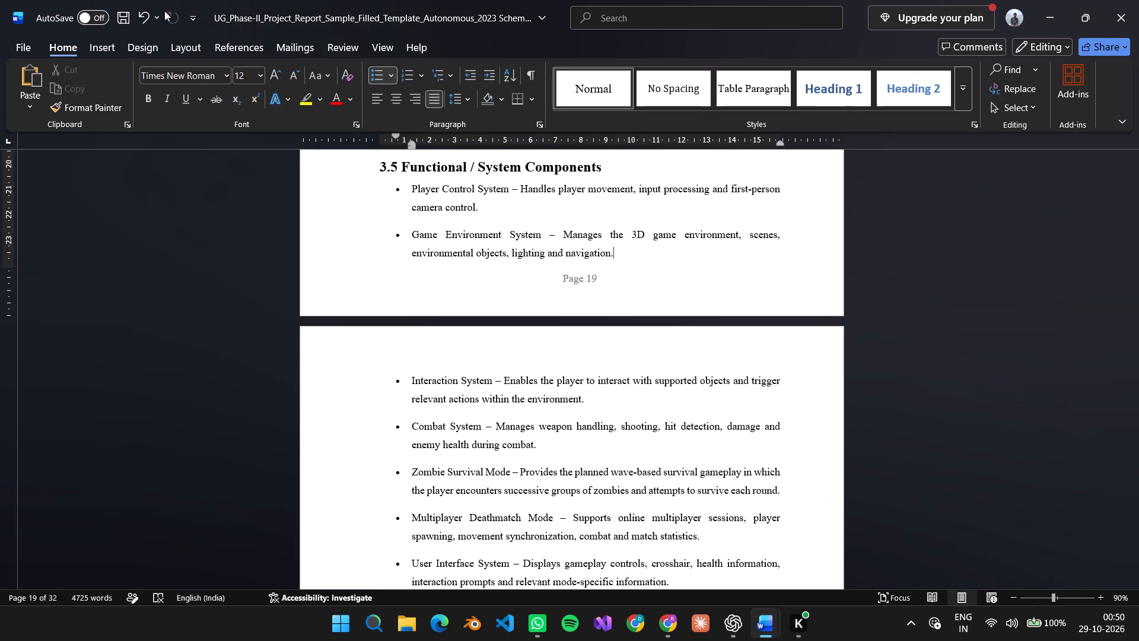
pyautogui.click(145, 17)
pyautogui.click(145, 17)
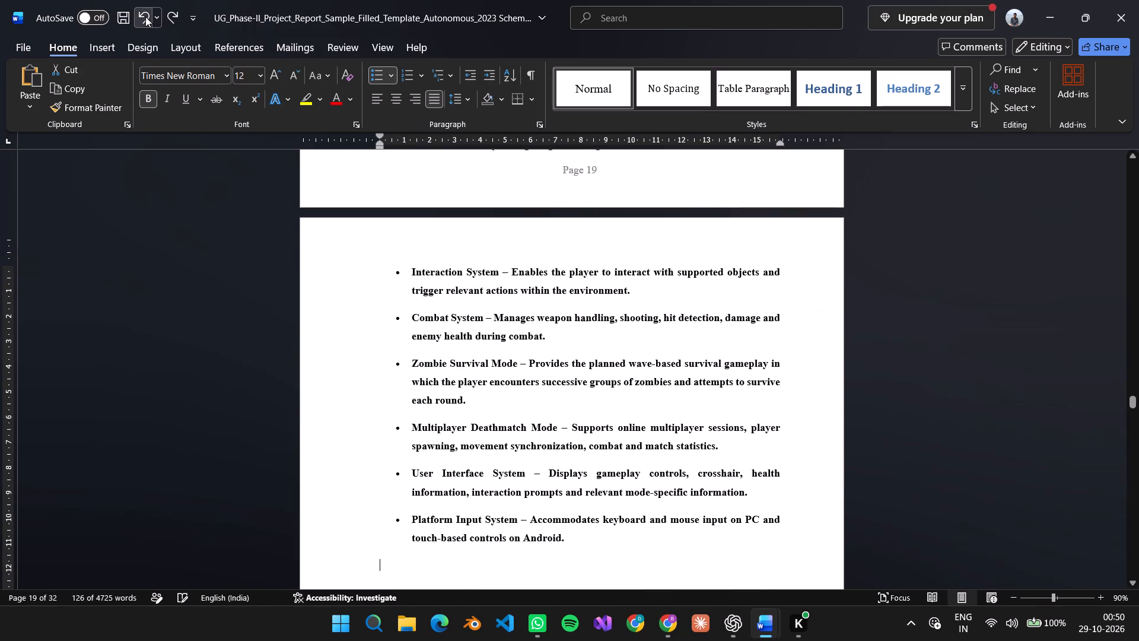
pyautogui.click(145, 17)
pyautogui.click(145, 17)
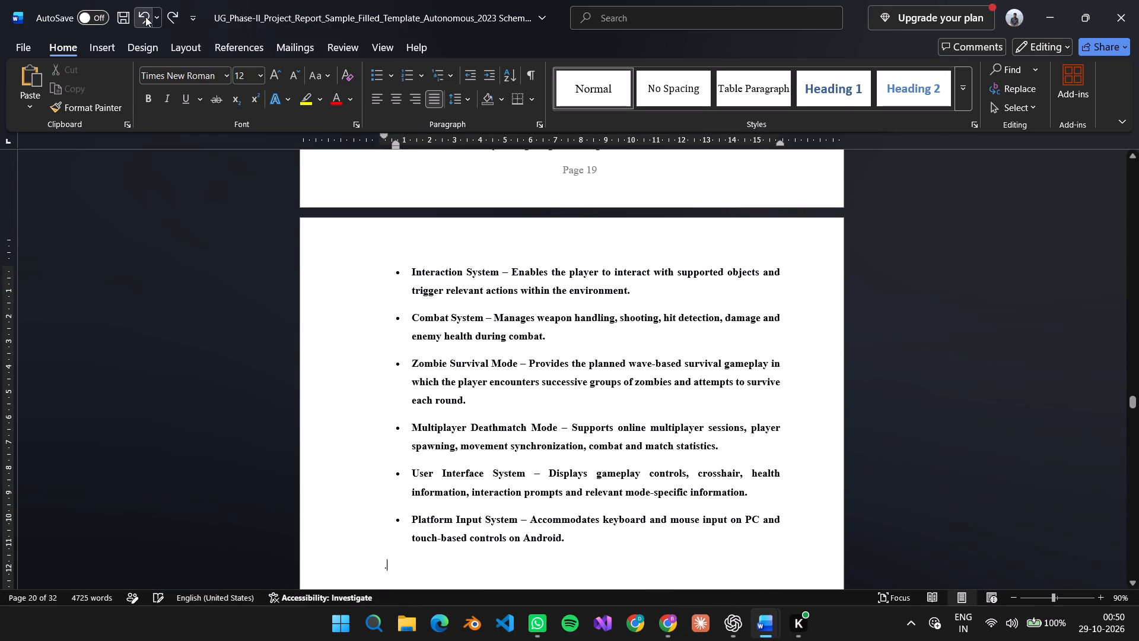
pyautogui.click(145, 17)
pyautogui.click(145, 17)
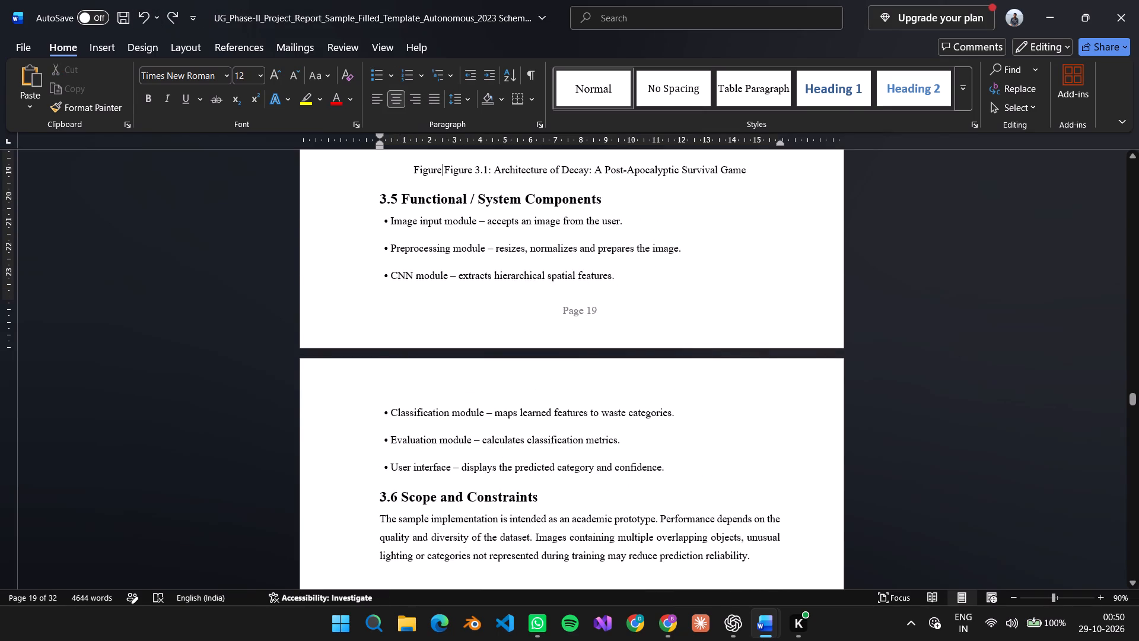
# Check the line spacing used by the Image input module and Preprocessing module template bullets.
pyautogui.moveTo(680, 245); pyautogui.dragTo(510, 224)
pyautogui.click(466, 100)
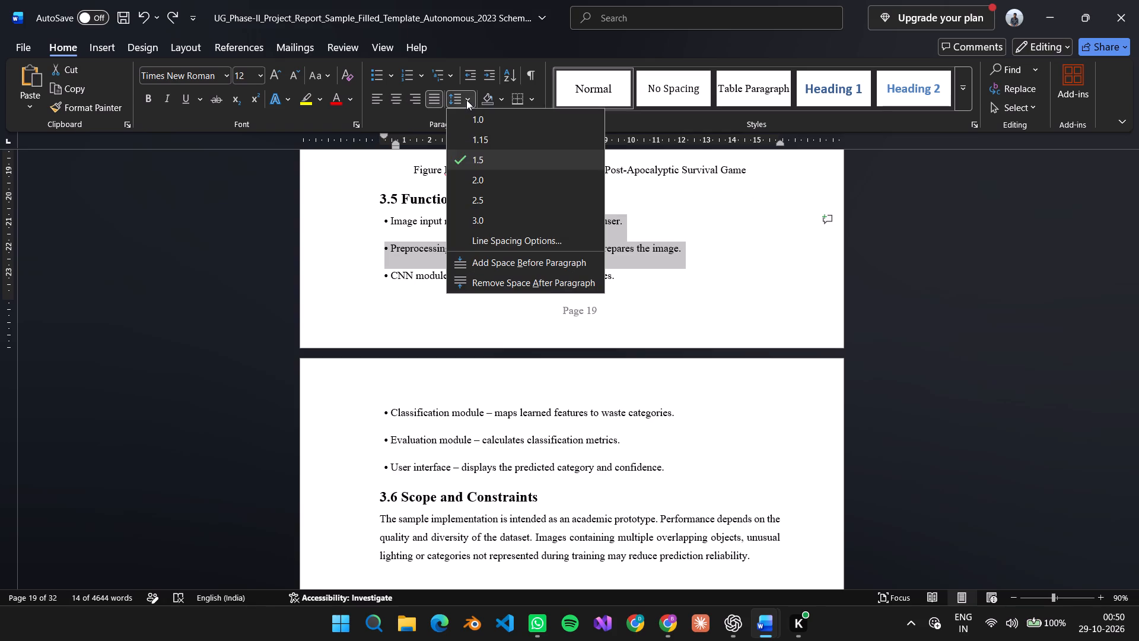
pyautogui.click(179, 311)
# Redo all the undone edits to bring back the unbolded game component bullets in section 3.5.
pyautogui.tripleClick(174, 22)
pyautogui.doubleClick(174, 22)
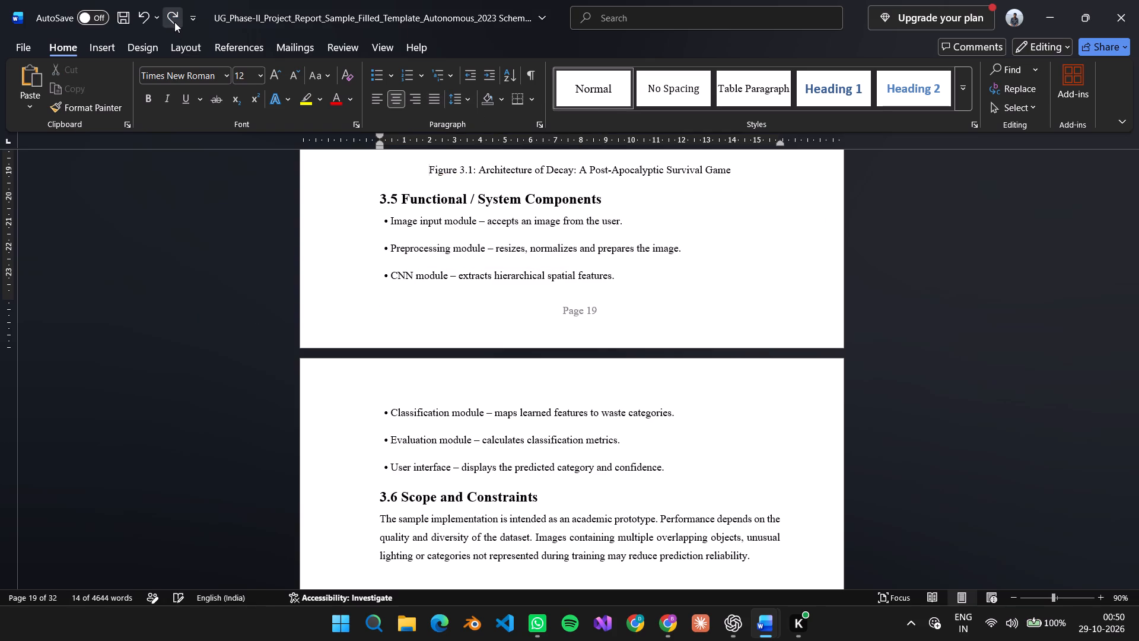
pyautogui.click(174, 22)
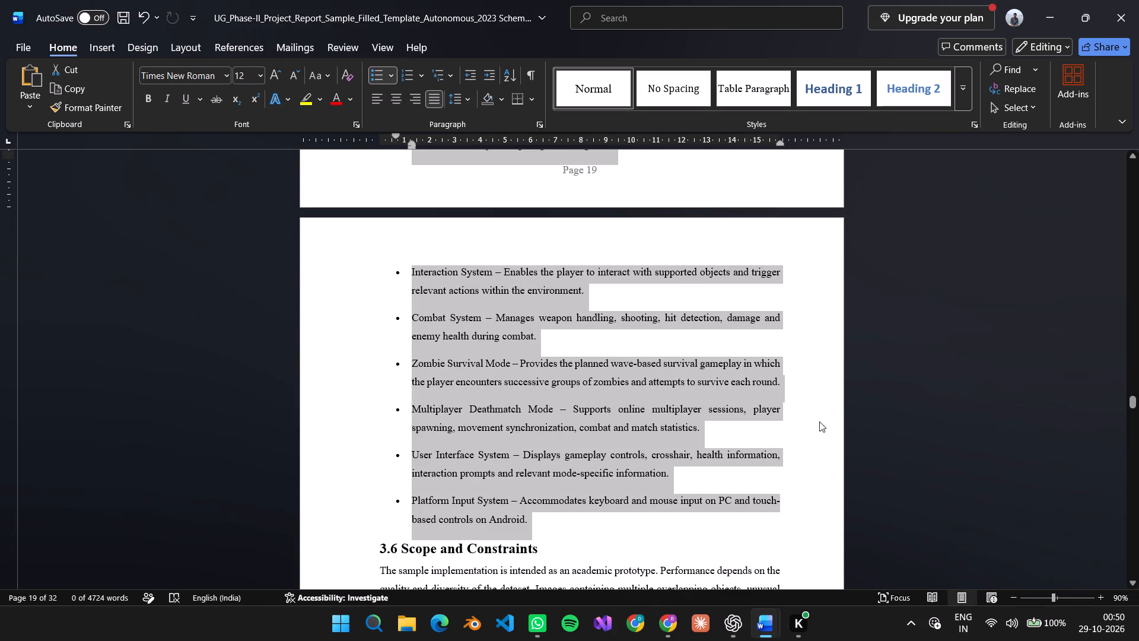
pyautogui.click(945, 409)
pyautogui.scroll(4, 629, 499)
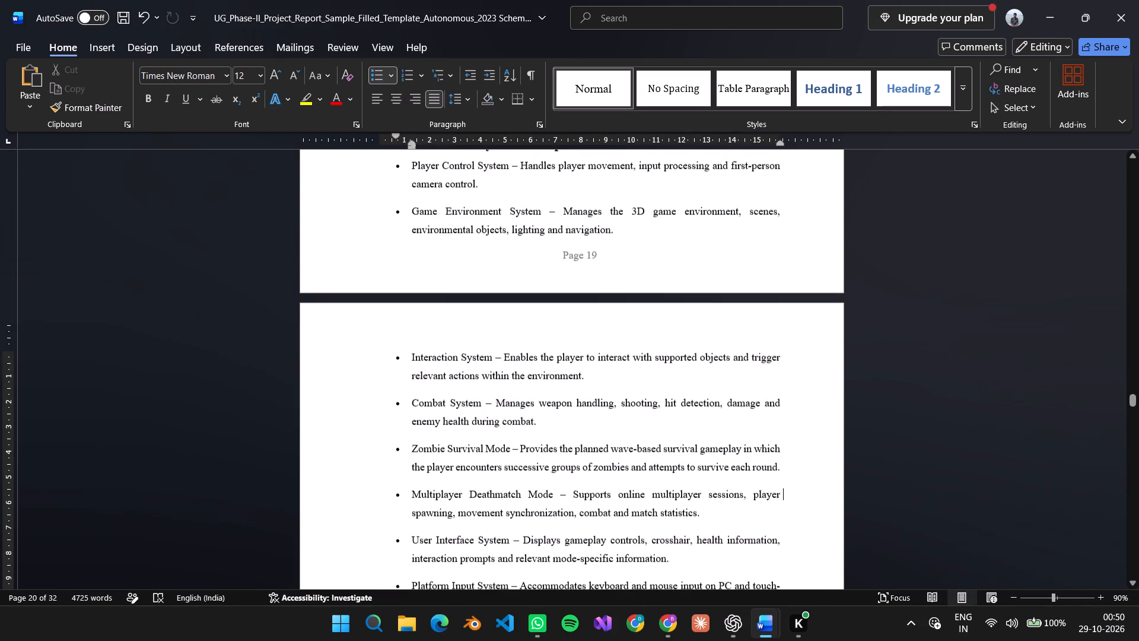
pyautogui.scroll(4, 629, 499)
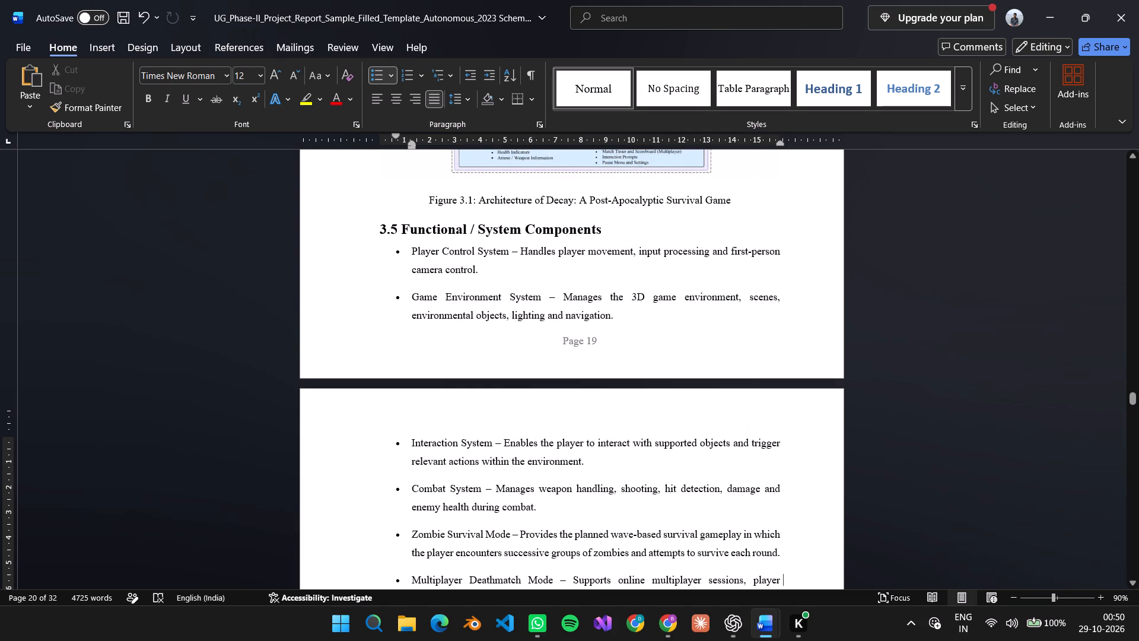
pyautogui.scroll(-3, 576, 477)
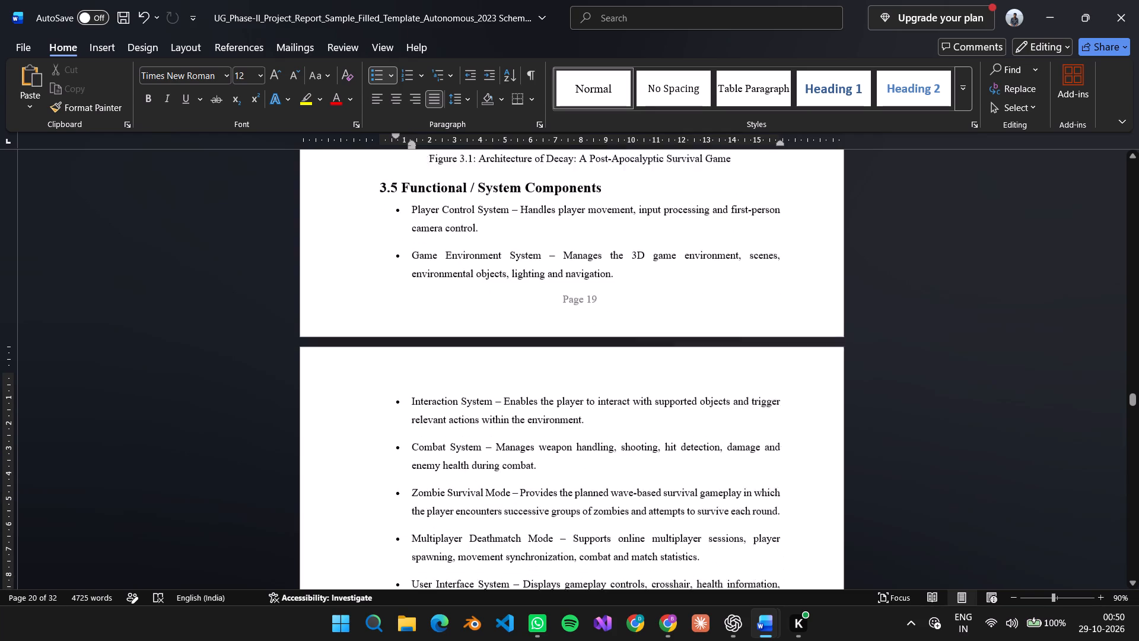
pyautogui.scroll(-7, 576, 477)
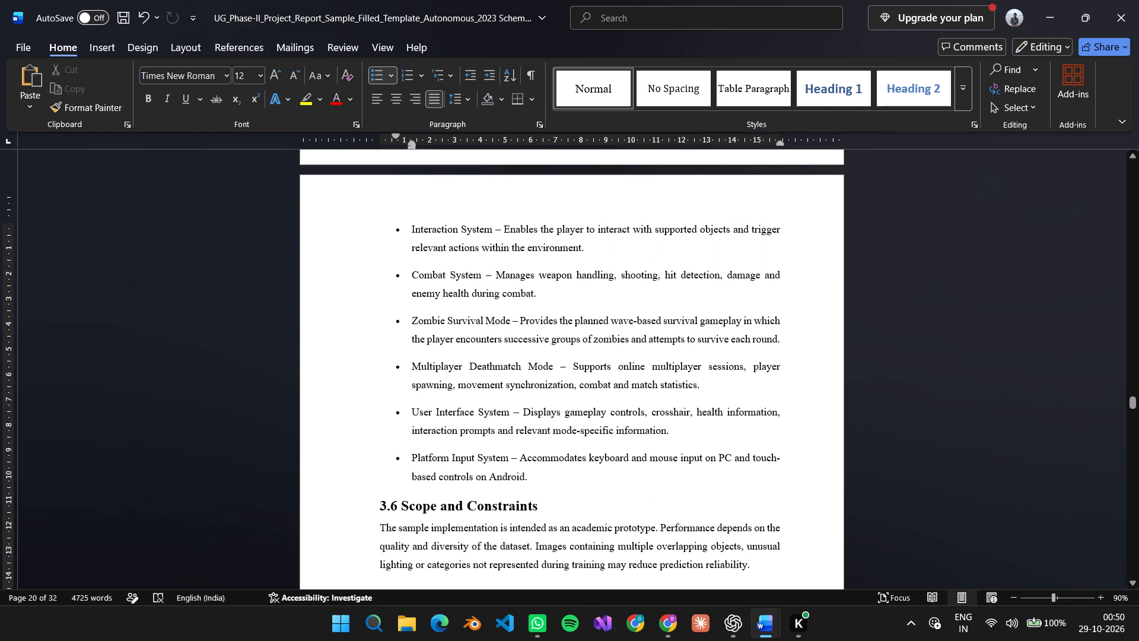
pyautogui.scroll(-6, 576, 477)
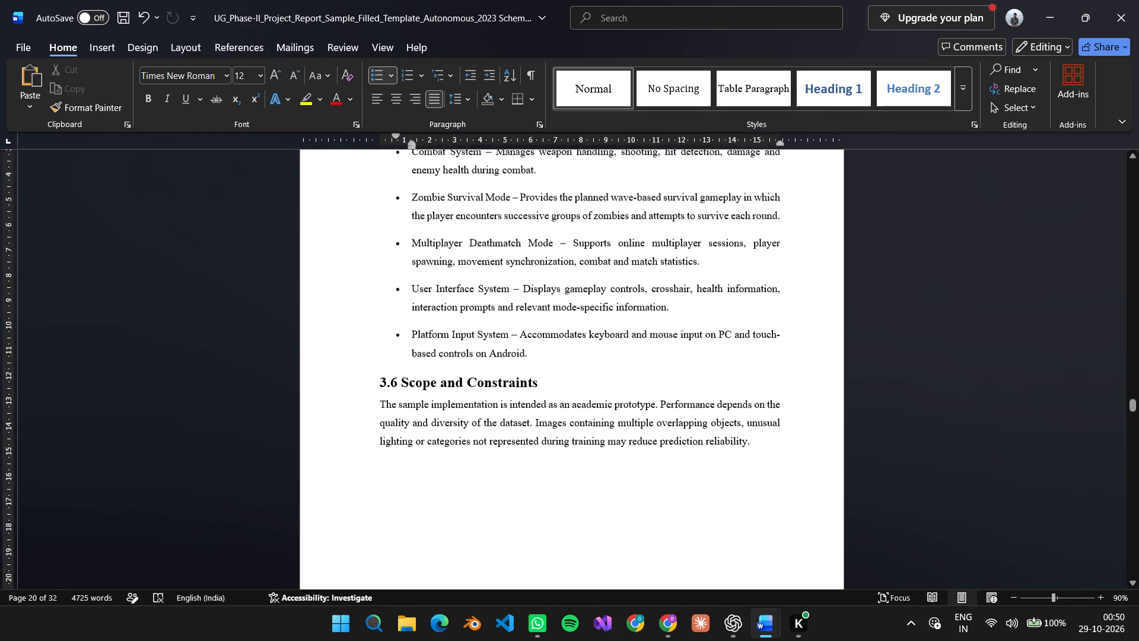
pyautogui.scroll(-4, 576, 477)
pyautogui.scroll(-12, 567, 383)
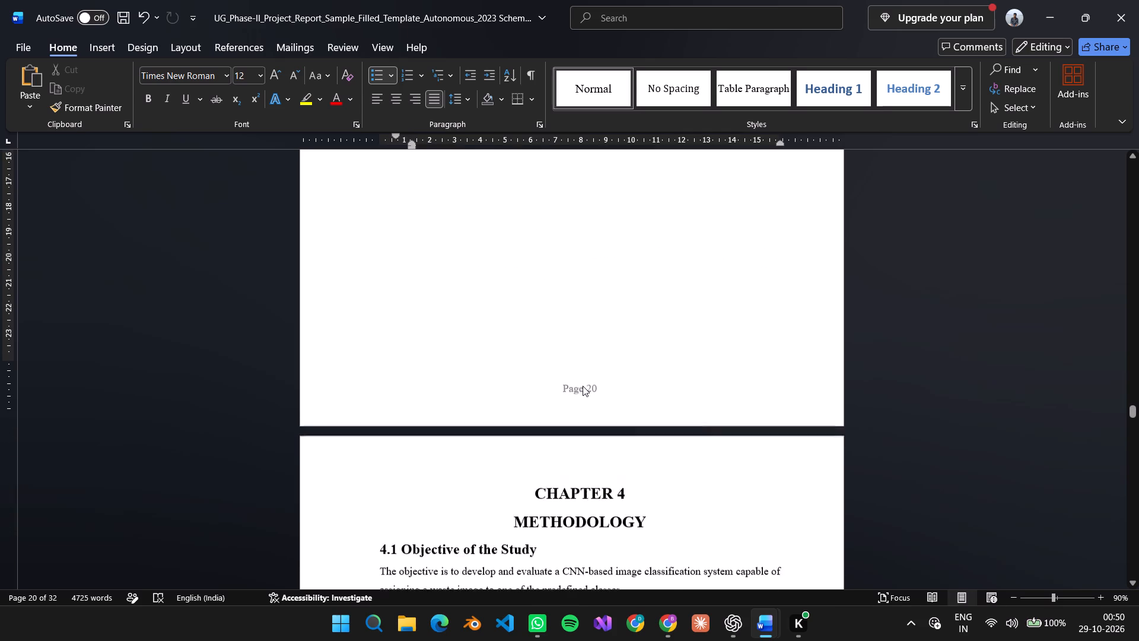
pyautogui.scroll(10, 583, 386)
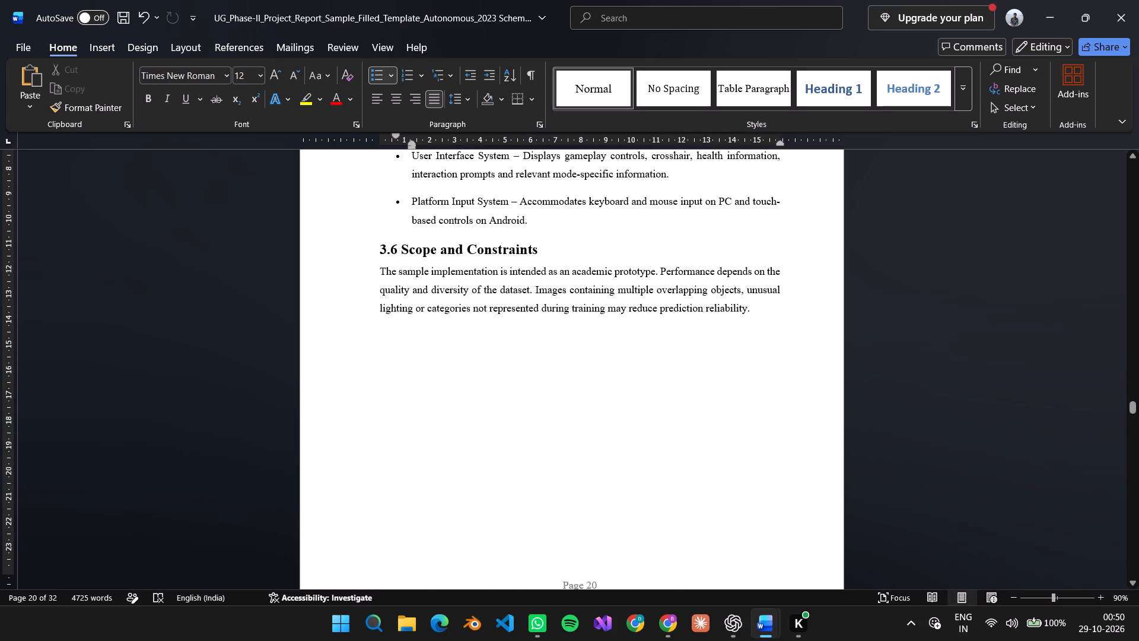
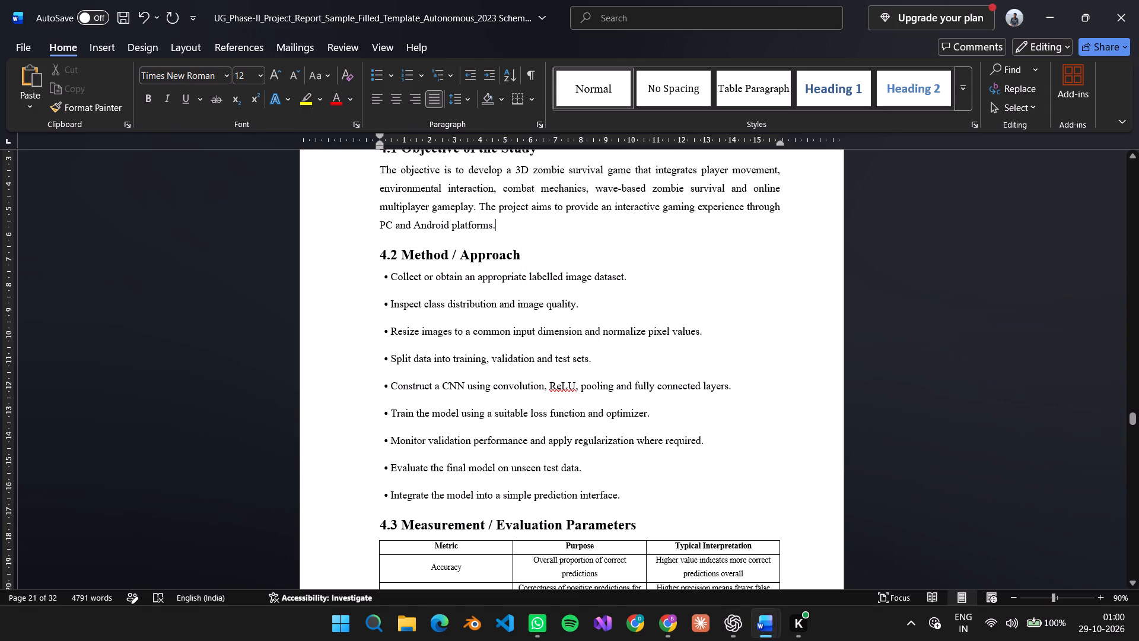
pyautogui.moveTo(584, 473); pyautogui.dragTo(384, 275)
pyautogui.hotkey('ctrl', 'v')
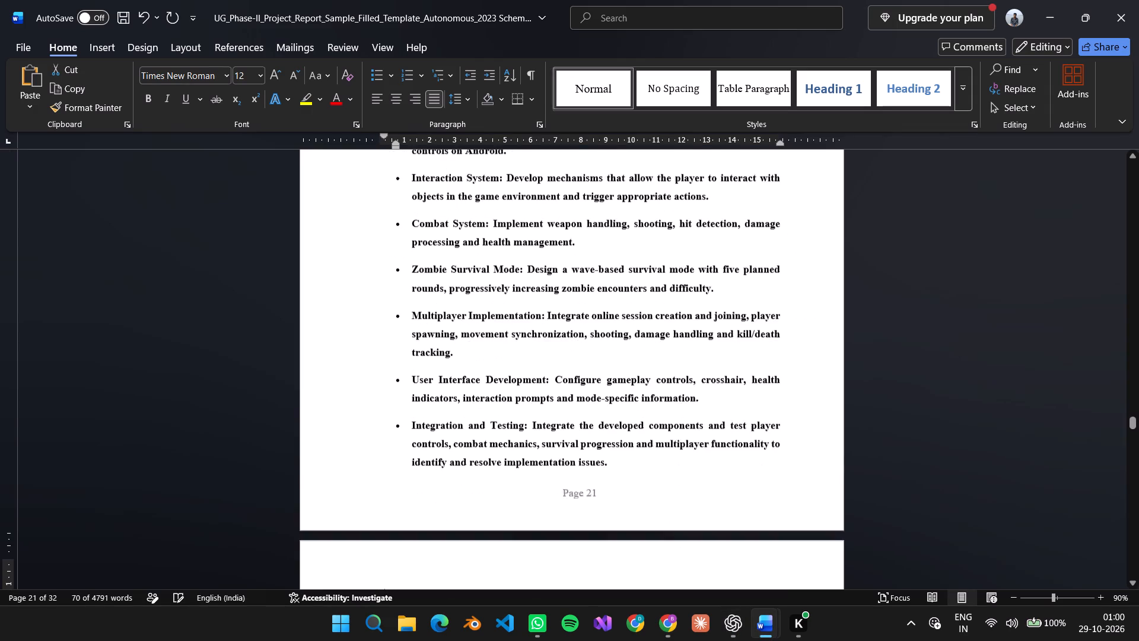
# Delete the leftover bullet "Integrate the model into a simple prediction interface." above heading 4.3, including its bullet mark and empty line.
pyautogui.scroll(-4, 691, 472)
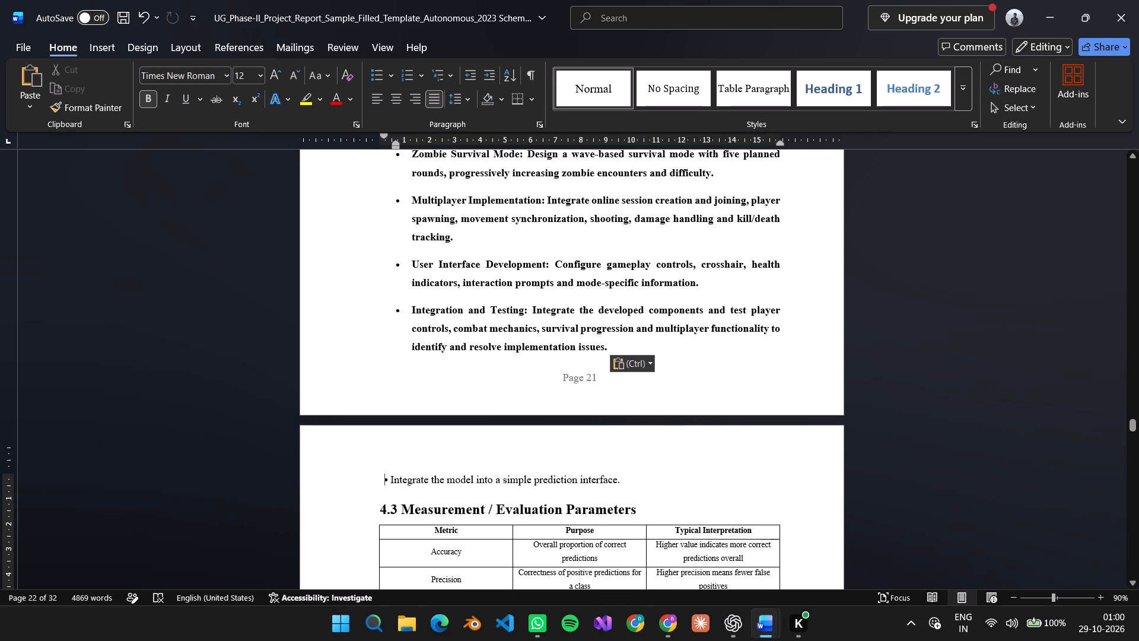
pyautogui.click(620, 480)
pyautogui.hotkey('ctrl', 'BackSpace')
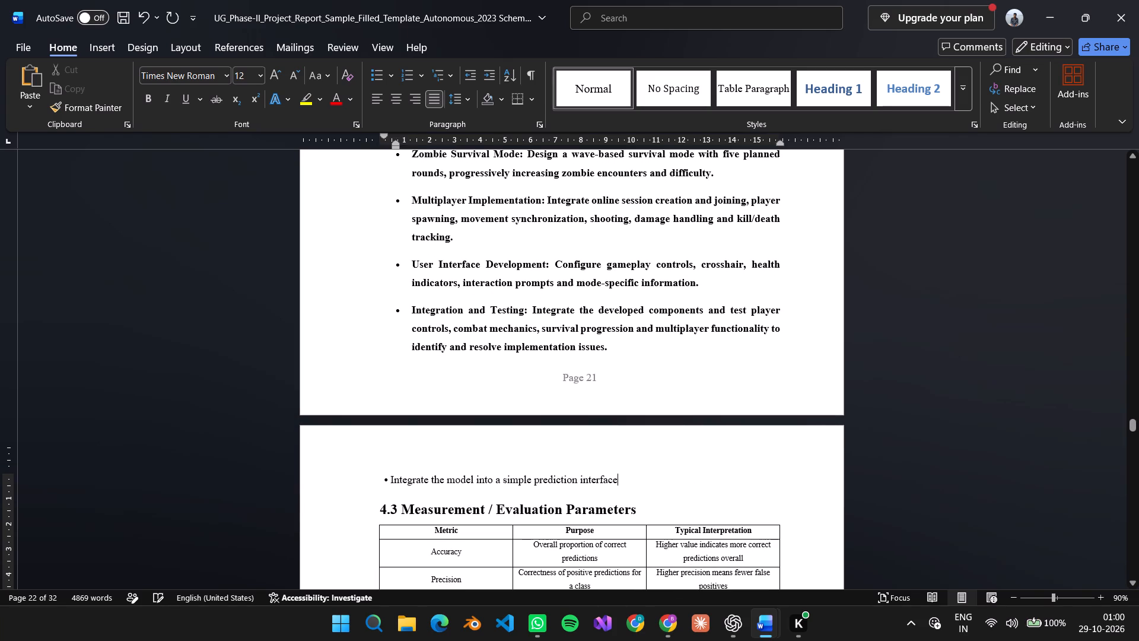
pyautogui.hotkey('ctrl', 'BackSpace')
pyautogui.hotkey('ctrl', 'BackSpace')
pyautogui.hotkey('ctrl', 'BackSpace')
pyautogui.hotkey('ctrl', 'BackSpace')
pyautogui.hotkey('ctrl', 'BackSpace')
pyautogui.hotkey('ctrl', 'BackSpace')
pyautogui.hotkey('ctrl', 'BackSpace')
pyautogui.hotkey('ctrl', 'BackSpace')
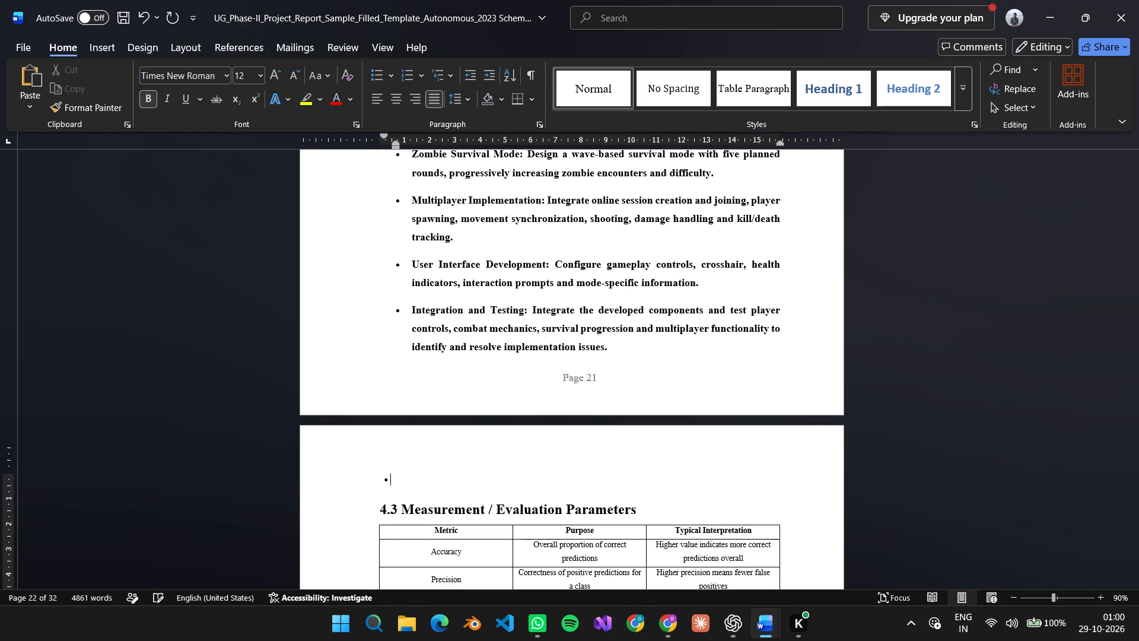
pyautogui.hotkey('ctrl', 'BackSpace')
pyautogui.press('BackSpace')
pyautogui.press('BackSpace')
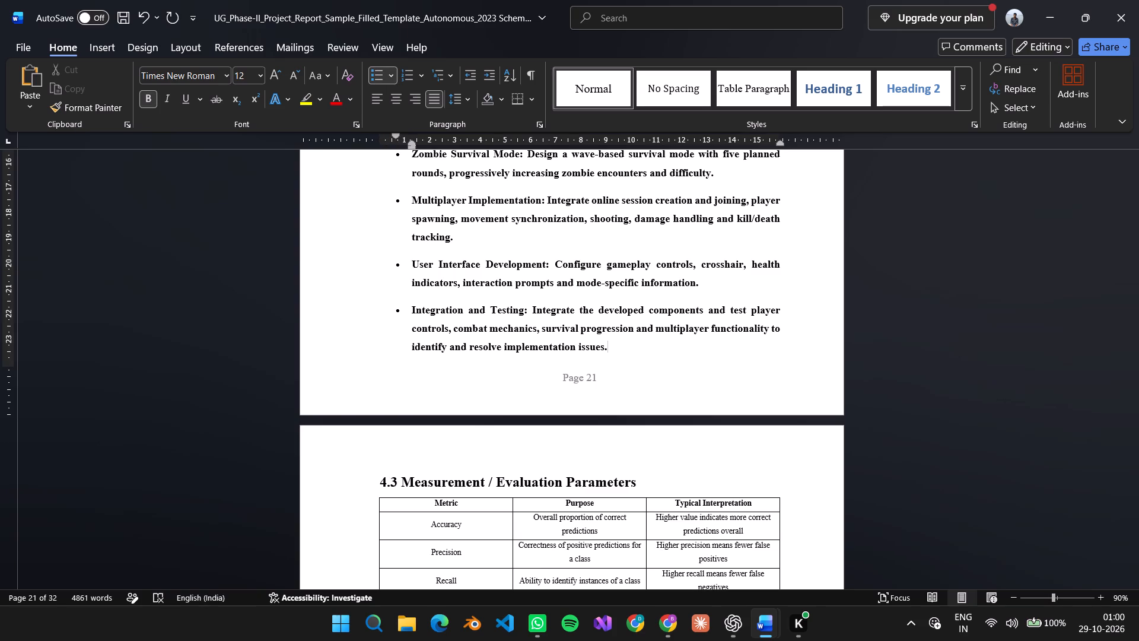
# Remove the bold formatting from all the pasted bullets in section 4.2, from Game Environment Design to Integration and Testing.
pyautogui.scroll(12, 644, 487)
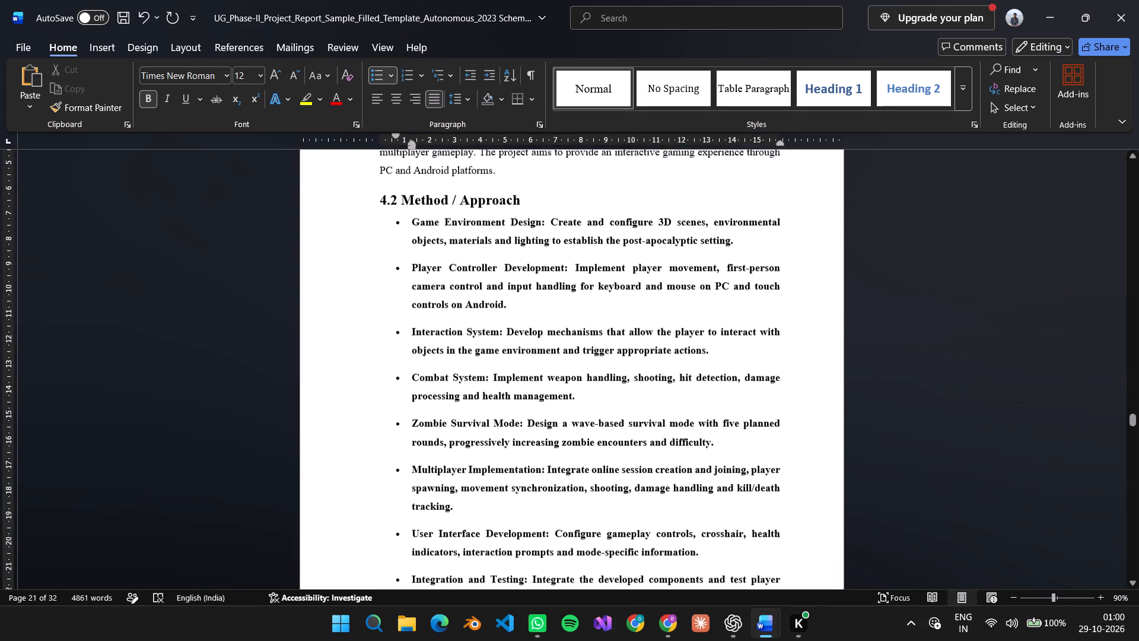
pyautogui.scroll(3, 478, 447)
pyautogui.scroll(-5, 614, 493)
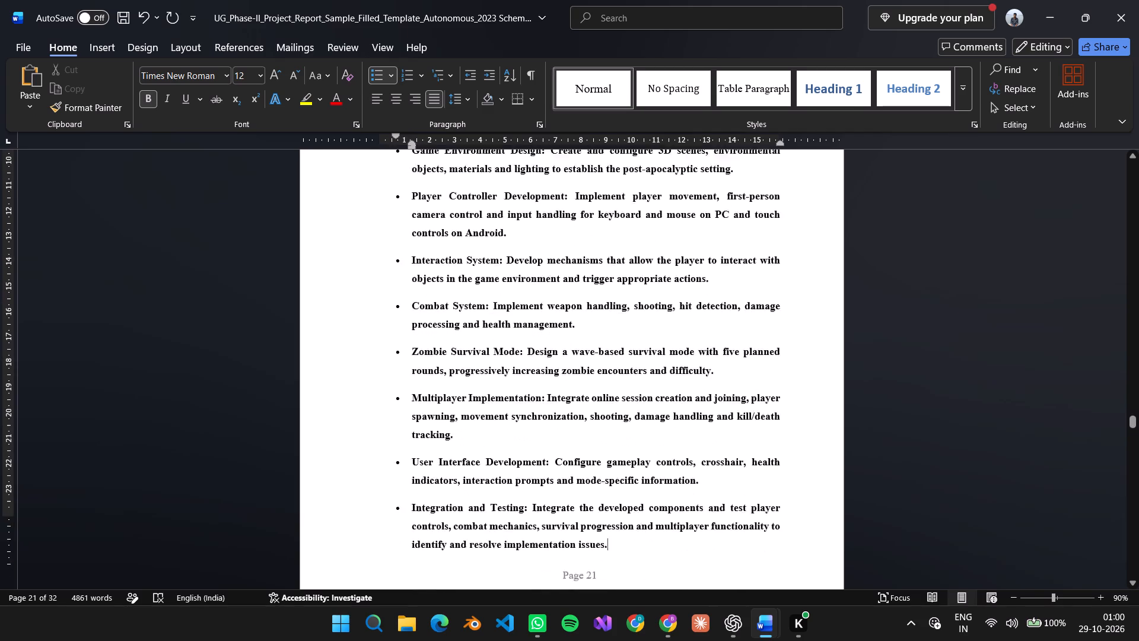
pyautogui.scroll(-4, 602, 471)
pyautogui.moveTo(623, 478); pyautogui.dragTo(497, 352)
pyautogui.scroll(3, 497, 352)
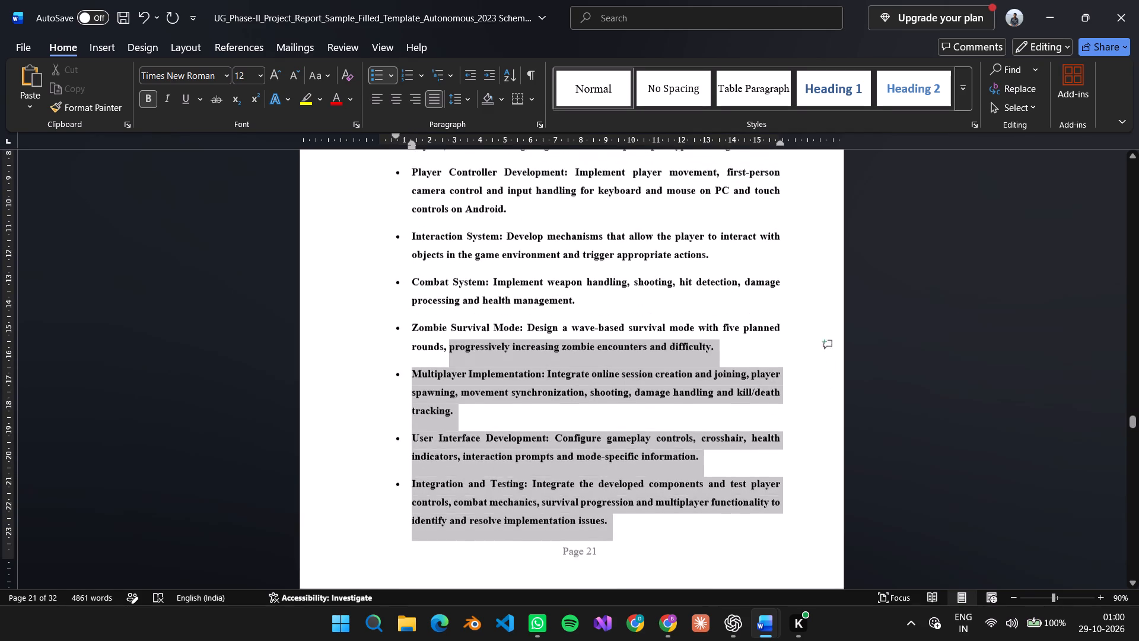
pyautogui.moveTo(497, 352); pyautogui.dragTo(415, 261)
pyautogui.scroll(5, 497, 352)
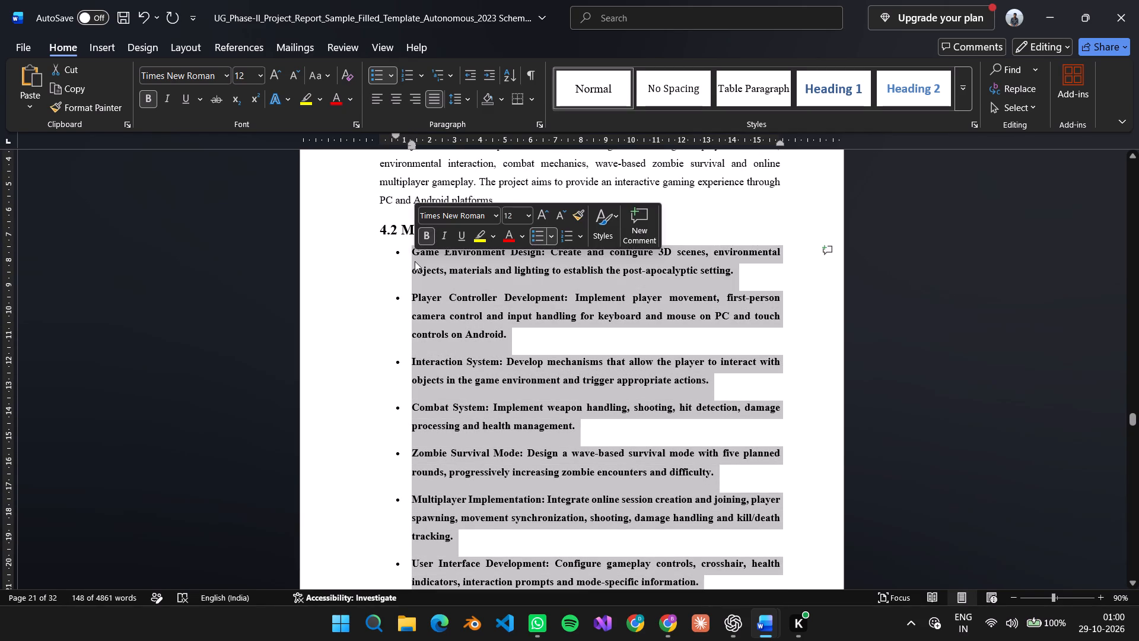
pyautogui.click(427, 236)
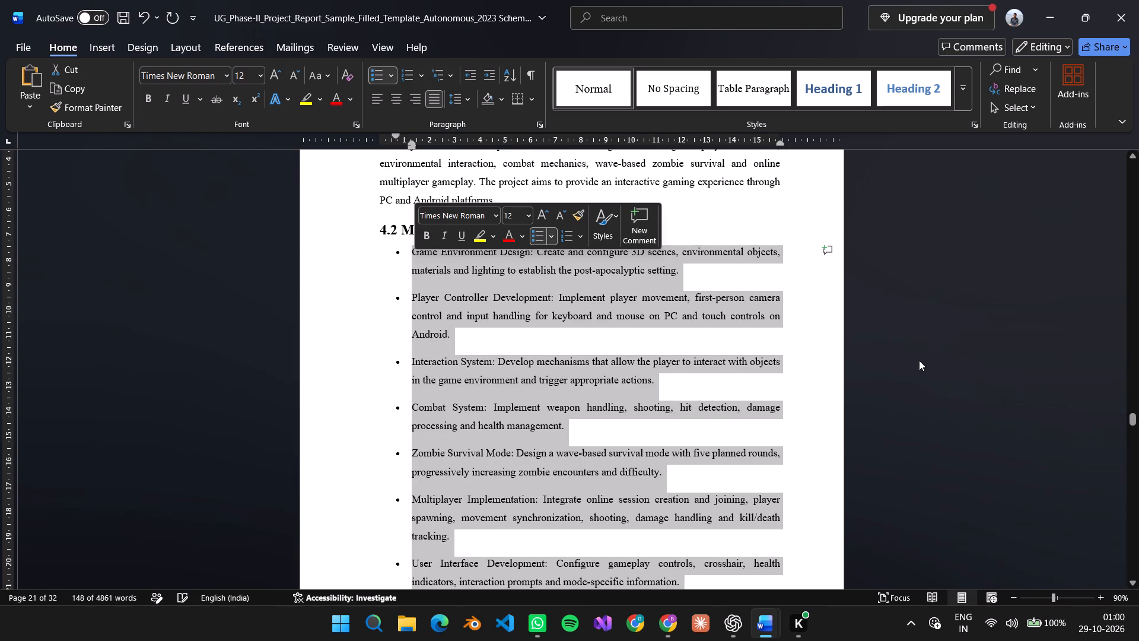
pyautogui.click(920, 360)
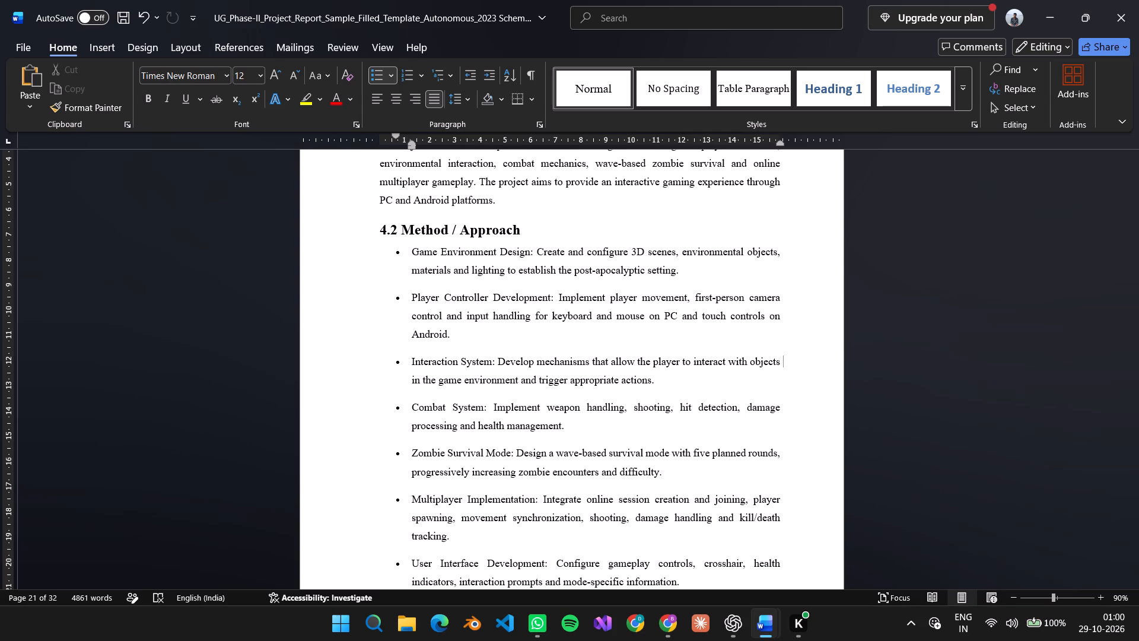
# Read through the new 4.2 Method / Approach bullets in the report down to the 4.3 Measurement / Evaluation Parameters table.
pyautogui.keyDown('ctrl'); pyautogui.scroll(2, 920, 366); pyautogui.keyUp('ctrl')
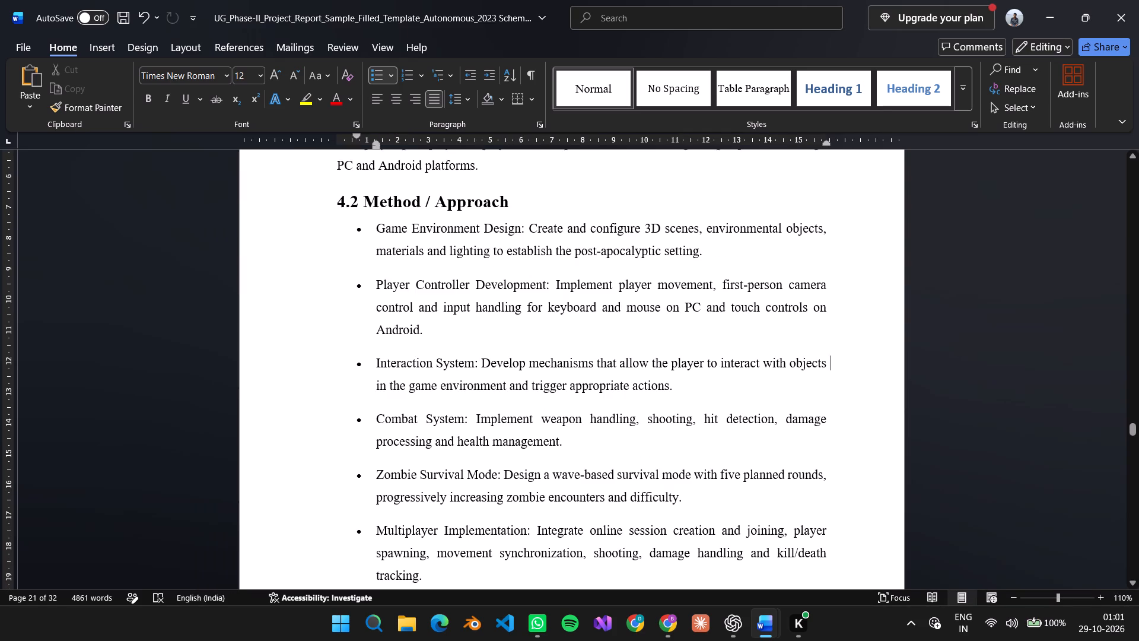
pyautogui.press('Down')
pyautogui.press('Down')
pyautogui.press('Down')
pyautogui.press('Down')
pyautogui.press('Down')
pyautogui.press('Down')
pyautogui.press('Down')
pyautogui.press('Down')
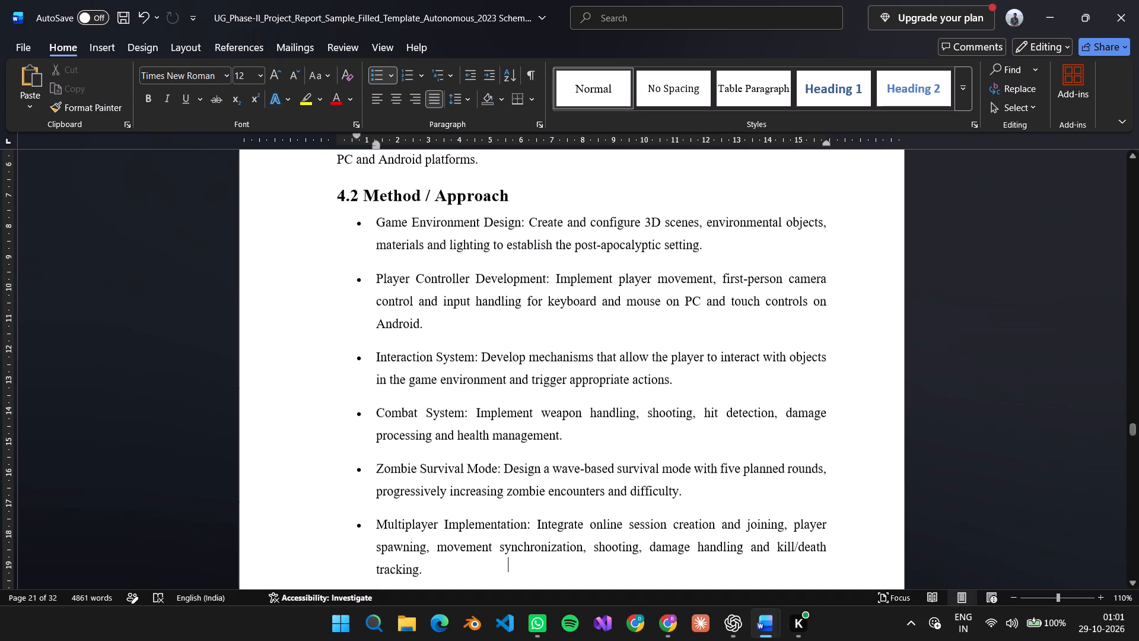
pyautogui.press('Down')
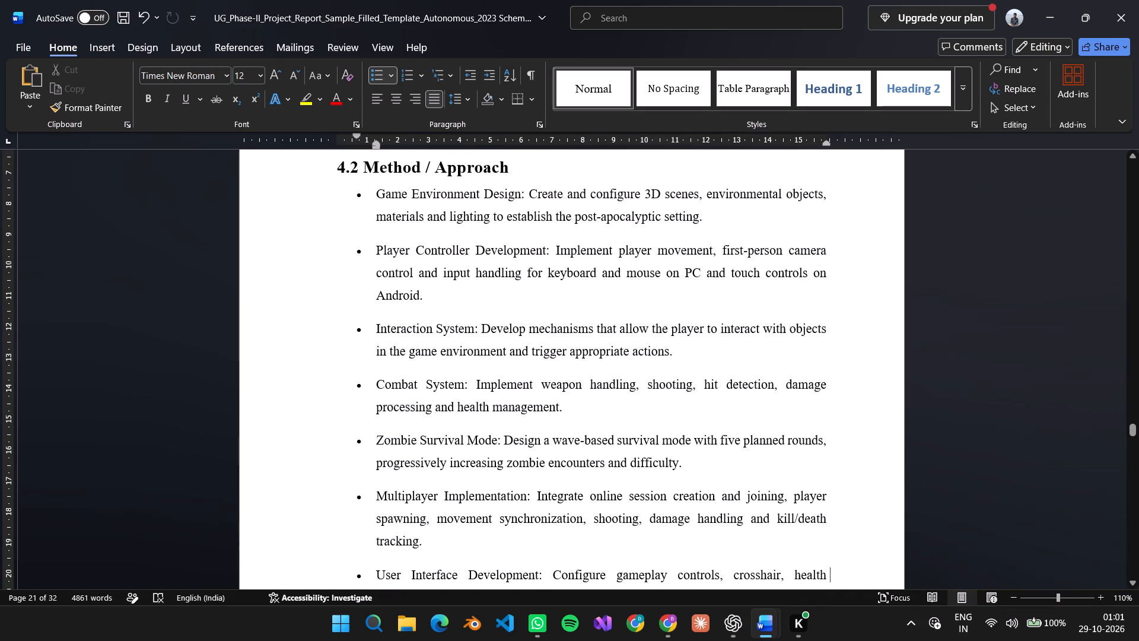
pyautogui.press('Down')
pyautogui.press('Down')
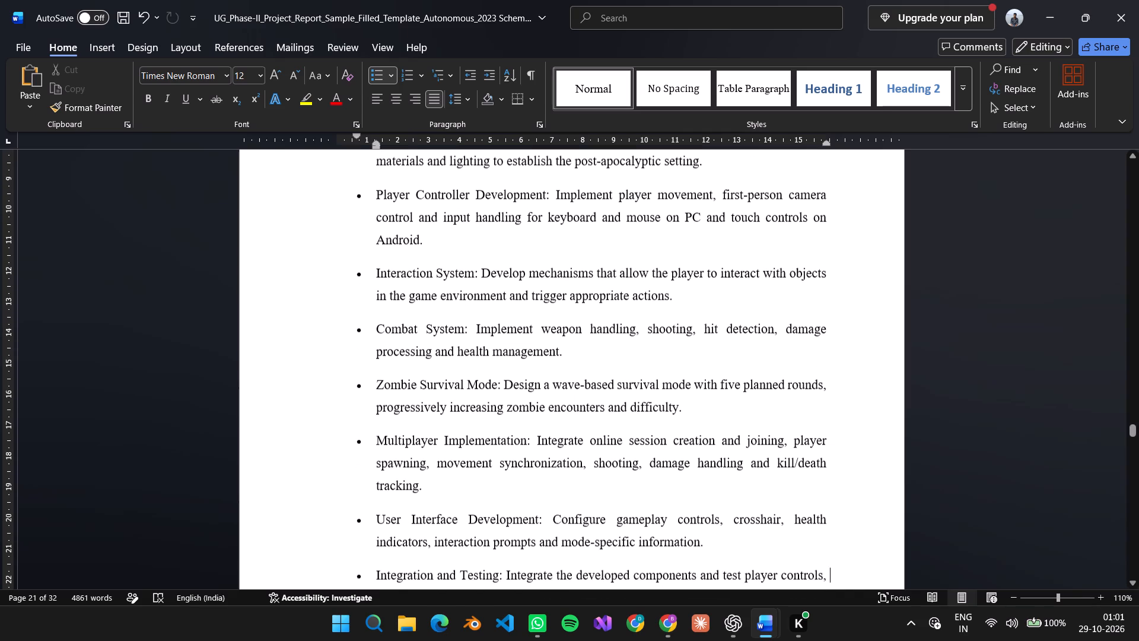
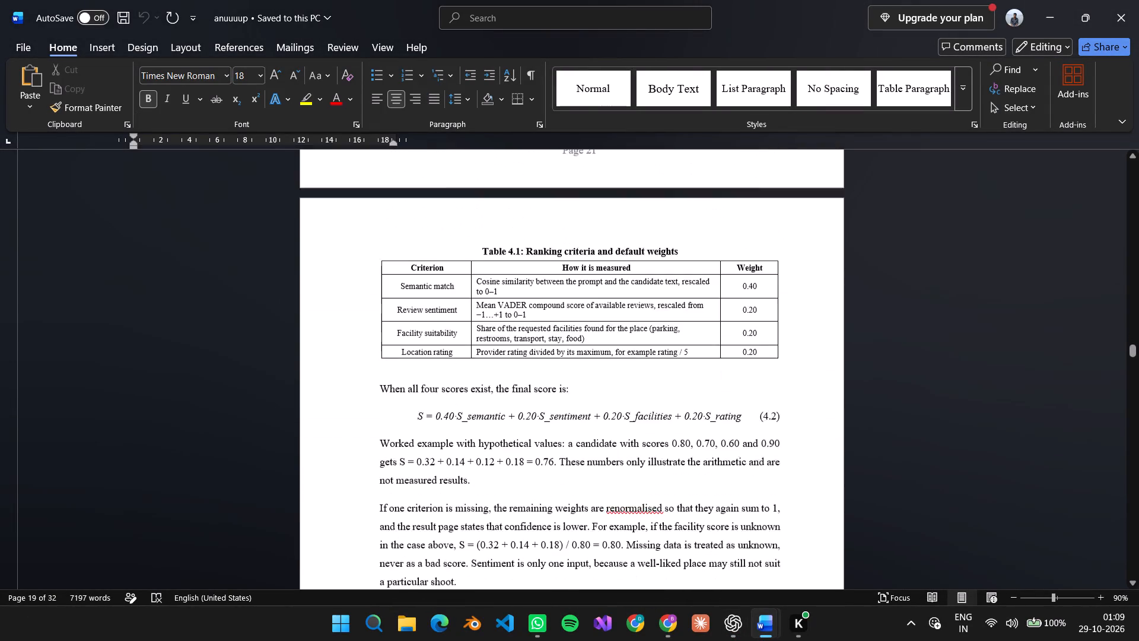
pyautogui.scroll(-11, 834, 405)
pyautogui.scroll(5, 834, 405)
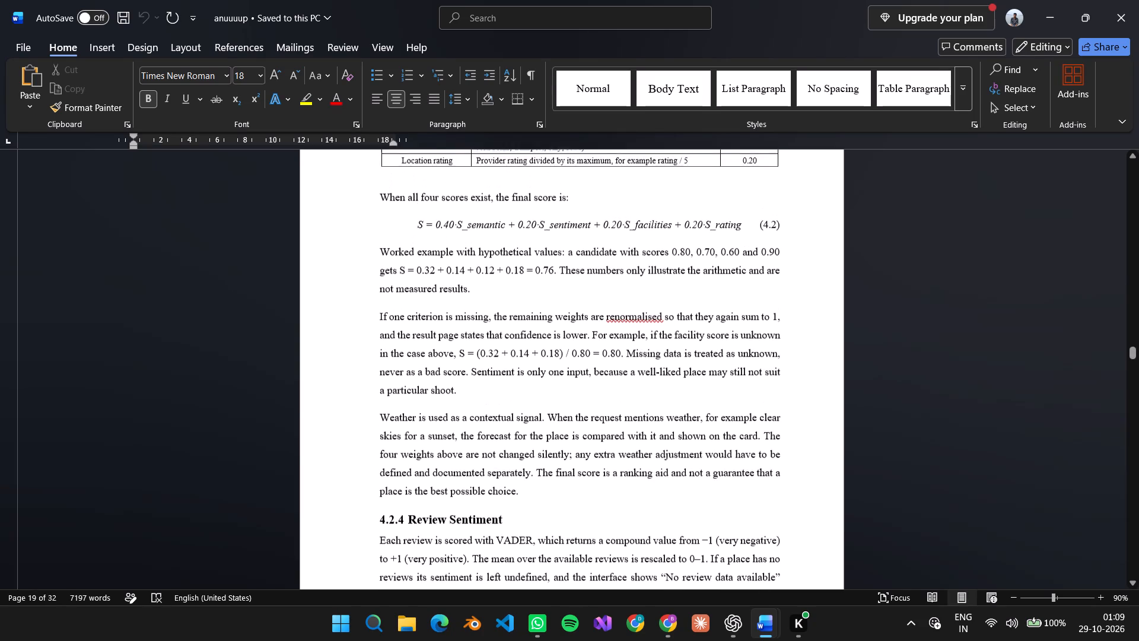
pyautogui.scroll(7, 834, 405)
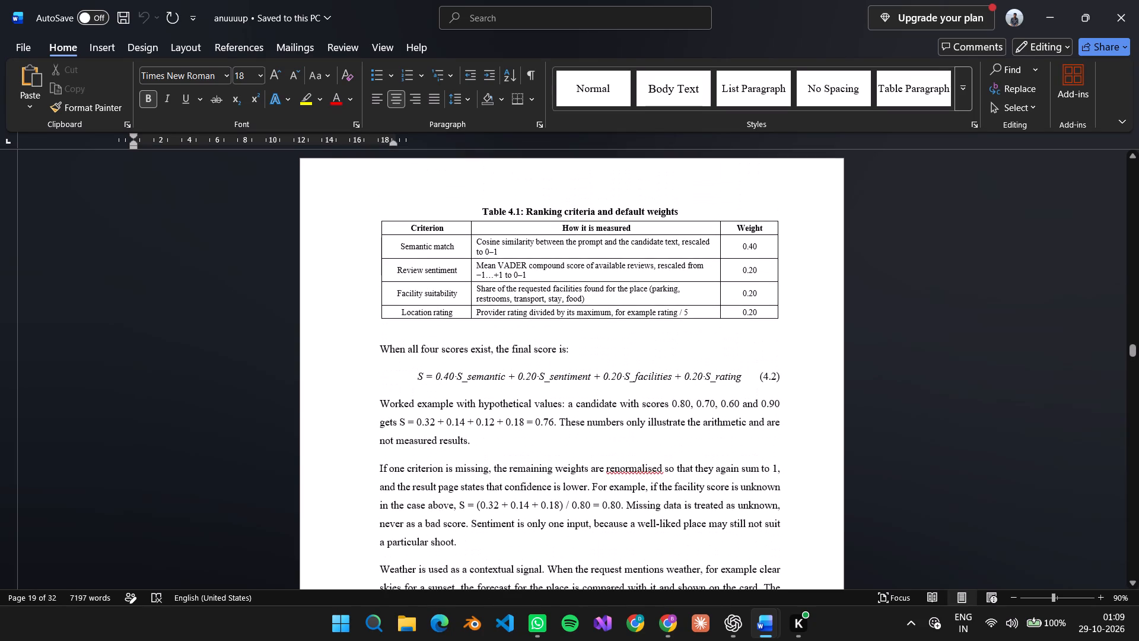
pyautogui.scroll(11, 834, 405)
pyautogui.scroll(-7, 834, 405)
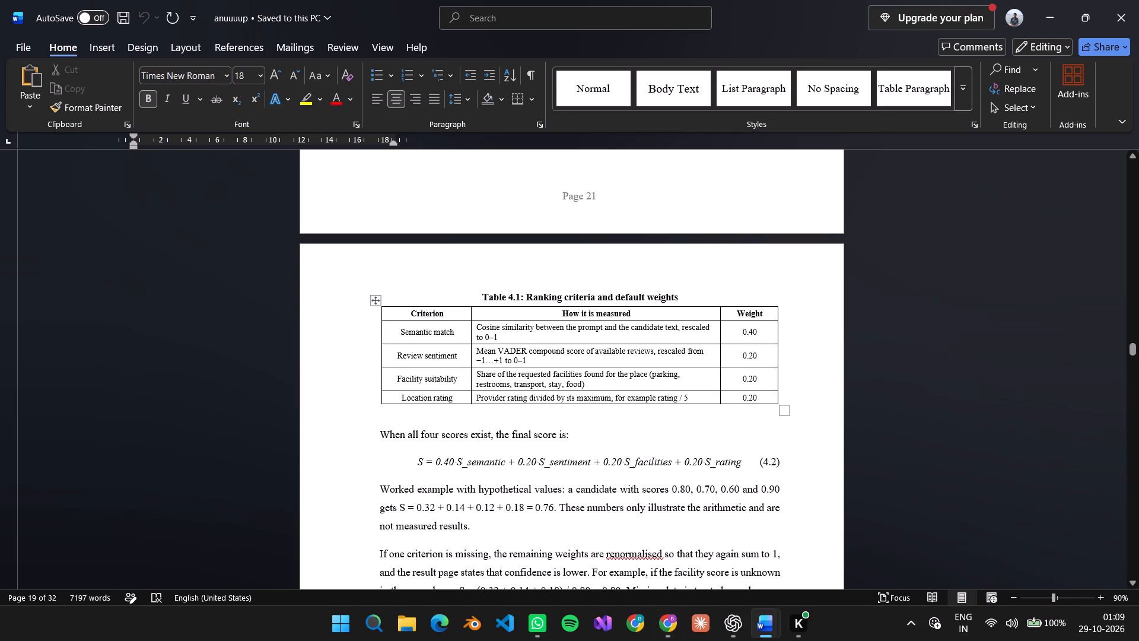
pyautogui.scroll(-3, 687, 475)
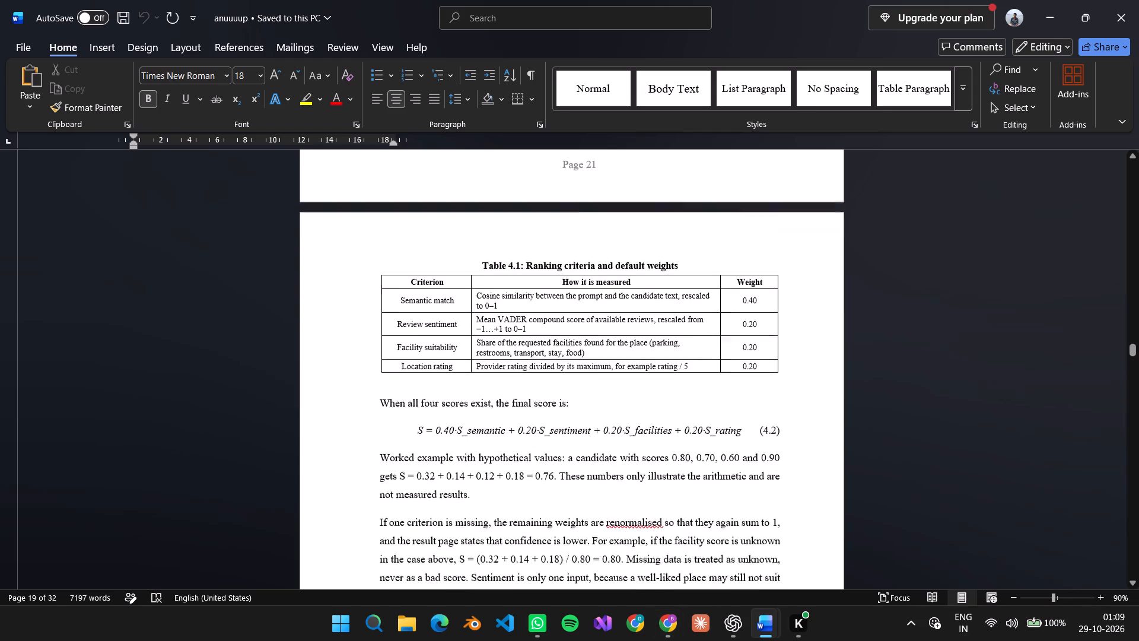
pyautogui.scroll(-8, 687, 475)
pyautogui.scroll(2, 509, 396)
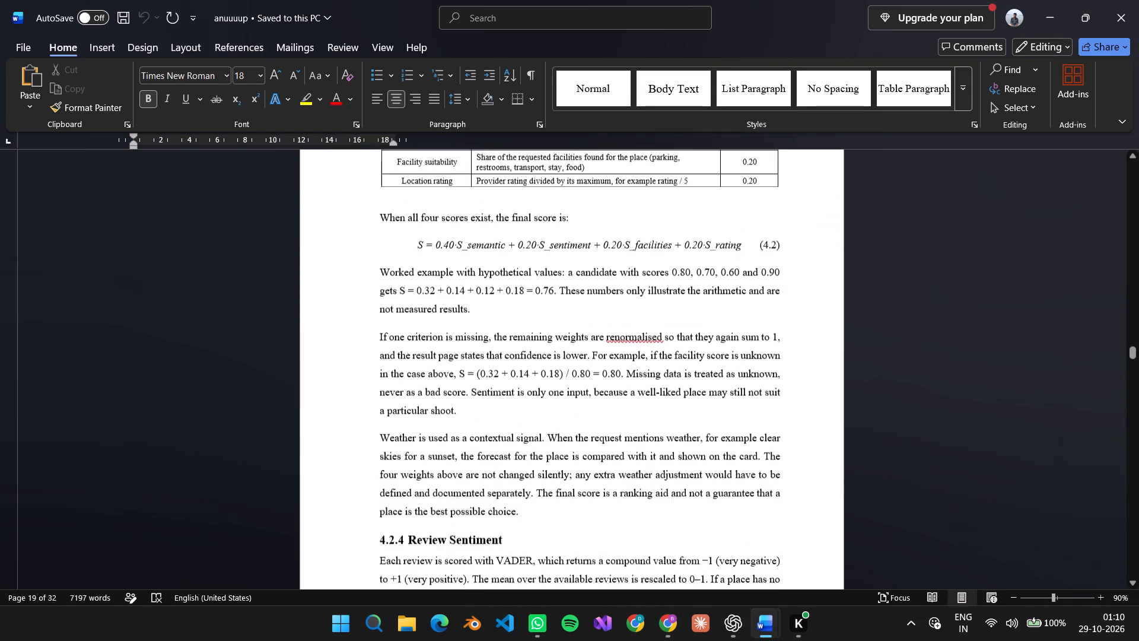
pyautogui.scroll(1, 509, 396)
pyautogui.scroll(-20, 514, 420)
pyautogui.scroll(-6, 514, 420)
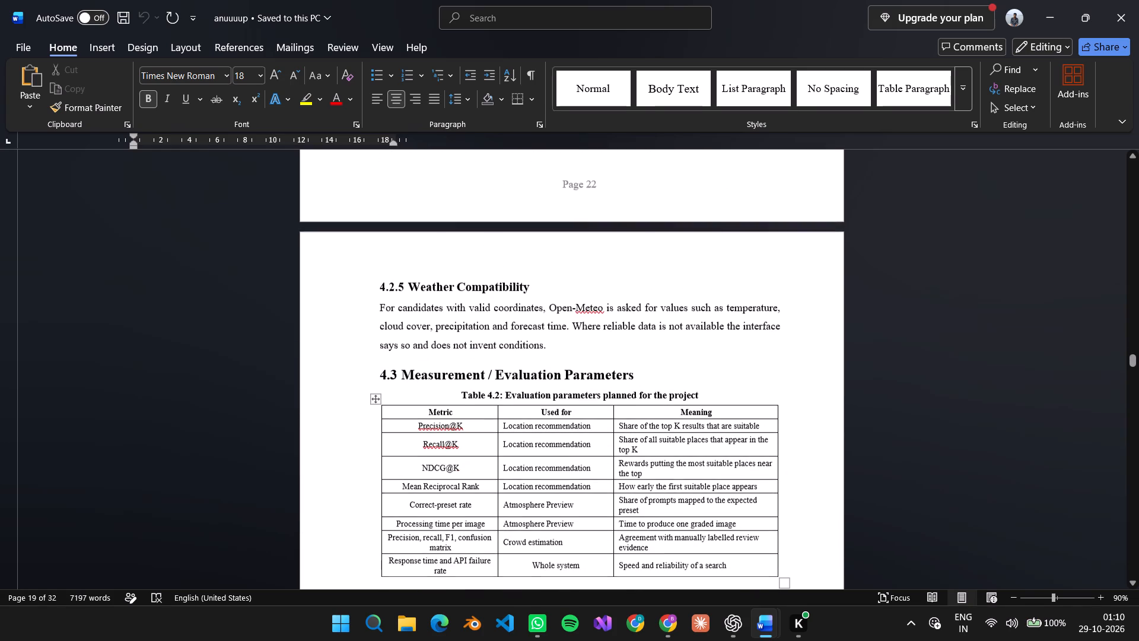
pyautogui.scroll(-4, 547, 452)
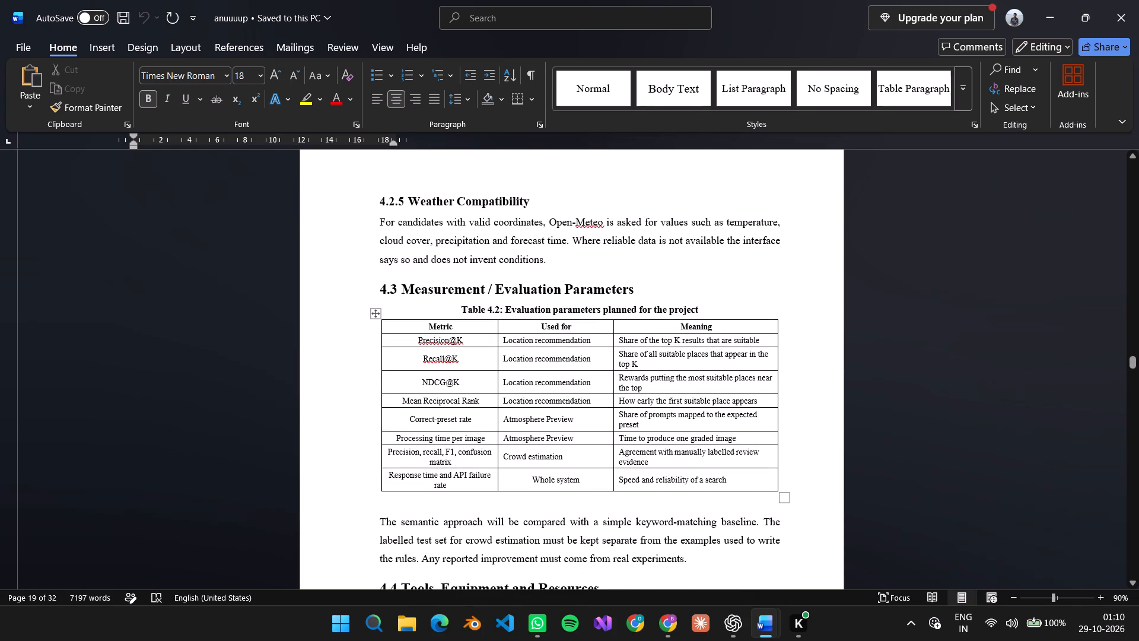
pyautogui.scroll(-1, 586, 472)
pyautogui.hotkey('alt', 'Tab')
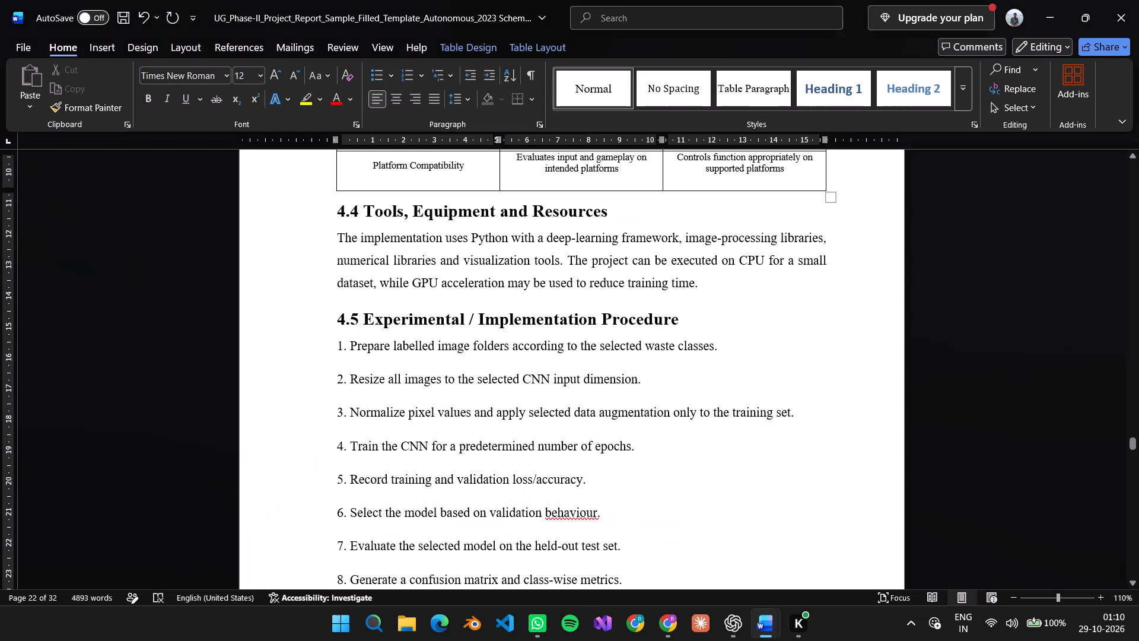
pyautogui.scroll(14, 618, 348)
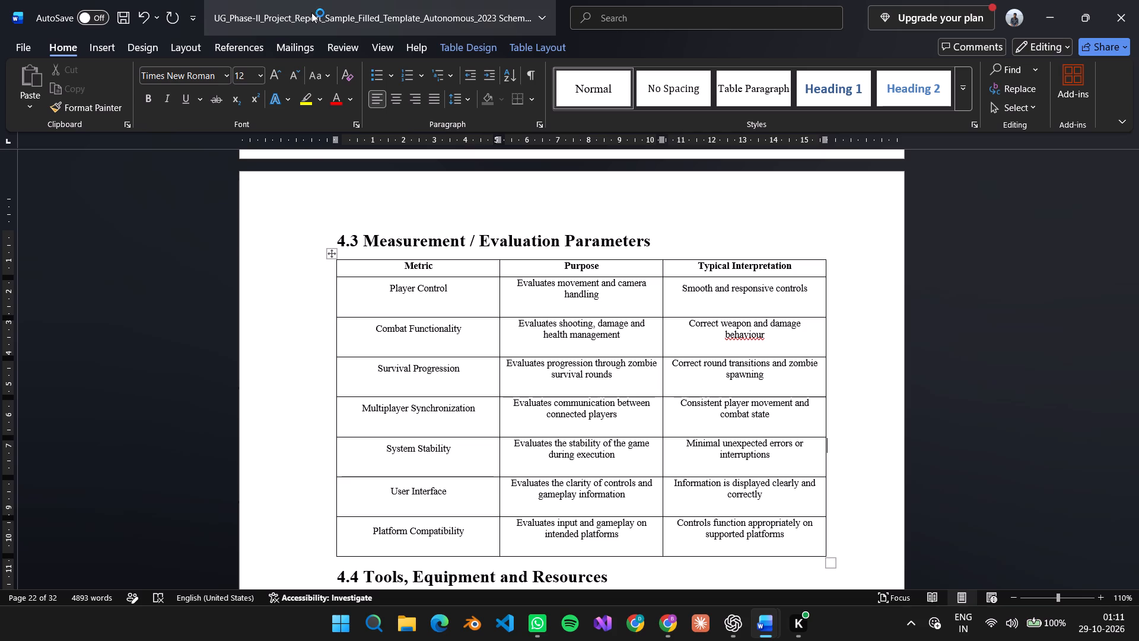
# Switch to Chrome, search YouTube for "tagaru", and play the Tagaru Banthu Tagaru 8K video song.
pyautogui.hotkey('alt', 'Tab')
pyautogui.hotkey('alt', 'Tab')
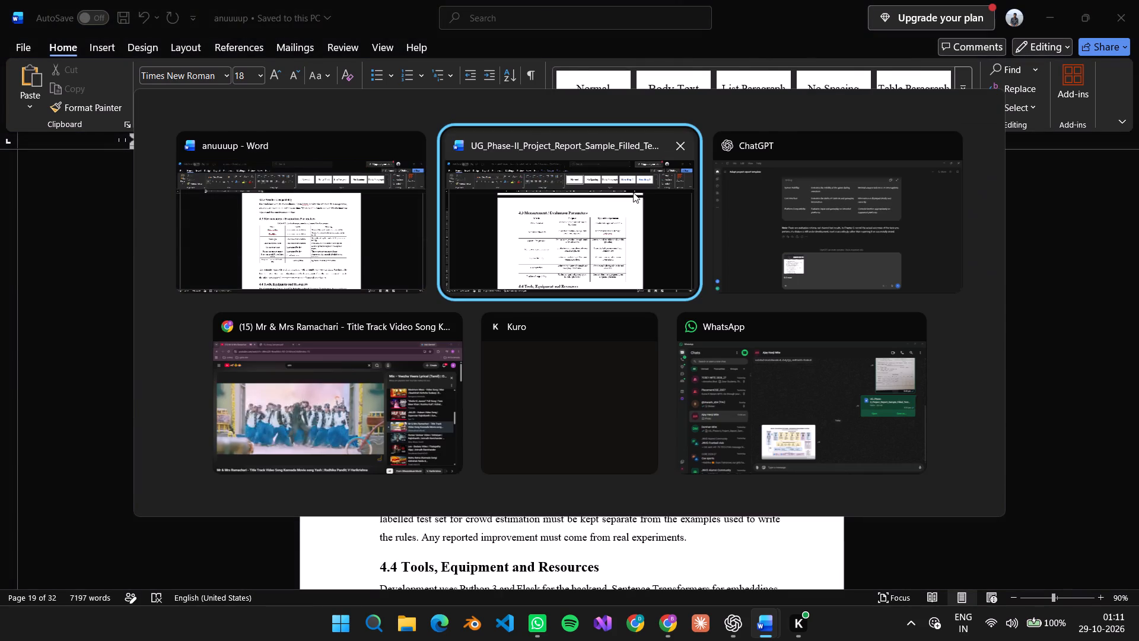
pyautogui.hotkey('alt', 'Tab')
pyautogui.hotkey('alt', 'Tab')
pyautogui.moveTo(469, 118); pyautogui.dragTo(458, 116)
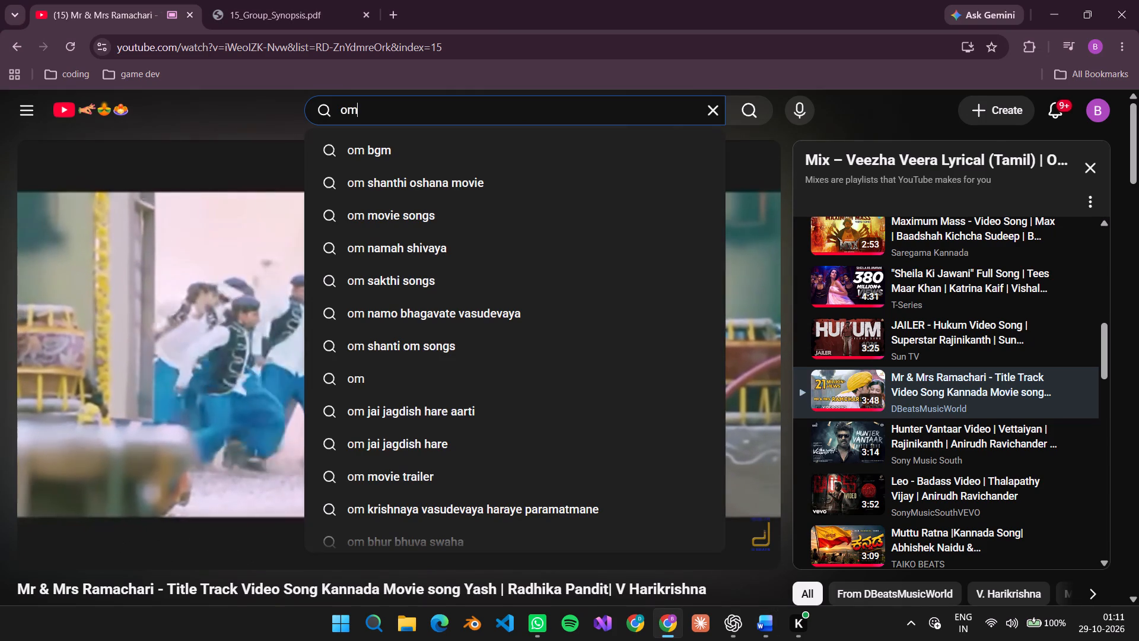
pyautogui.moveTo(458, 116); pyautogui.dragTo(361, 111)
pyautogui.hotkey('ctrl', 'BackSpace')
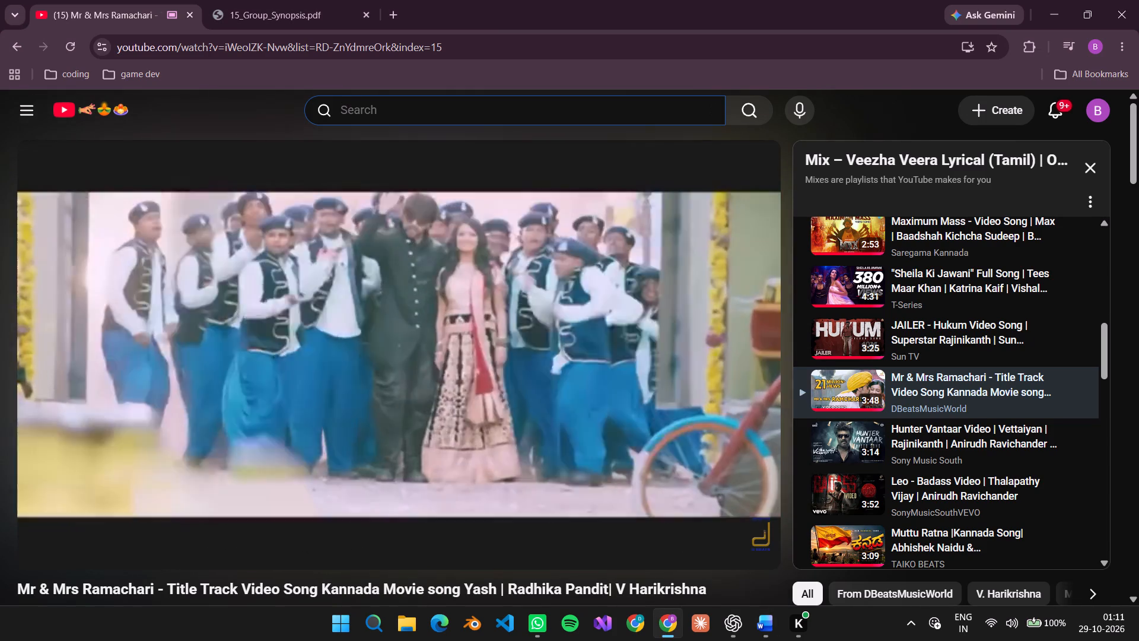
pyautogui.write('tagaru')
pyautogui.press('Return')
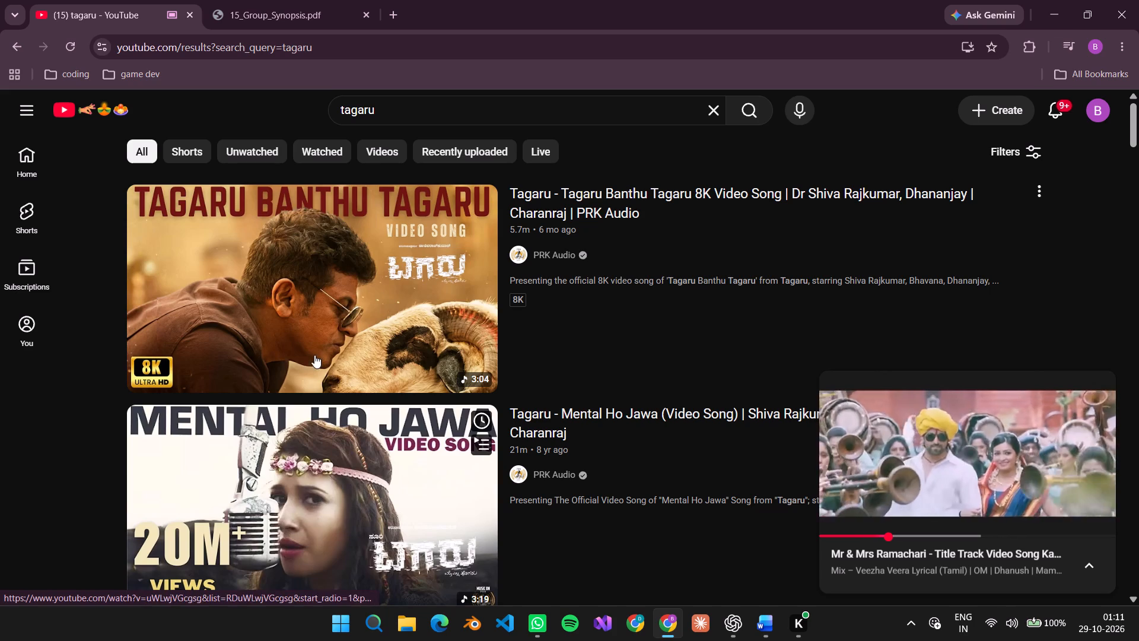
pyautogui.click(368, 251)
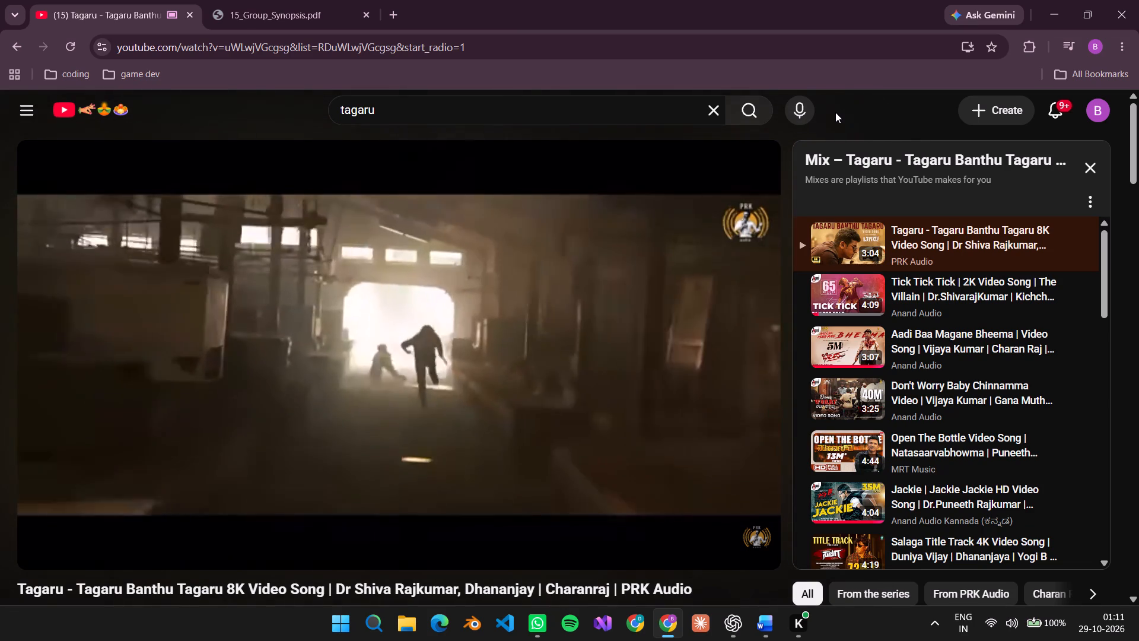
# Replay parts of the Tagaru song, skipping back five seconds at a time and toggling playback.
pyautogui.press('Left')
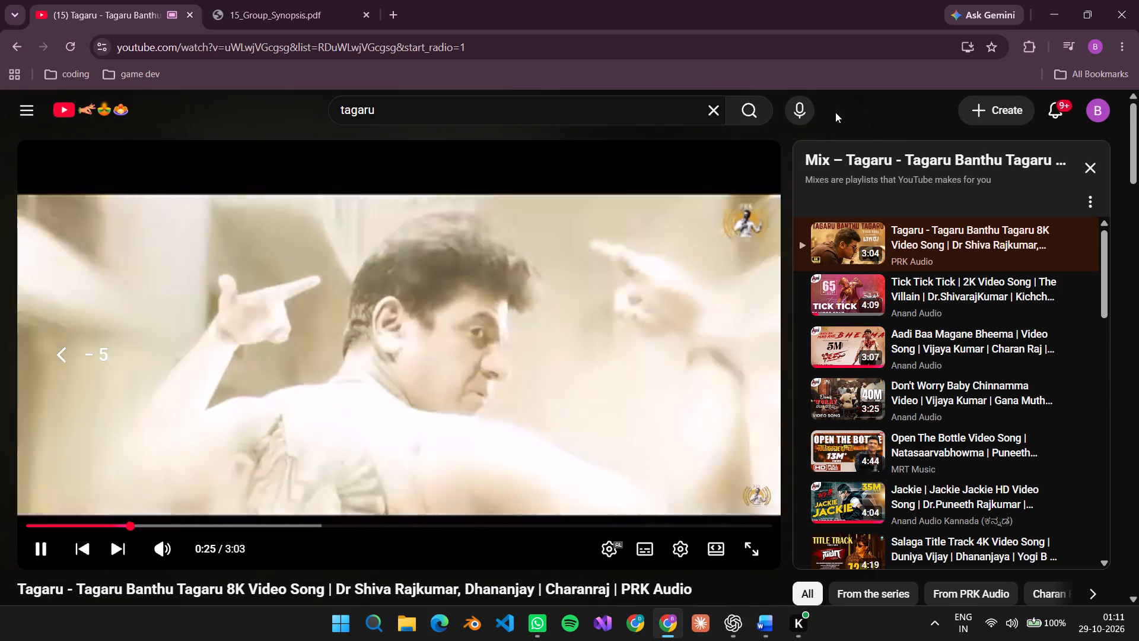
pyautogui.press('space')
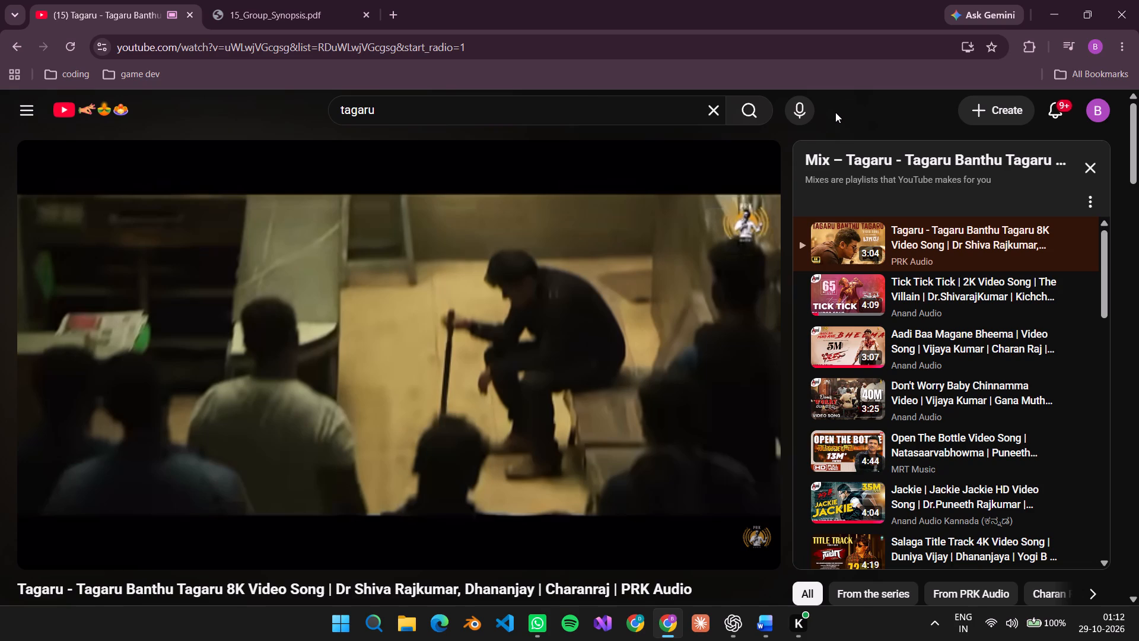
pyautogui.press('space')
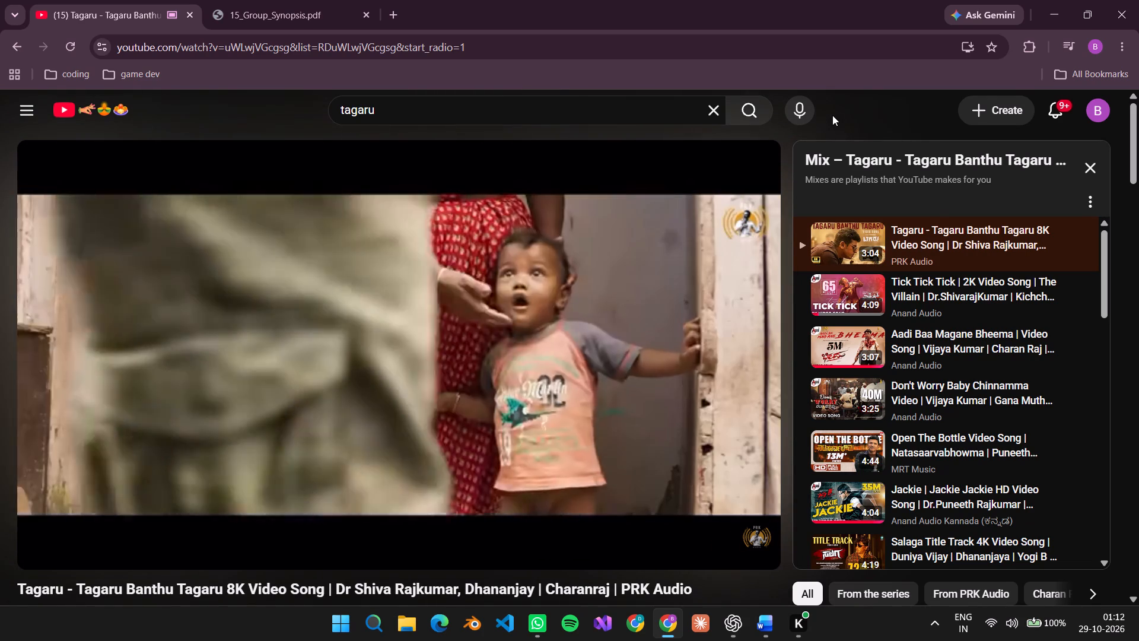
pyautogui.press('Left')
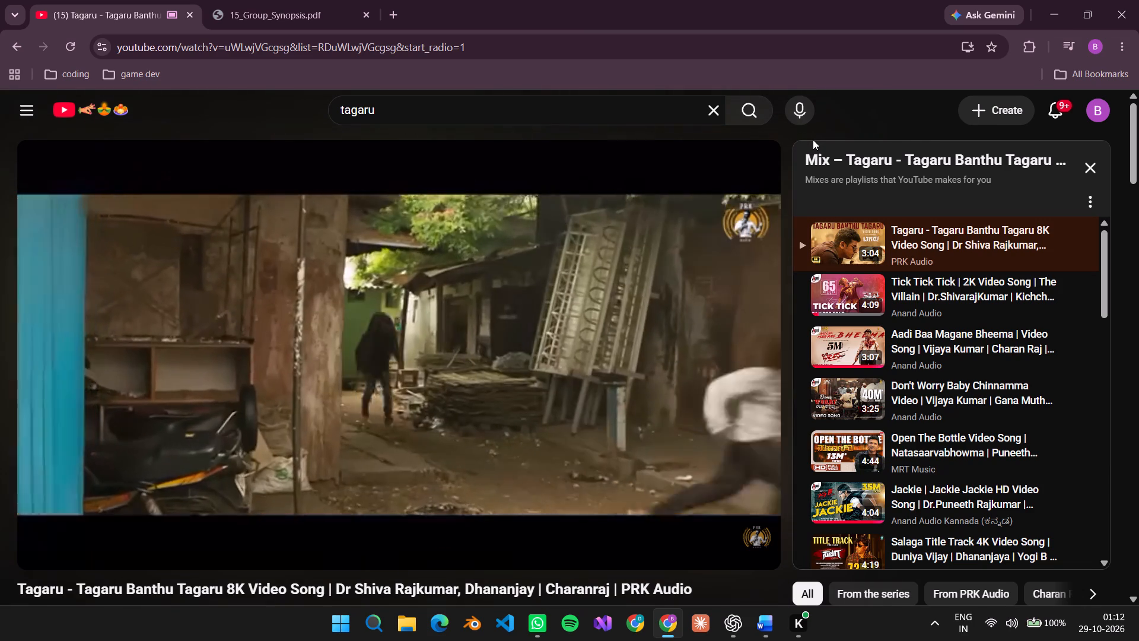
# Switch to the anuuuup report in Word and examine sections 4.4 Tools, Equipment and Resources and 4.5 Experimental / Implementation Procedure.
pyautogui.hotkey('alt', 'Tab')
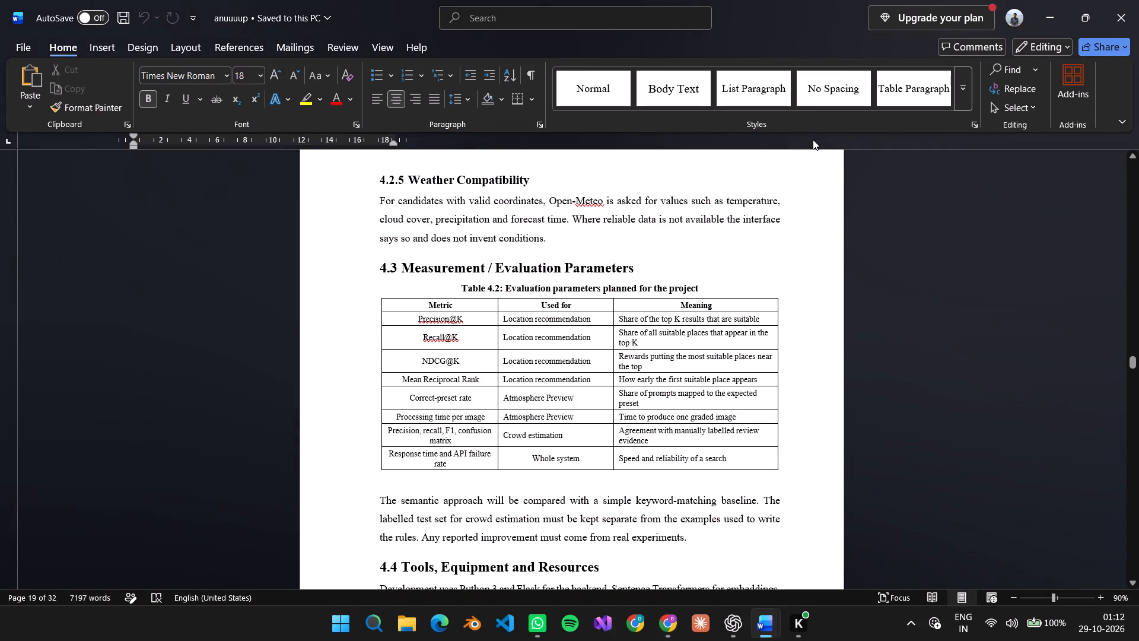
pyautogui.scroll(-12, 574, 341)
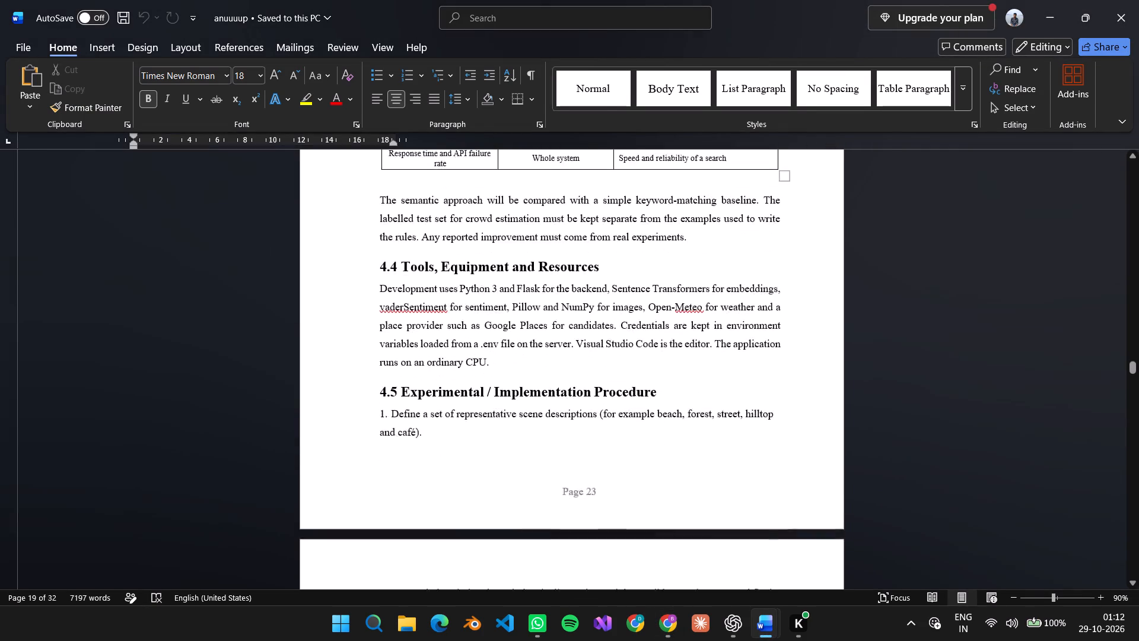
pyautogui.scroll(-20, 621, 373)
pyautogui.scroll(-1, 621, 373)
pyautogui.scroll(1, 621, 373)
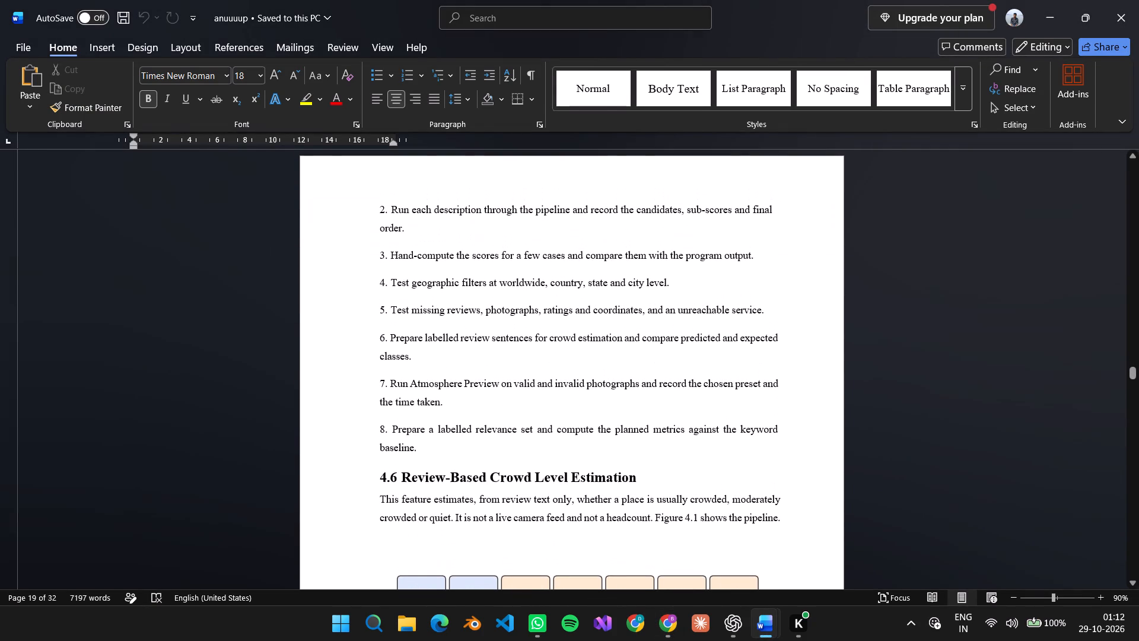
pyautogui.scroll(16, 621, 373)
pyautogui.scroll(-7, 621, 373)
pyautogui.scroll(6, 621, 373)
pyautogui.scroll(-4, 621, 373)
pyautogui.scroll(6, 621, 373)
pyautogui.scroll(-5, 621, 373)
pyautogui.scroll(5, 621, 373)
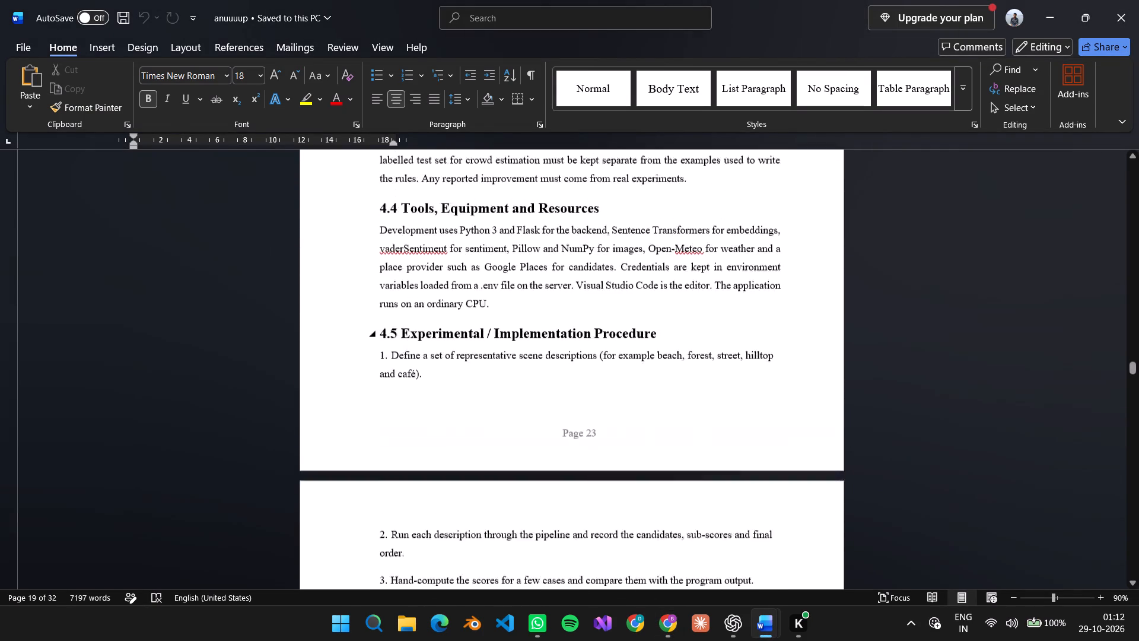
pyautogui.scroll(-7, 621, 373)
pyautogui.scroll(6, 621, 373)
pyautogui.middleClick(621, 373)
pyautogui.scroll(-5, 621, 373)
pyautogui.scroll(5, 621, 373)
pyautogui.middleClick(621, 373)
pyautogui.scroll(-6, 621, 373)
pyautogui.scroll(17, 621, 373)
pyautogui.middleClick(621, 373)
# Compare the 4.3 evaluation table and section 4.4 in the project report template with those in the anuuuup report.
pyautogui.hotkey('alt', 'Tab')
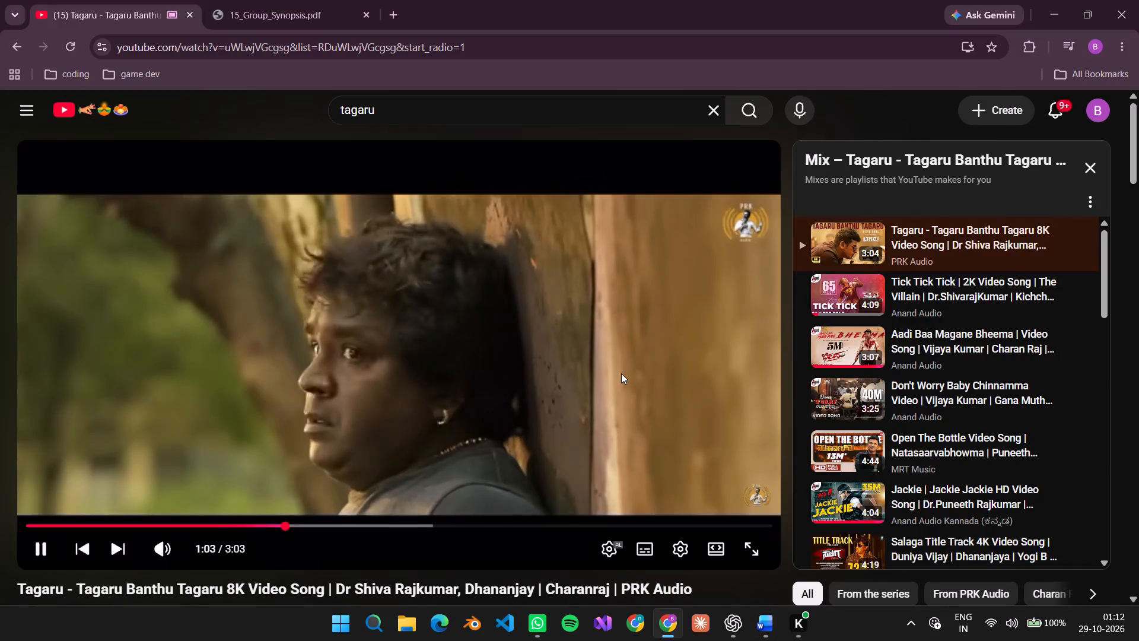
pyautogui.hotkey('alt', 'Tab')
pyautogui.hotkey('alt', 'Tab')
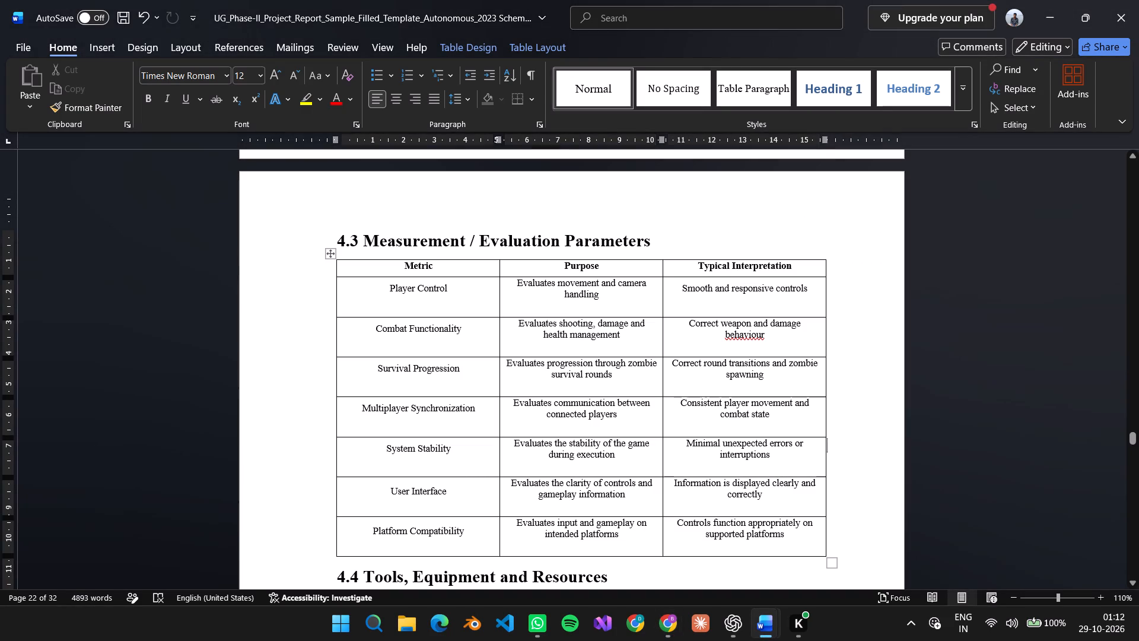
pyautogui.scroll(-2, 775, 553)
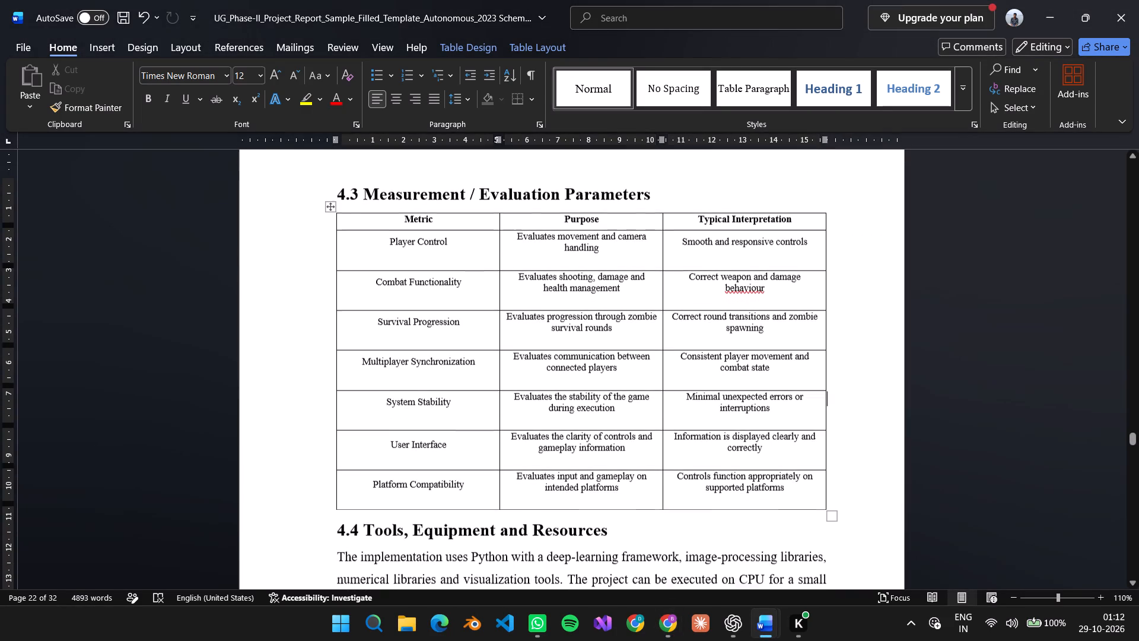
pyautogui.scroll(-2, 832, 564)
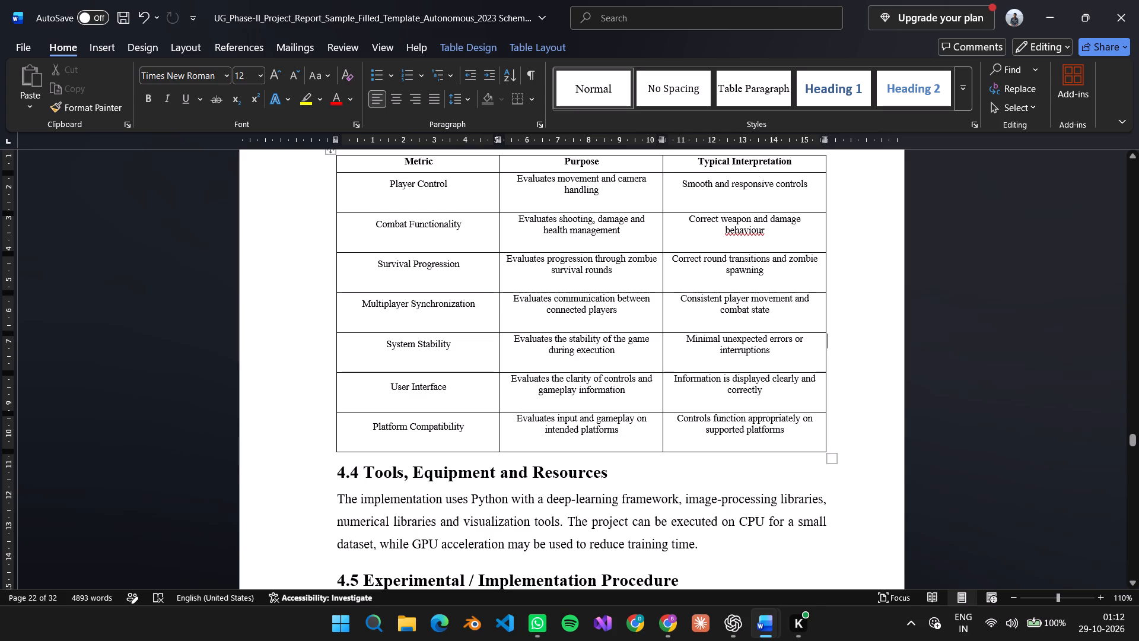
pyautogui.scroll(3, 859, 548)
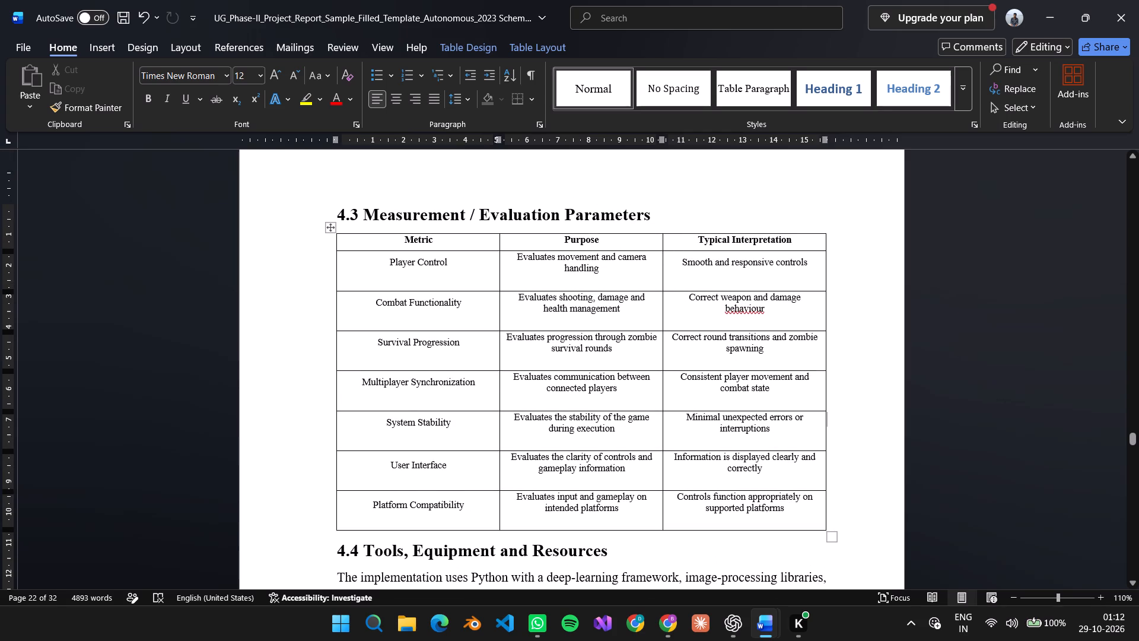
pyautogui.scroll(-10, 728, 450)
pyautogui.scroll(9, 732, 450)
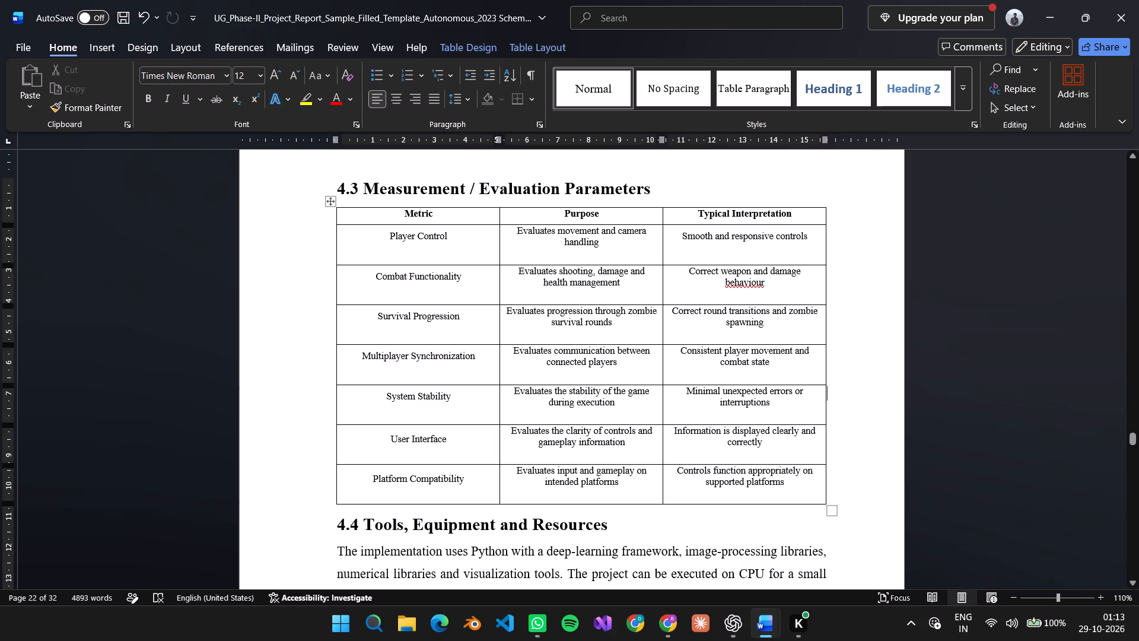
pyautogui.hotkey('alt', 'Tab')
pyautogui.hotkey('alt', 'Tab')
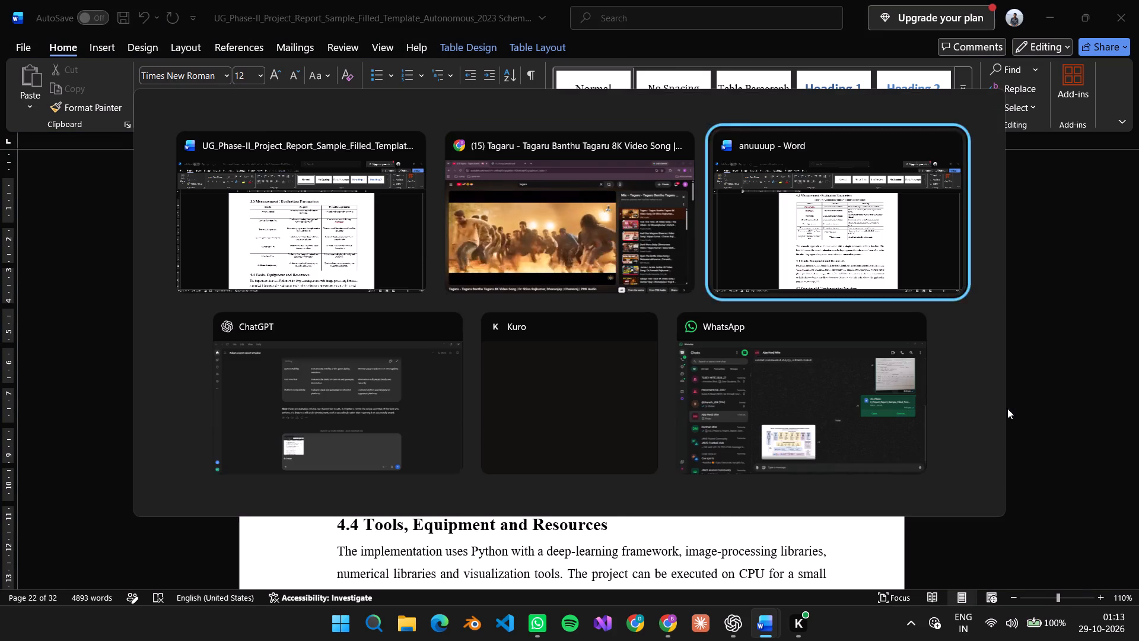
pyautogui.scroll(1, 859, 402)
pyautogui.hotkey('alt', 'Tab')
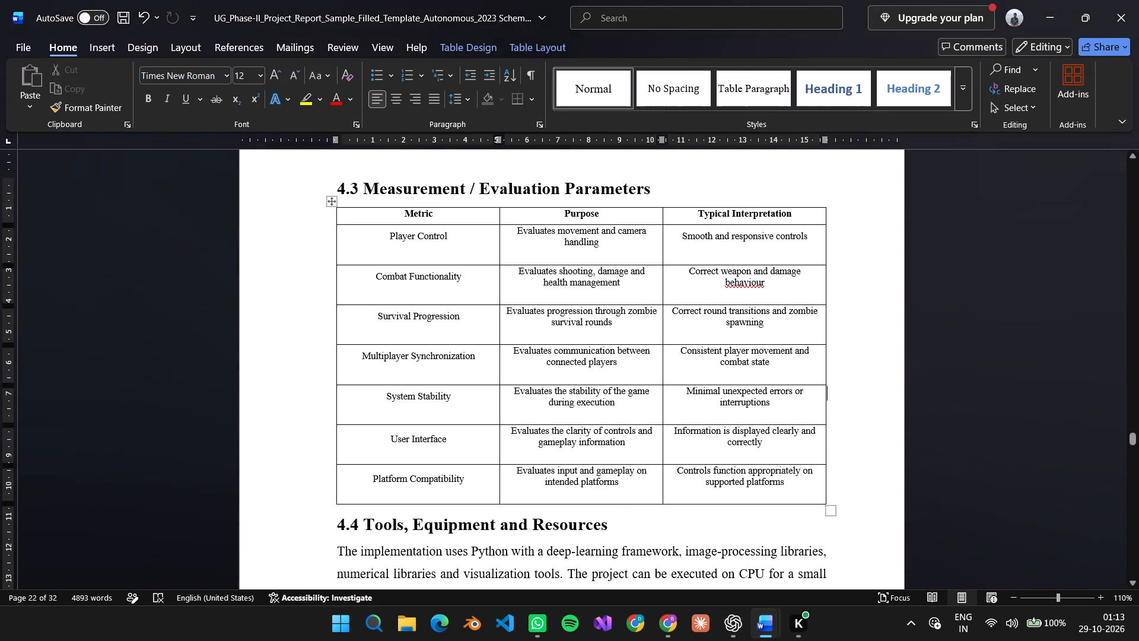
pyautogui.hotkey('alt', 'Tab')
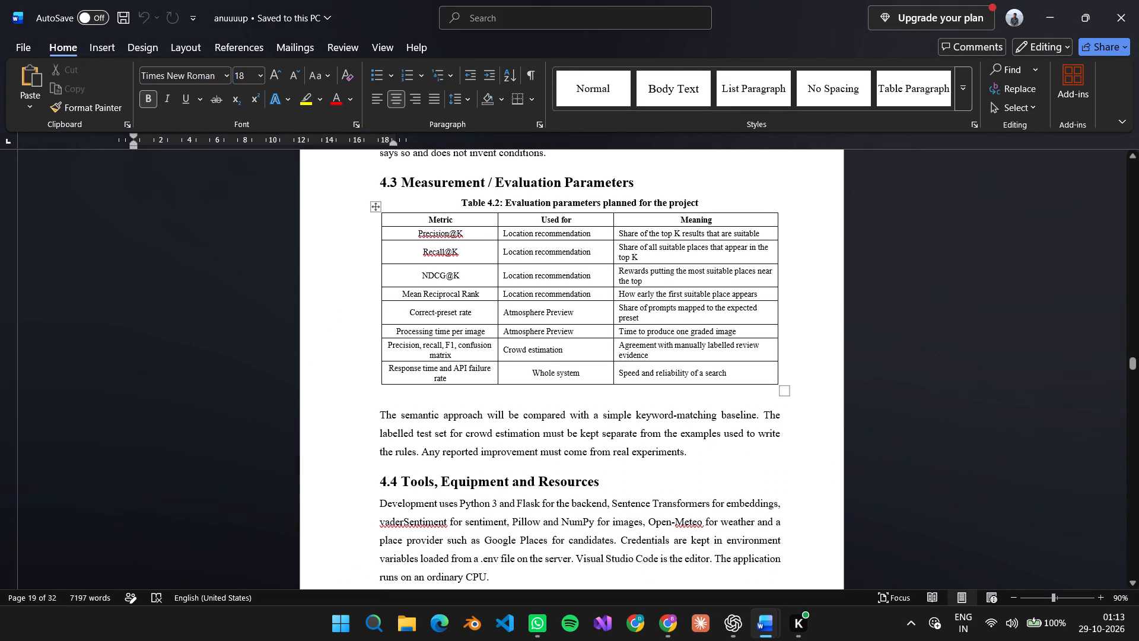
pyautogui.scroll(9, 624, 389)
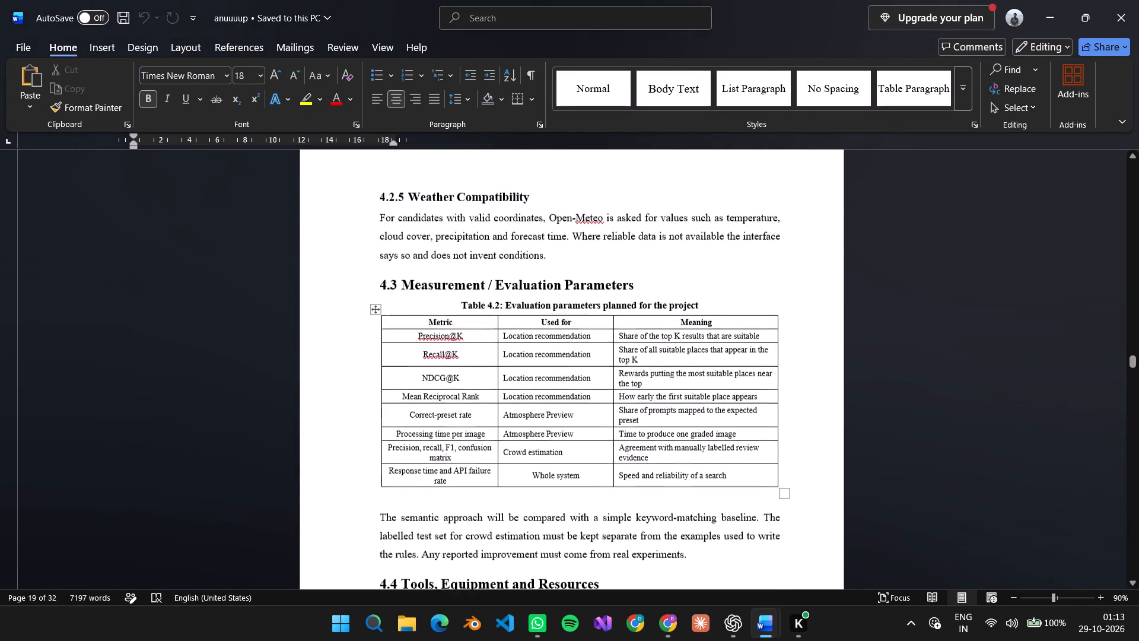
pyautogui.scroll(20, 624, 387)
pyautogui.scroll(15, 624, 387)
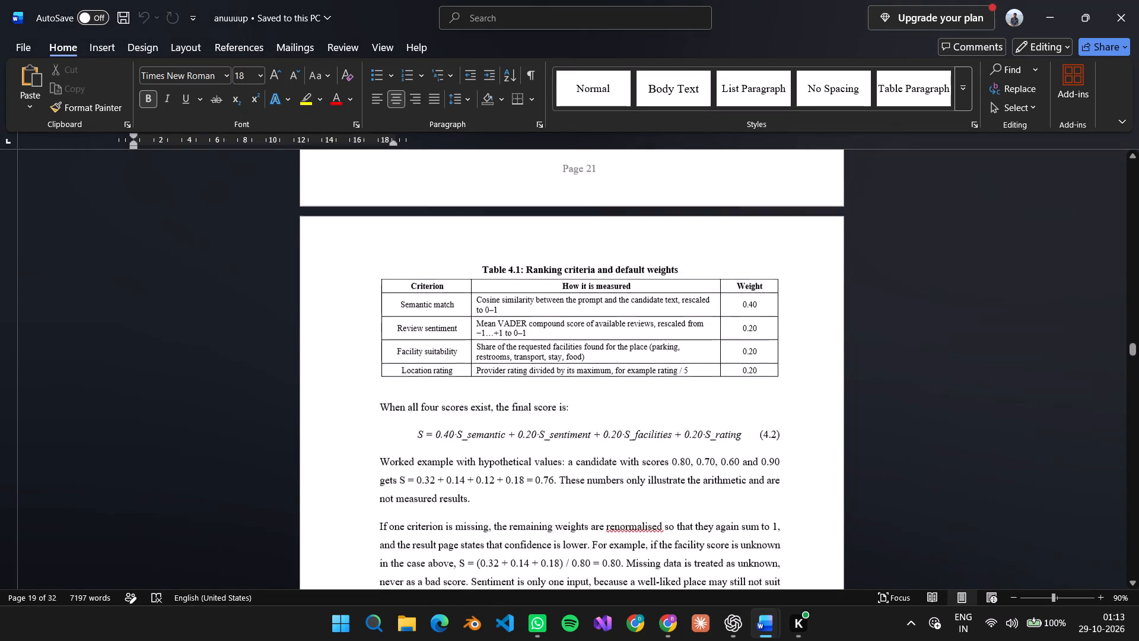
pyautogui.scroll(17, 624, 387)
pyautogui.scroll(9, 624, 387)
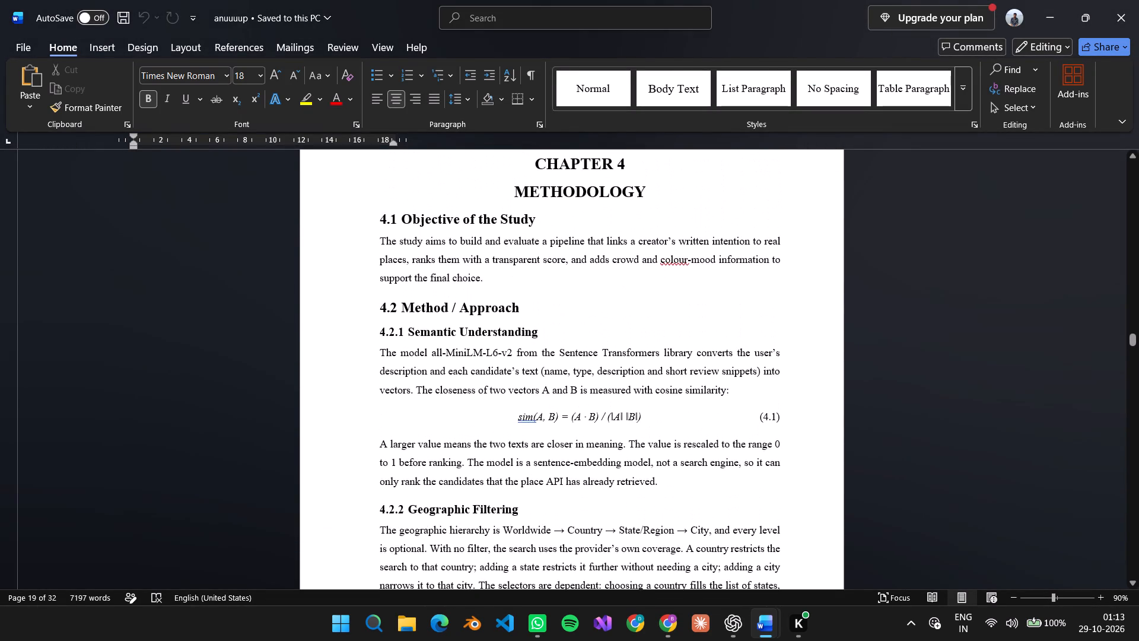
pyautogui.scroll(-4, 624, 387)
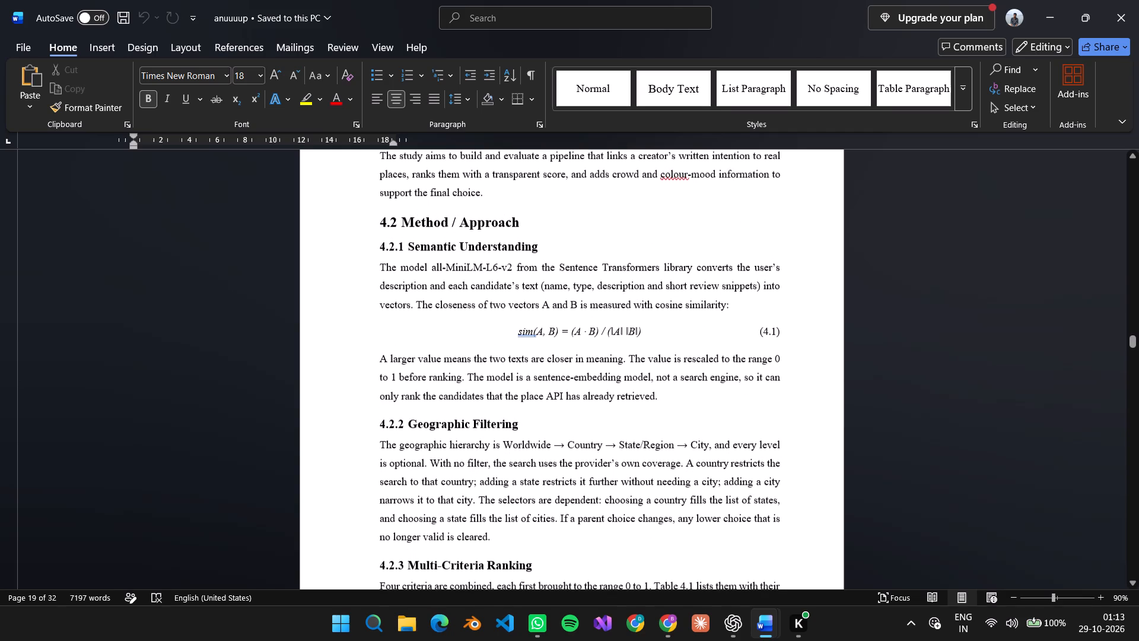
pyautogui.scroll(5, 624, 387)
pyautogui.scroll(-20, 624, 387)
pyautogui.scroll(-8, 624, 387)
pyautogui.hotkey('alt', 'Tab')
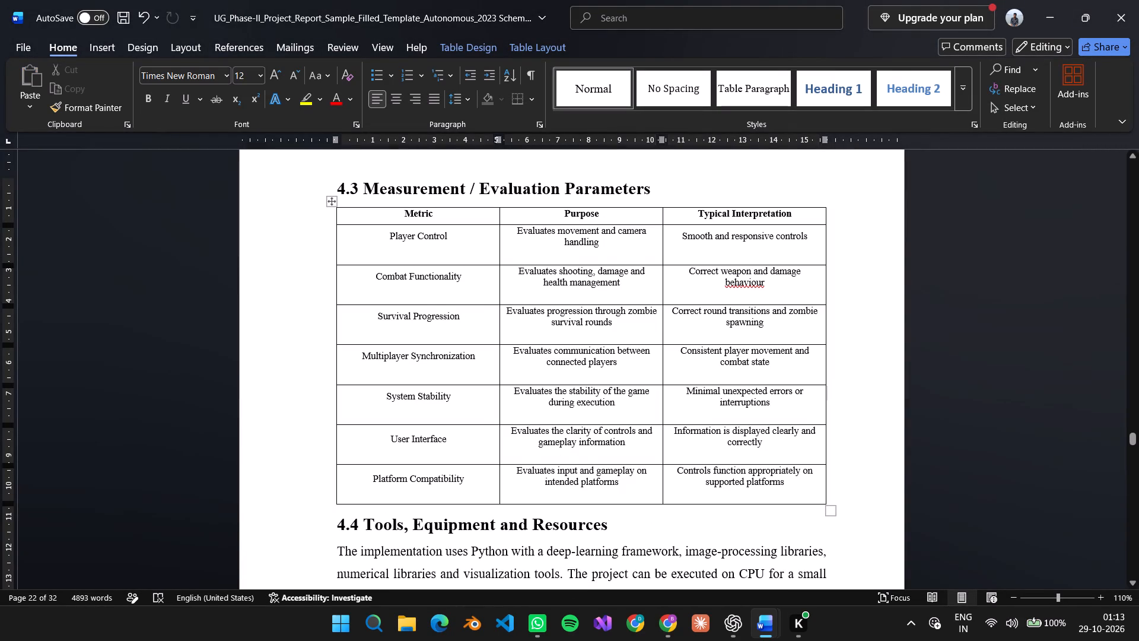
pyautogui.scroll(-7, 618, 310)
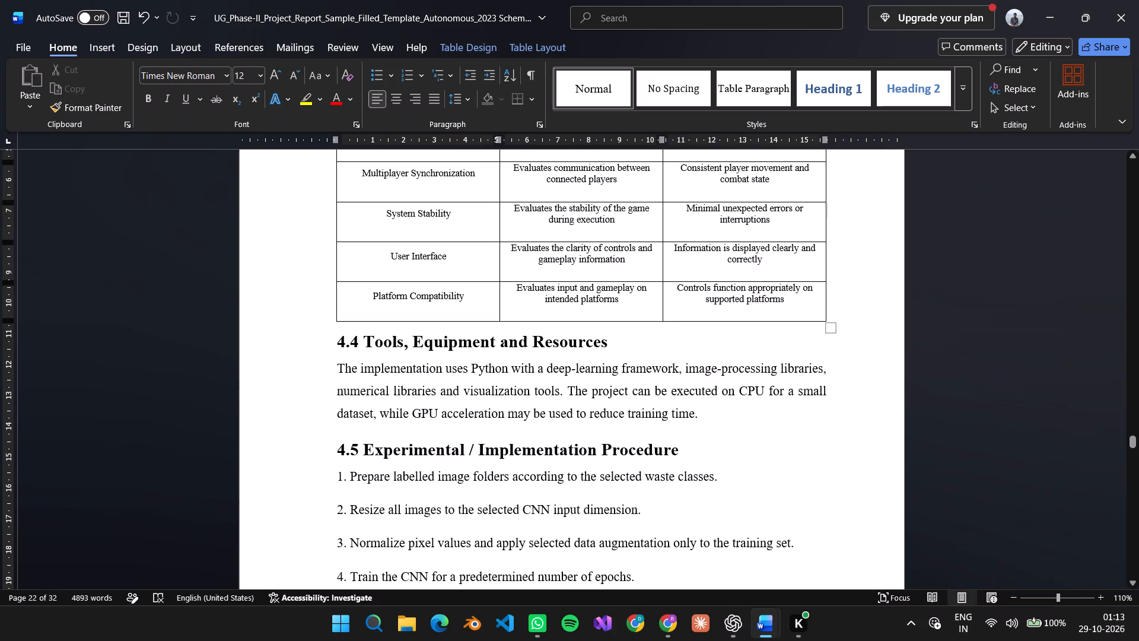
pyautogui.scroll(-5, 579, 429)
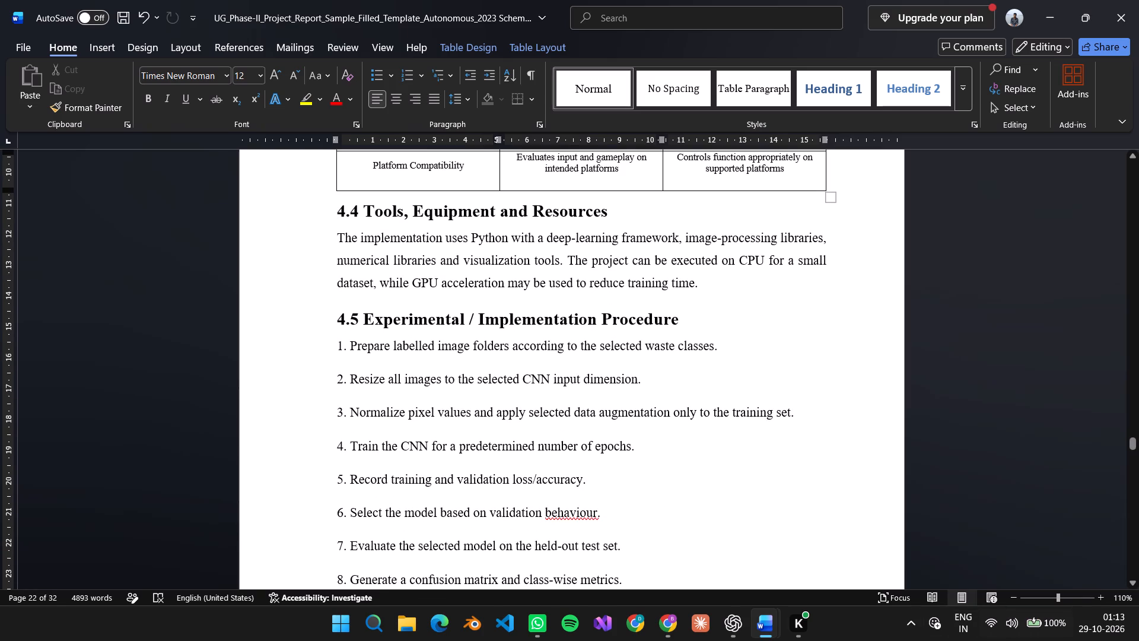
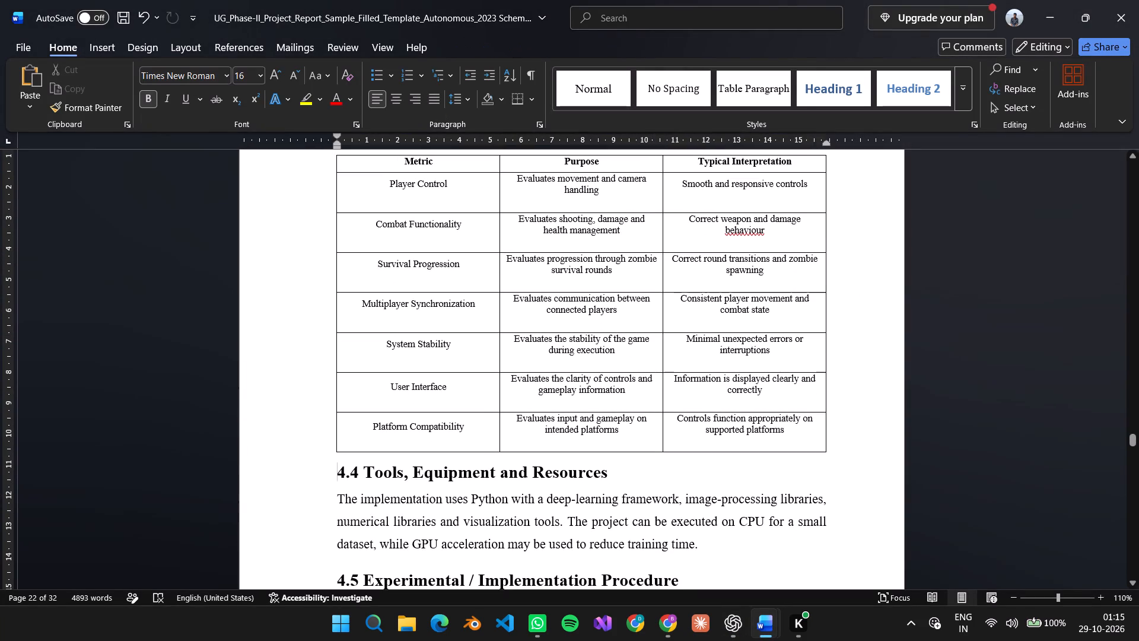
pyautogui.press('Return')
pyautogui.press('Up')
pyautogui.hotkey('ctrl', 'v')
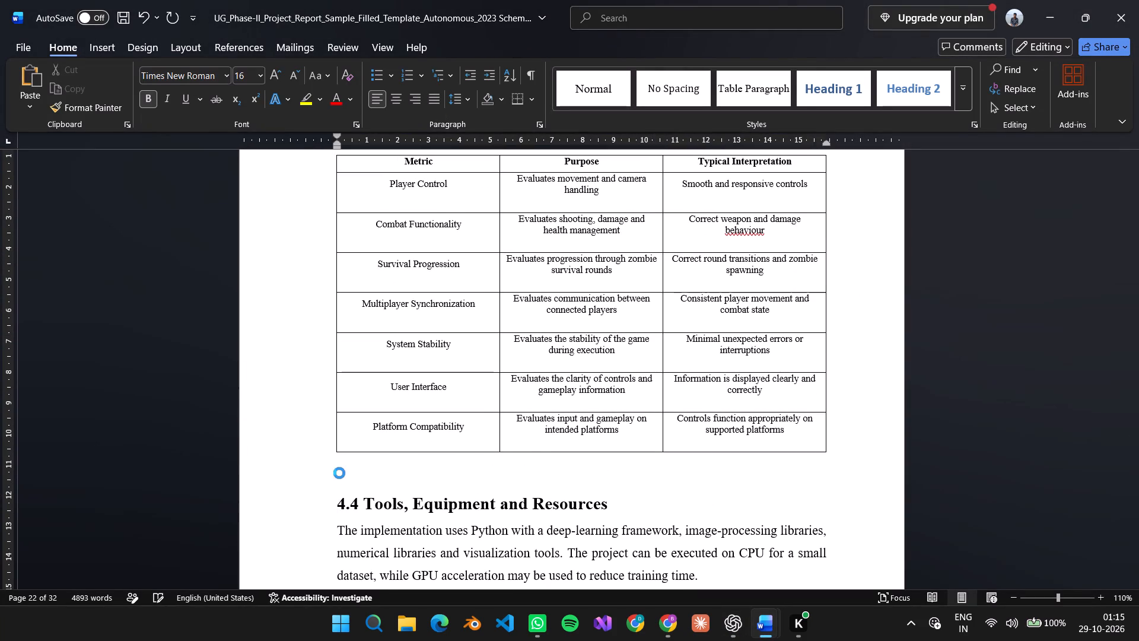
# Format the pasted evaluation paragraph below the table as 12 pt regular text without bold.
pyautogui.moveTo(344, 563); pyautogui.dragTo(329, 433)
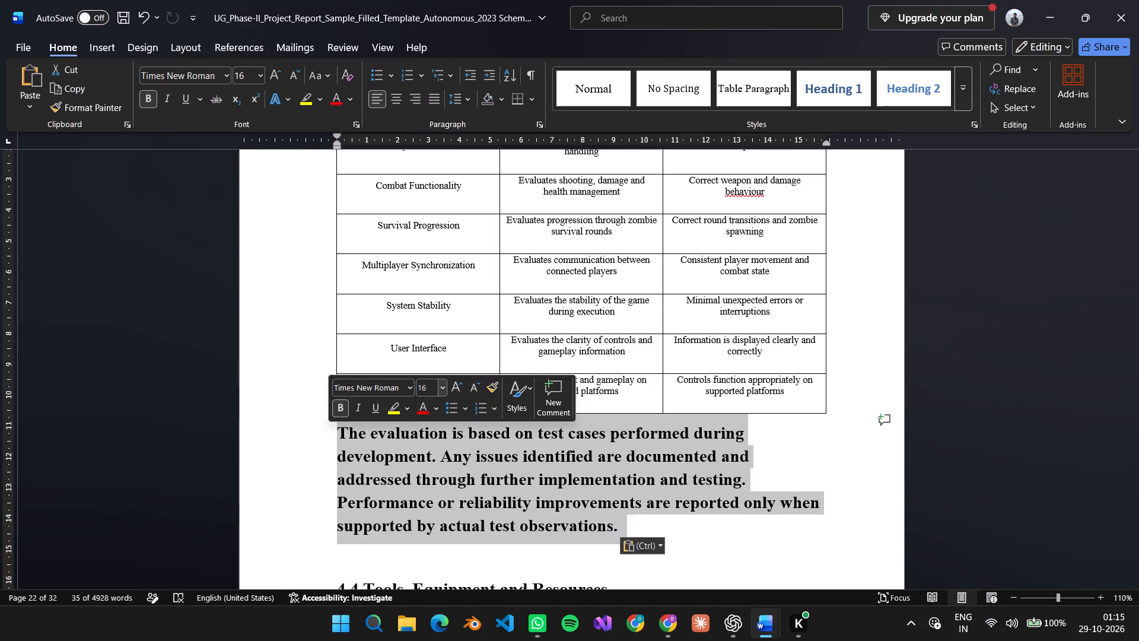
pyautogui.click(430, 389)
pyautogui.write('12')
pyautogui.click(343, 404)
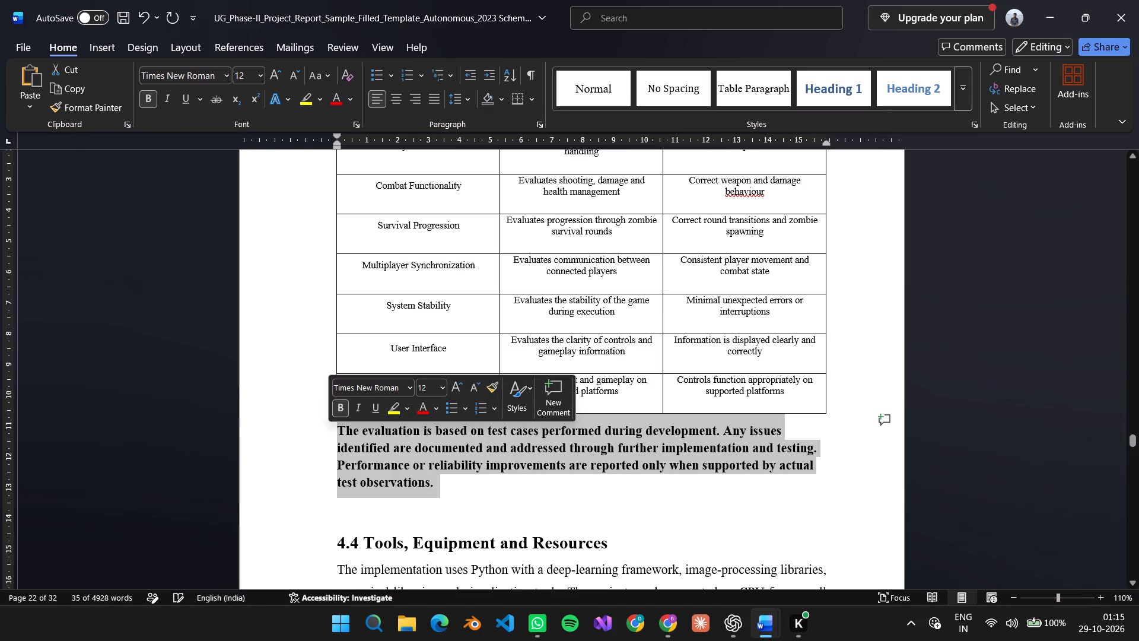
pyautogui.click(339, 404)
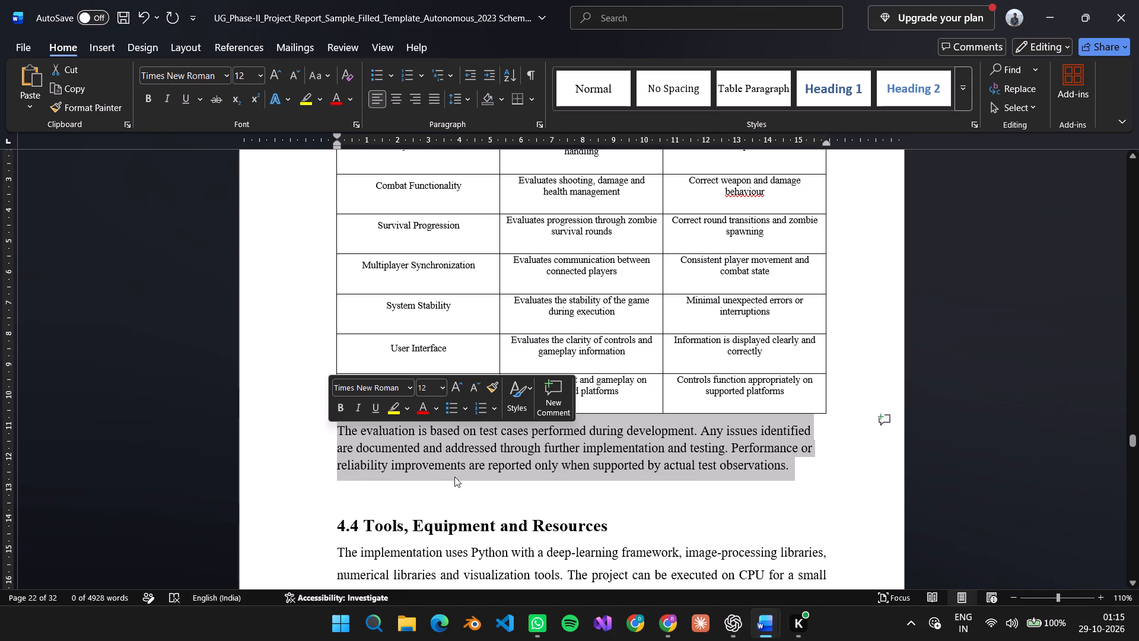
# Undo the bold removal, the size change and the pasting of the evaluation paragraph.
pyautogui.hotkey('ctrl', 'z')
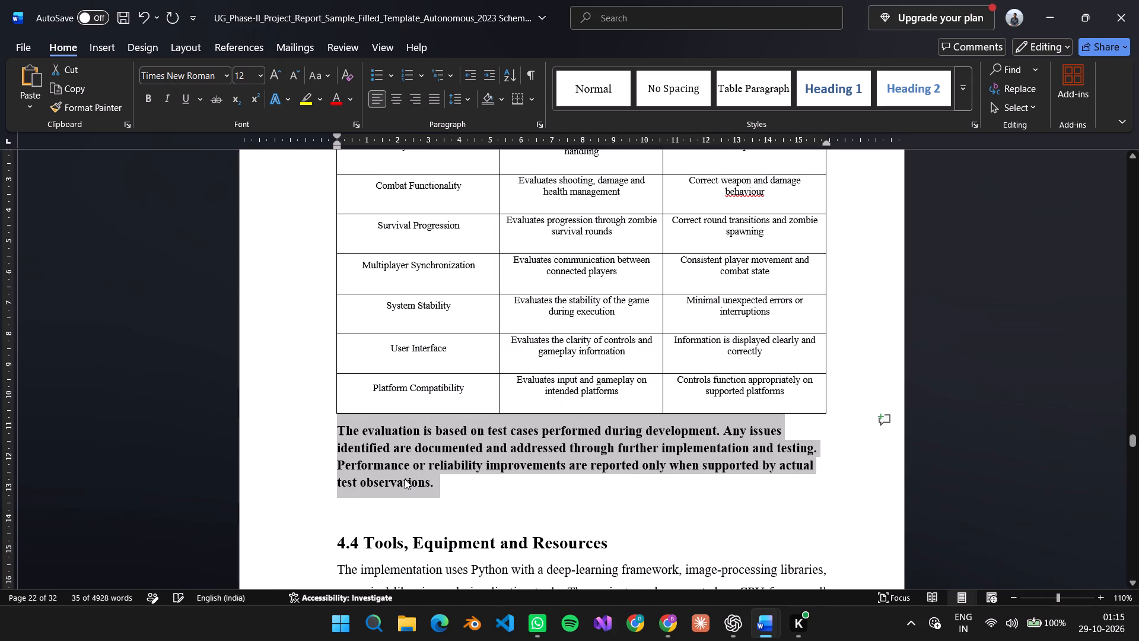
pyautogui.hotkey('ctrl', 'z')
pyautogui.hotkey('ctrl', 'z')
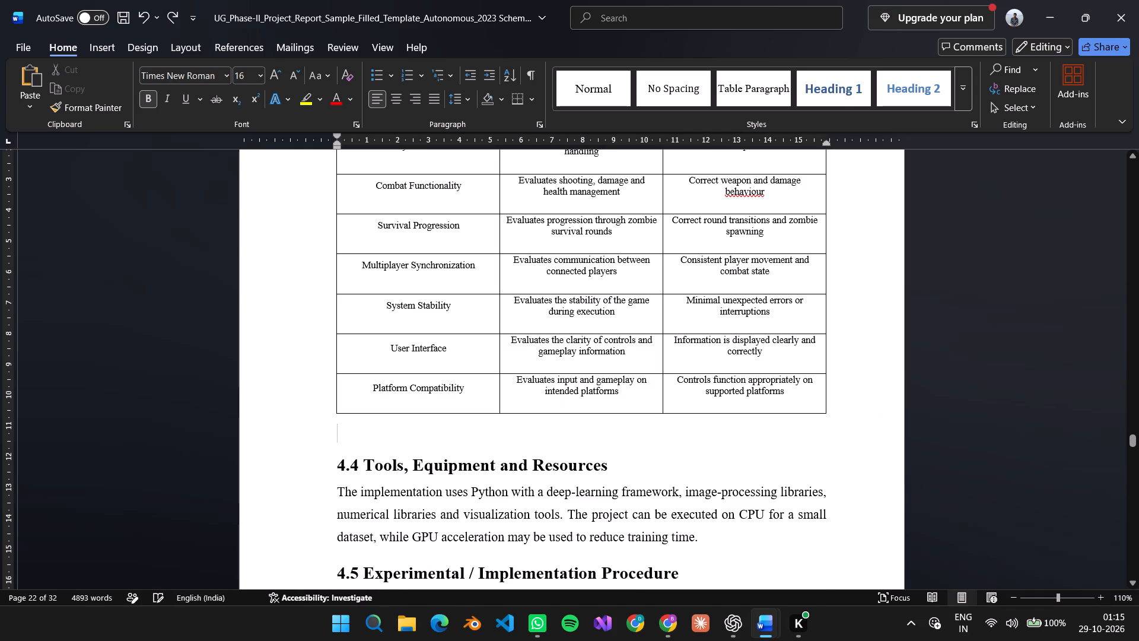
# Copy the word "implementation" from the 4.4 paragraph and paste it on the empty line below the evaluation table.
pyautogui.doubleClick(409, 495)
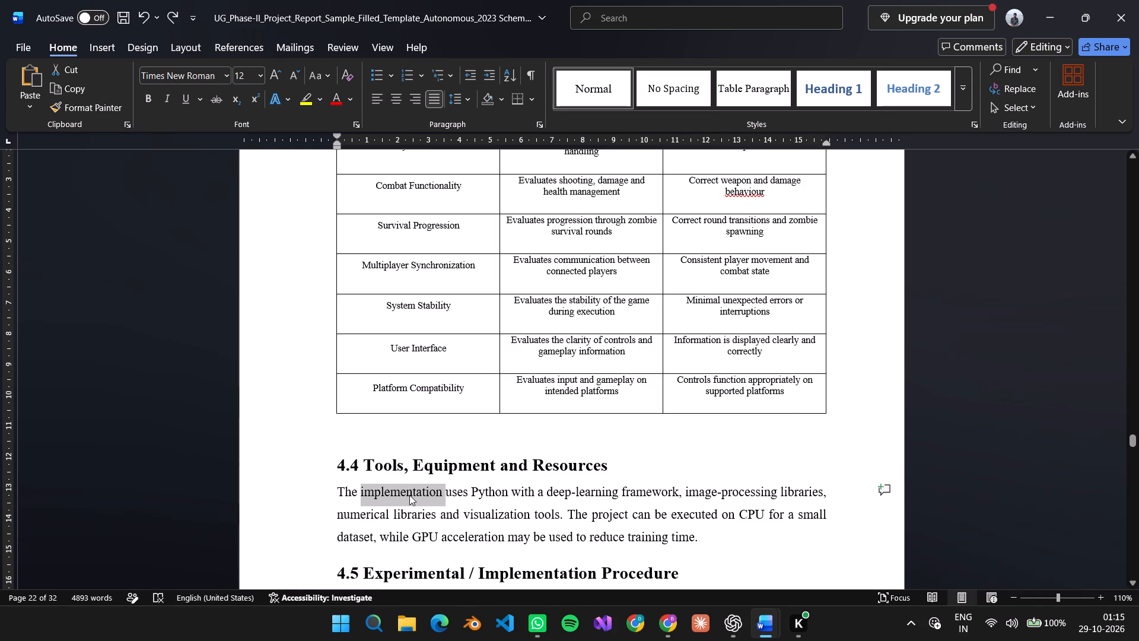
pyautogui.hotkey('ctrl', 'c')
pyautogui.click(352, 442)
pyautogui.hotkey('ctrl', 'v')
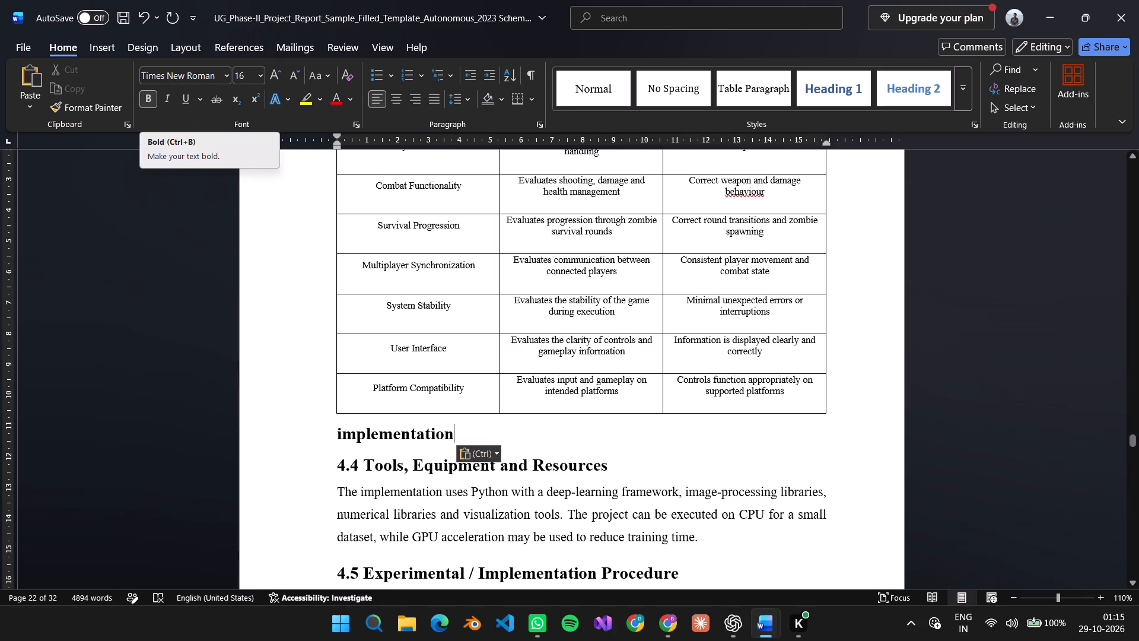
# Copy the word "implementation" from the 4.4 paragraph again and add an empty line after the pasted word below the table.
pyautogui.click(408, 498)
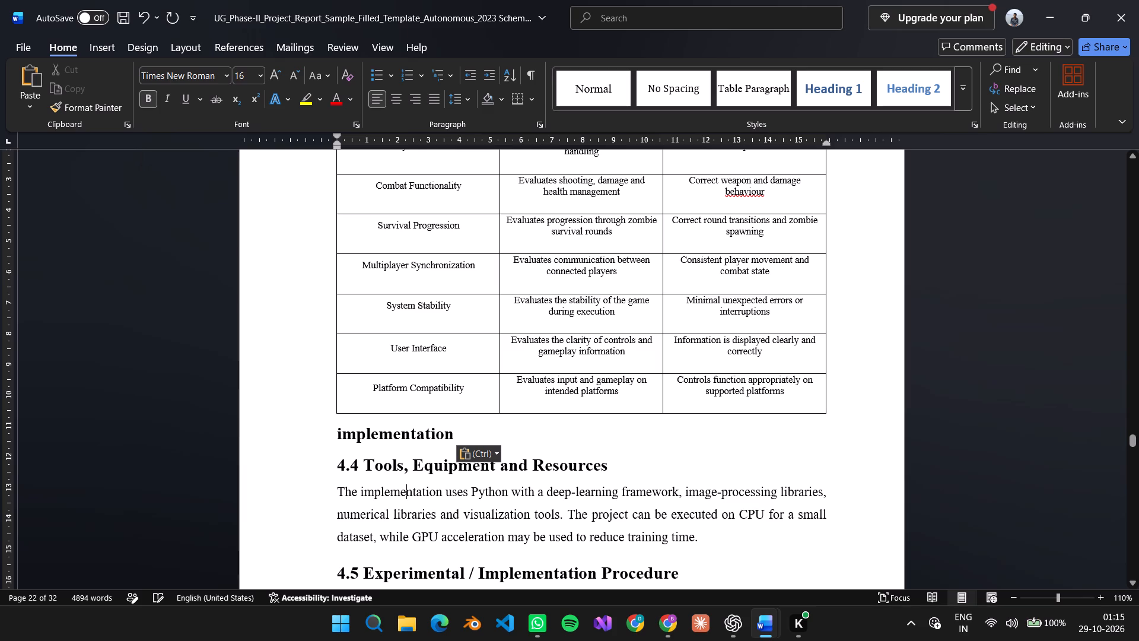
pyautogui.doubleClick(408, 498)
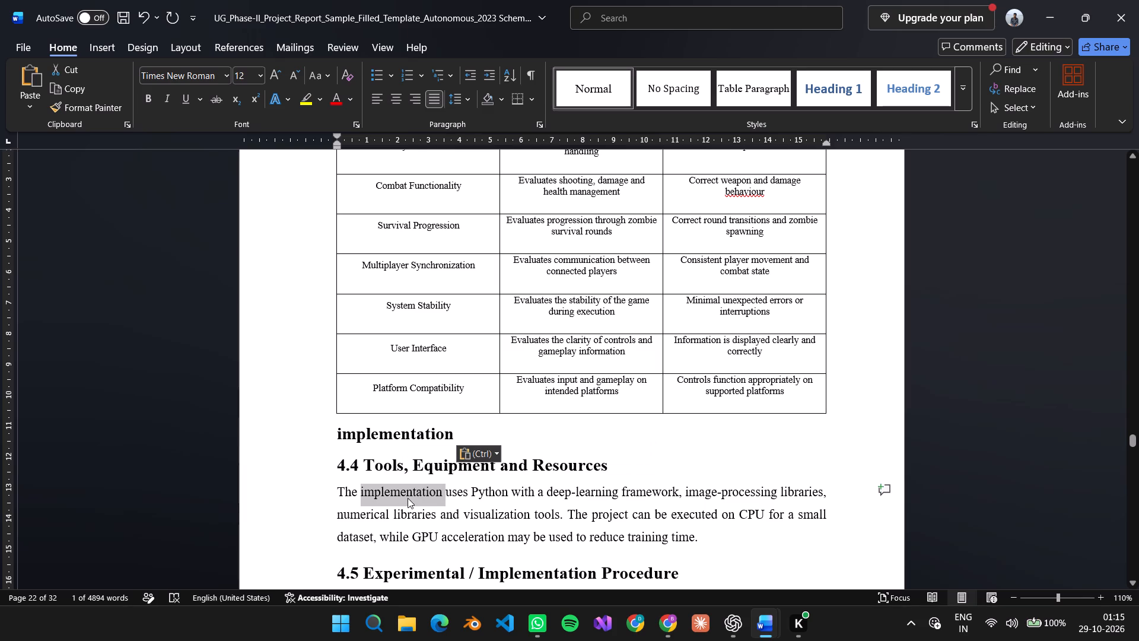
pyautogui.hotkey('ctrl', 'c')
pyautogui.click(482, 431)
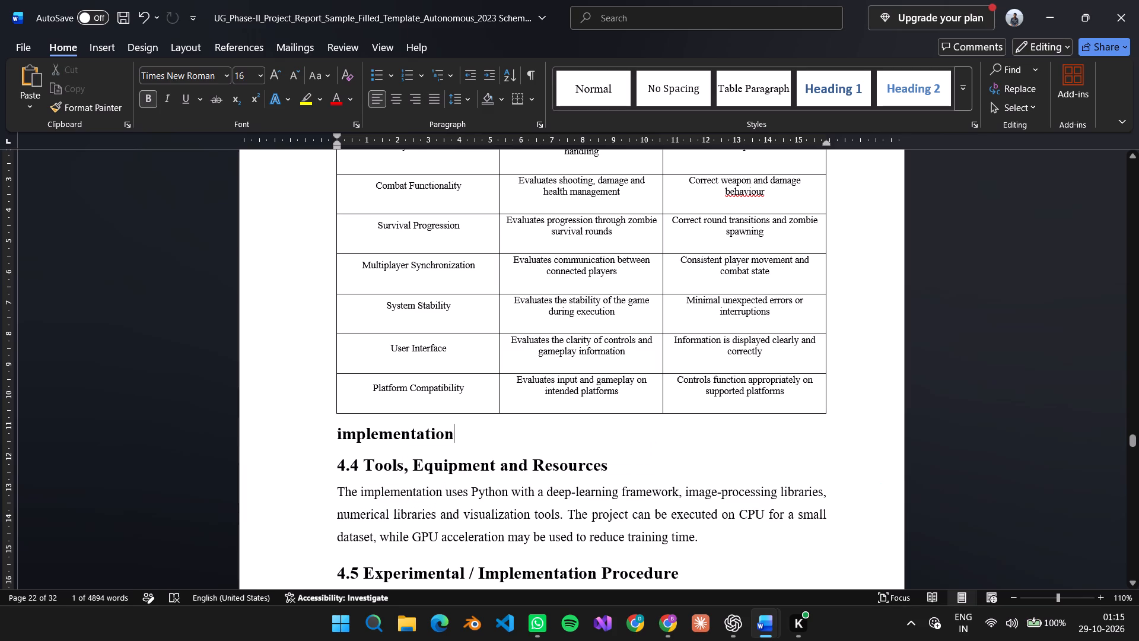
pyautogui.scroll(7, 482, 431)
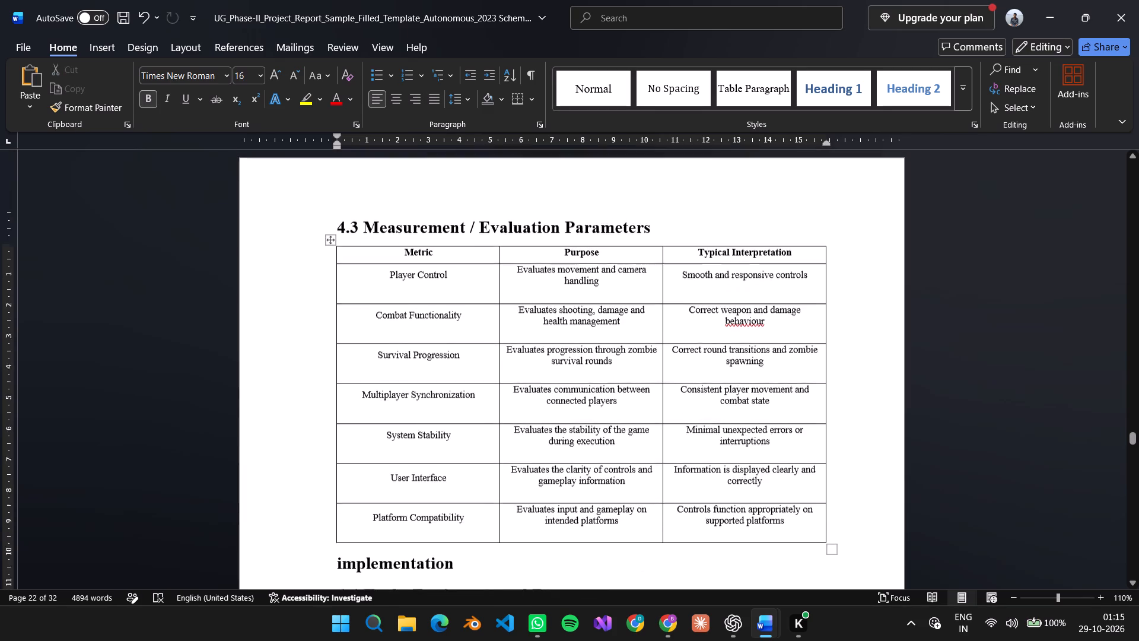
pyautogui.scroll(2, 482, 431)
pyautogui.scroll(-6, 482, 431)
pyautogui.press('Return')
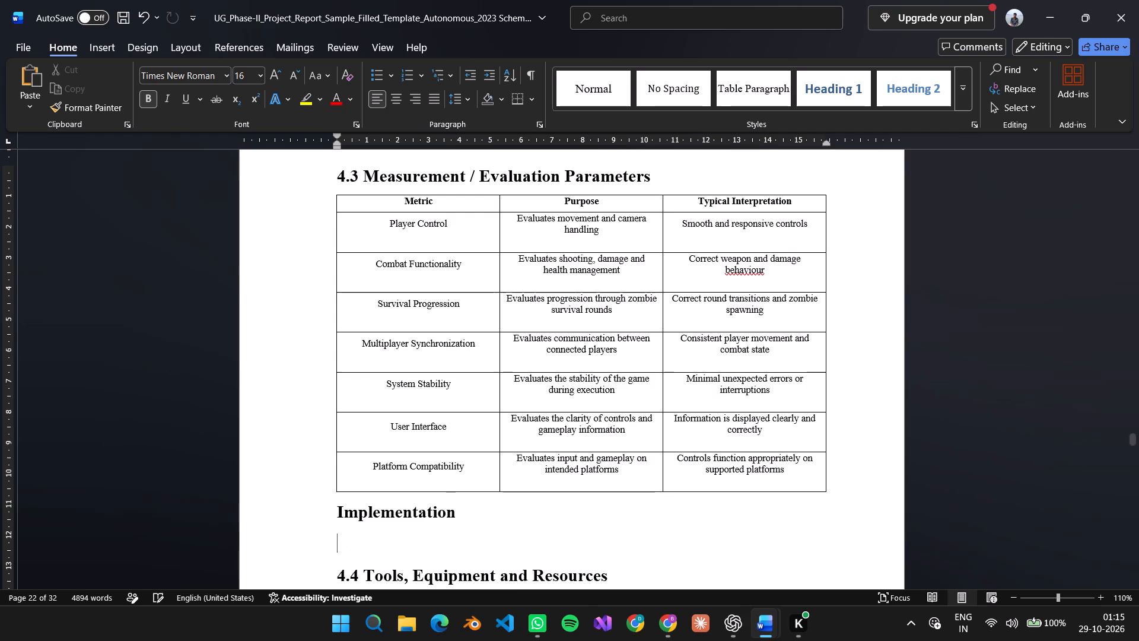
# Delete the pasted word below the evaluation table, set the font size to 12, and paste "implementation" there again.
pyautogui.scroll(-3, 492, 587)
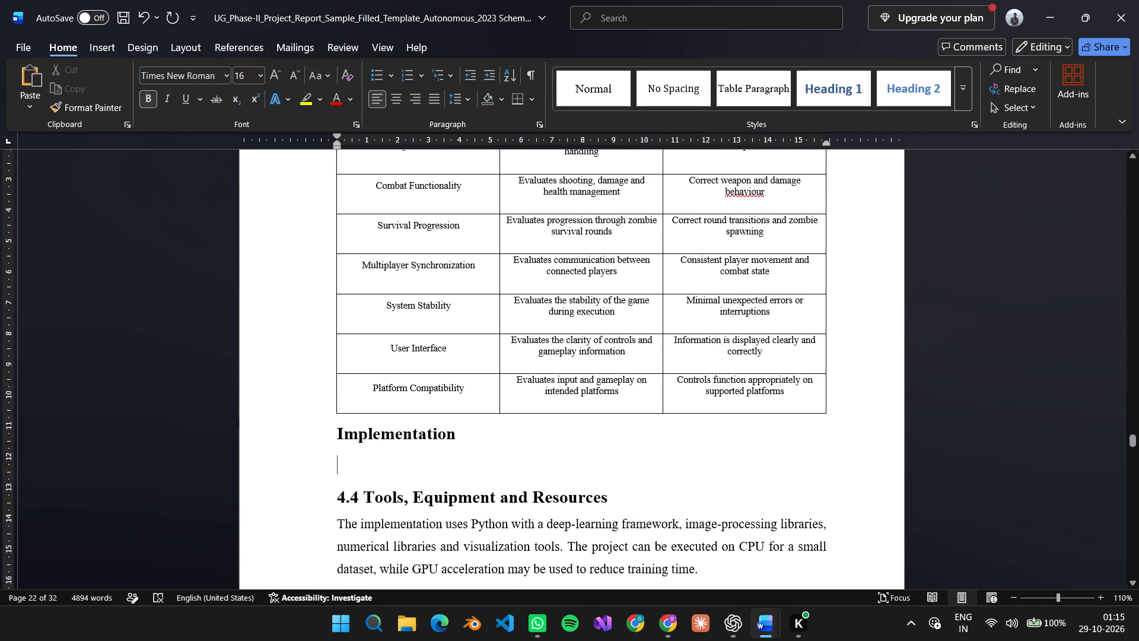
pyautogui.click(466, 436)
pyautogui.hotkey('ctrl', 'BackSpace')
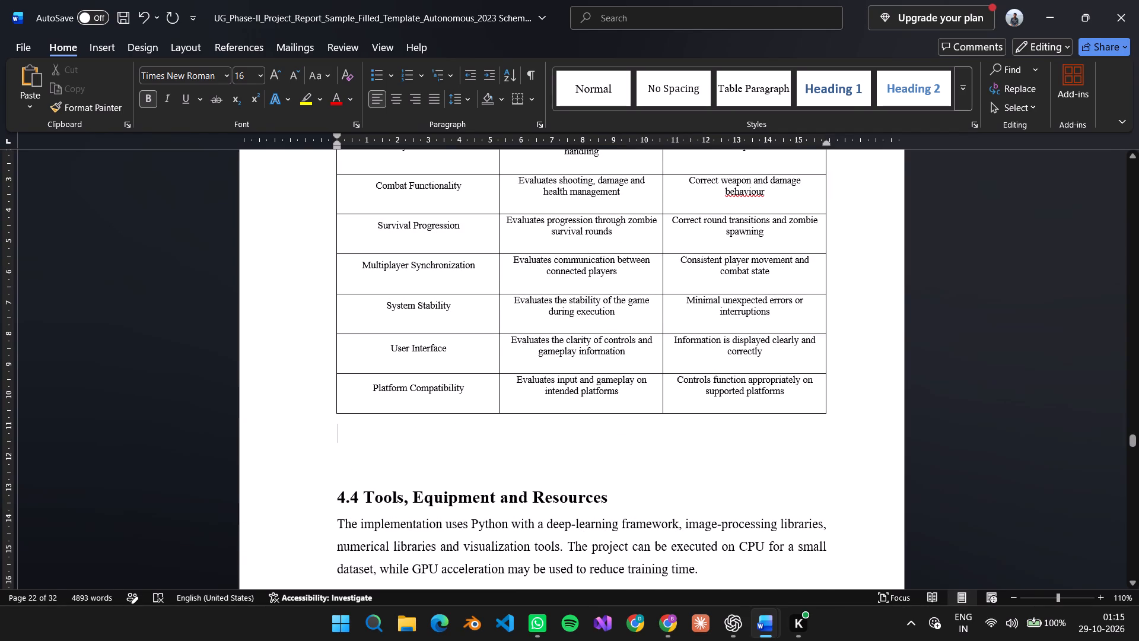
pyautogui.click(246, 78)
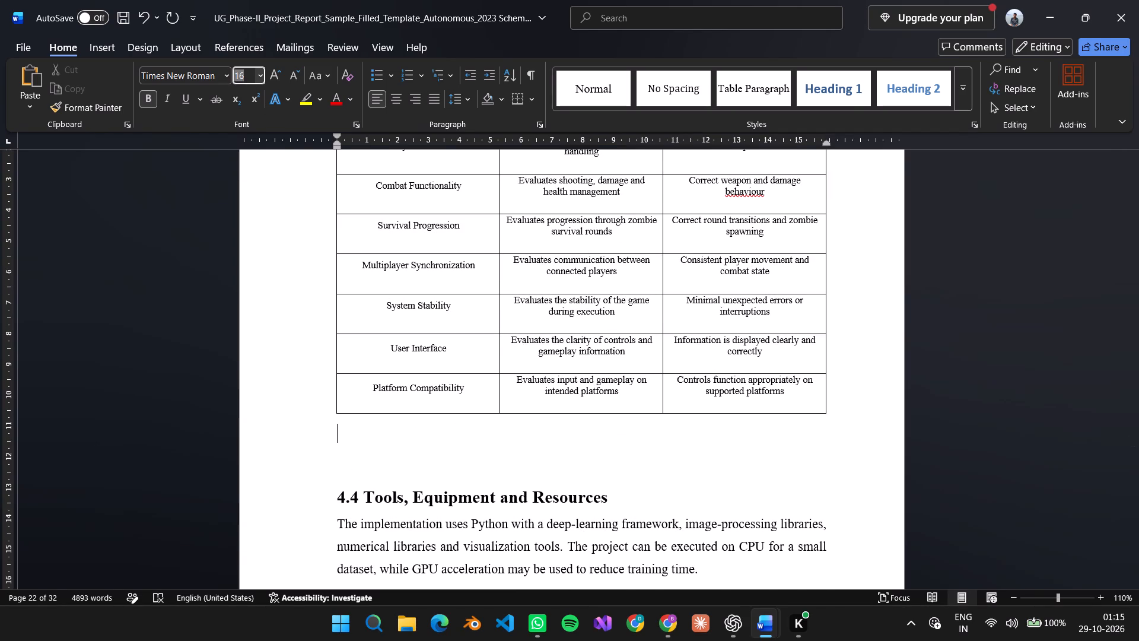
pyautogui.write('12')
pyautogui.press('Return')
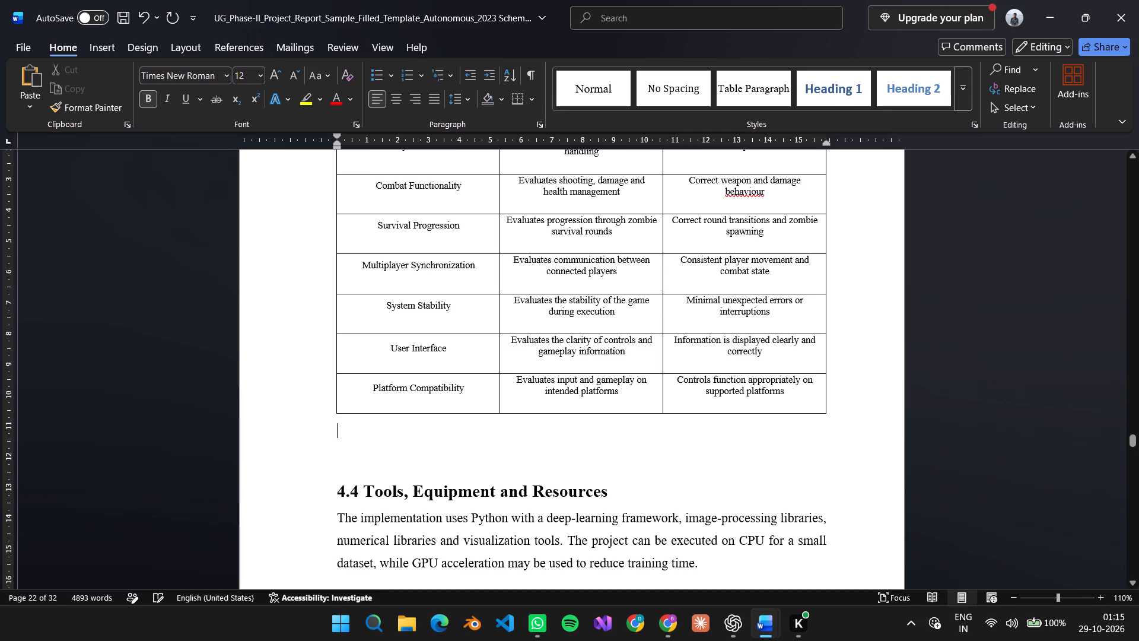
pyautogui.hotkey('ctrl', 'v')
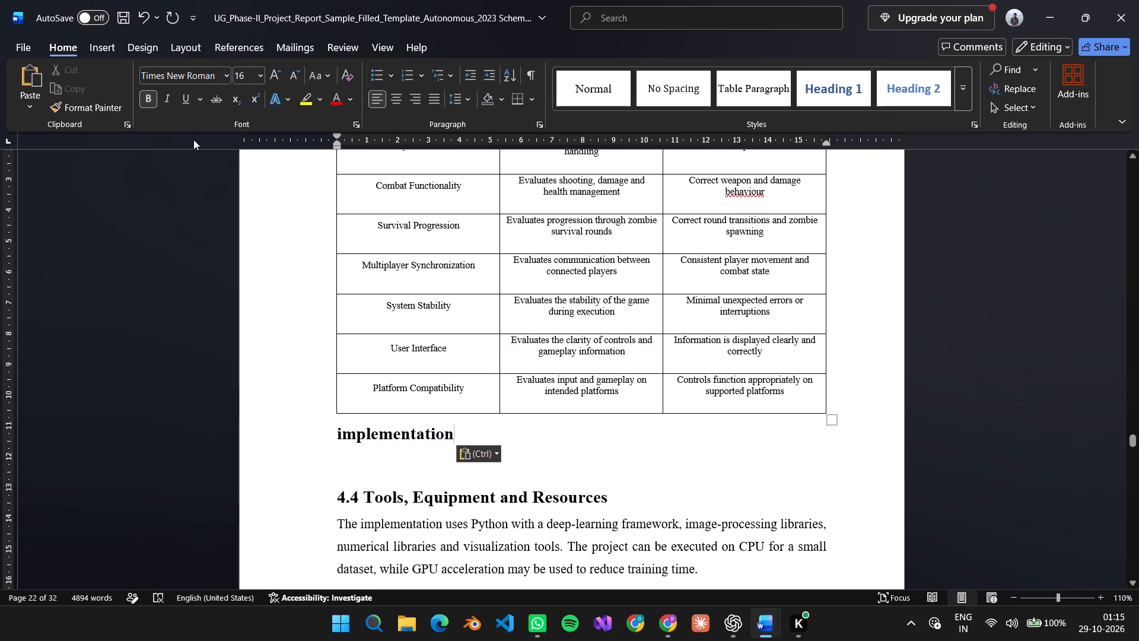
# Switch to non-bold 12 pt text after the pasted word and enter the placeholder "ewftgwefgwe".
pyautogui.click(148, 99)
pyautogui.click(252, 75)
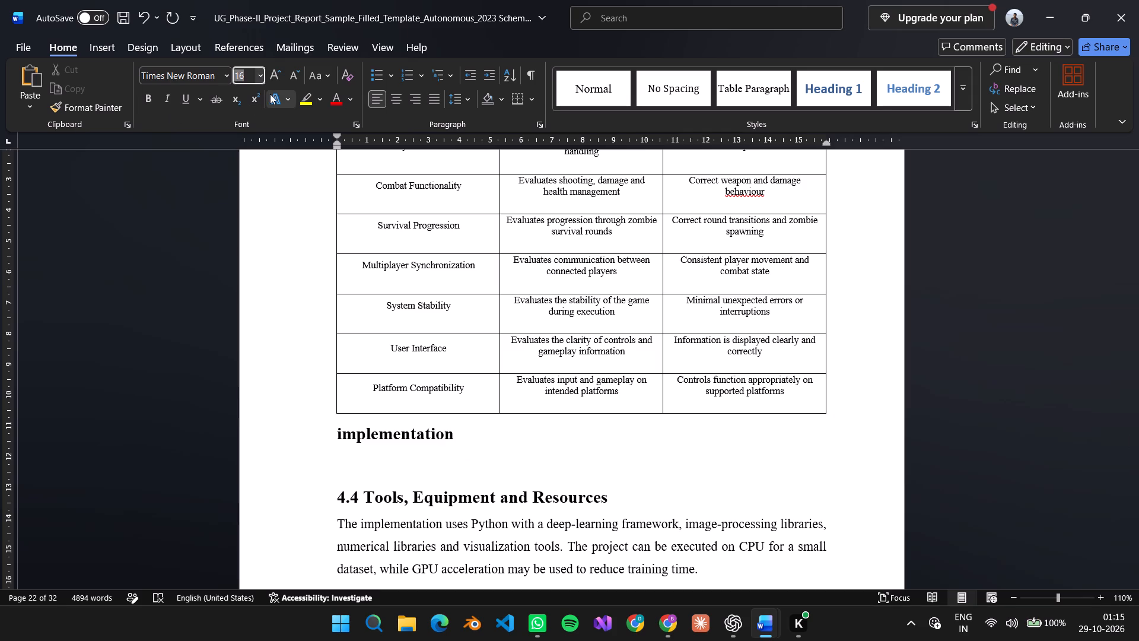
pyautogui.write('12')
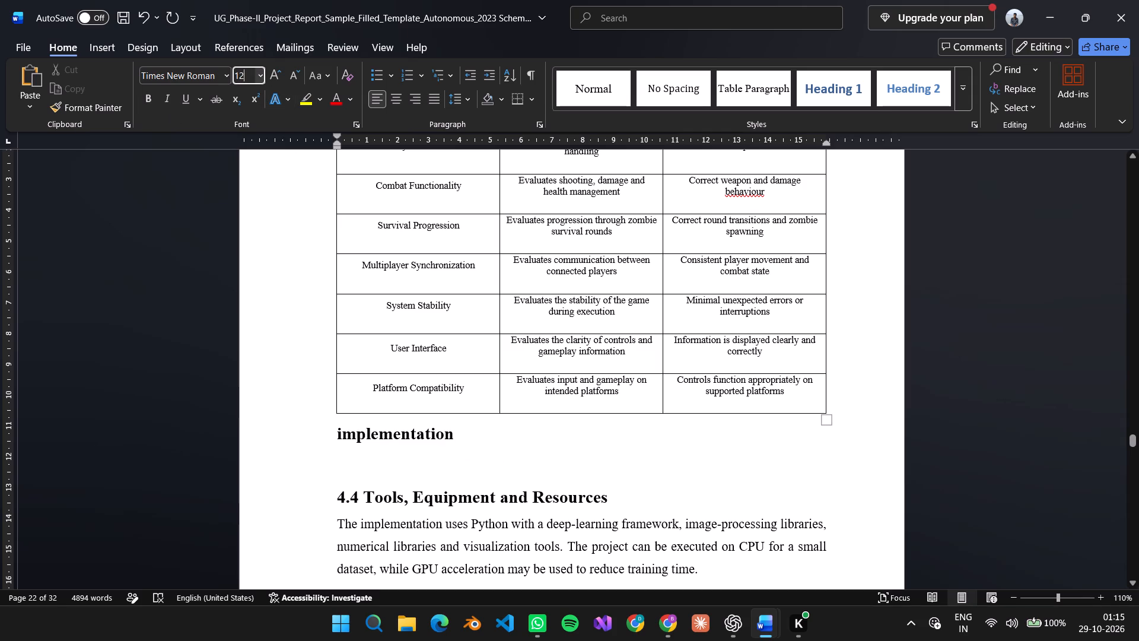
pyautogui.click(476, 438)
pyautogui.press('space')
pyautogui.write('ewftgwefgwe')
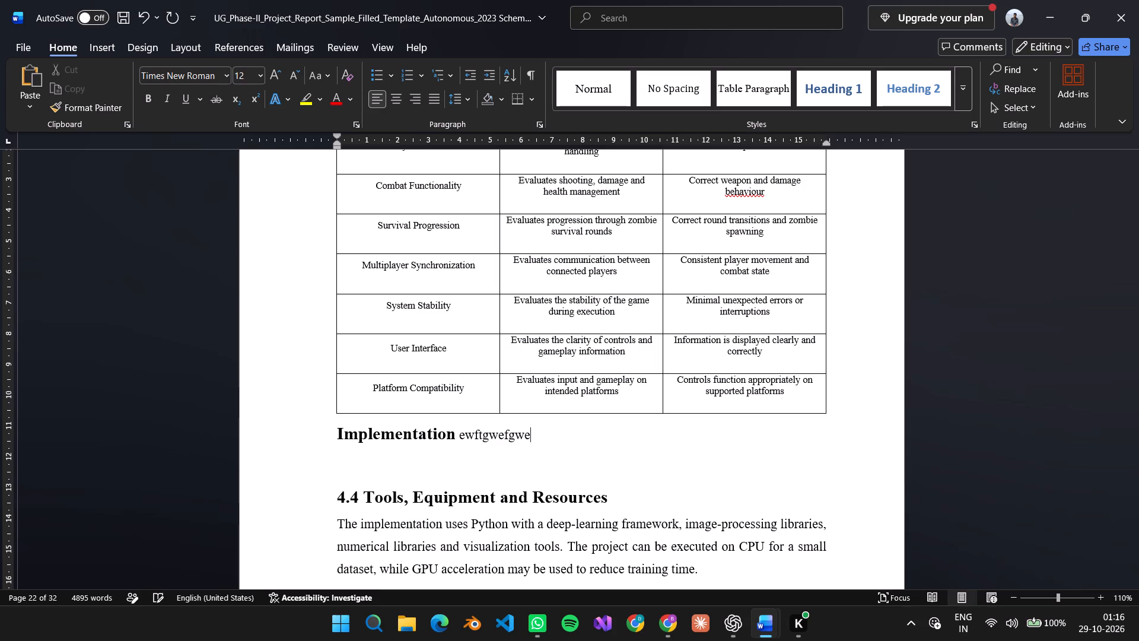
# Delete the bold word "Implementation" in front of the placeholder text below the table.
pyautogui.click(458, 434)
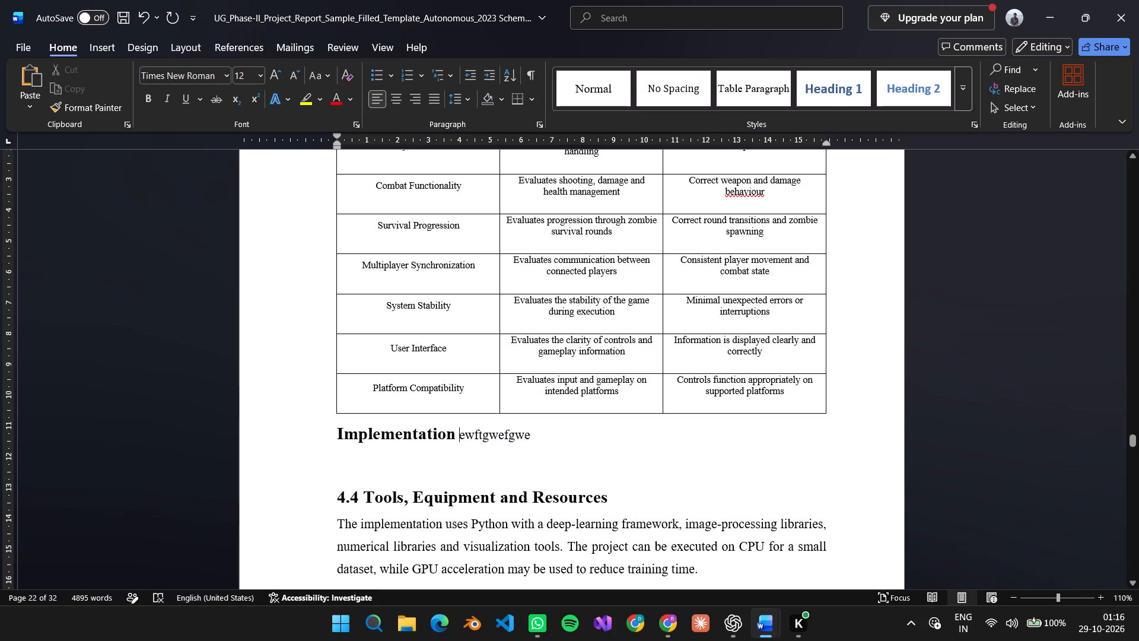
pyautogui.hotkey('ctrl', 'BackSpace')
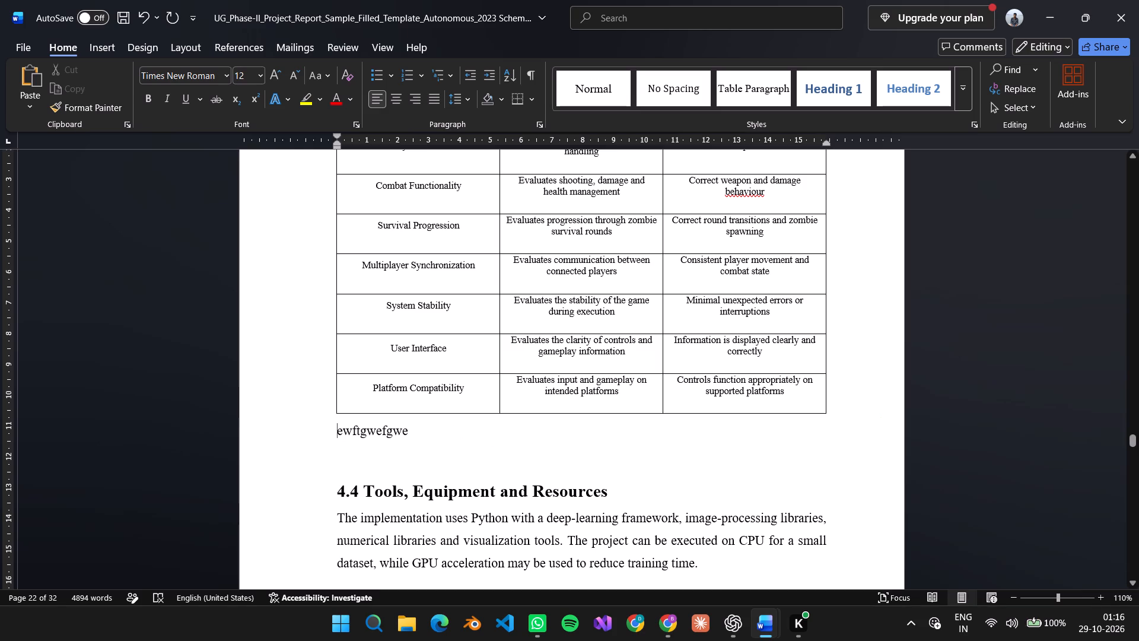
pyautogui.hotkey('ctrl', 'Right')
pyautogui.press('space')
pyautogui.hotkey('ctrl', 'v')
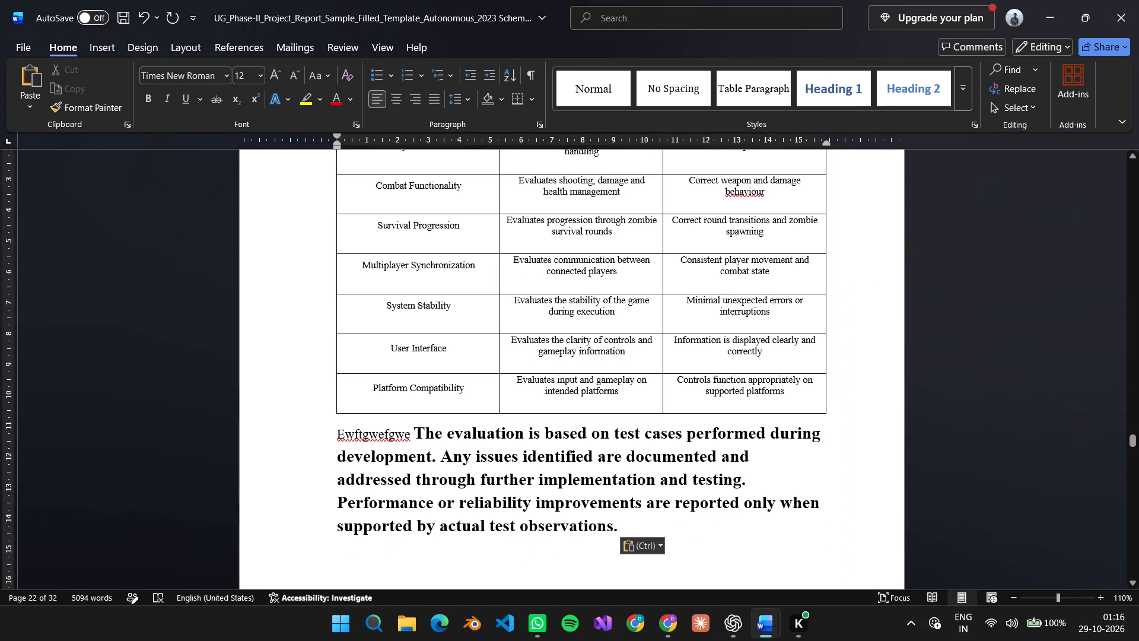
pyautogui.hotkey('ctrl', 'z')
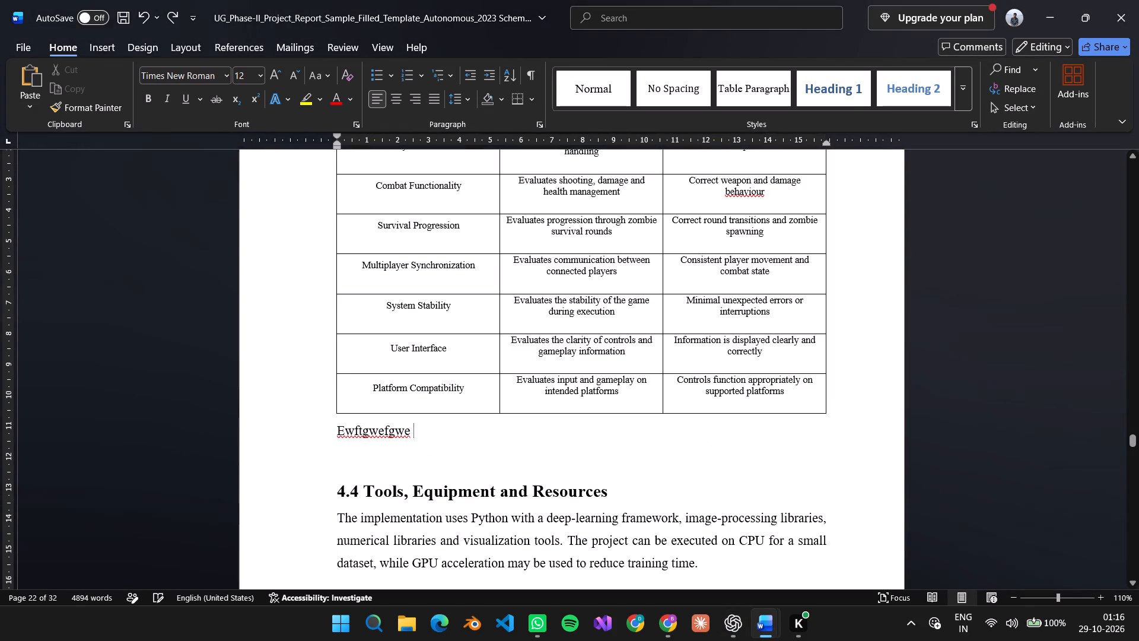
pyautogui.click(409, 430)
pyautogui.hotkey('ctrl', 'v')
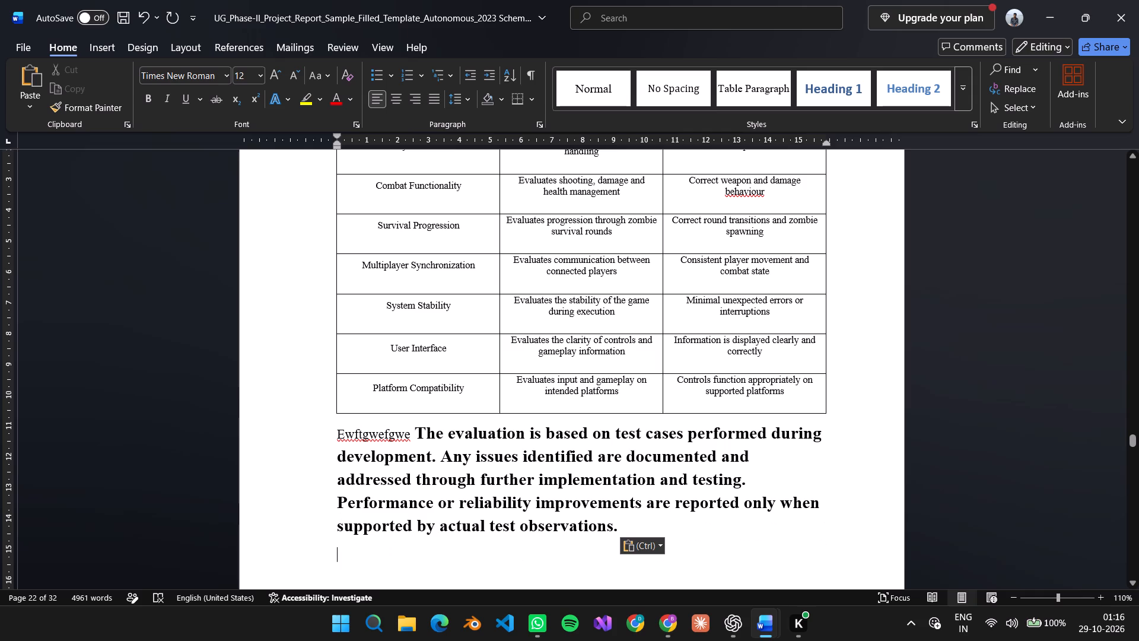
# Format the pasted evaluation paragraph below the table as 12 pt regular text without bold.
pyautogui.scroll(-2, 463, 498)
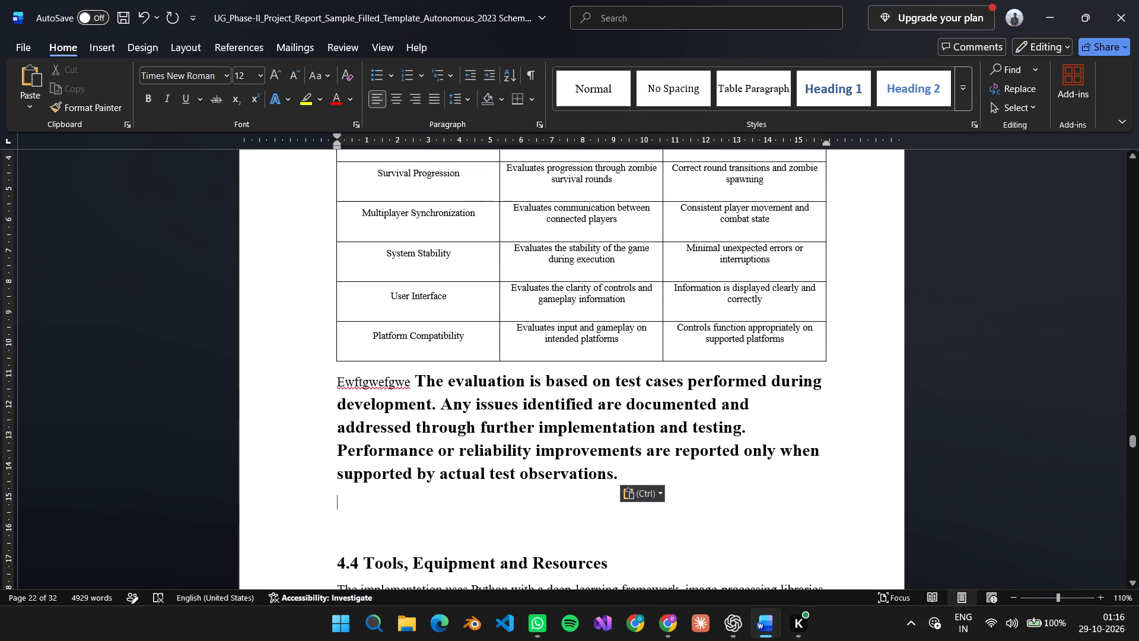
pyautogui.moveTo(365, 500); pyautogui.dragTo(412, 388)
pyautogui.click(427, 367)
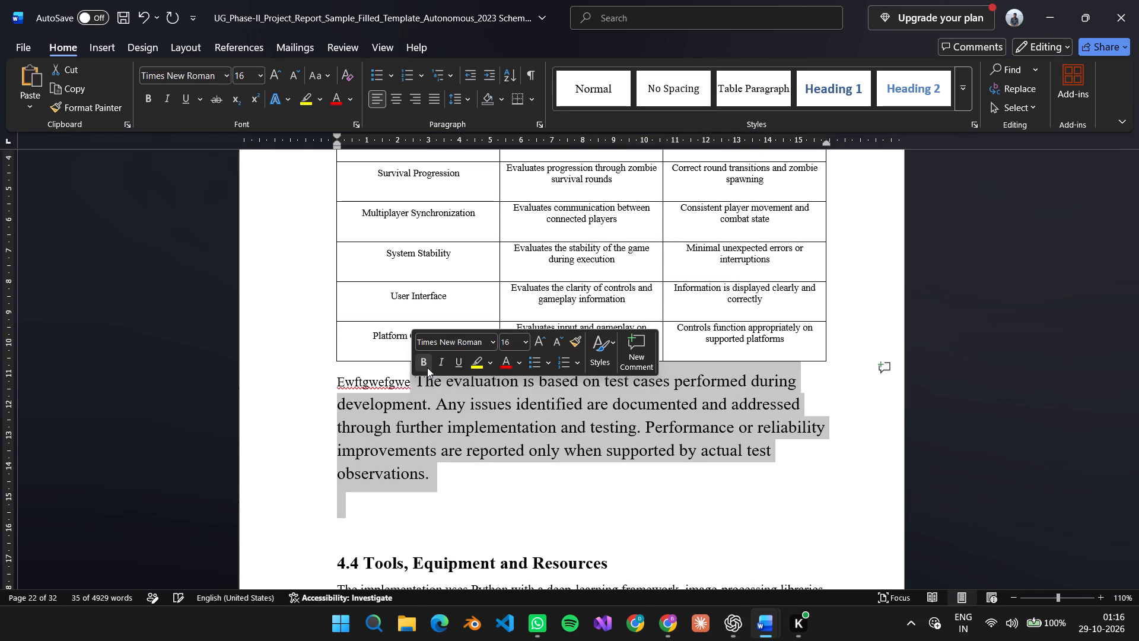
pyautogui.click(509, 346)
pyautogui.write('12')
pyautogui.press('Return')
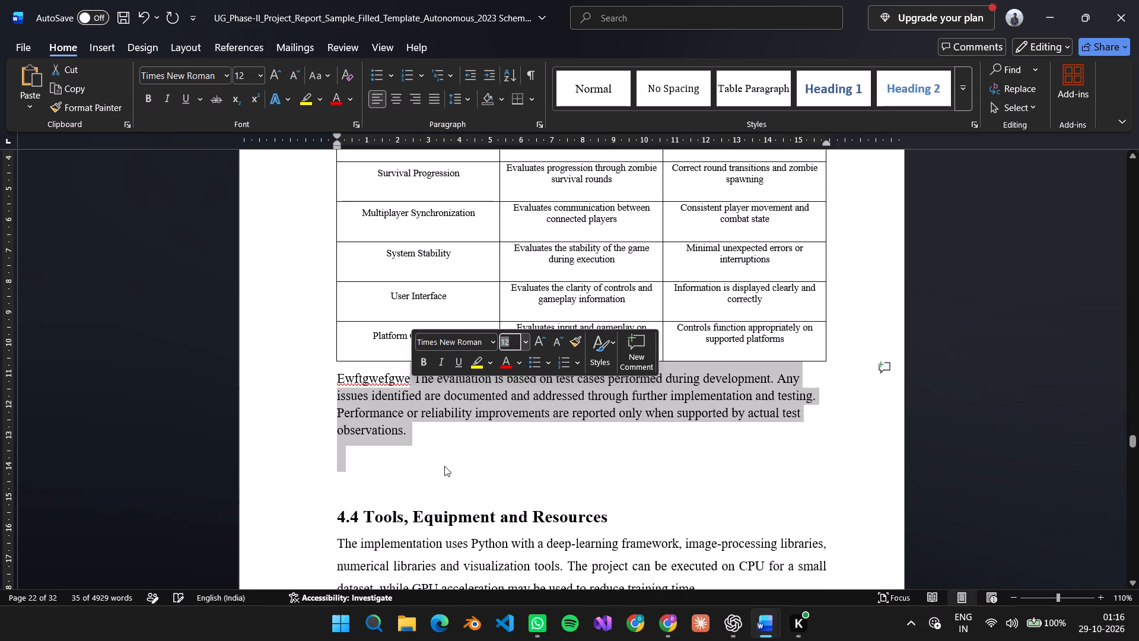
pyautogui.click(440, 451)
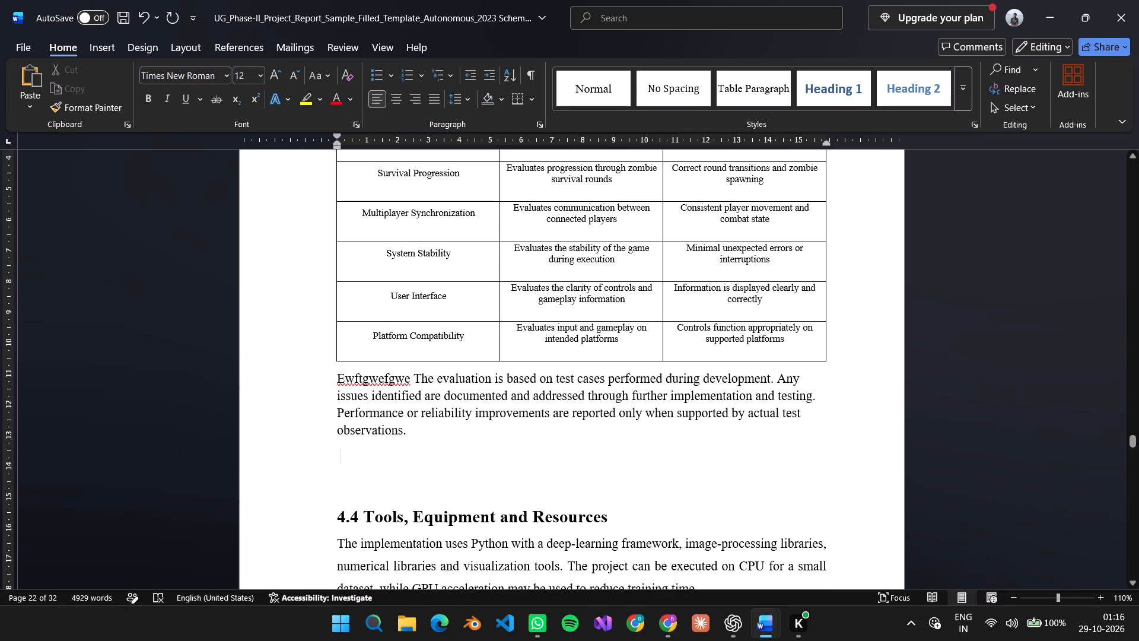
# Remove one surplus empty line between the evaluation paragraph and heading 4.4.
pyautogui.click(343, 501)
pyautogui.press('BackSpace')
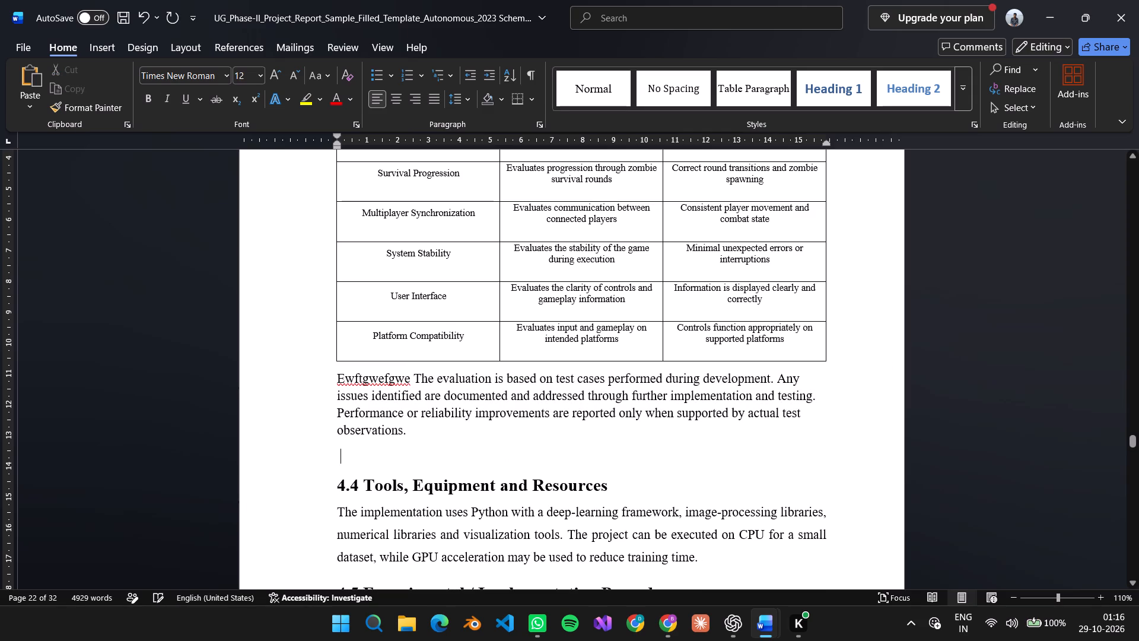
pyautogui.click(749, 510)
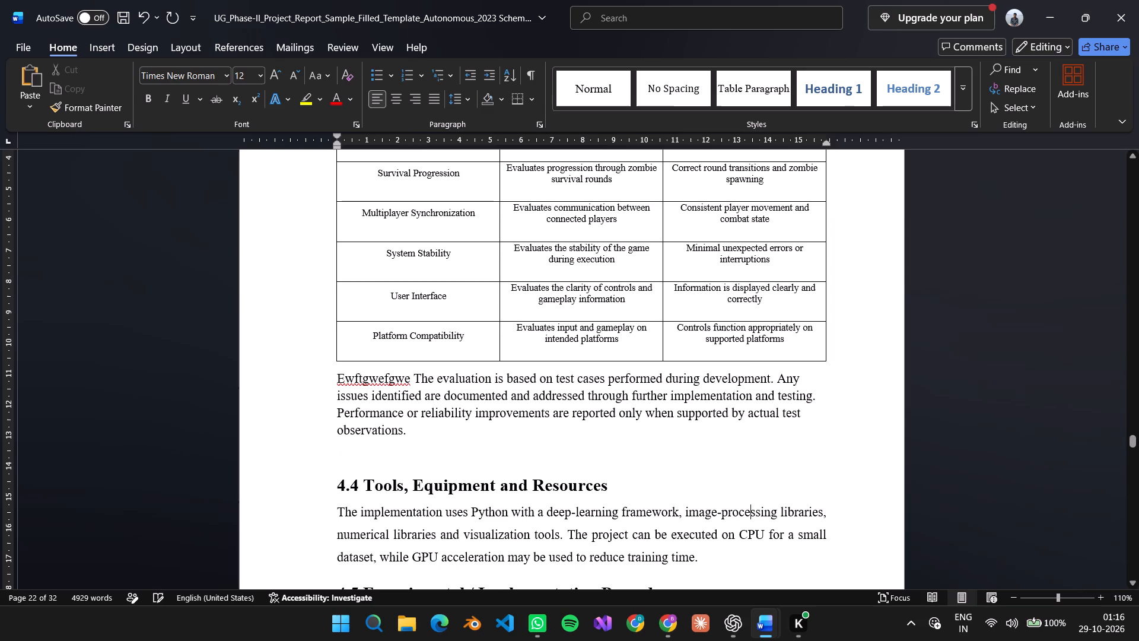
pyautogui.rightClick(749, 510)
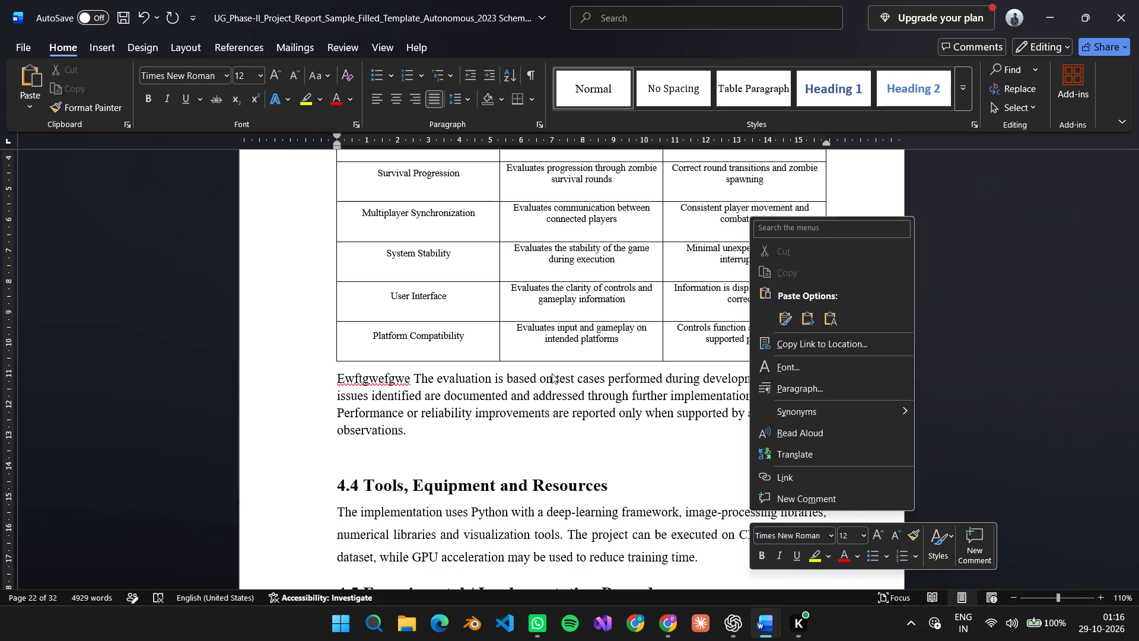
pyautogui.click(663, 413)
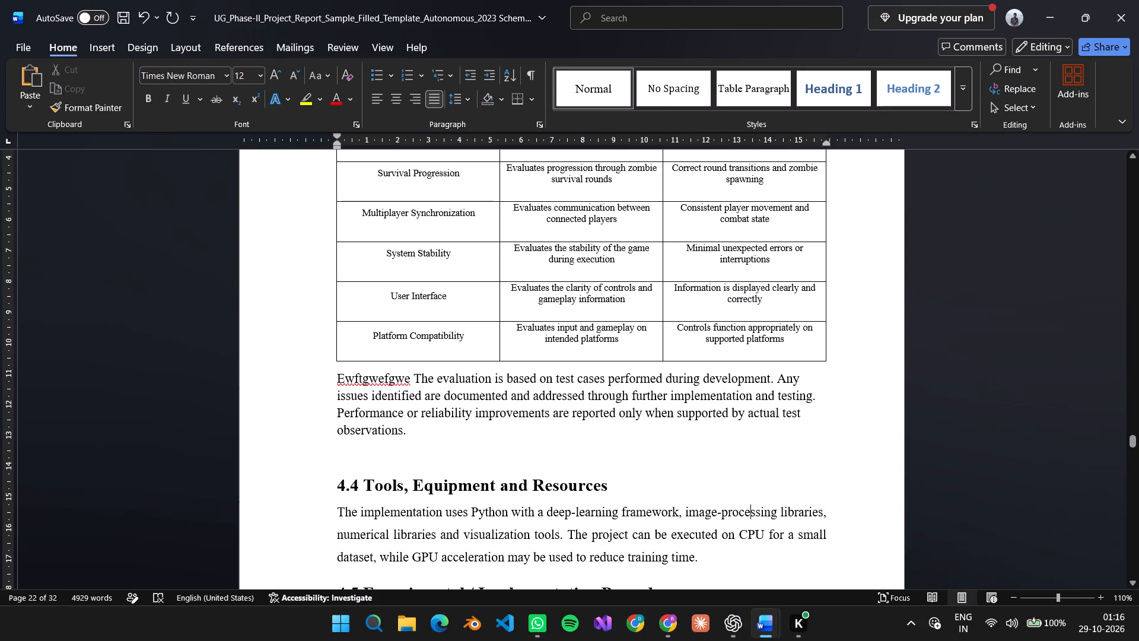
# Justify the evaluation paragraph directly below the table in section 4.3.
pyautogui.moveTo(478, 438); pyautogui.dragTo(397, 385)
pyautogui.rightClick(495, 370)
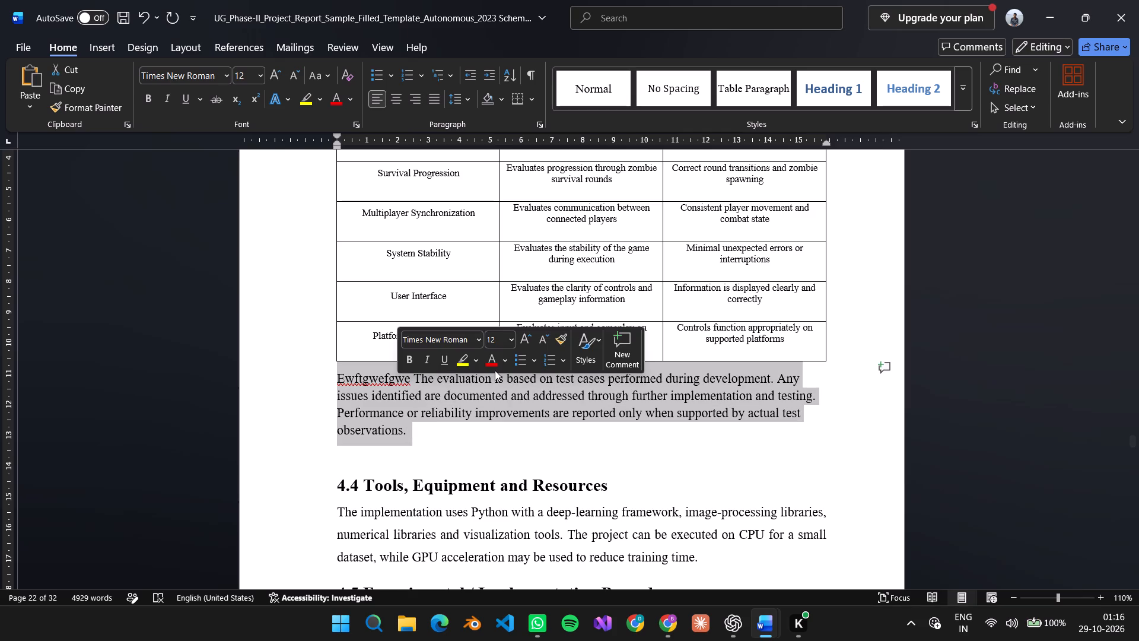
pyautogui.click(430, 96)
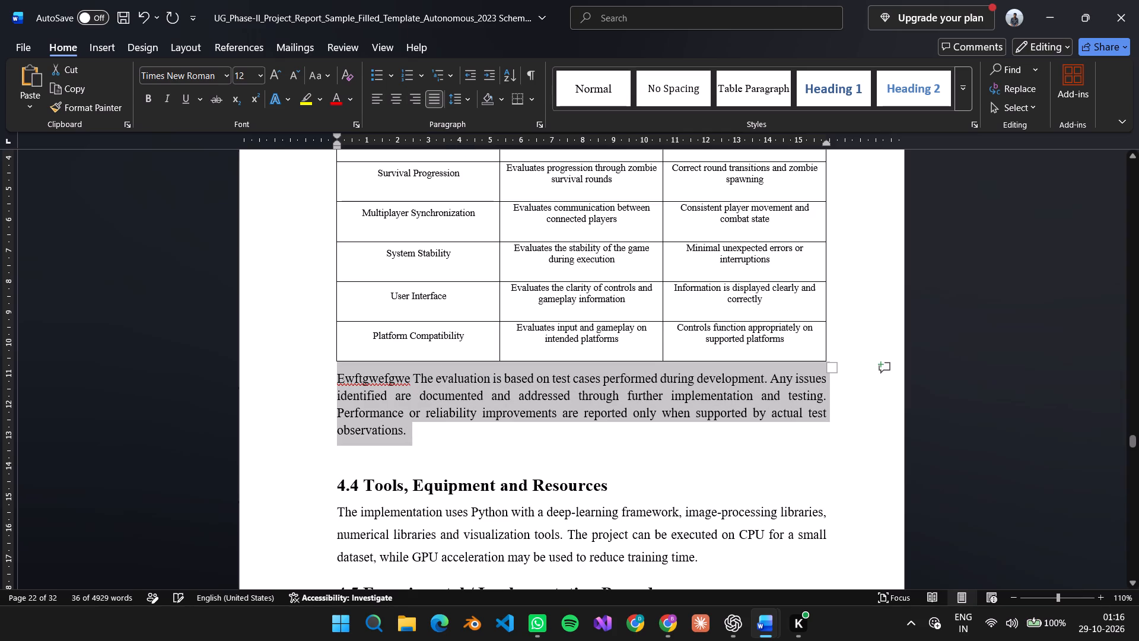
pyautogui.click(631, 516)
pyautogui.rightClick(631, 516)
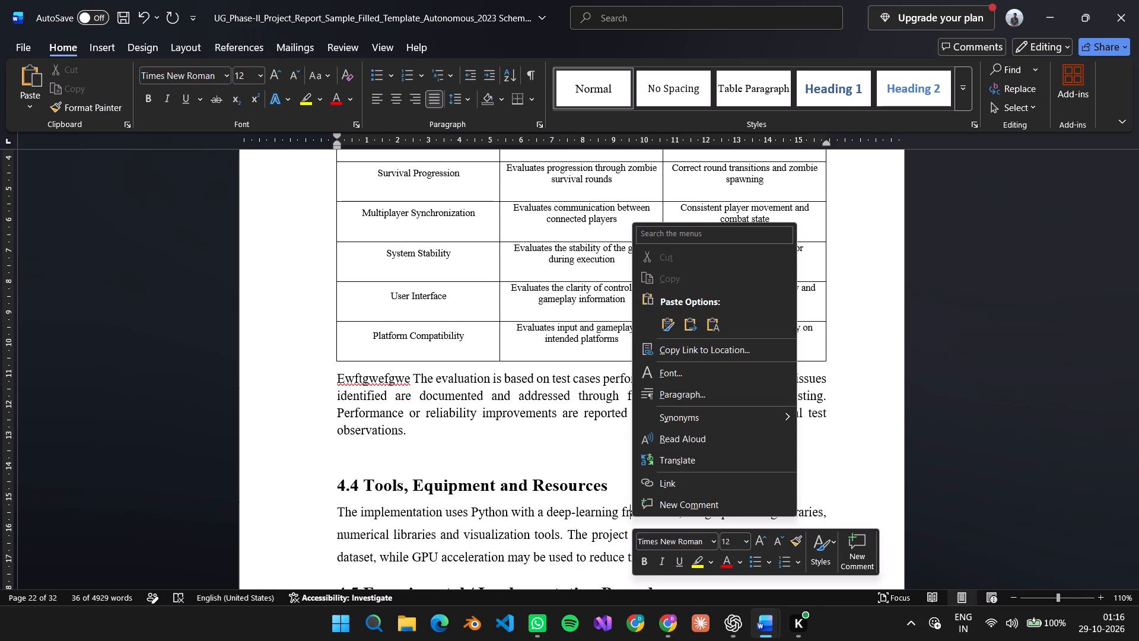
pyautogui.click(532, 391)
pyautogui.rightClick(533, 391)
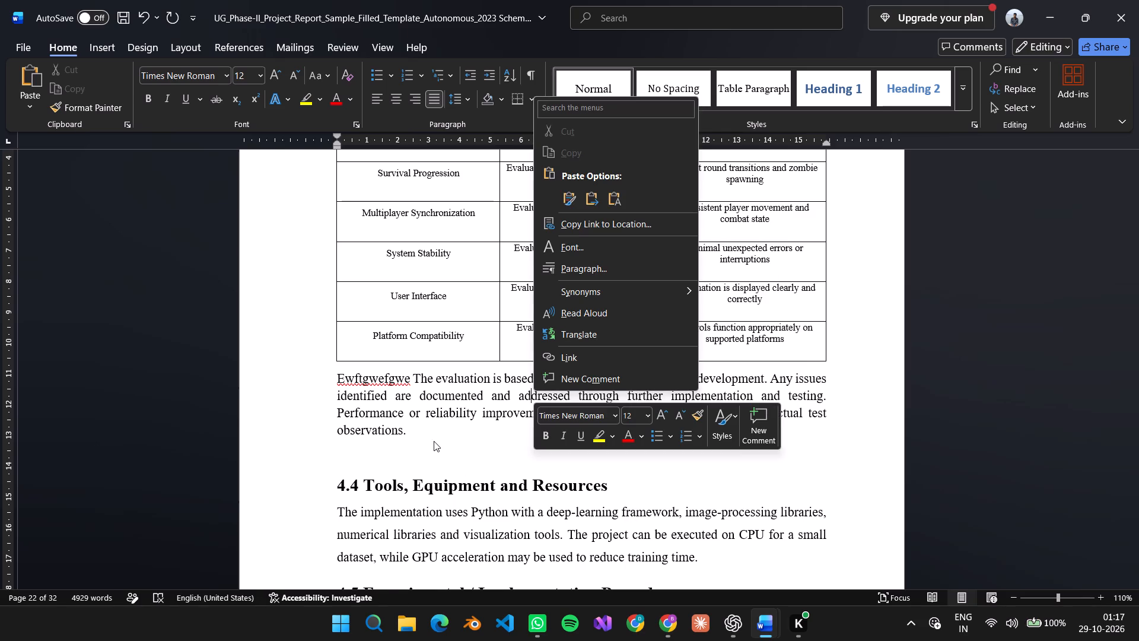
# Delete the placeholder word "Ewftgwefgwe" so the paragraph begins with "The evaluation is based on test cases".
pyautogui.scroll(-4, 576, 497)
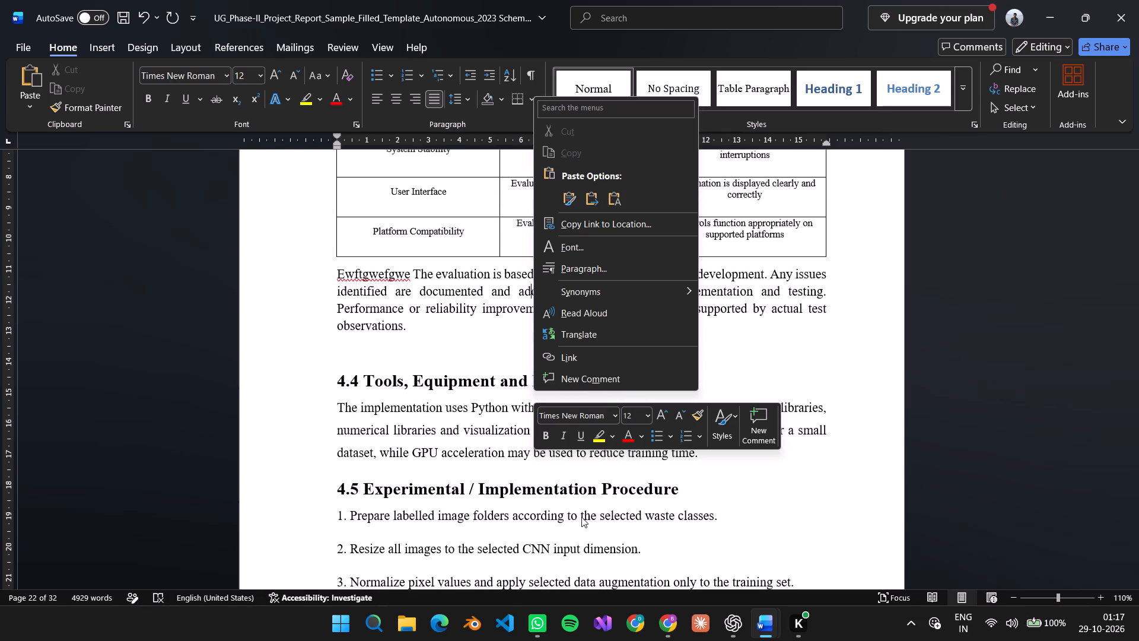
pyautogui.click(418, 269)
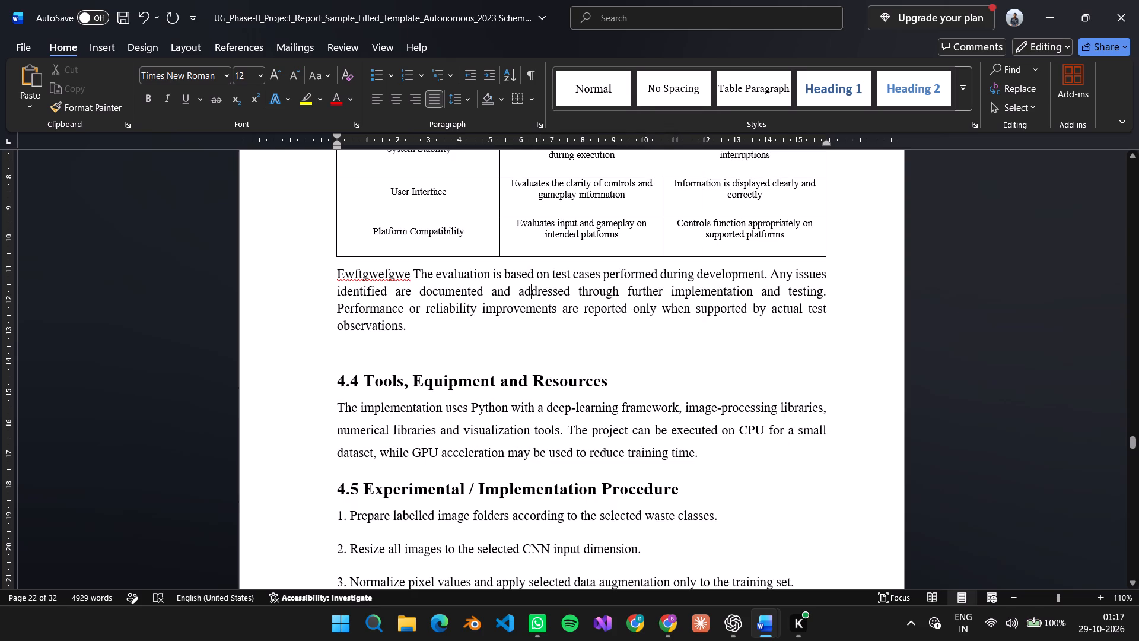
pyautogui.click(410, 266)
pyautogui.press('Right')
pyautogui.hotkey('ctrl', 'BackSpace')
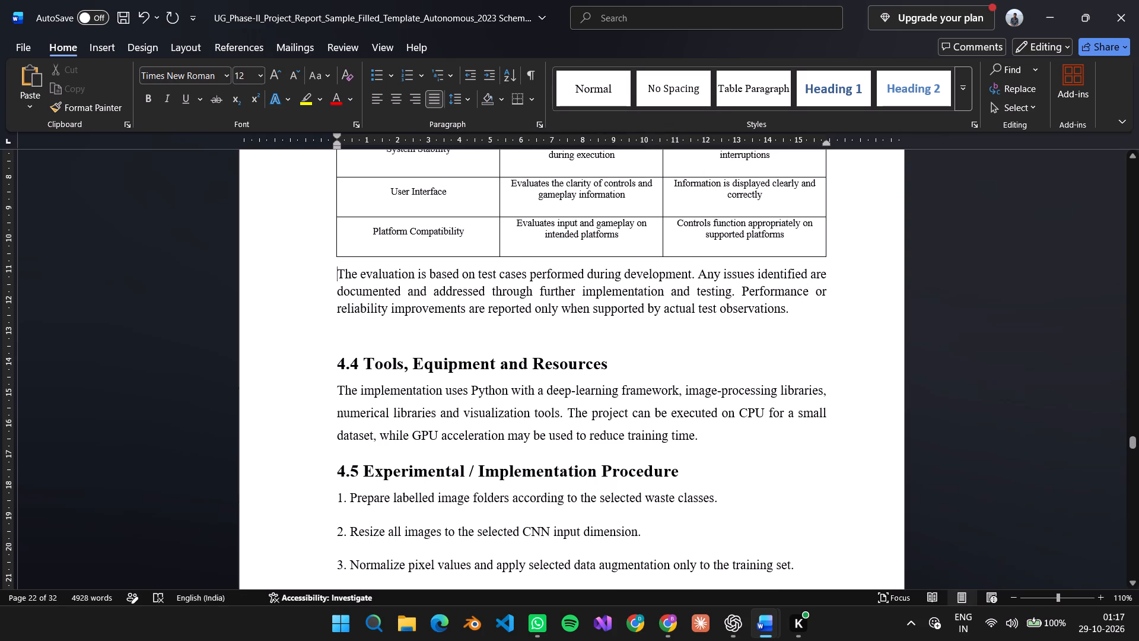
# Remove the remaining empty line between the evaluation paragraph and heading 4.4 Tools, Equipment and Resources.
pyautogui.scroll(-8, 814, 361)
pyautogui.scroll(3, 726, 355)
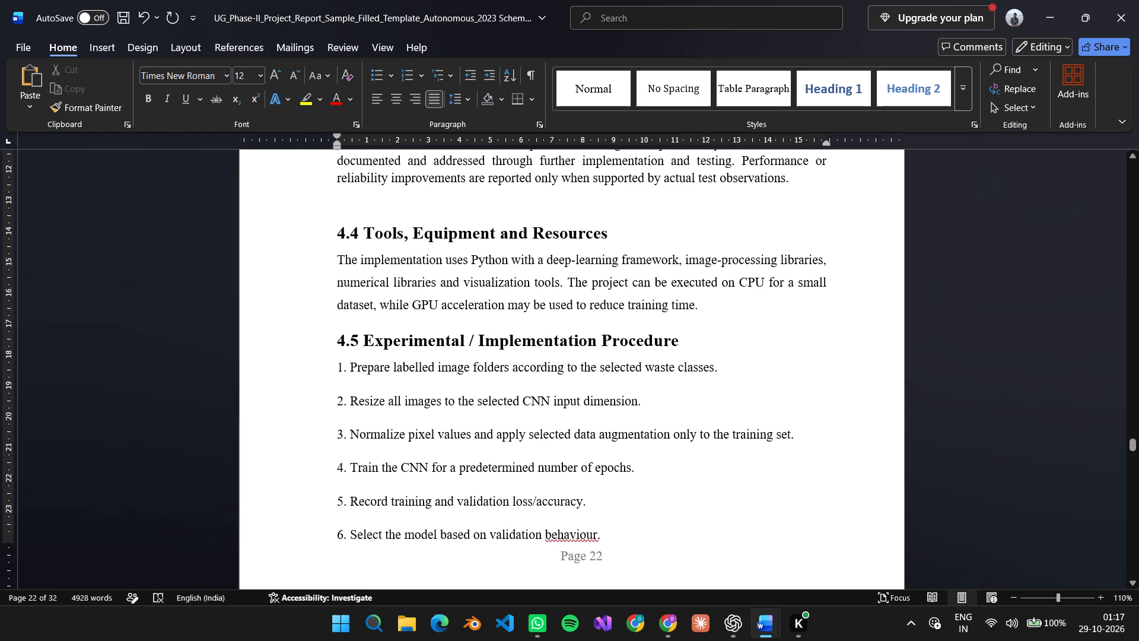
pyautogui.scroll(3, 622, 311)
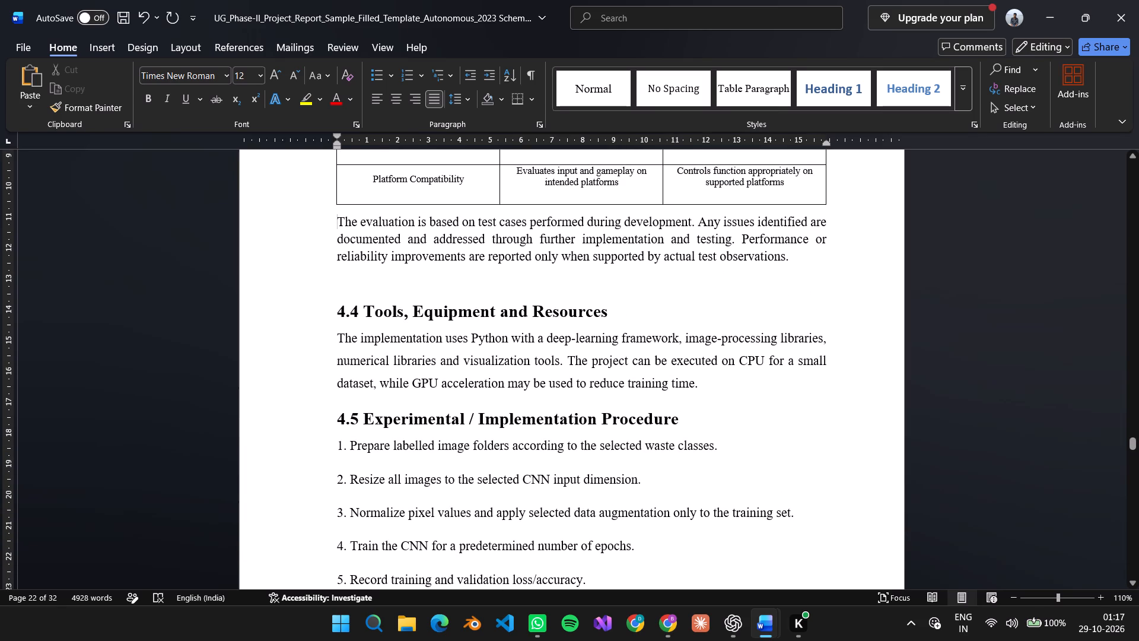
pyautogui.click(693, 357)
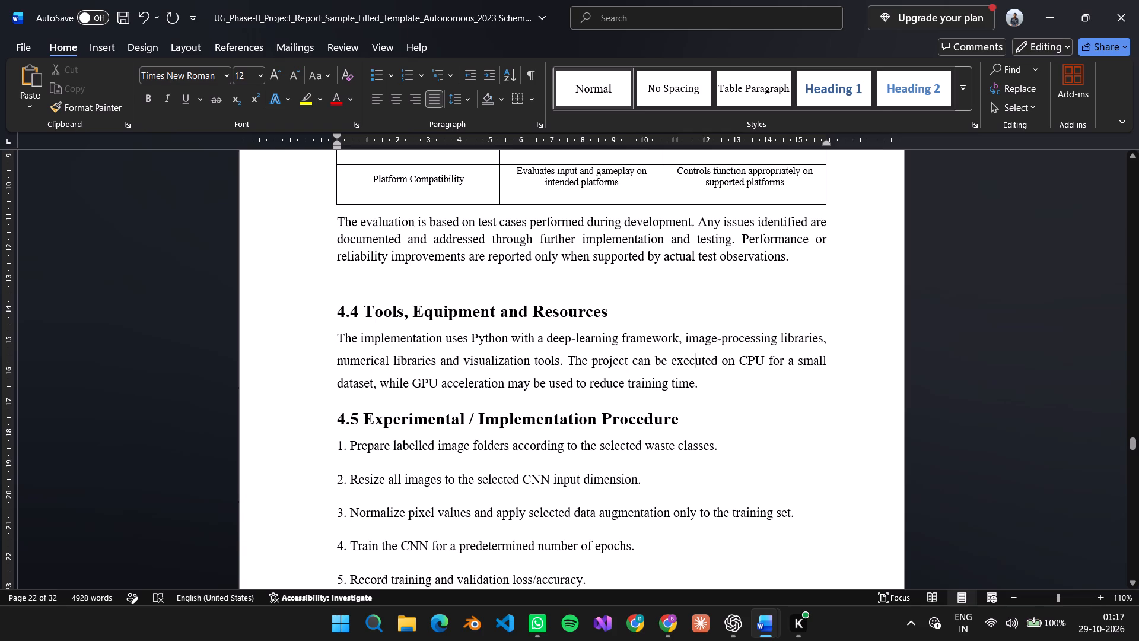
pyautogui.click(345, 284)
pyautogui.press('BackSpace')
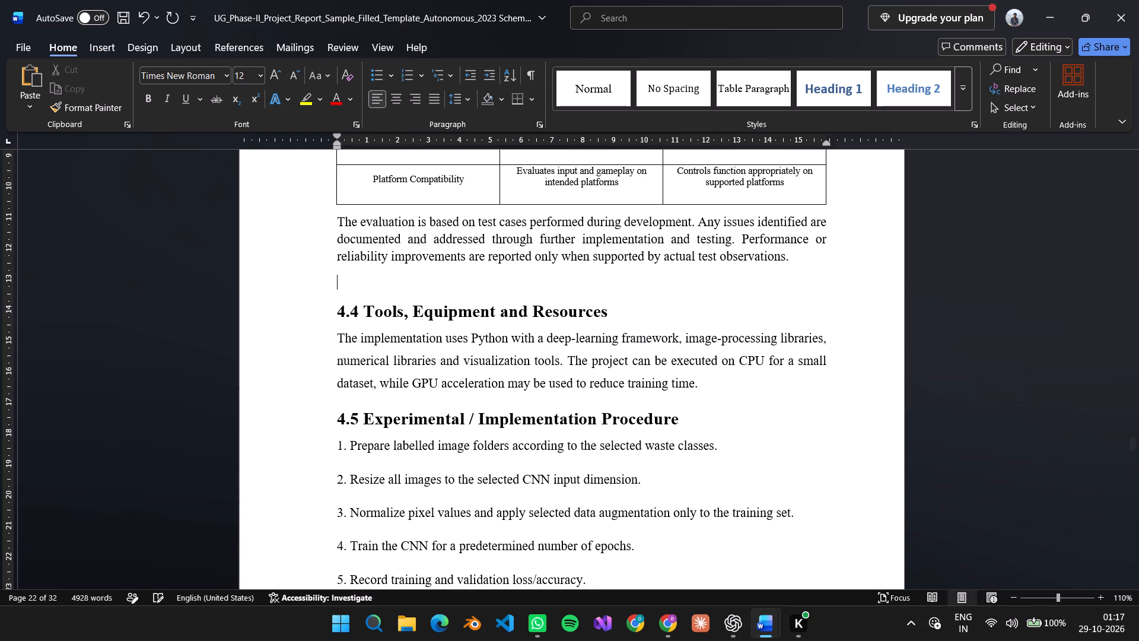
pyautogui.press('BackSpace')
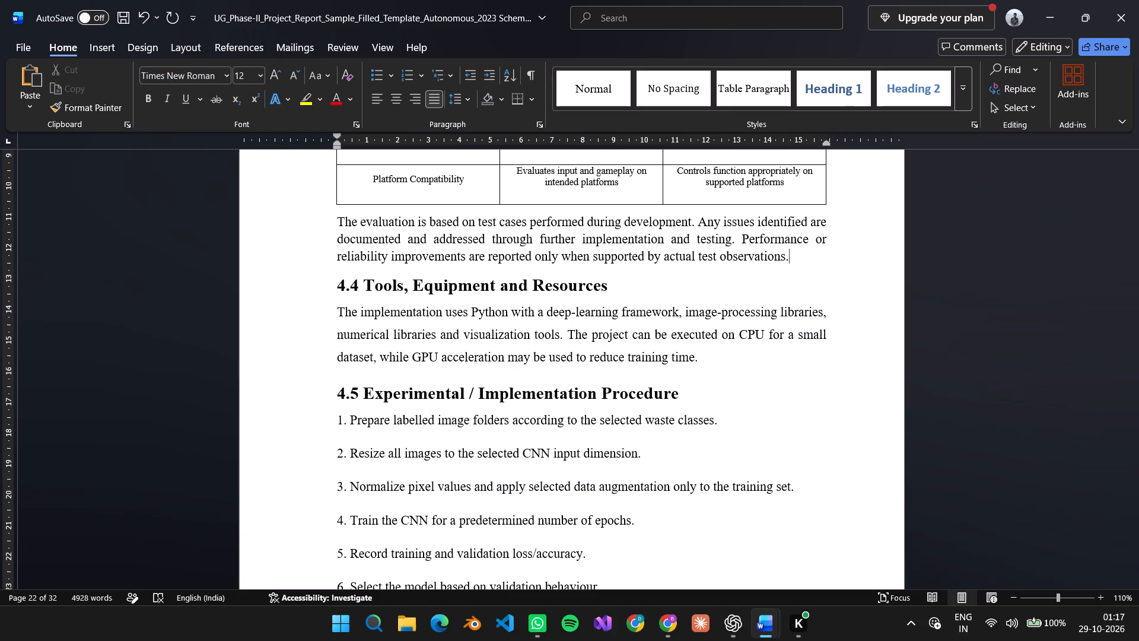
pyautogui.hotkey('alt', 'Tab')
pyautogui.hotkey('alt', 'Tab')
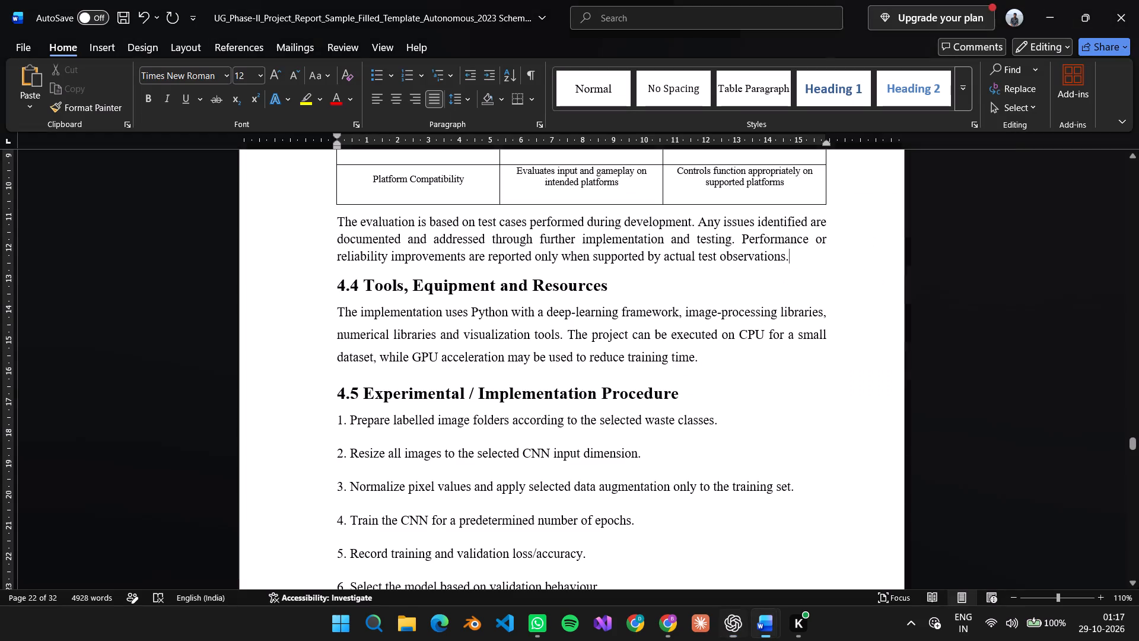
pyautogui.press('Print')
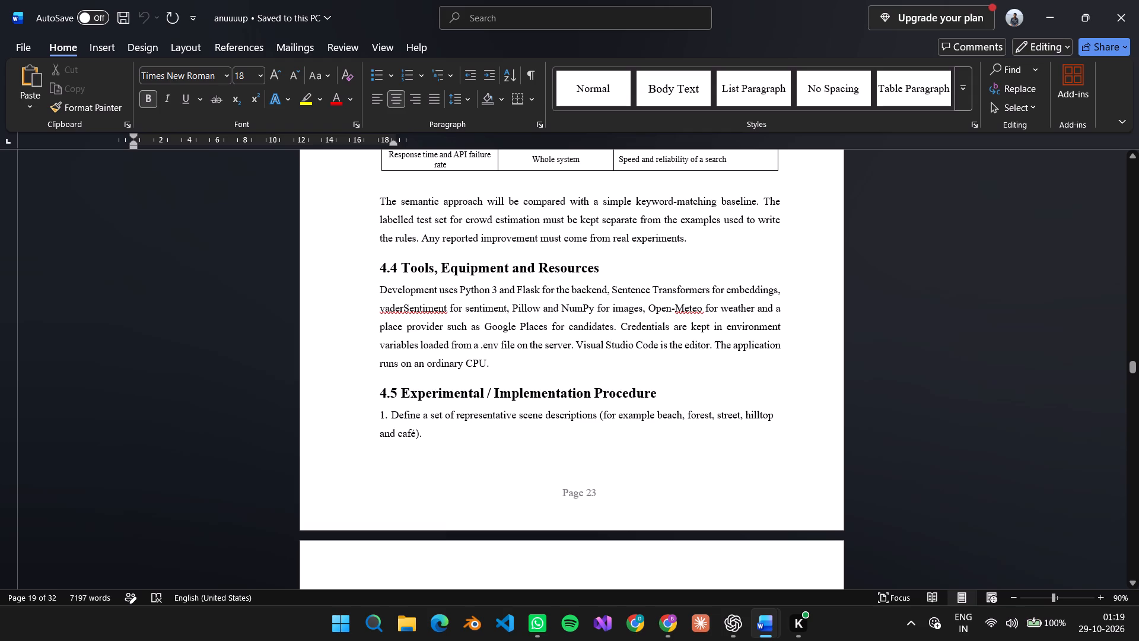
pyautogui.moveTo(440, 288); pyautogui.dragTo(460, 366)
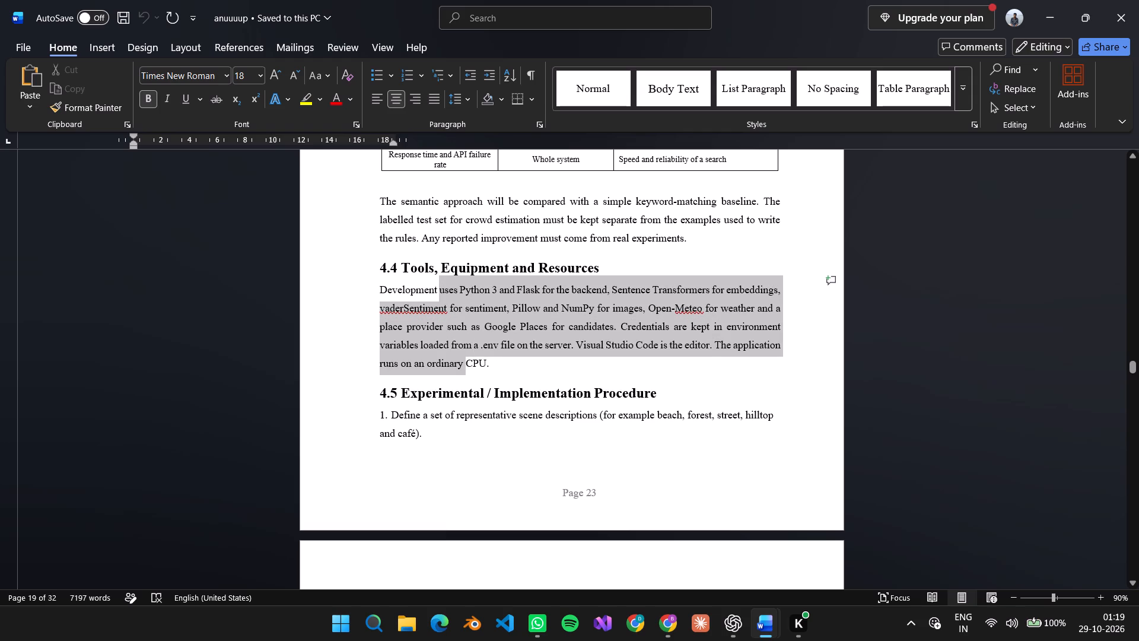
pyautogui.moveTo(460, 366); pyautogui.dragTo(460, 366)
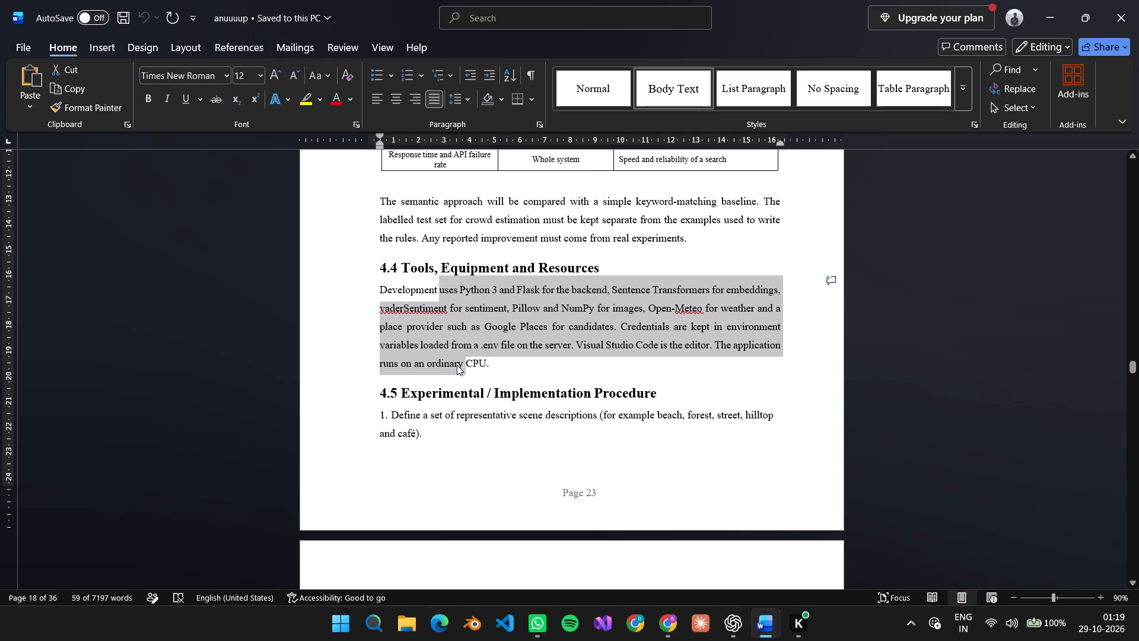
pyautogui.hotkey('ctrl', 'v')
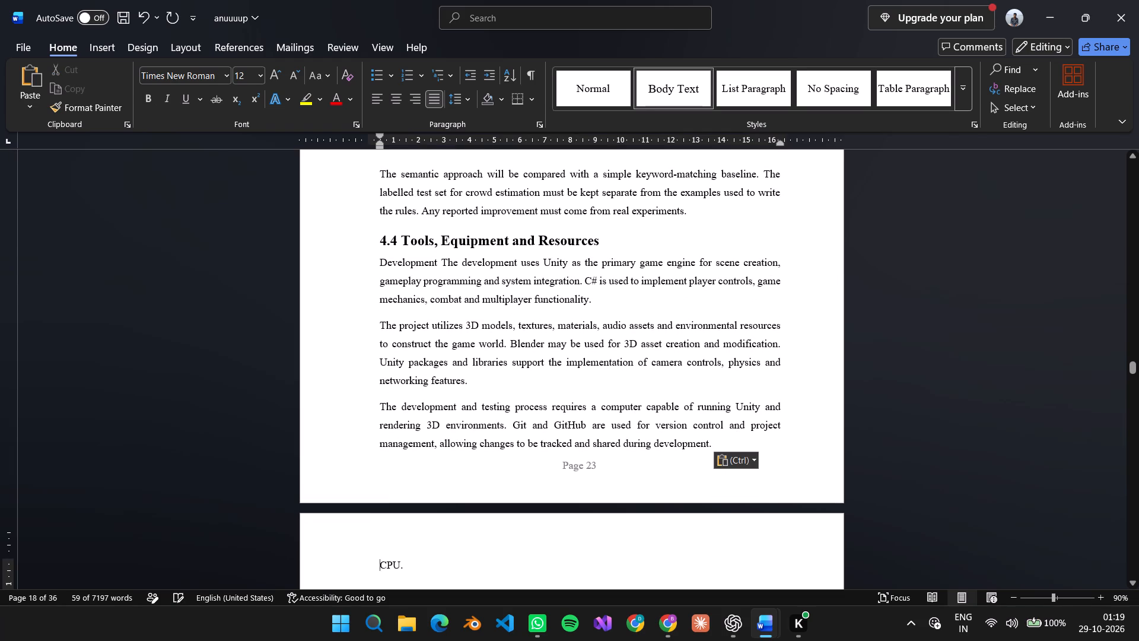
# Delete the leftover word "Development" before the pasted 4.4 text and the leftover "CPU." line before heading 4.5.
pyautogui.click(438, 261)
pyautogui.click(441, 261)
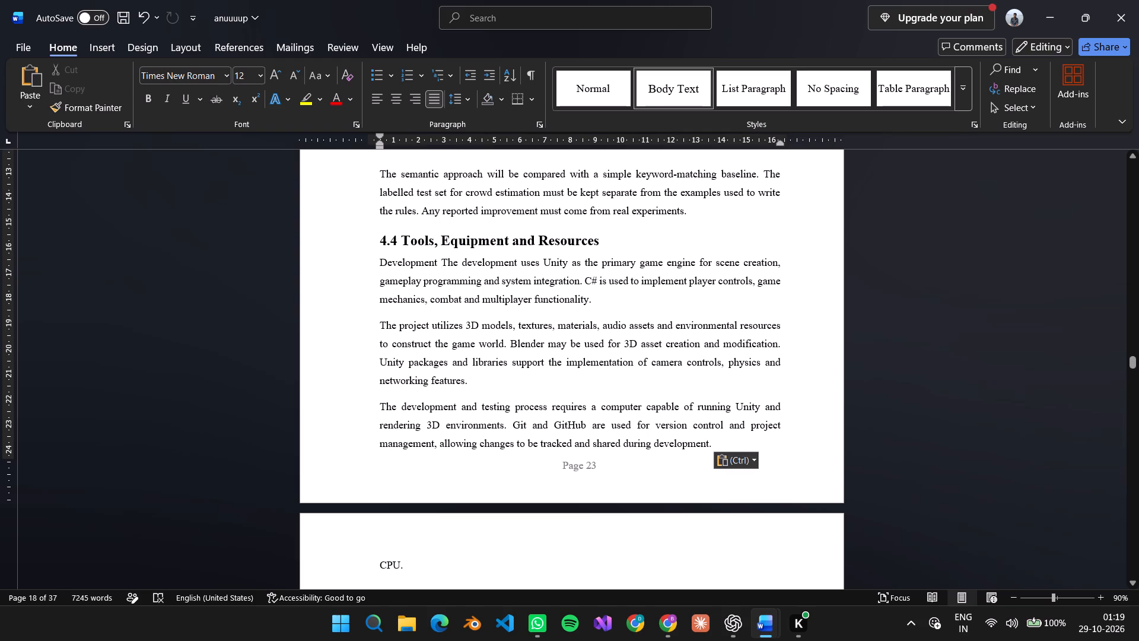
pyautogui.hotkey('ctrl', 'BackSpace')
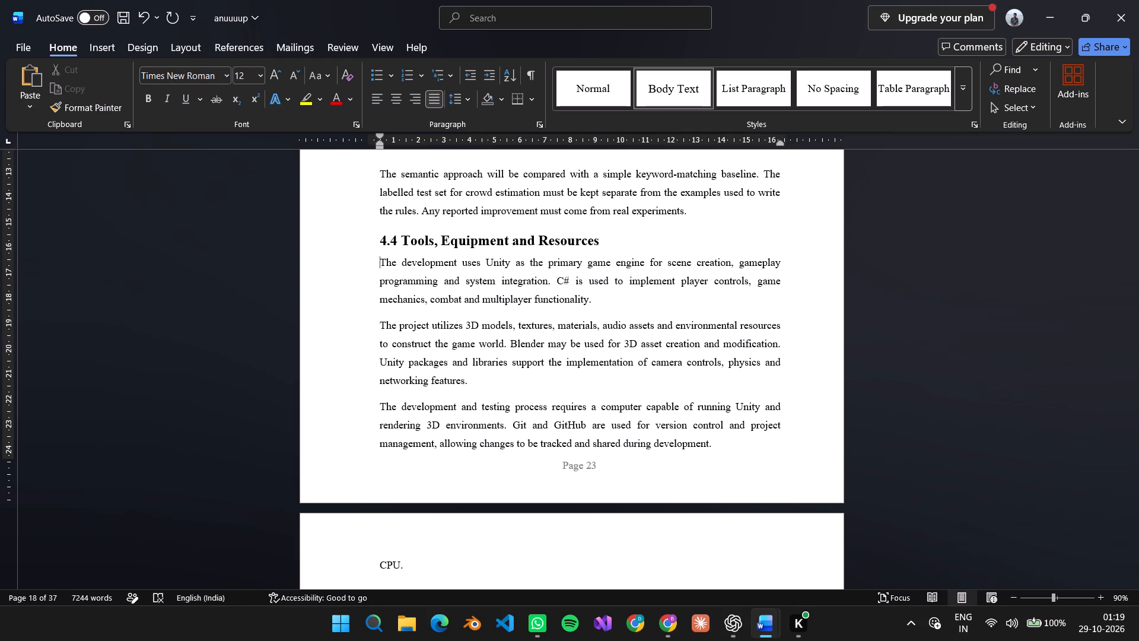
pyautogui.scroll(-2, 516, 430)
pyautogui.scroll(-2, 454, 521)
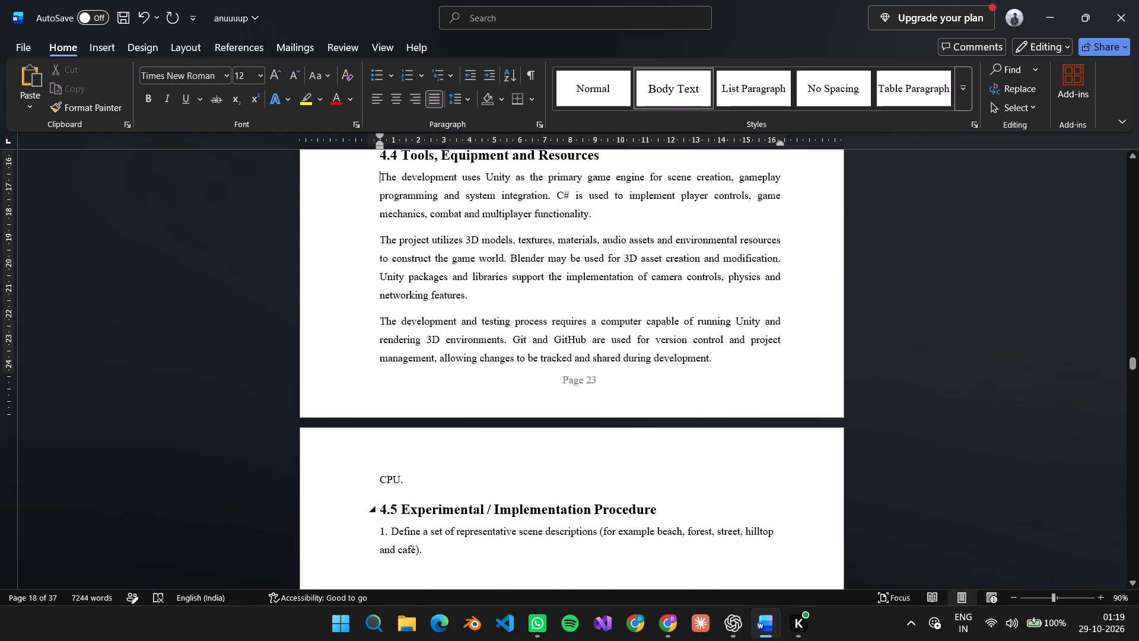
pyautogui.click(421, 479)
pyautogui.hotkey('ctrl', 'BackSpace')
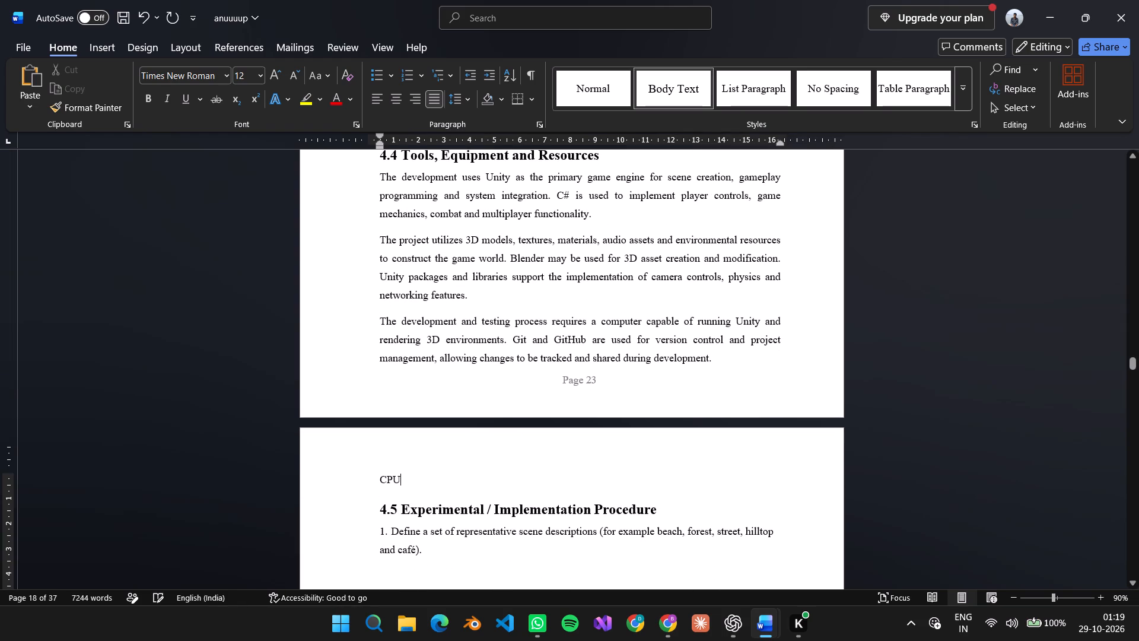
pyautogui.hotkey('ctrl', 'BackSpace')
pyautogui.press('BackSpace')
pyautogui.press('BackSpace')
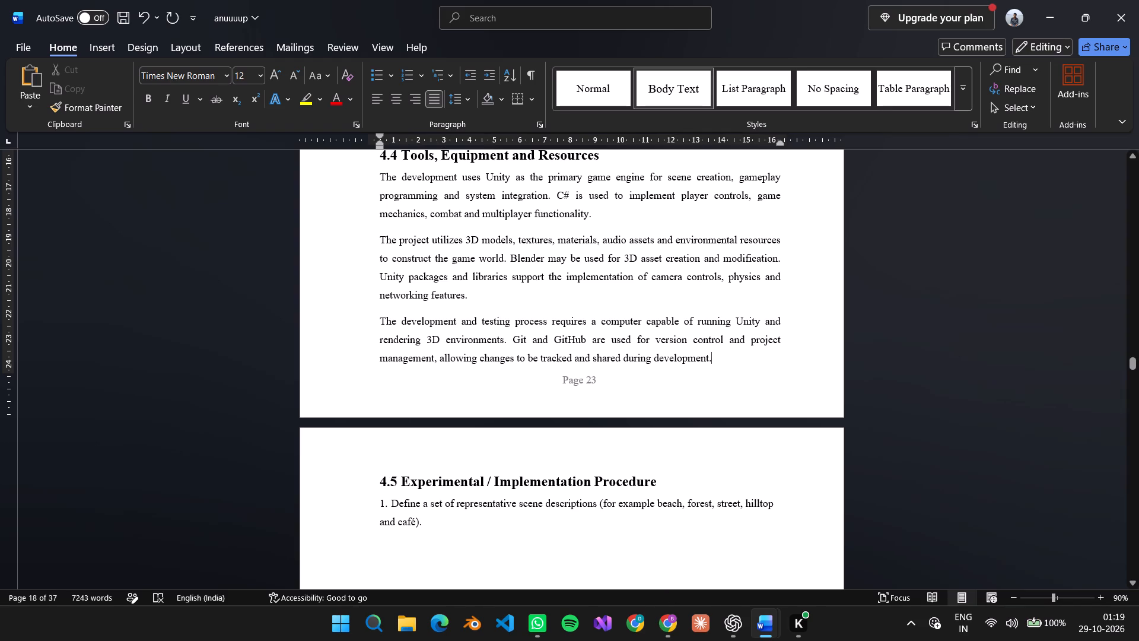
pyautogui.scroll(1, 911, 437)
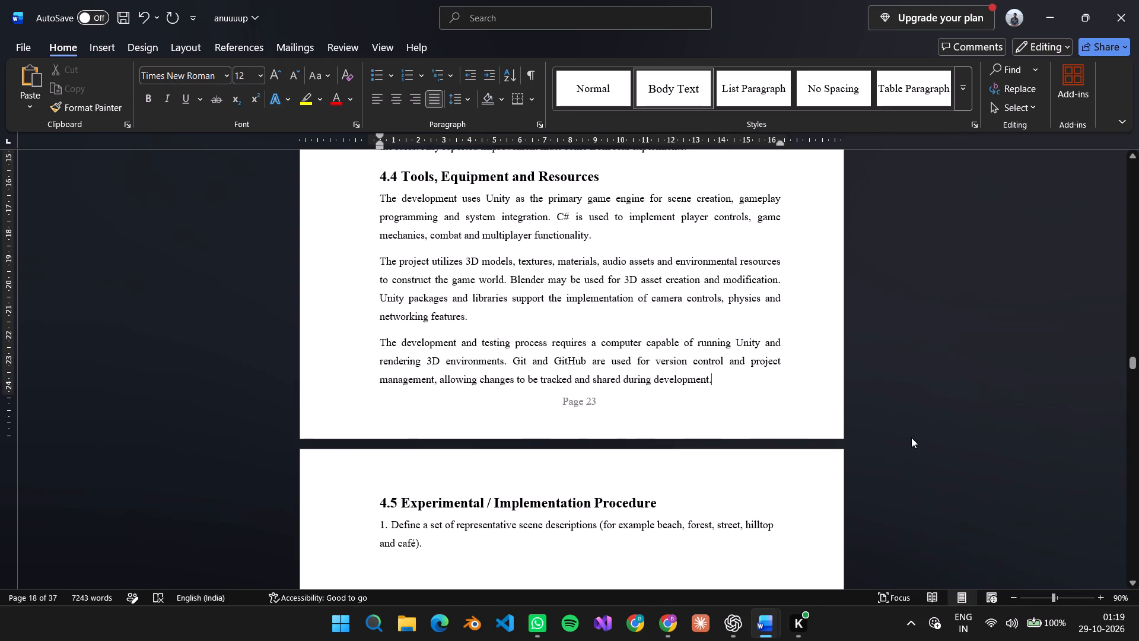
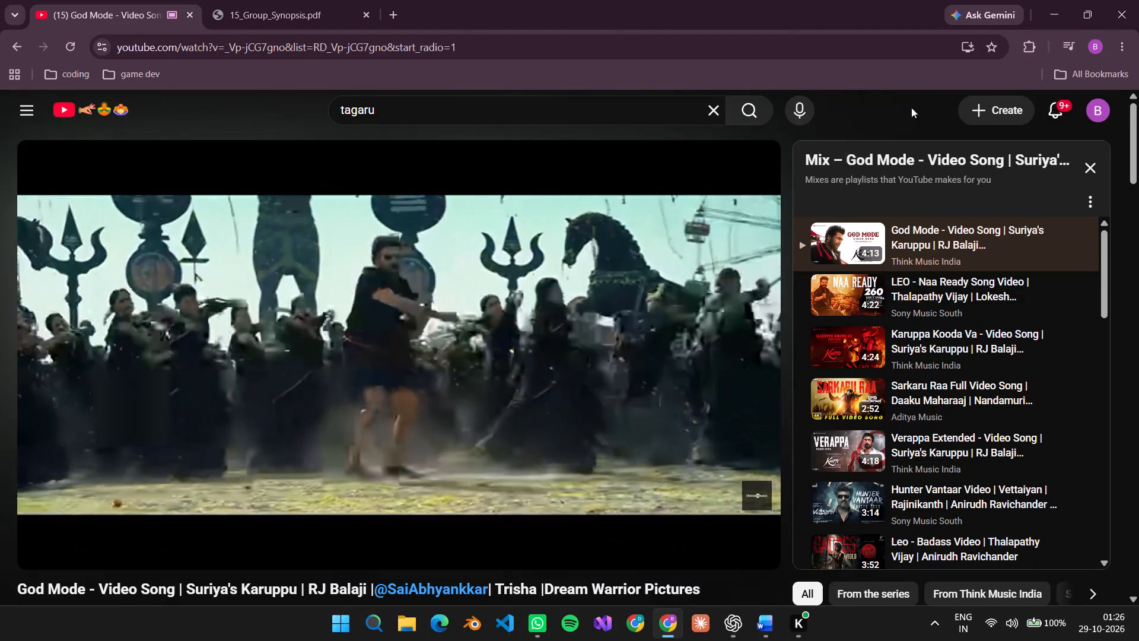
# Switch from the YouTube video back to the anuuuup report in Word.
pyautogui.hotkey('alt', 'Tab')
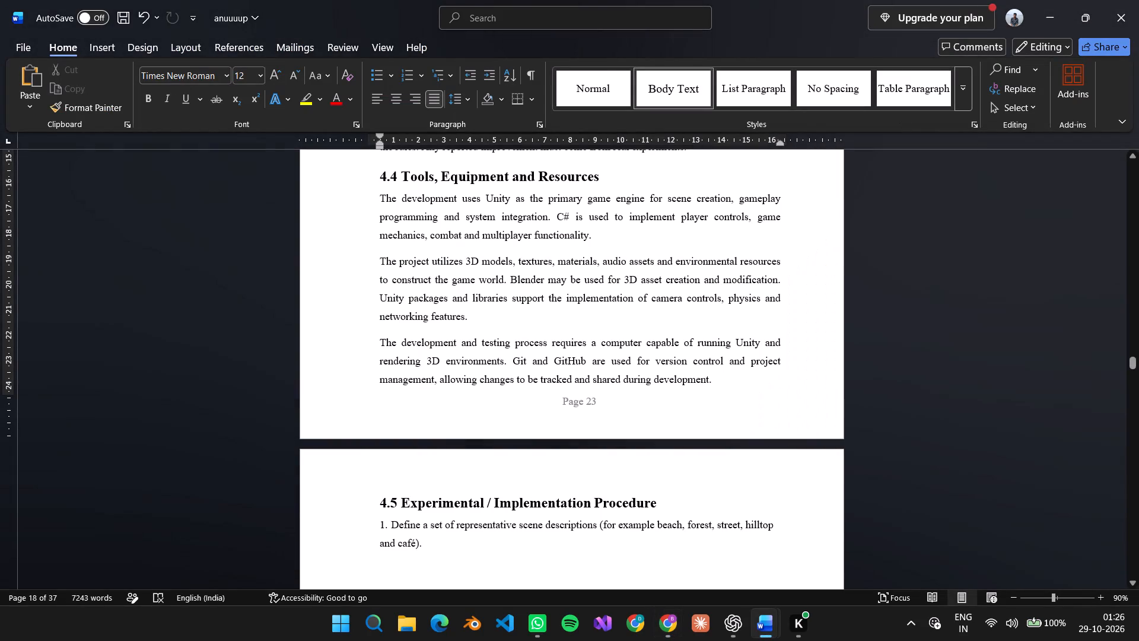
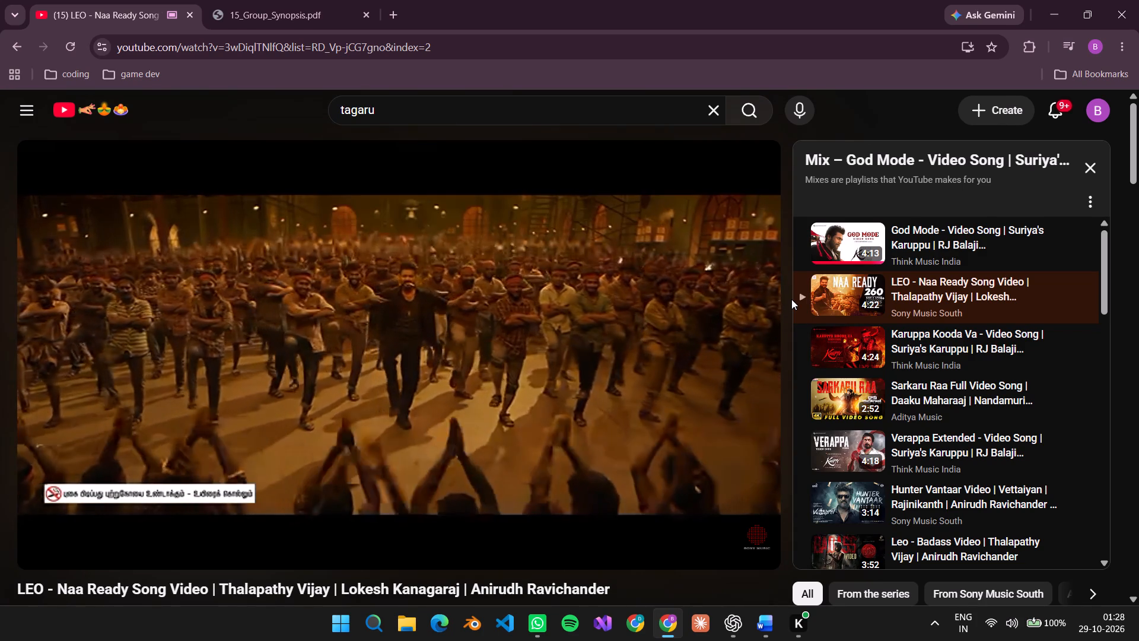
pyautogui.hotkey('alt', 'Tab')
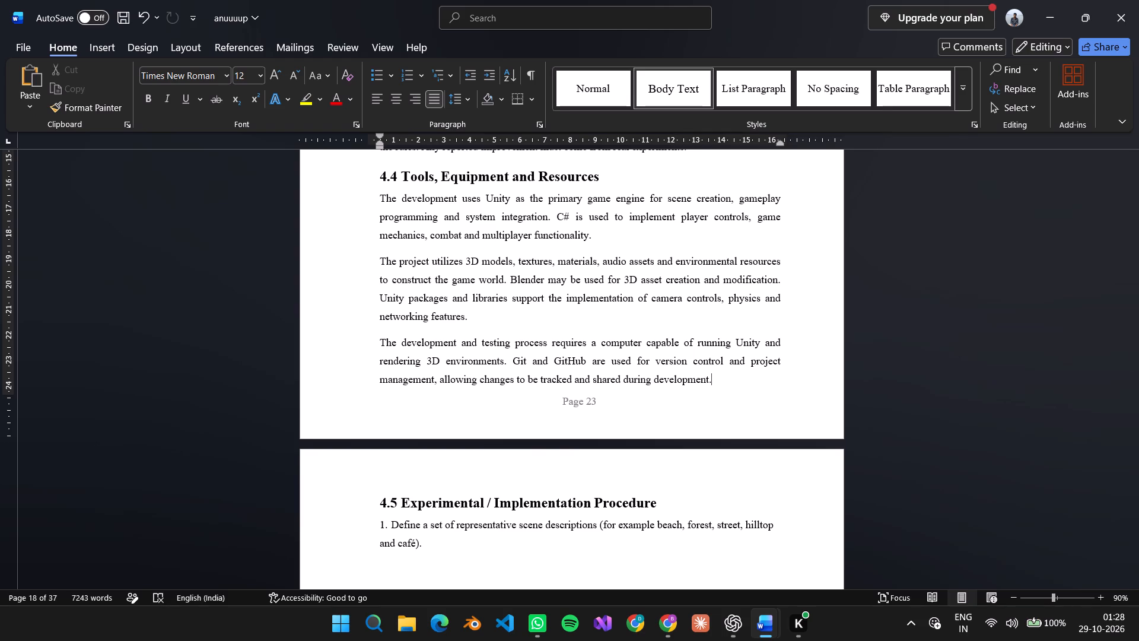
pyautogui.scroll(-4, 713, 373)
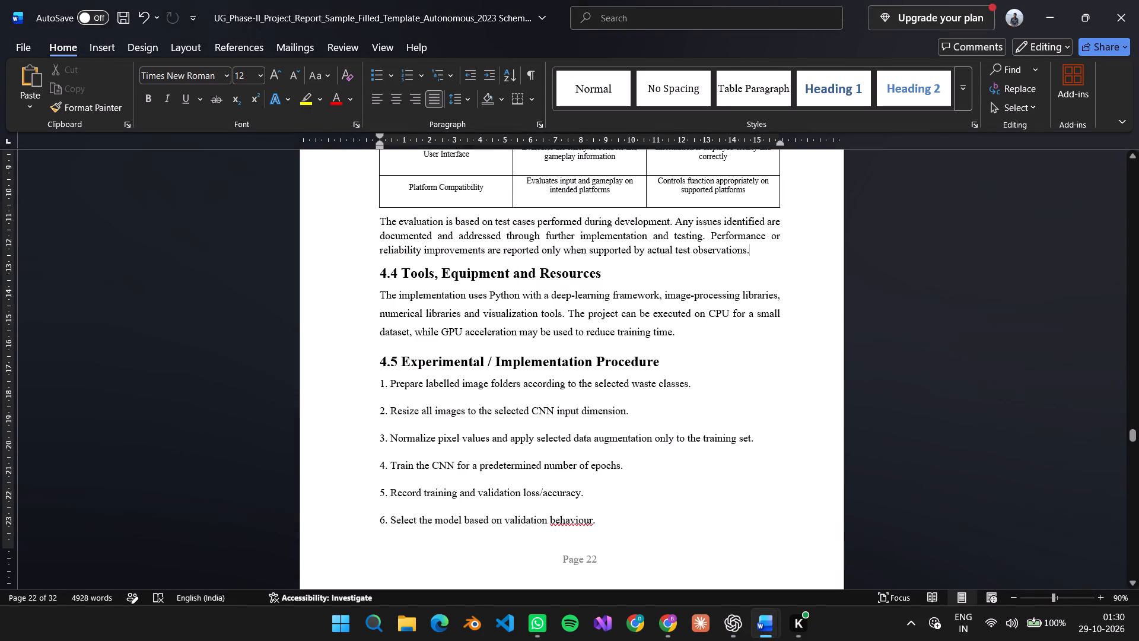
pyautogui.moveTo(396, 294); pyautogui.dragTo(506, 325)
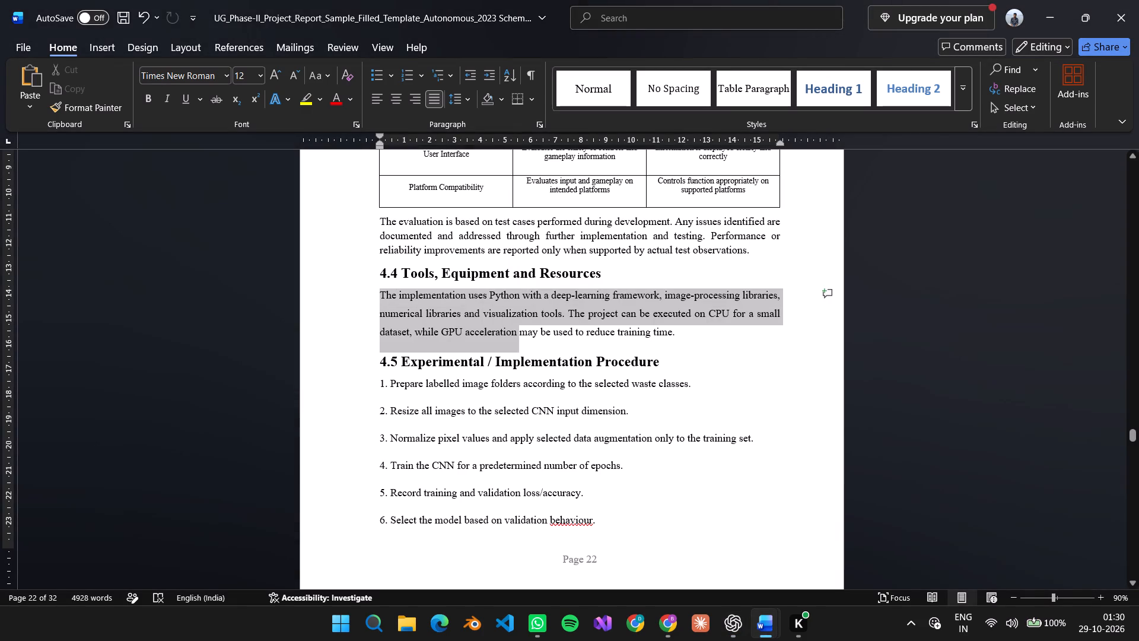
pyautogui.moveTo(506, 325); pyautogui.dragTo(543, 332)
pyautogui.click(549, 332)
pyautogui.moveTo(648, 338); pyautogui.dragTo(645, 338)
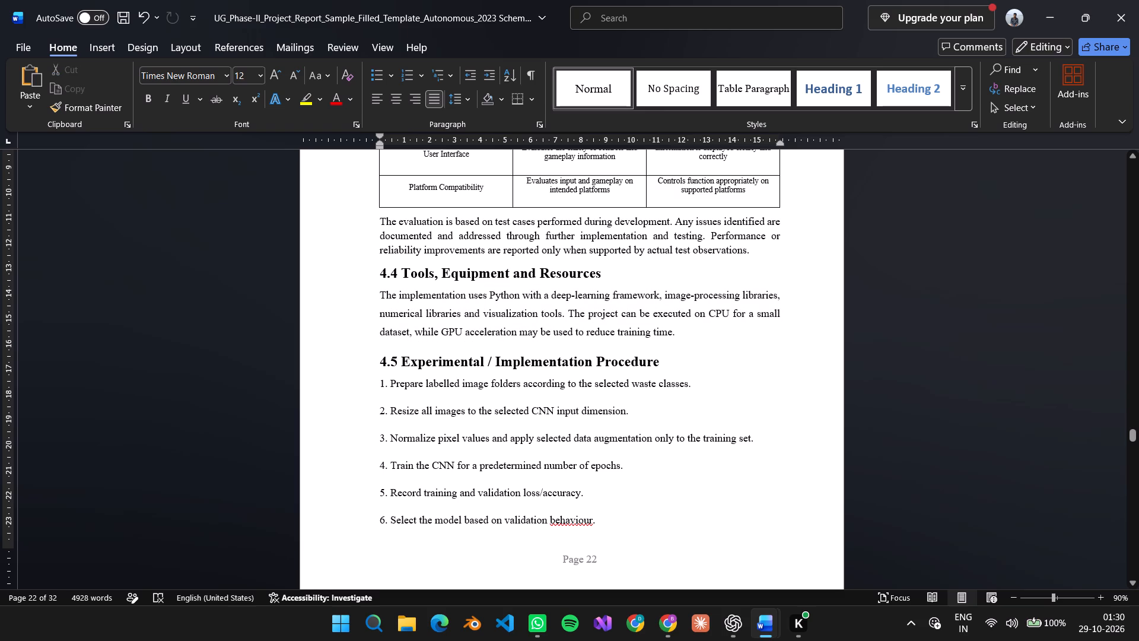
pyautogui.moveTo(645, 338); pyautogui.dragTo(545, 315)
pyautogui.scroll(4, 402, 296)
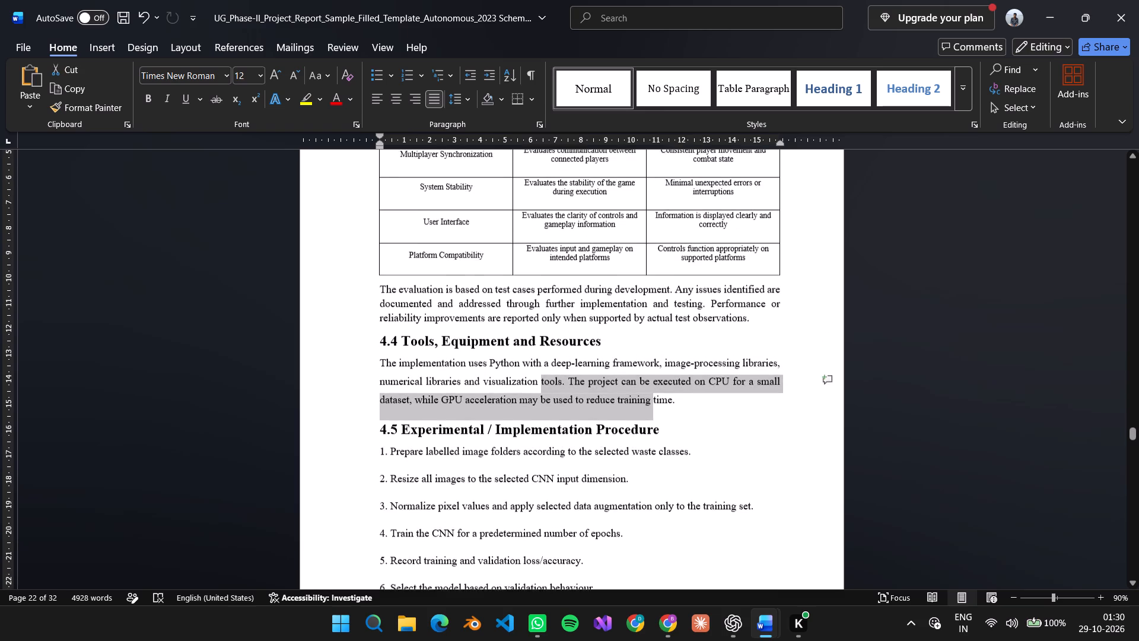
pyautogui.scroll(5, 402, 296)
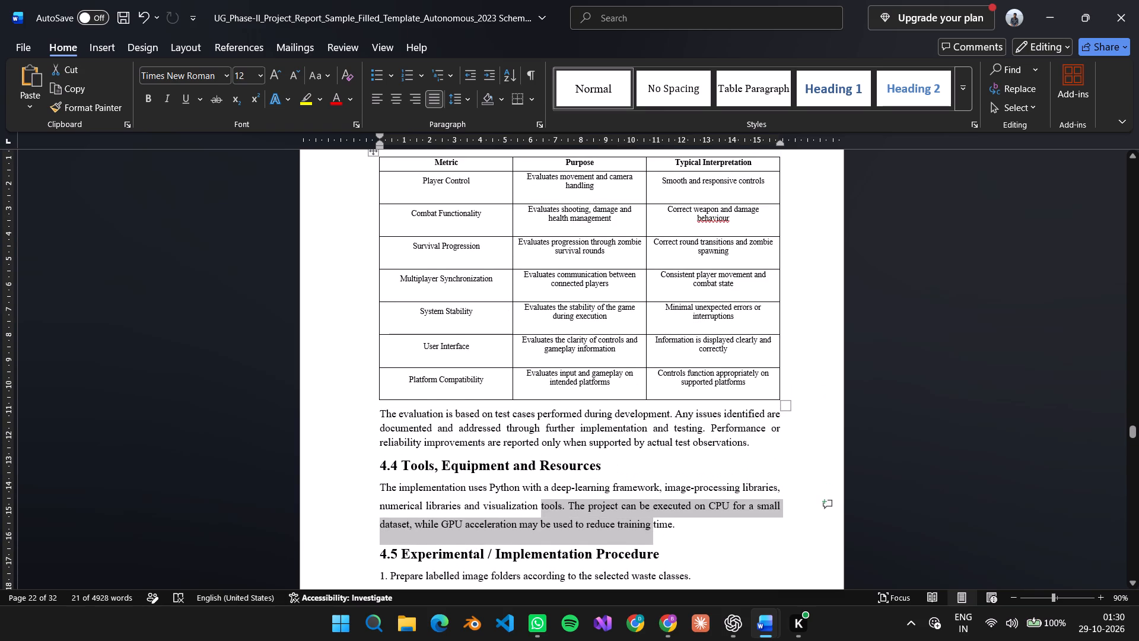
pyautogui.scroll(-6, 521, 443)
pyautogui.click(622, 375)
pyautogui.moveTo(648, 399); pyautogui.dragTo(641, 400)
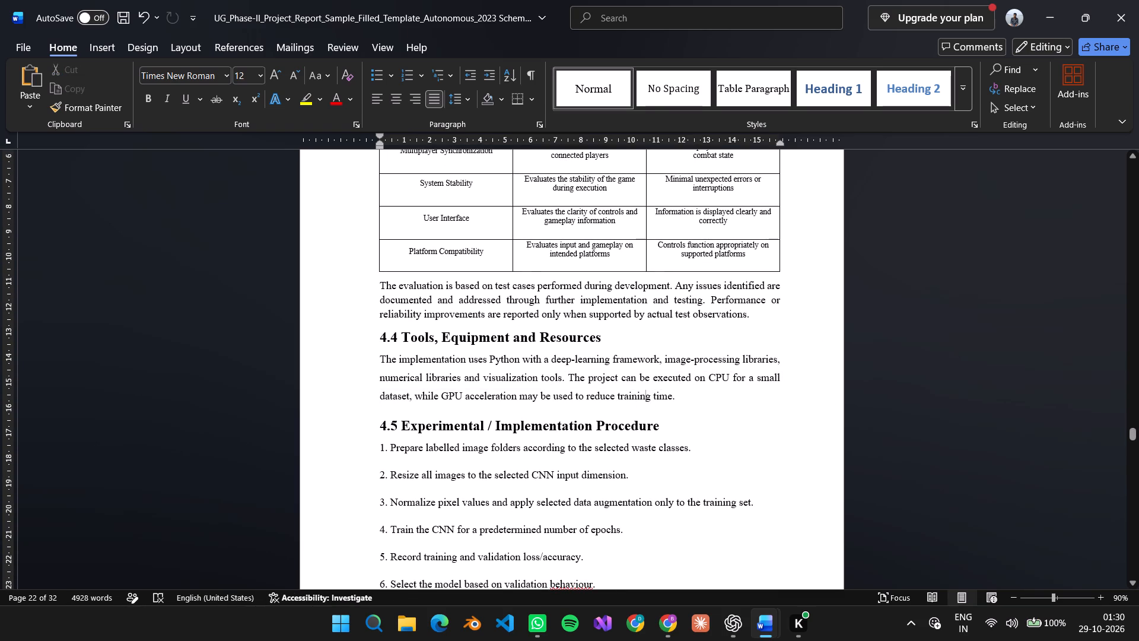
pyautogui.moveTo(641, 400); pyautogui.dragTo(419, 358)
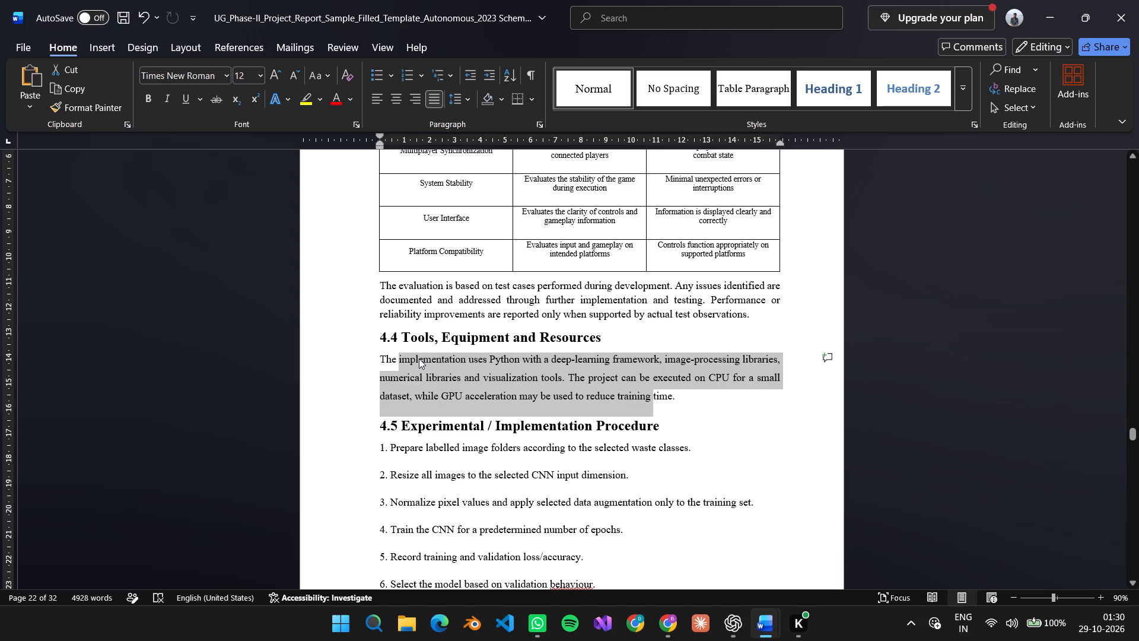
pyautogui.hotkey('ctrl', 'v')
pyautogui.click(402, 360)
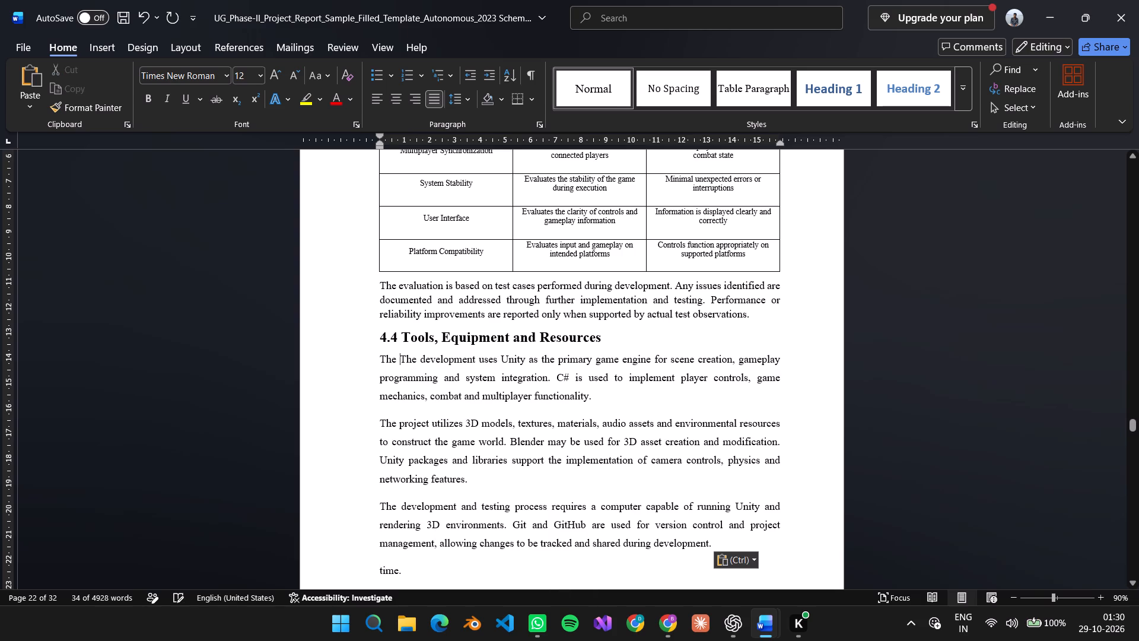
pyautogui.hotkey('ctrl', 'BackSpace')
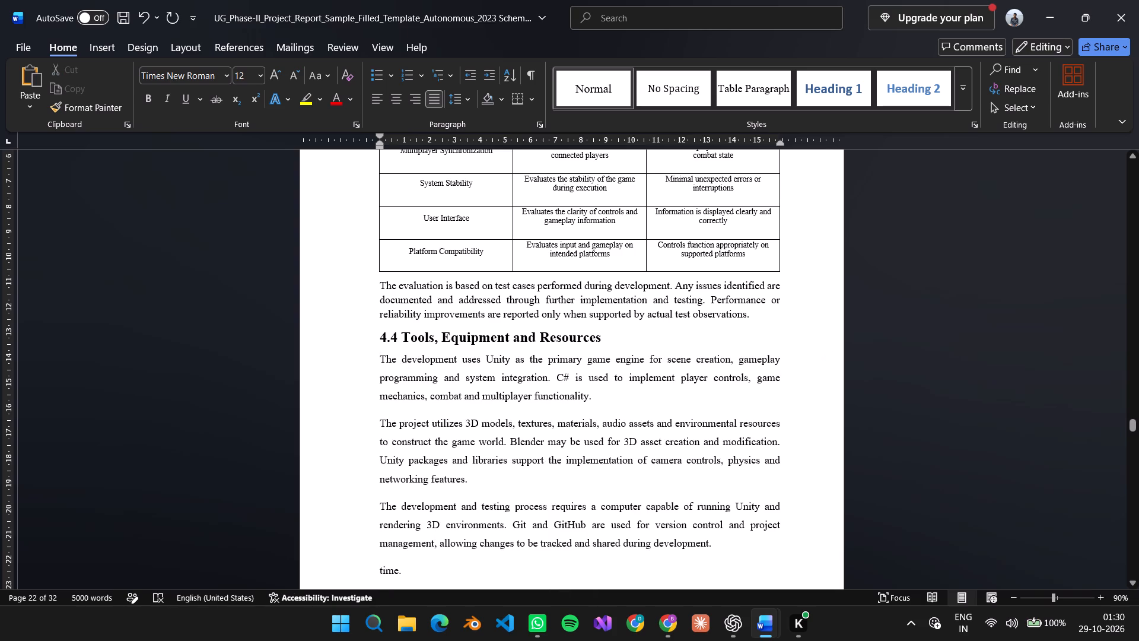
# Delete the leftover line "time." below the last section 4.4 paragraph, just before the 4.5 heading.
pyautogui.press('Down')
pyautogui.press('Down')
pyautogui.press('Down')
pyautogui.press('Down')
pyautogui.press('Down')
pyautogui.press('Down')
pyautogui.press('Down')
pyautogui.press('Down')
pyautogui.press('Down')
pyautogui.press('Down')
pyautogui.press('Down')
pyautogui.press('Down')
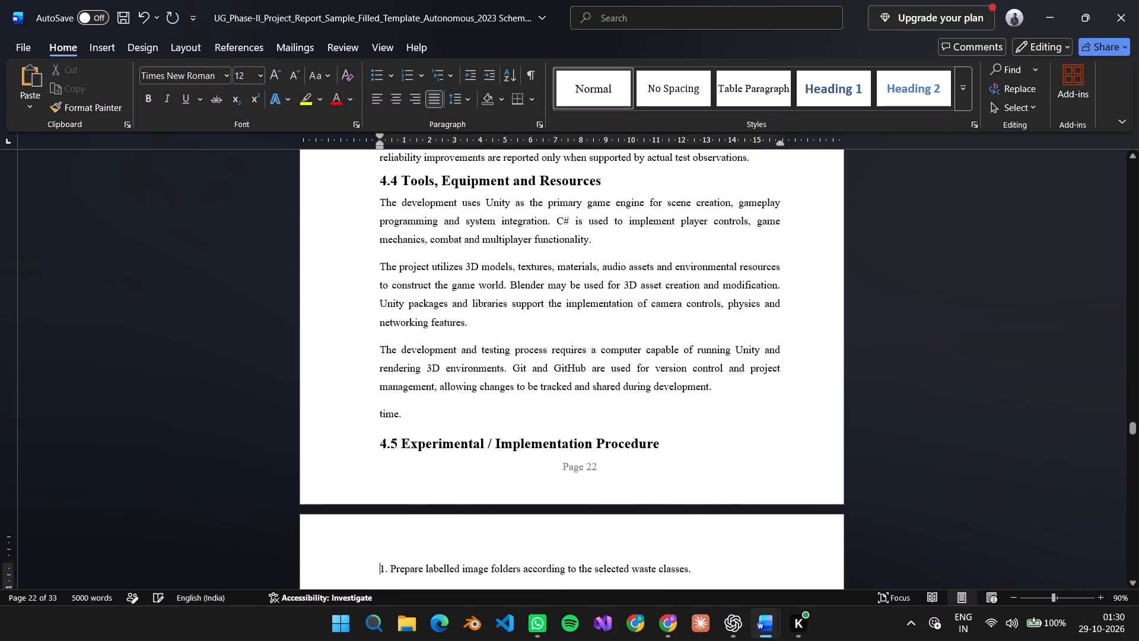
pyautogui.press('Up')
pyautogui.press('Up')
pyautogui.hotkey('ctrl', 'Right')
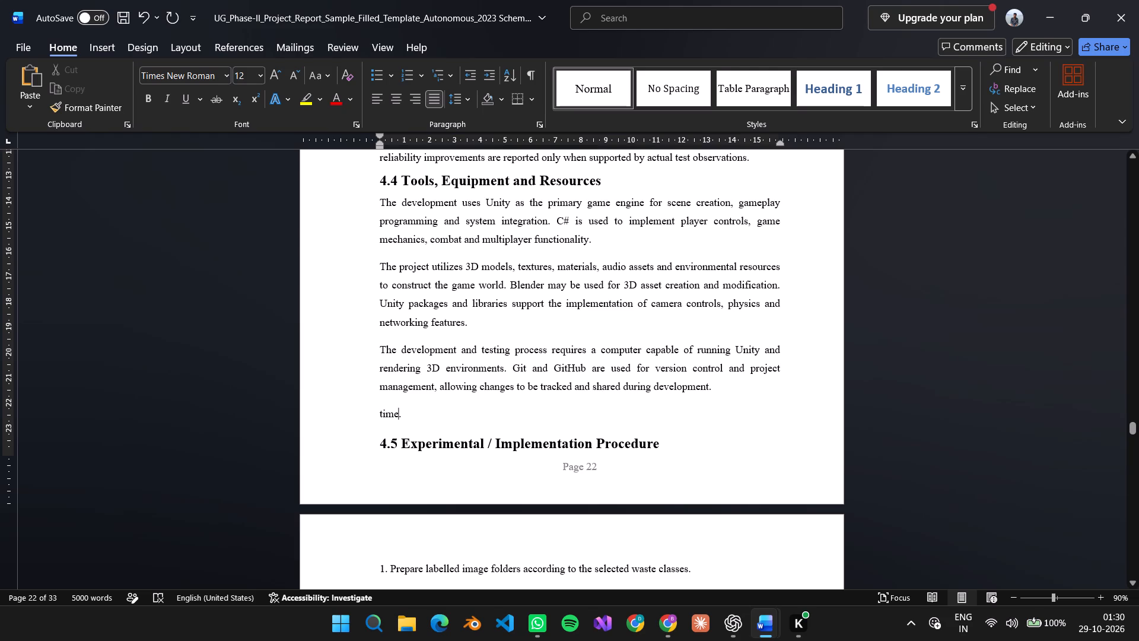
pyautogui.hotkey('ctrl', 'Right')
pyautogui.hotkey('ctrl', 'BackSpace')
pyautogui.hotkey('ctrl', 'BackSpace')
pyautogui.hotkey('ctrl', 'BackSpace')
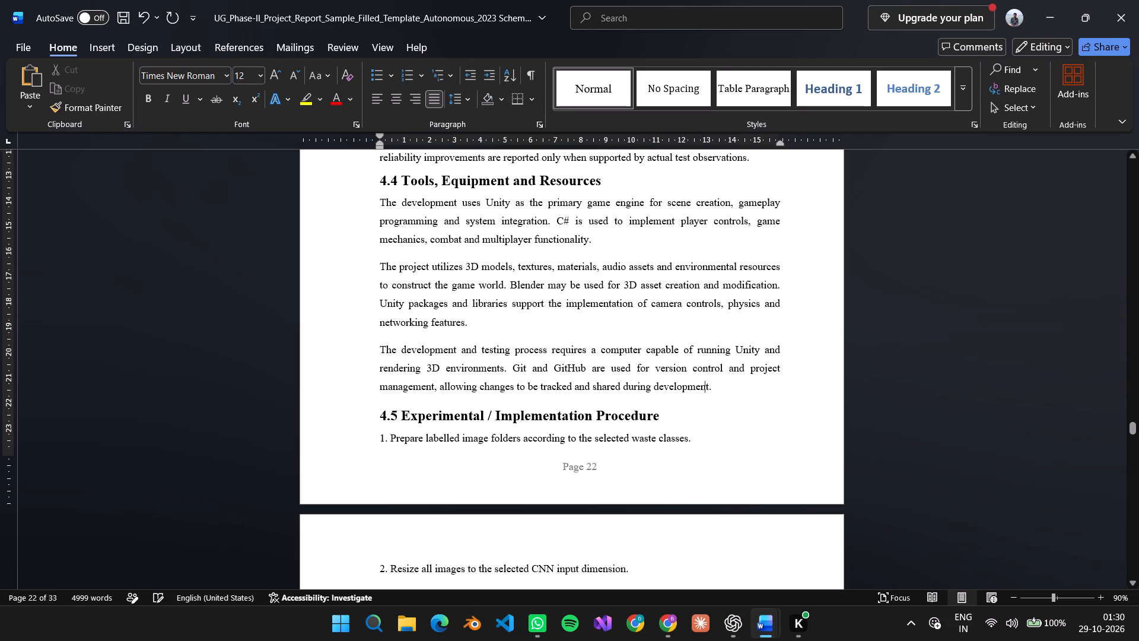
pyautogui.scroll(5, 653, 412)
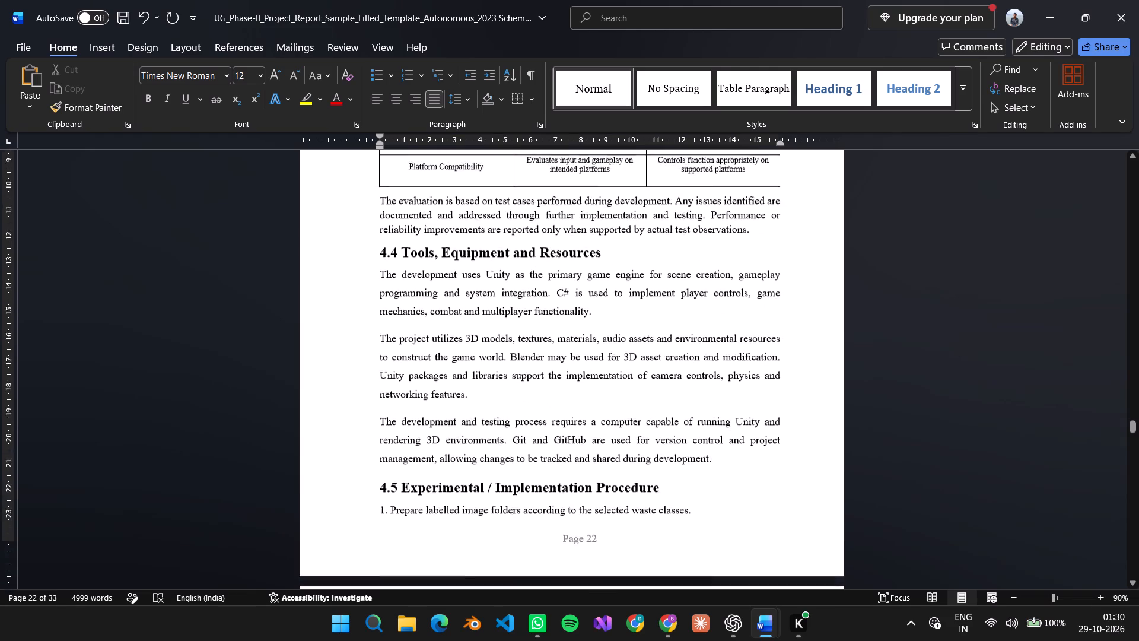
pyautogui.scroll(2, 653, 412)
pyautogui.scroll(-13, 653, 412)
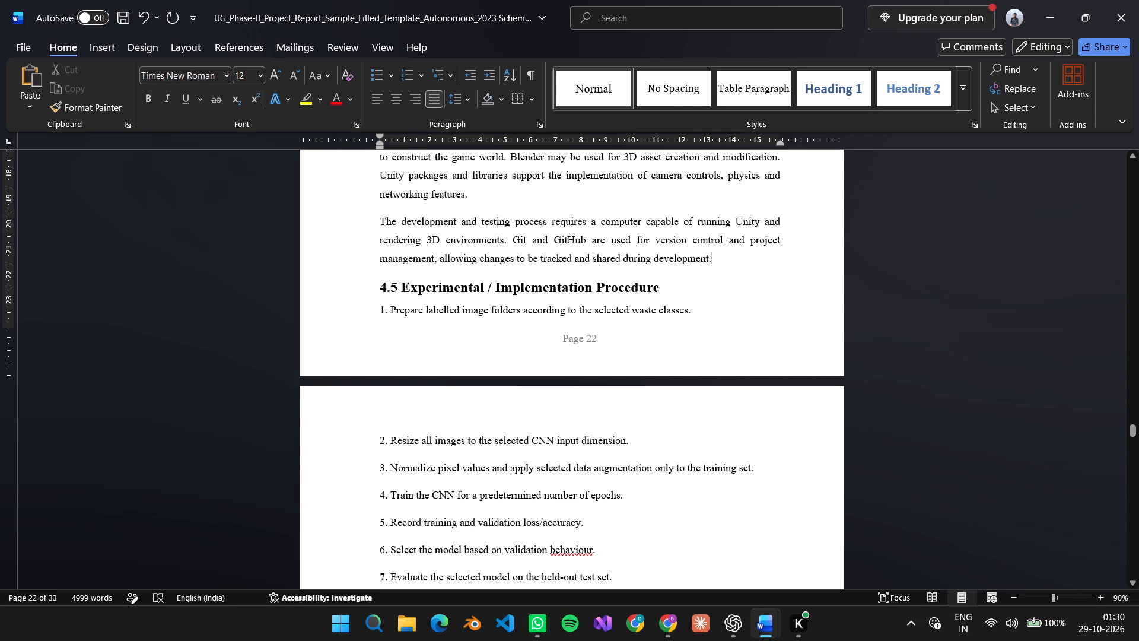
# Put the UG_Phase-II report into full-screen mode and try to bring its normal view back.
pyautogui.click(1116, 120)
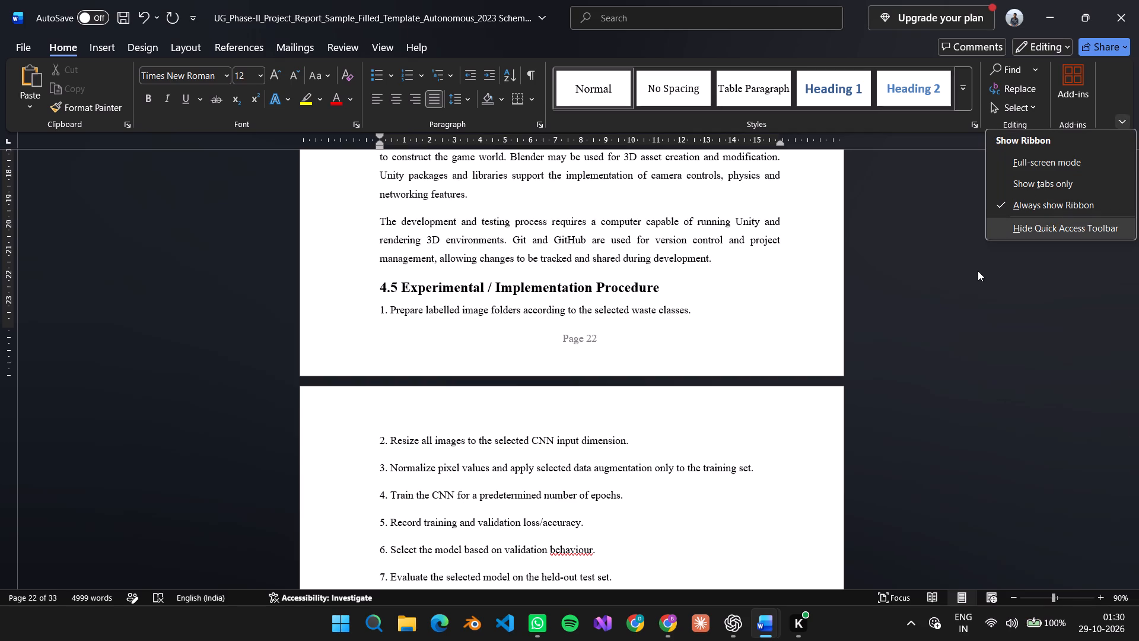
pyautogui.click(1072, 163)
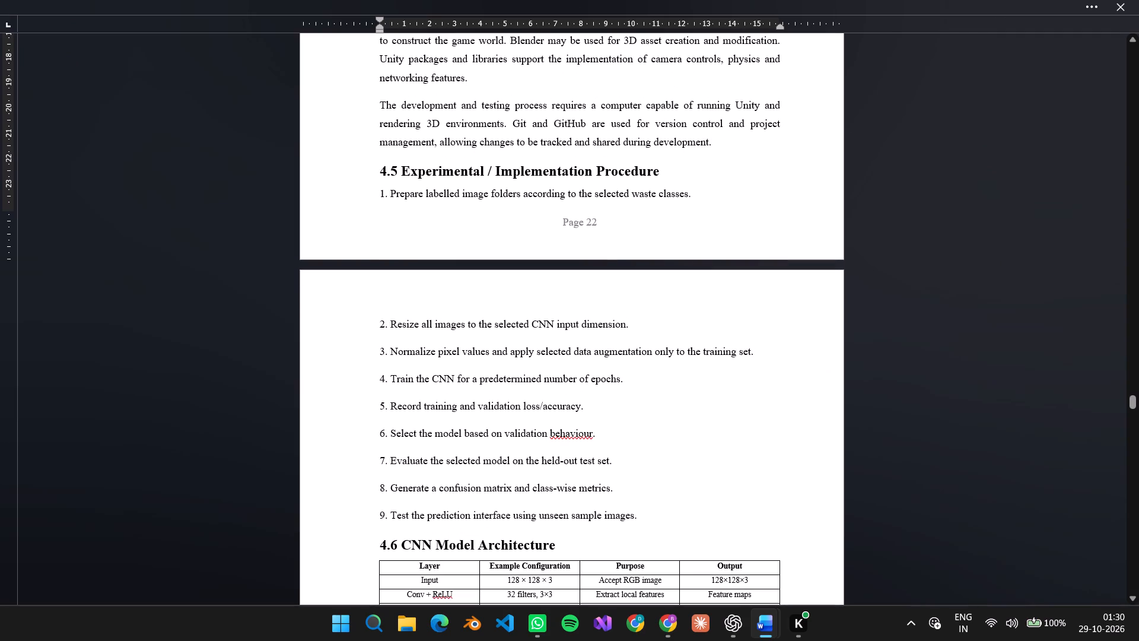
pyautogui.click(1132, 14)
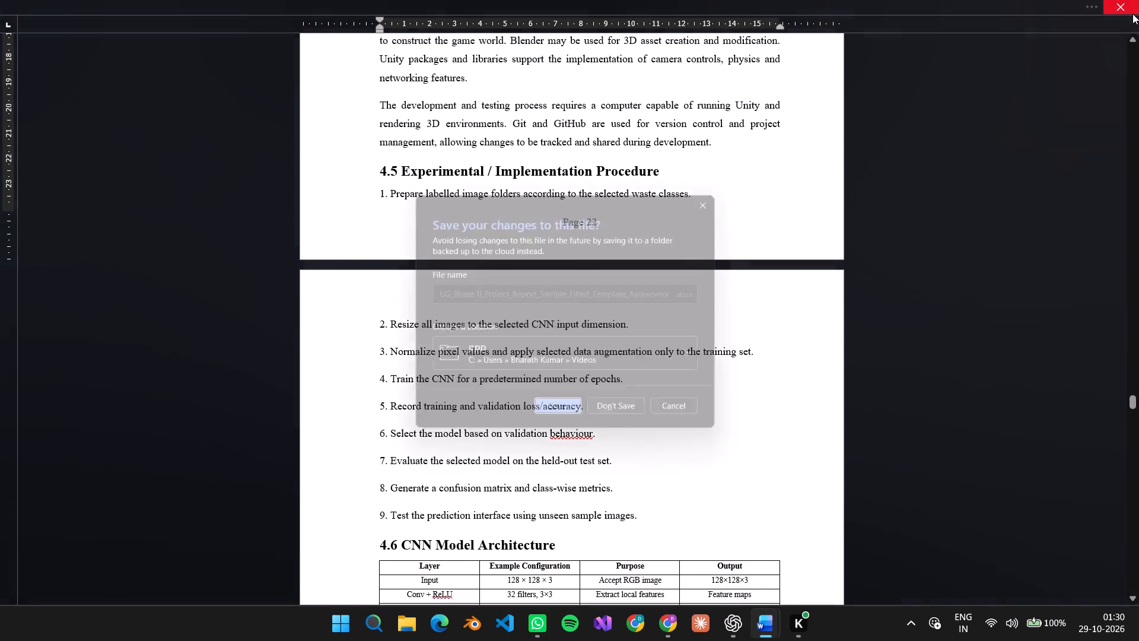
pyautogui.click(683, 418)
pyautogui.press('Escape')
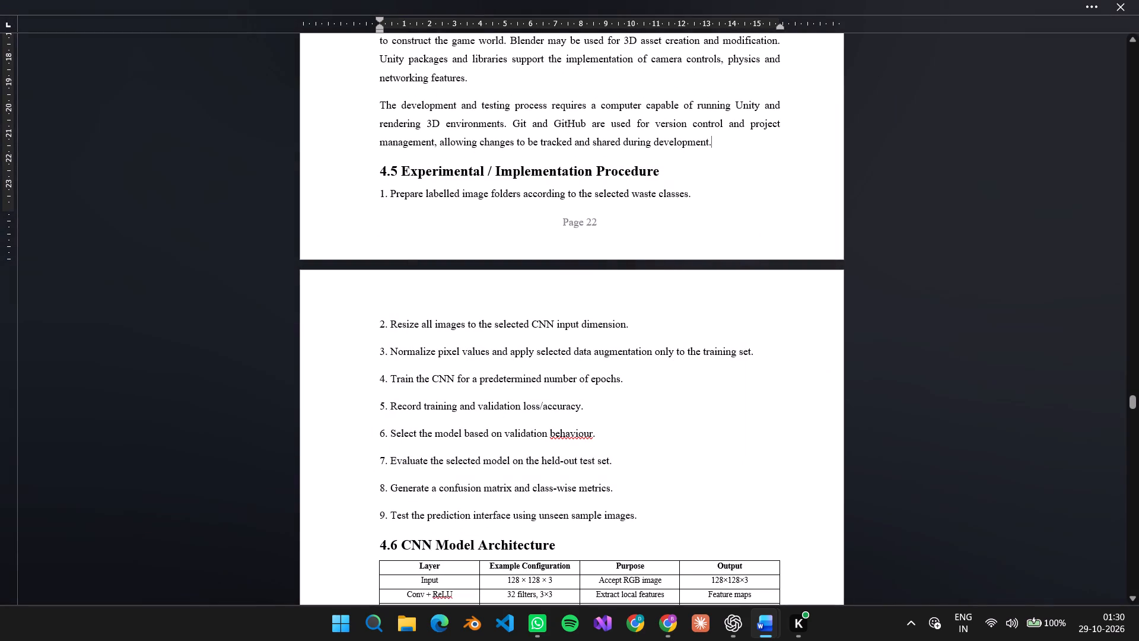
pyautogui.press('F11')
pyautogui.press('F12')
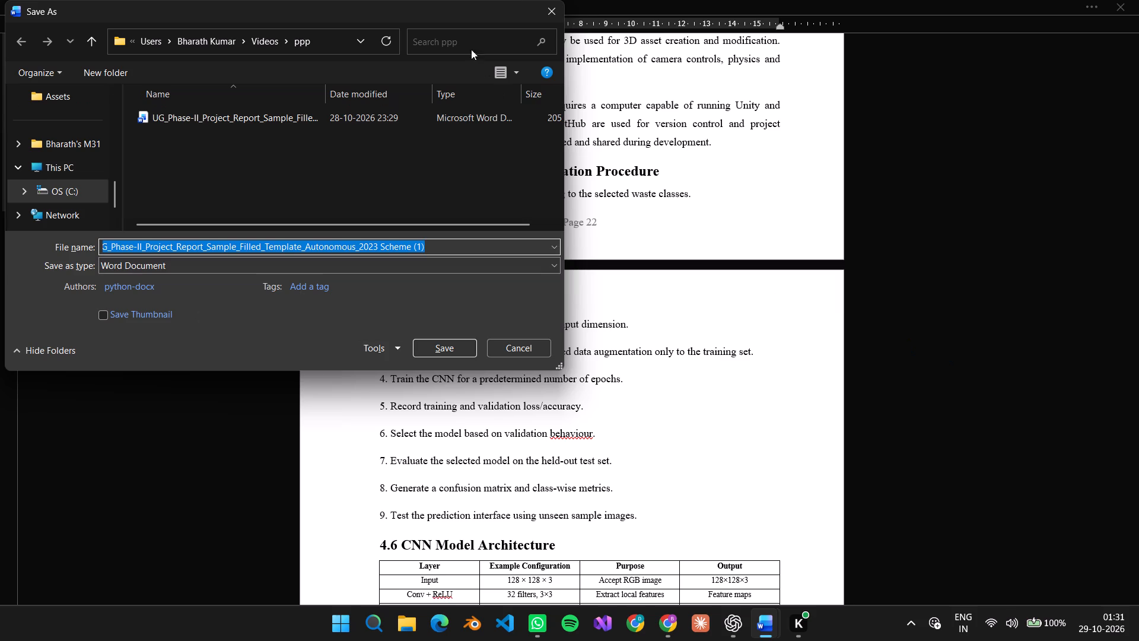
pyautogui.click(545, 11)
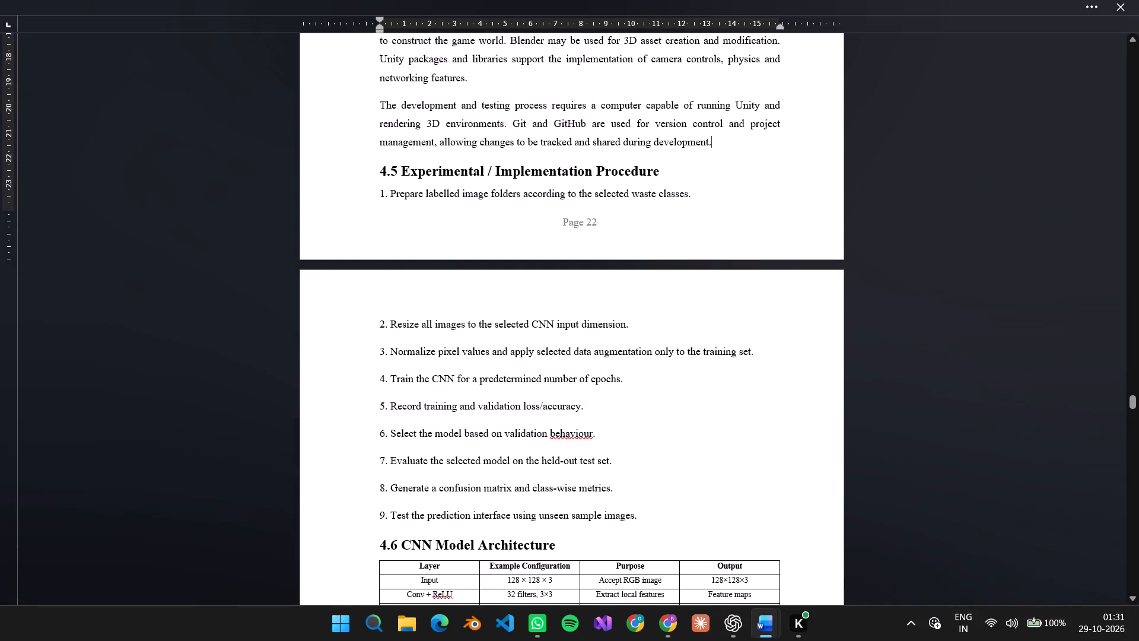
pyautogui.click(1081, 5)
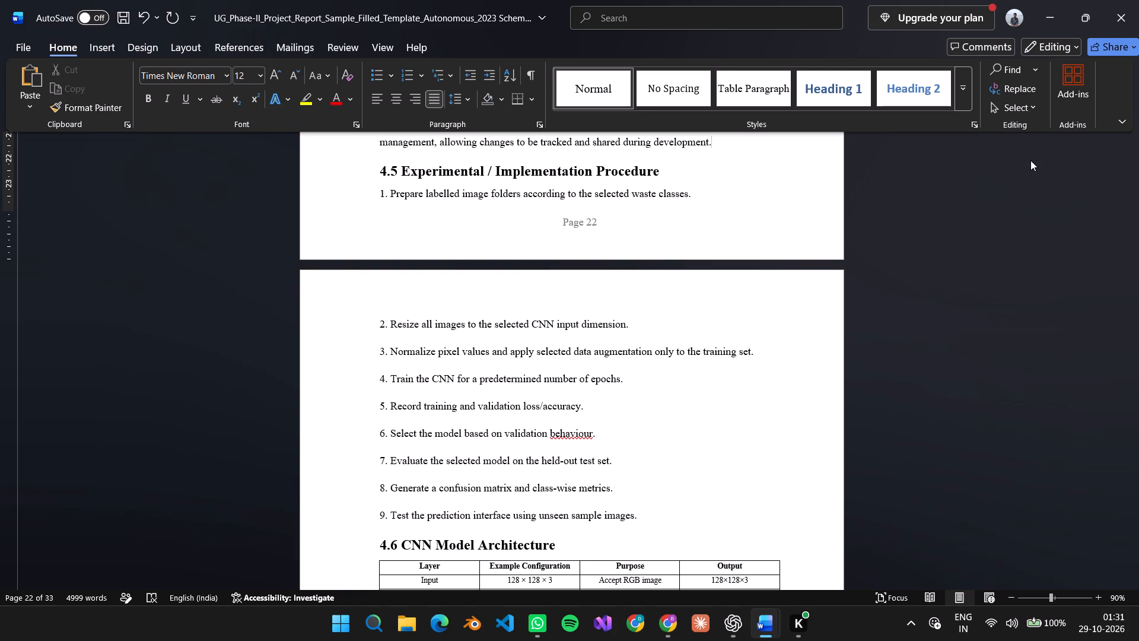
# Switch to the anuuuup report and set its ribbon to show tabs only.
pyautogui.hotkey('alt', 'Tab')
pyautogui.hotkey('alt', 'Tab')
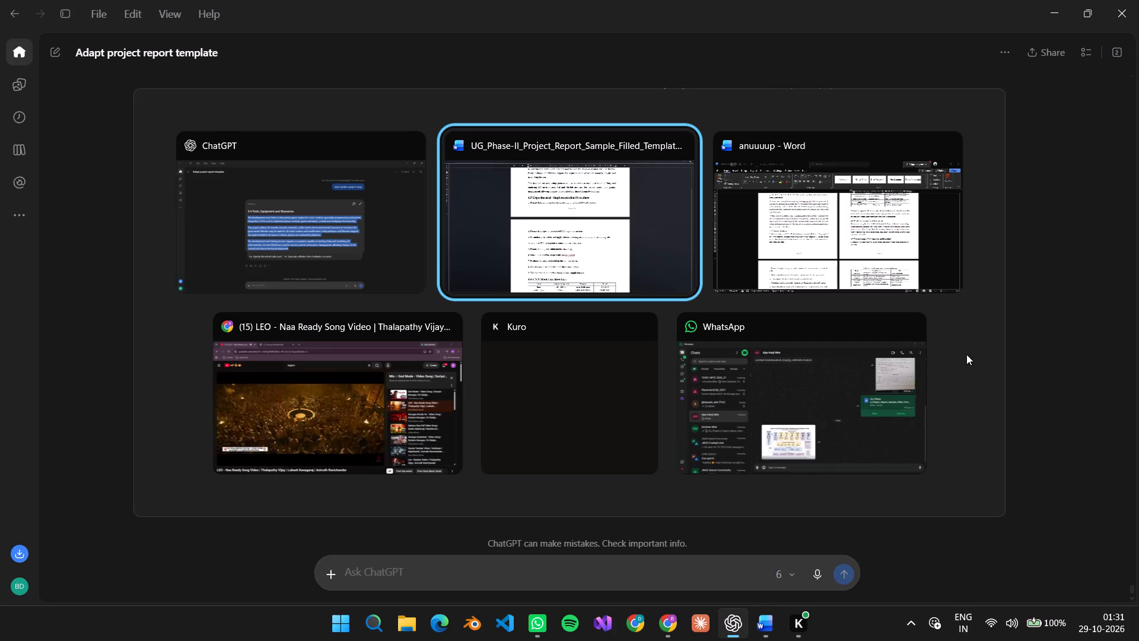
pyautogui.hotkey('alt', 'Tab')
pyautogui.click(1122, 120)
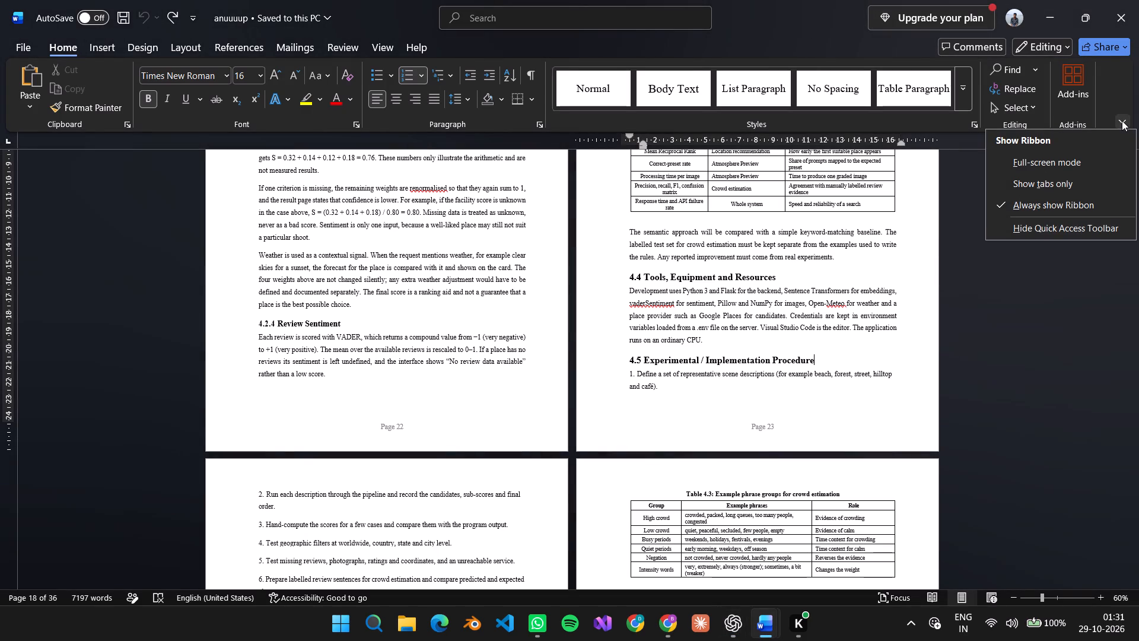
pyautogui.click(1054, 183)
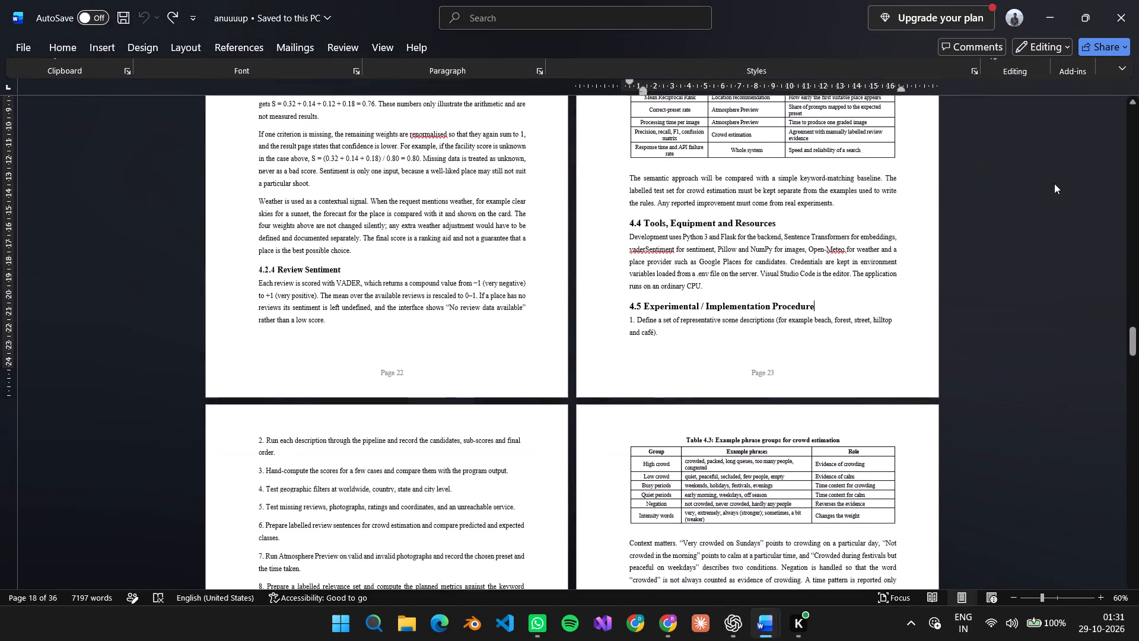
# Return to the UG_Phase-II report, leave full-screen mode and capture a screenshot of the section 4.5 procedure list.
pyautogui.hotkey('alt', 'Tab')
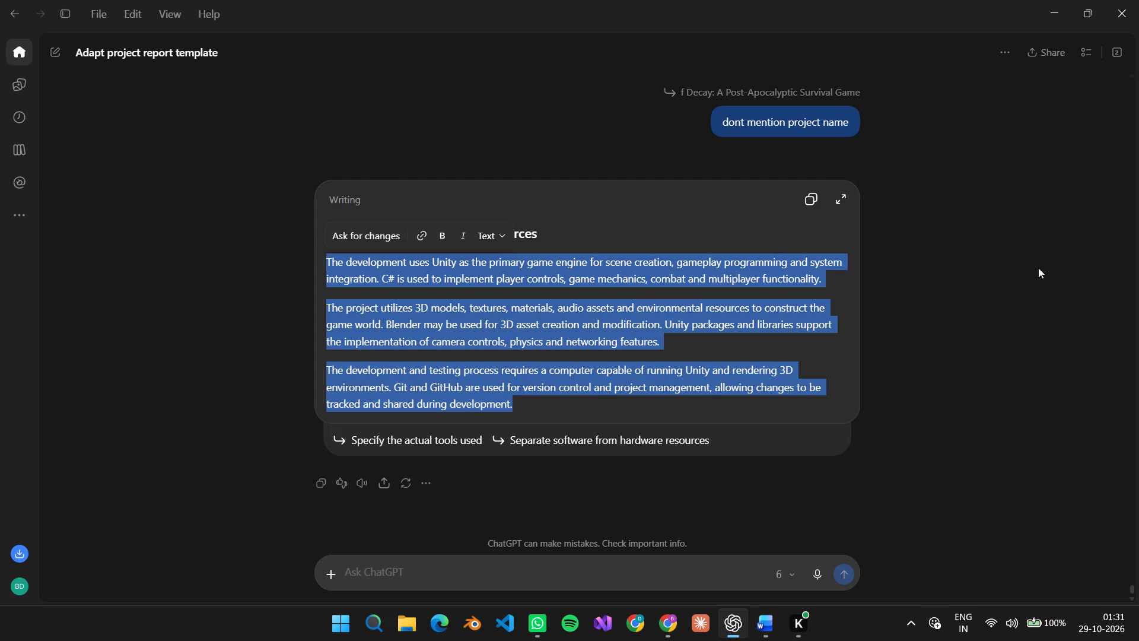
pyautogui.hotkey('alt', 'Tab')
pyautogui.hotkey('alt', 'Tab')
pyautogui.hotkey('alt', 'Tab')
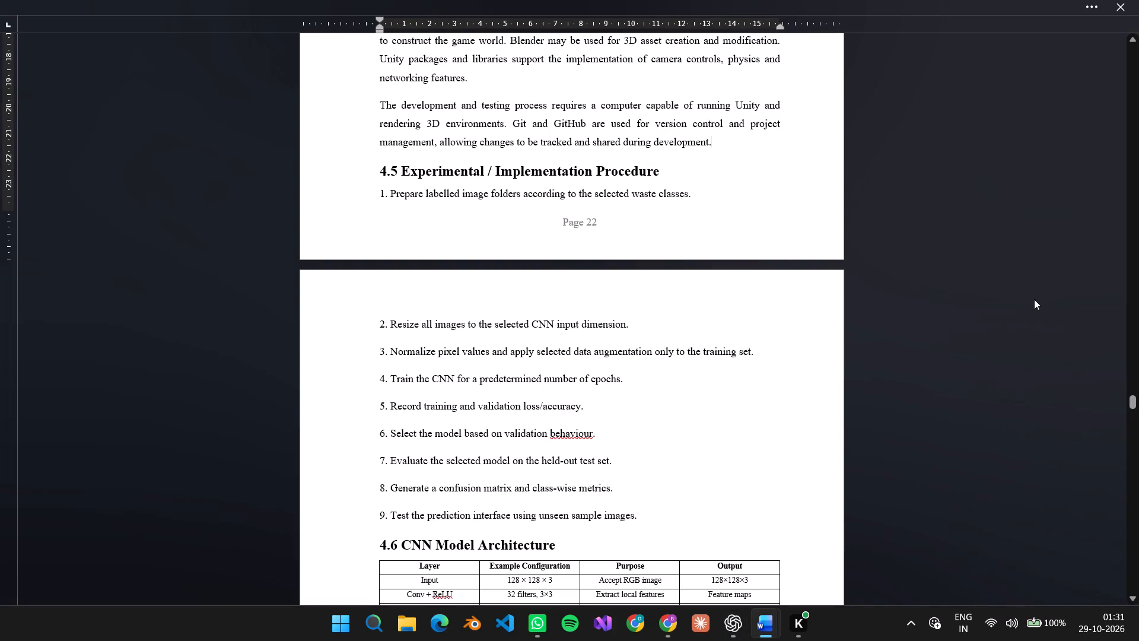
pyautogui.scroll(11, 930, 287)
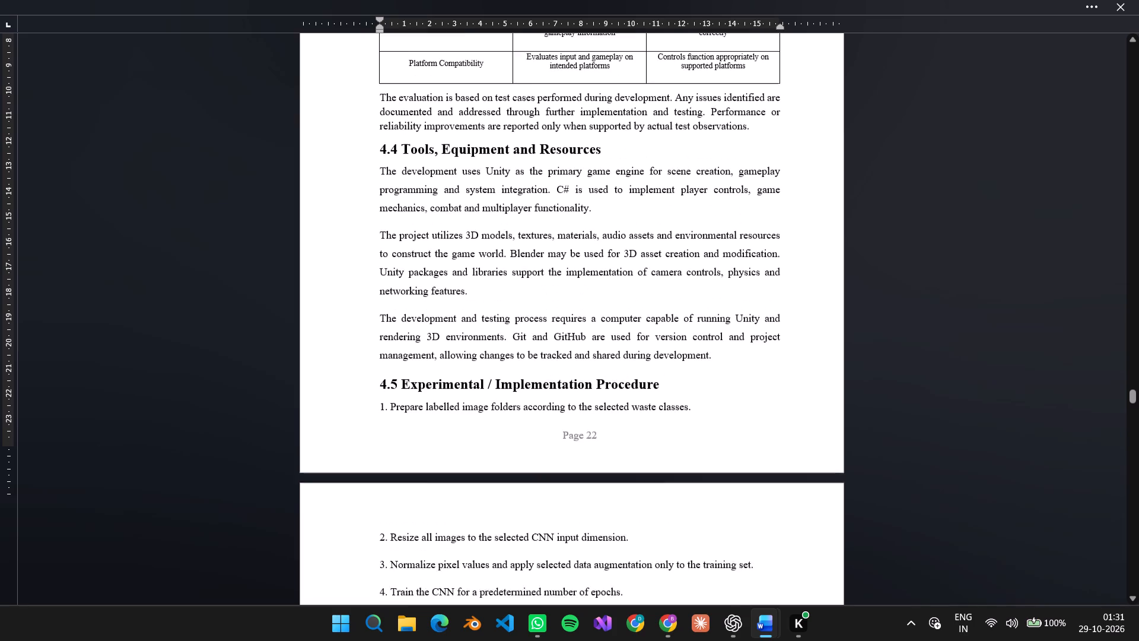
pyautogui.scroll(10, 930, 287)
pyautogui.scroll(-9, 930, 287)
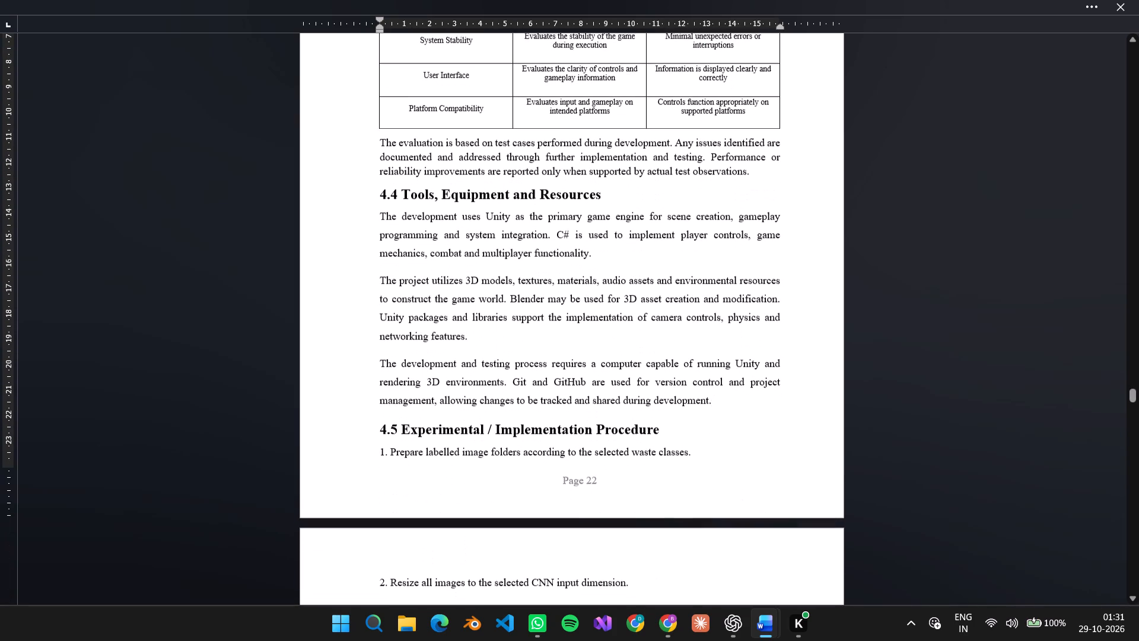
pyautogui.click(1085, 3)
pyautogui.click(1089, 3)
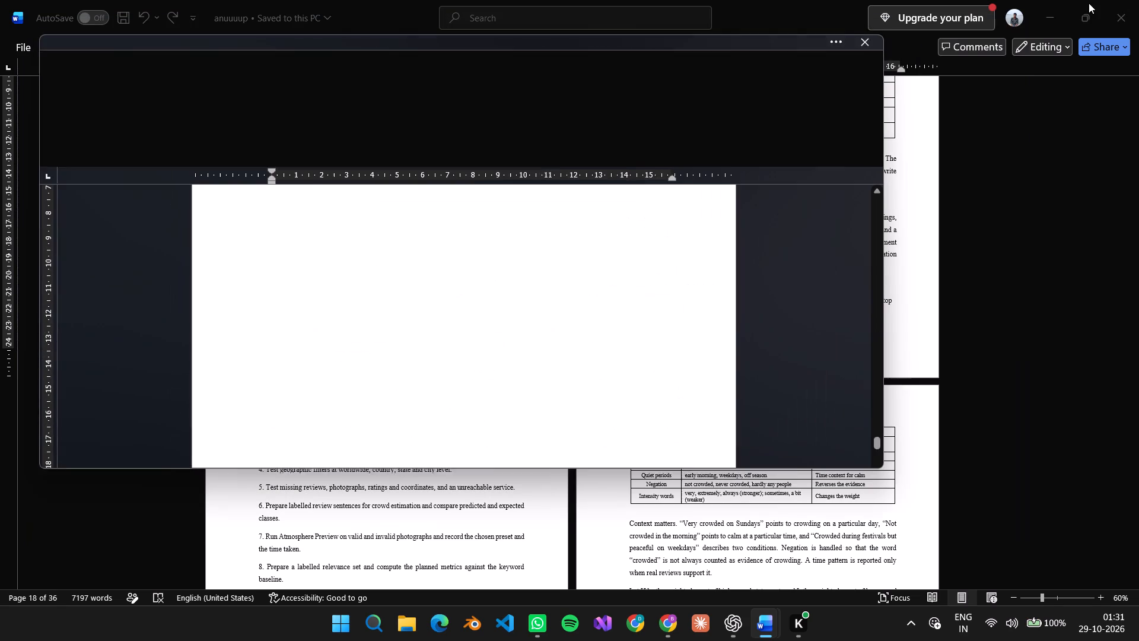
# Maximise the UG_Phase-II report window.
pyautogui.click(823, 55)
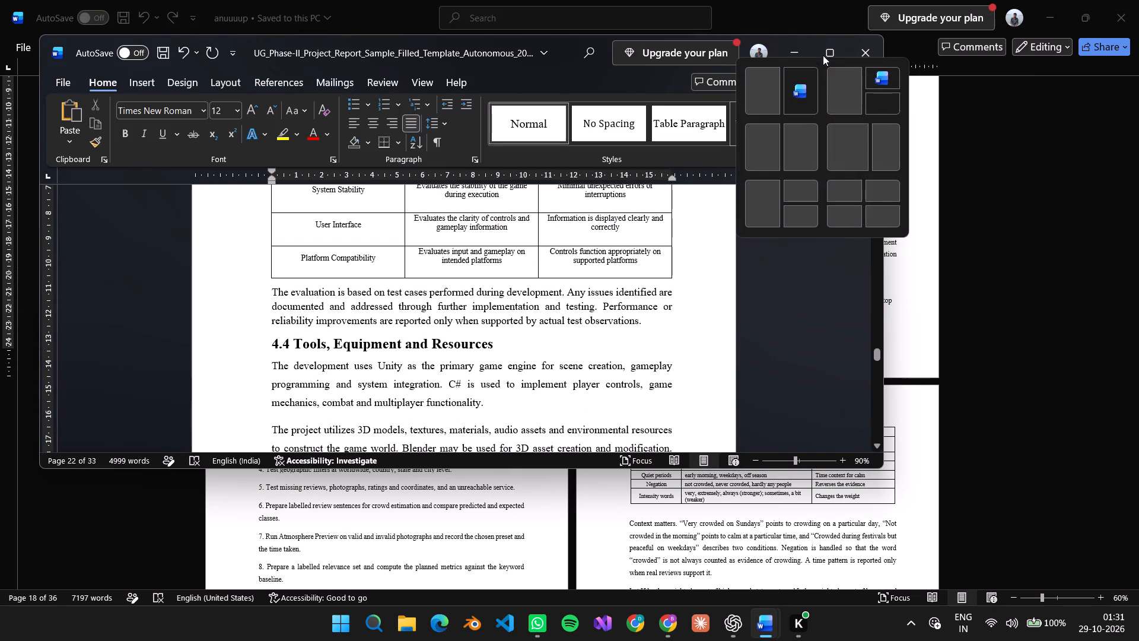
pyautogui.click(829, 43)
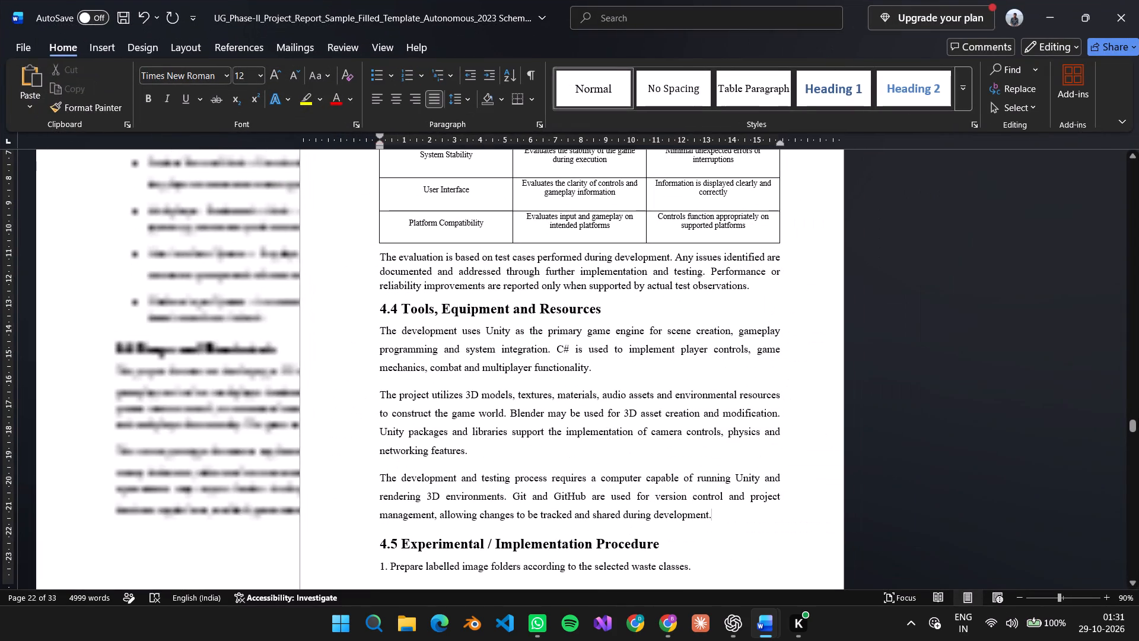
# Look at section 4.5 in the anuuuup report, then return to the UG_Phase-II report and view its section 4.5 procedure.
pyautogui.hotkey('alt', 'Tab')
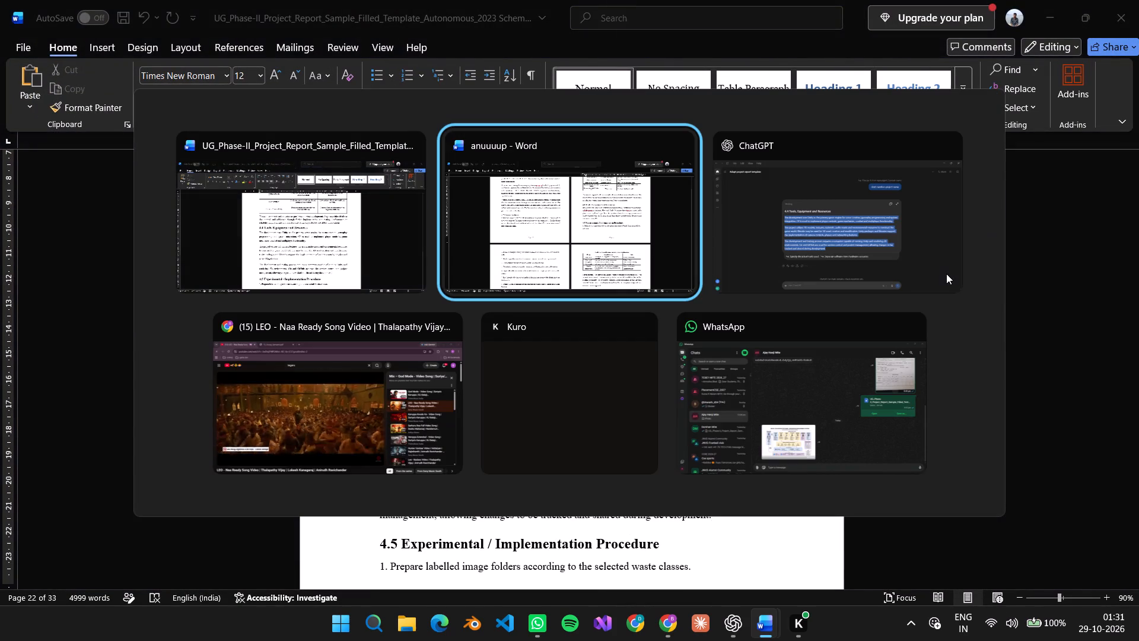
pyautogui.hotkey('alt', 'Tab')
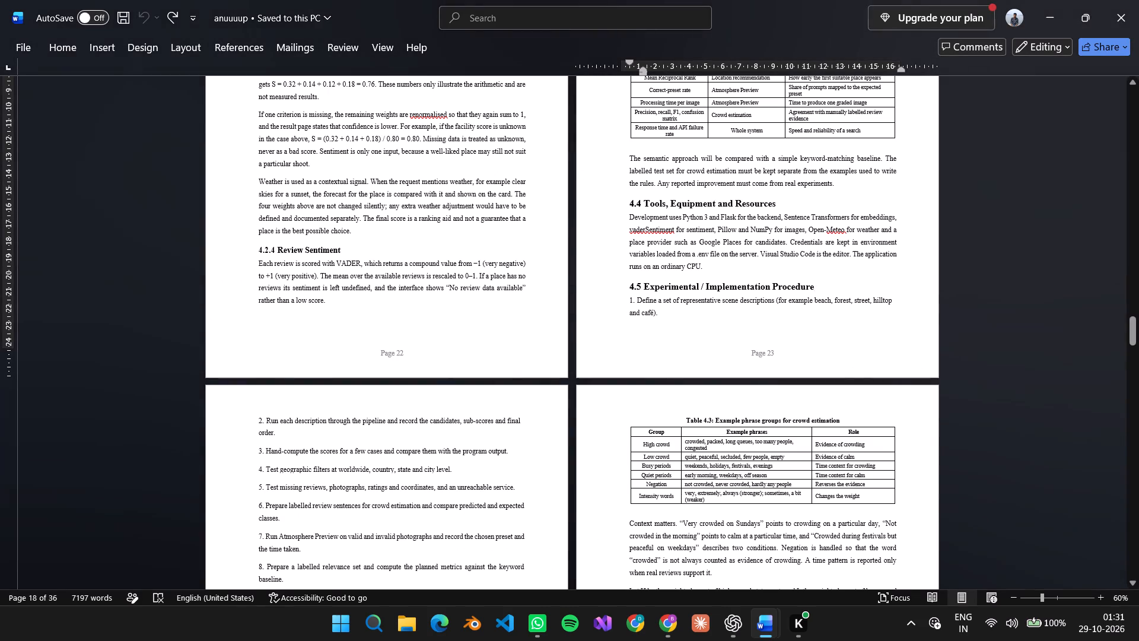
pyautogui.scroll(-4, 946, 274)
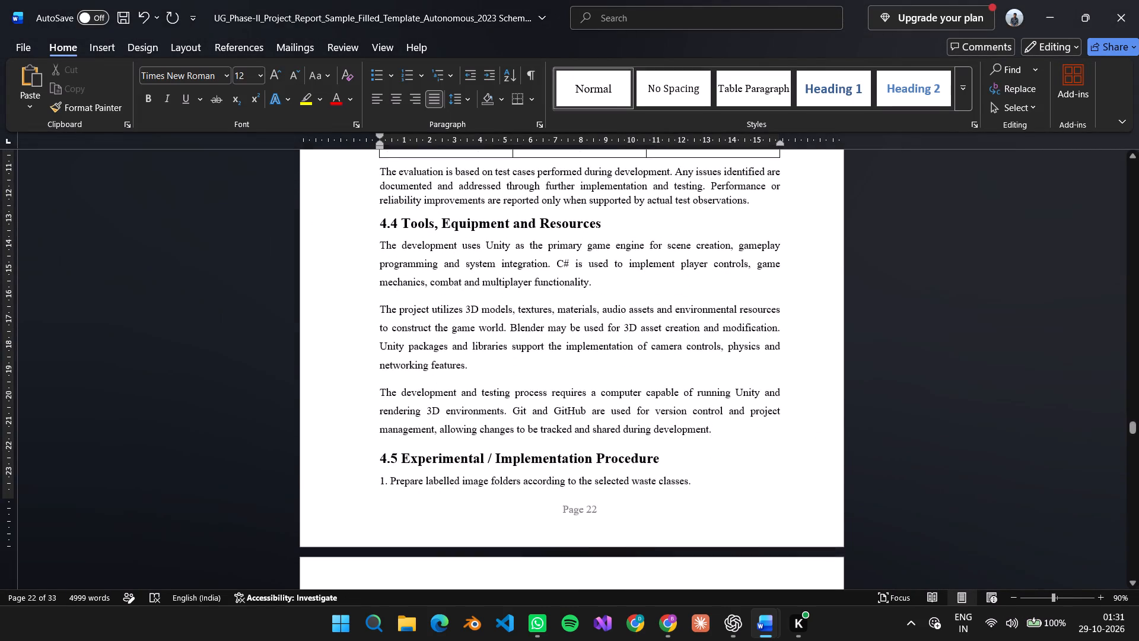
pyautogui.scroll(-13, 946, 274)
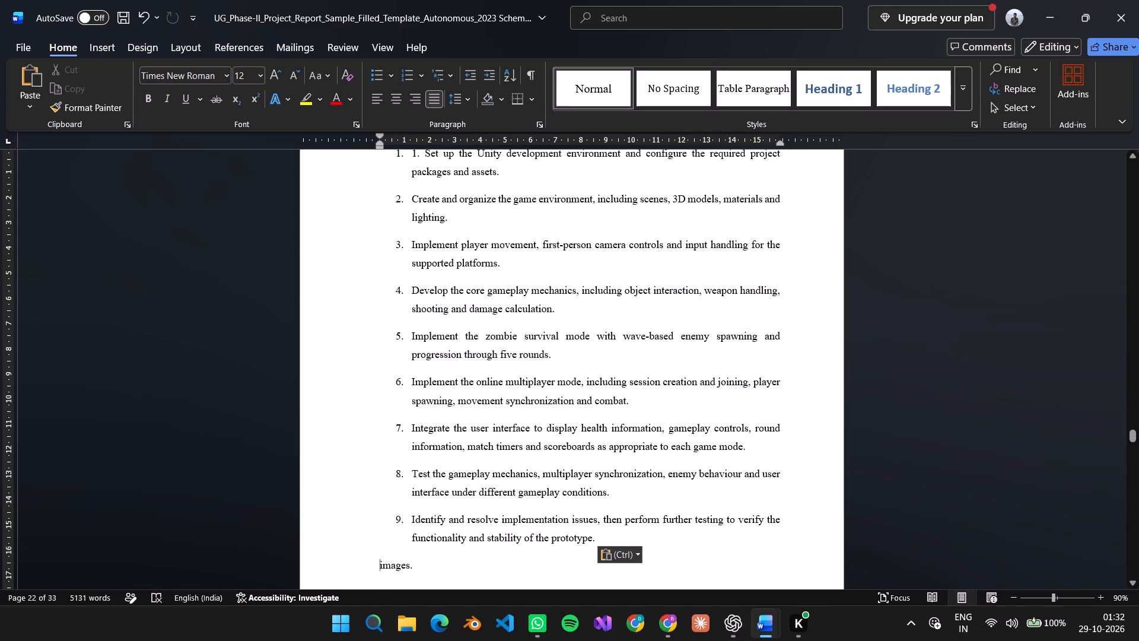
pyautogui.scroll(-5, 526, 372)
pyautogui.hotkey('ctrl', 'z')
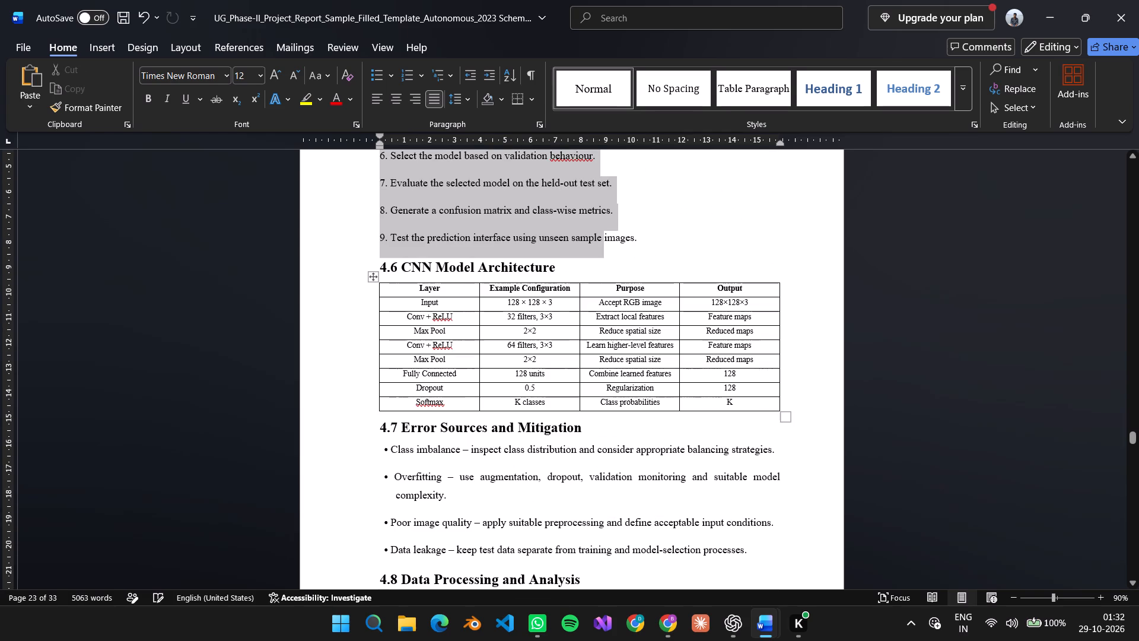
# Replace the old section 4.5 list, from its first number through "unseen sample" in item 9, with the copied nine-item procedure.
pyautogui.scroll(8, 532, 362)
pyautogui.scroll(5, 474, 269)
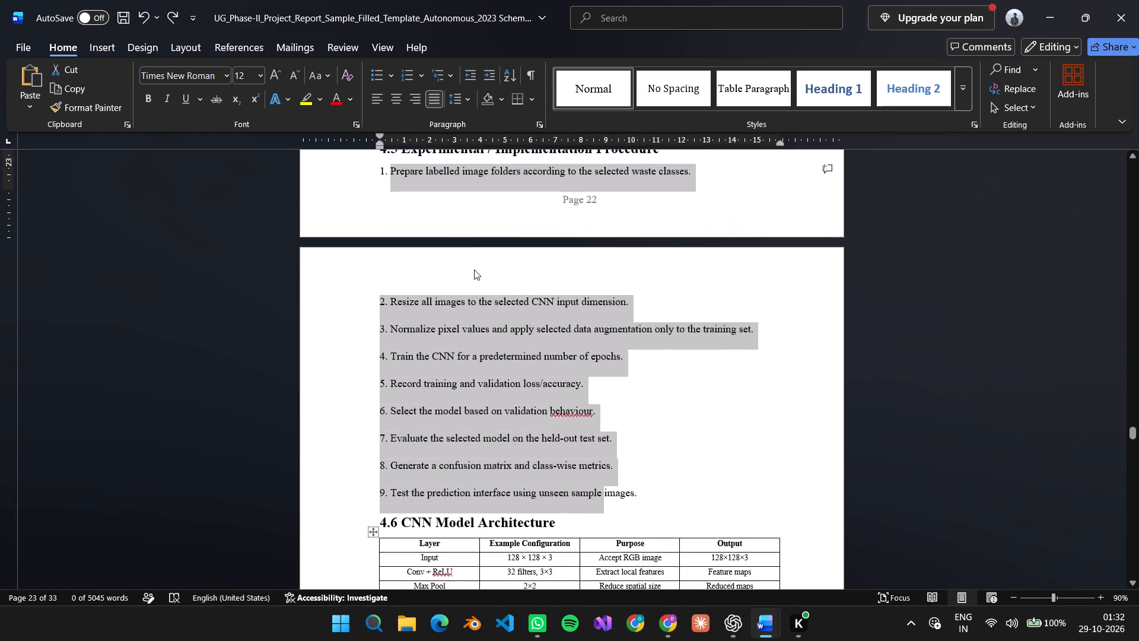
pyautogui.scroll(2, 474, 269)
pyautogui.moveTo(379, 237); pyautogui.dragTo(452, 289)
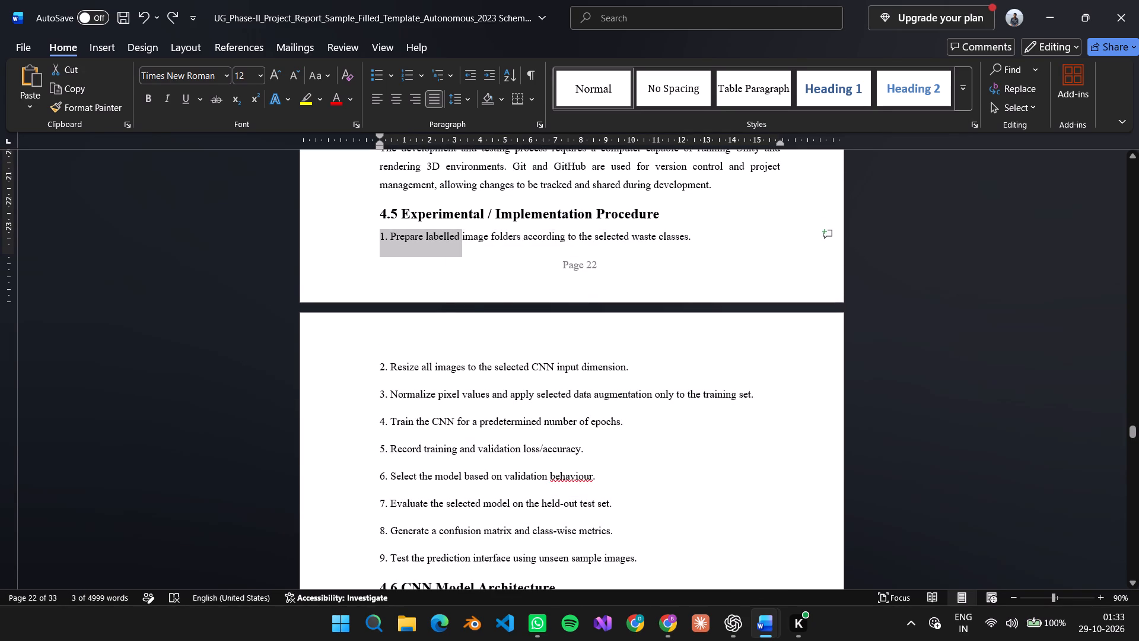
pyautogui.moveTo(604, 560); pyautogui.dragTo(491, 429)
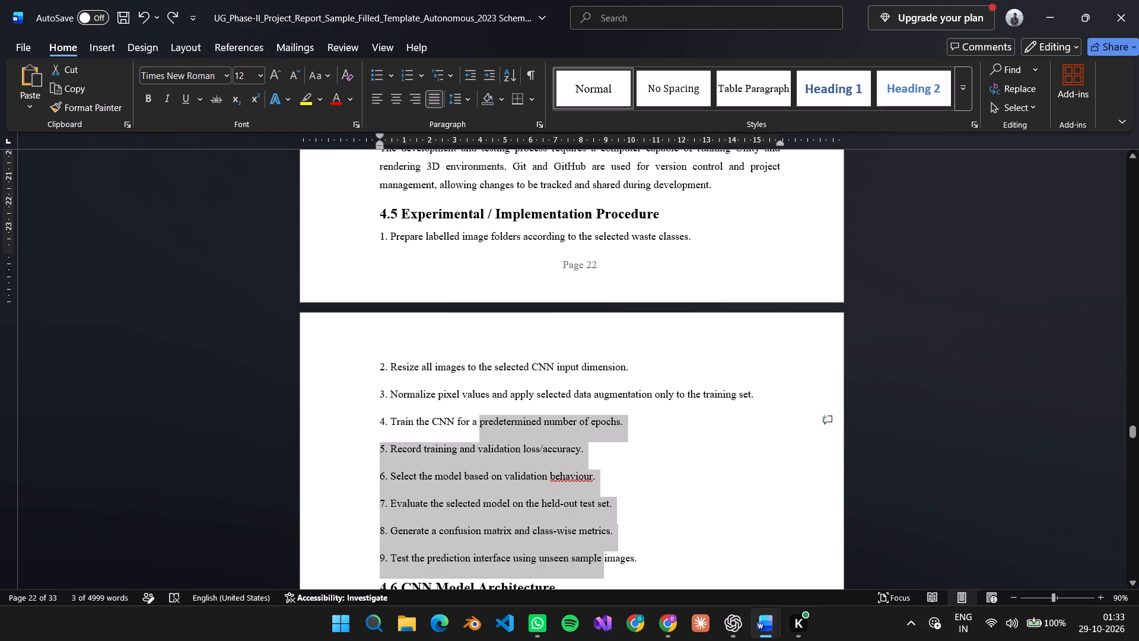
pyautogui.moveTo(491, 429); pyautogui.dragTo(380, 239)
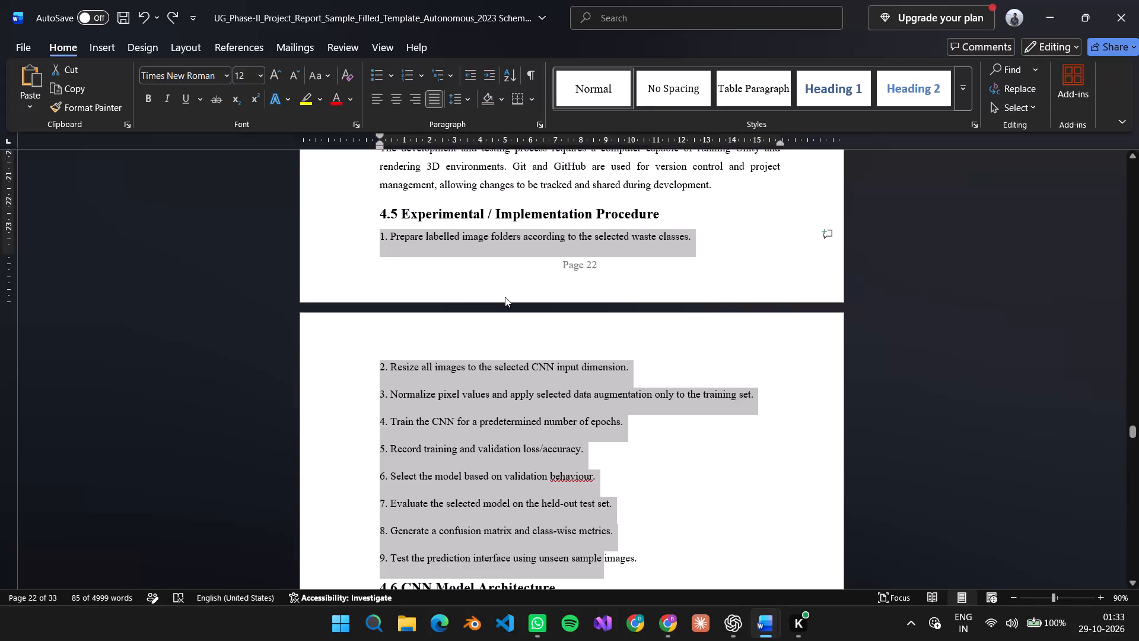
pyautogui.hotkey('ctrl', 'v')
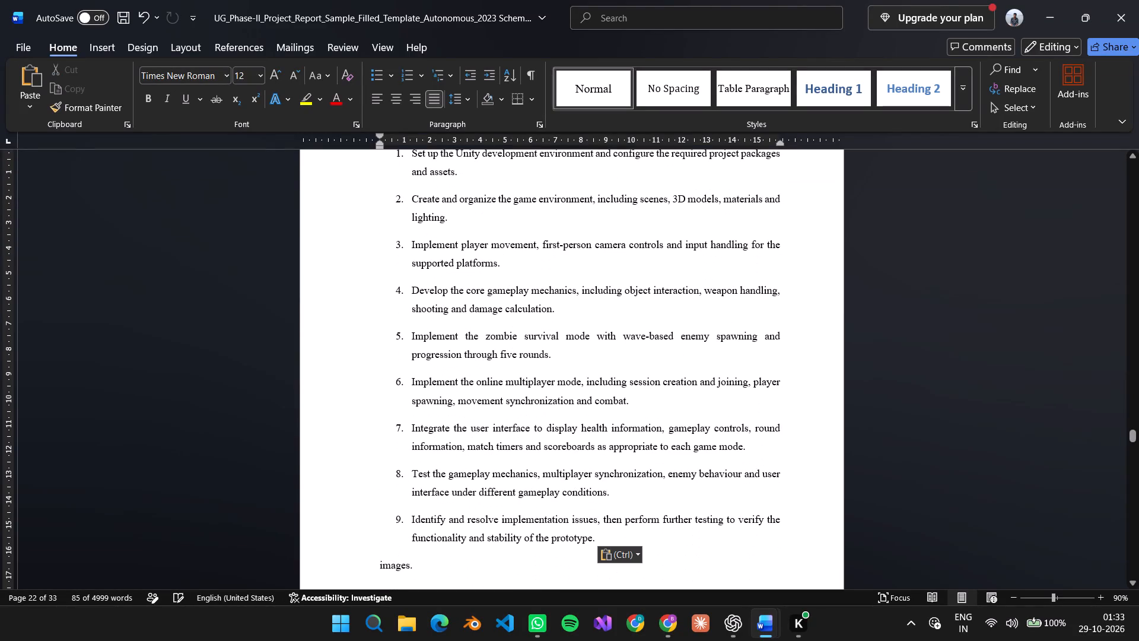
# Delete the leftover line "images." between the last procedure item and the 4.6 CNN Model Architecture heading.
pyautogui.scroll(-4, 438, 541)
pyautogui.hotkey('ctrl', 'Right')
pyautogui.hotkey('ctrl', 'Right')
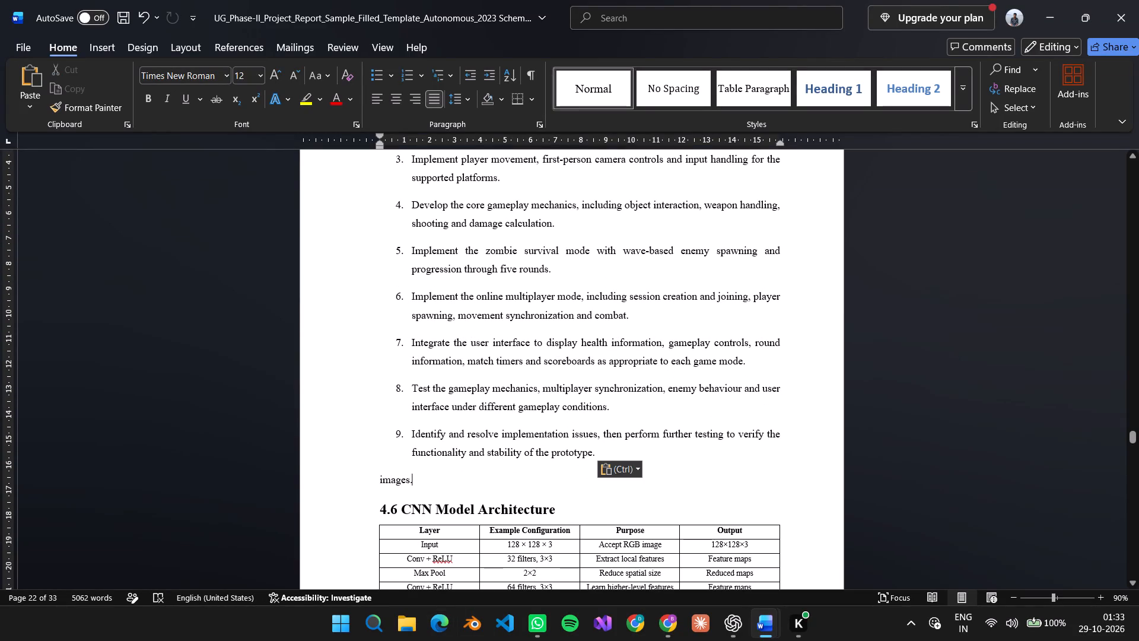
pyautogui.hotkey('ctrl', 'BackSpace')
pyautogui.hotkey('ctrl', 'BackSpace')
pyautogui.hotkey('ctrl', 'BackSpace')
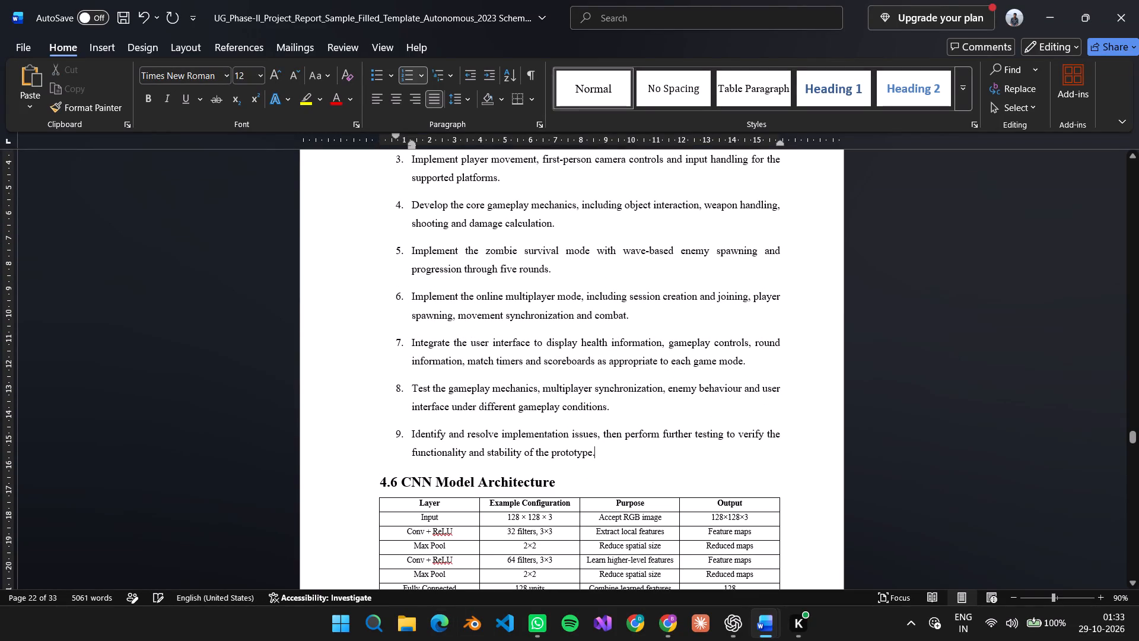
# Insert two blank lines before the 4.5 Experimental / Implementation Procedure heading to move it onto the page with its list.
pyautogui.scroll(9, 594, 433)
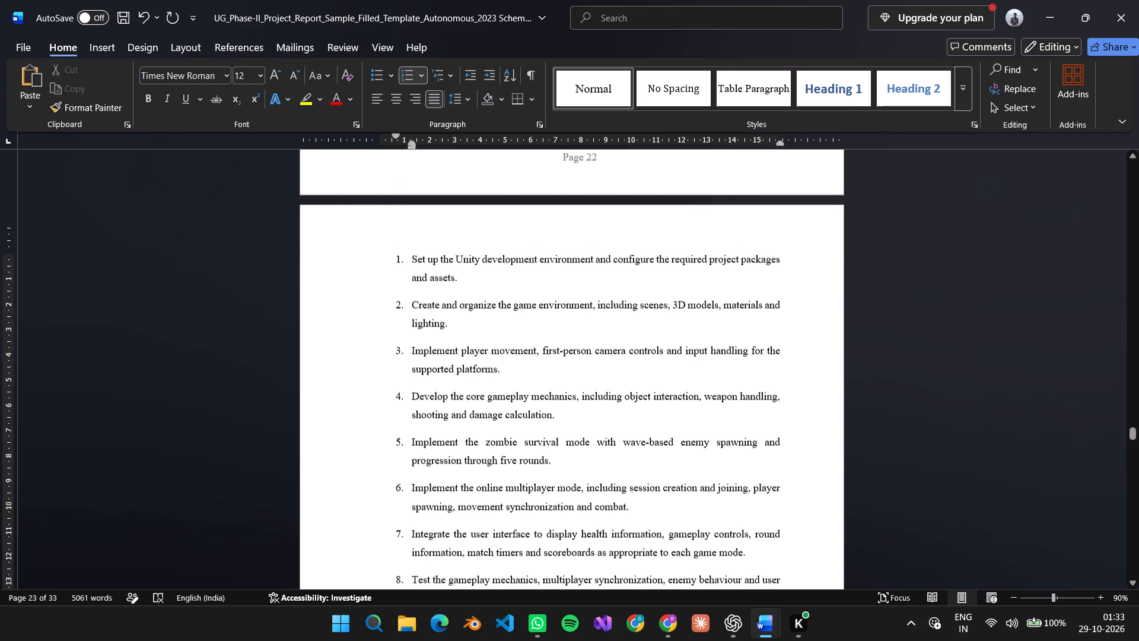
pyautogui.scroll(6, 594, 427)
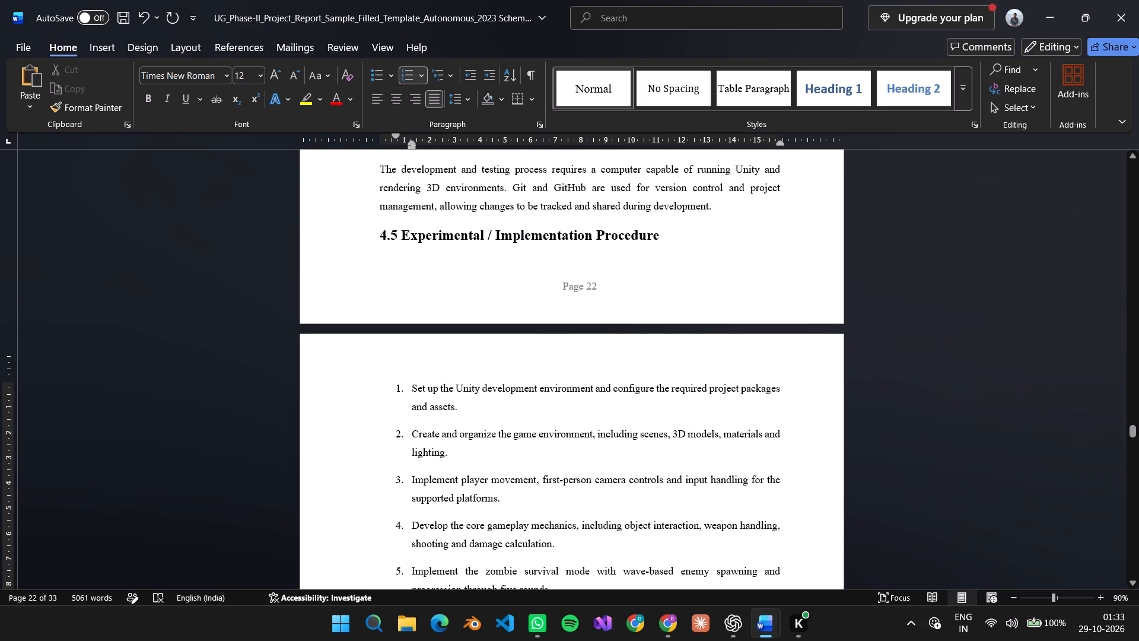
pyautogui.click(380, 234)
pyautogui.press('Return')
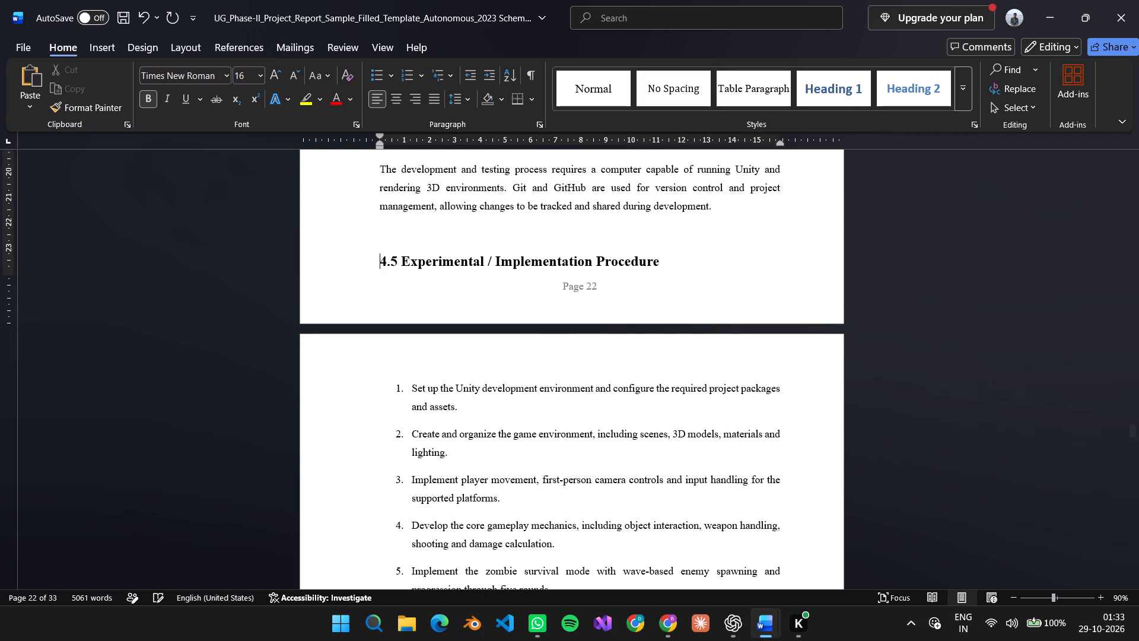
pyautogui.press('Return')
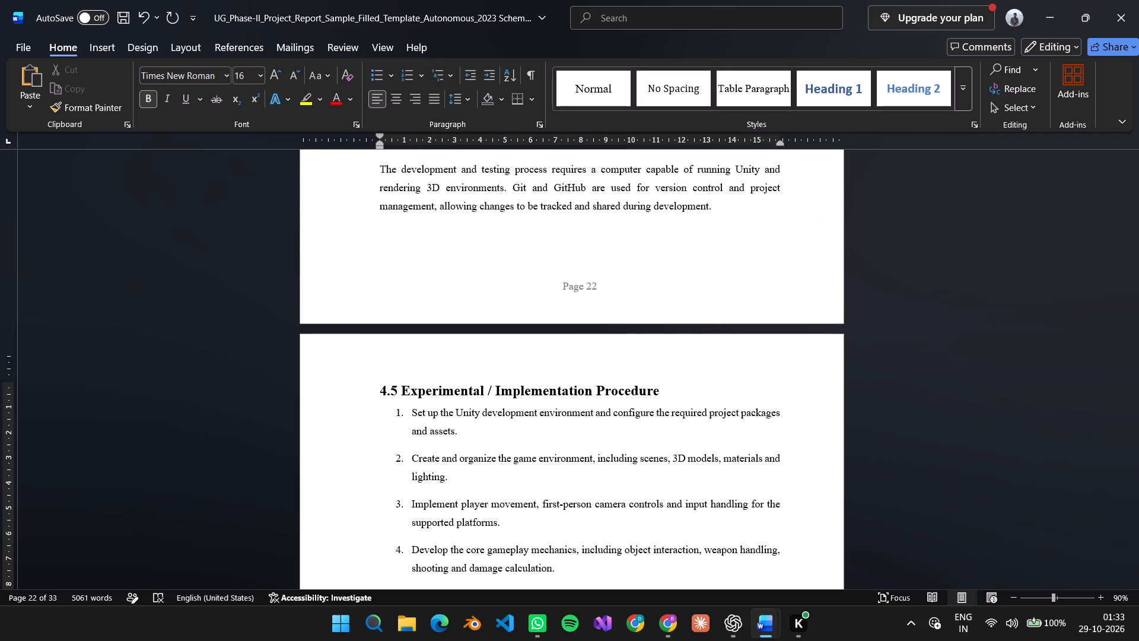
pyautogui.scroll(-4, 685, 392)
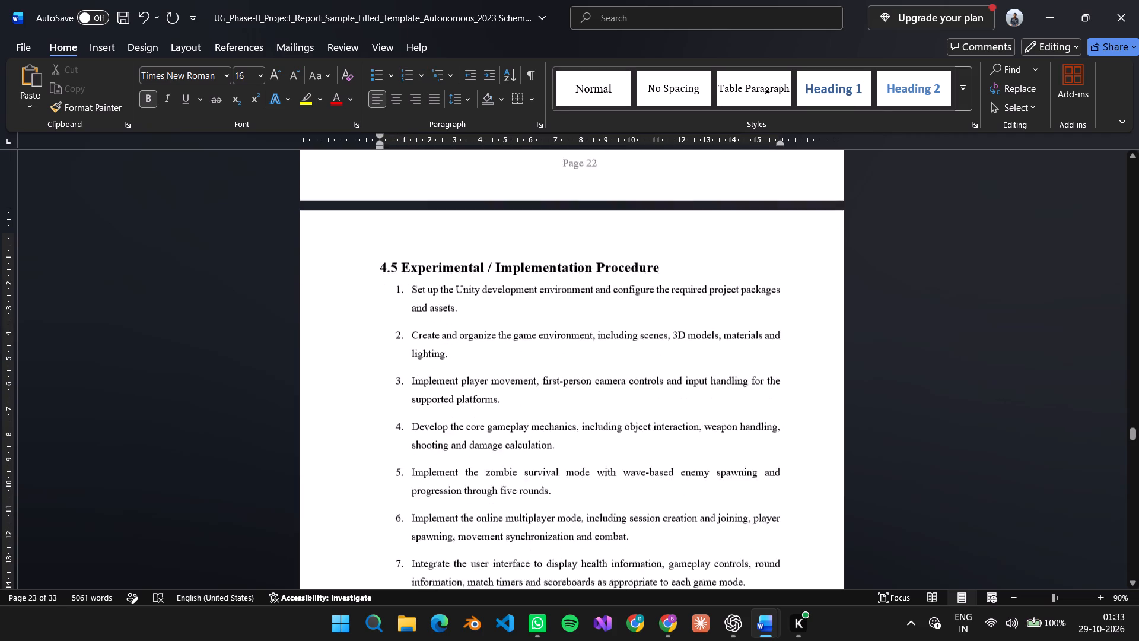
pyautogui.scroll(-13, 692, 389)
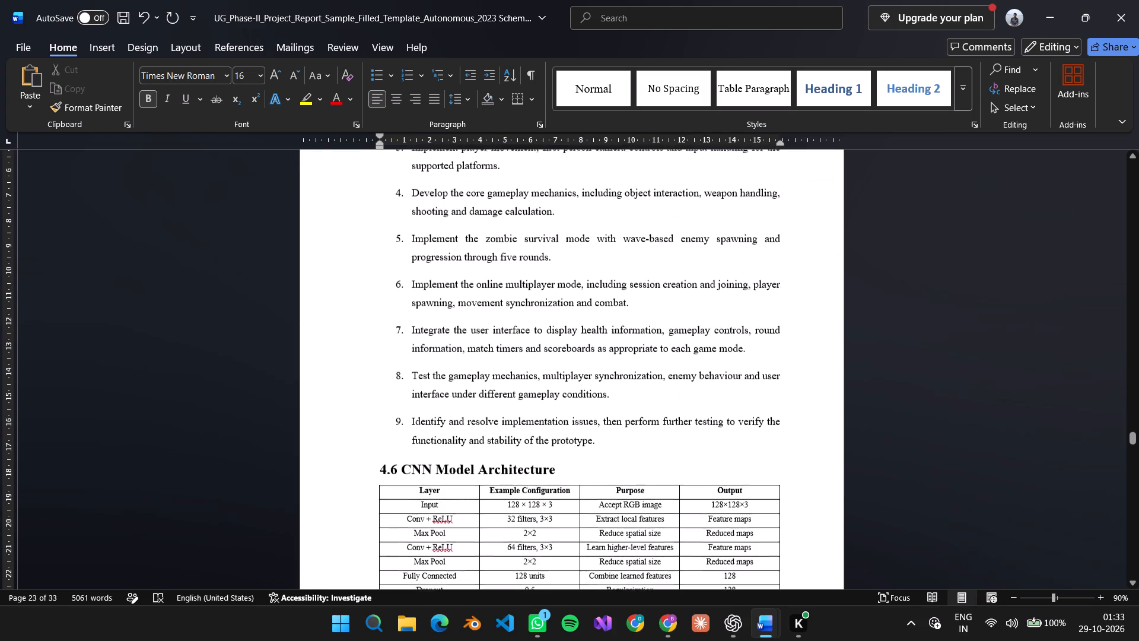
# Switch to YouTube in Chrome and skip the mix to the next video, "Sarkaru Raa Full Video Song".
pyautogui.hotkey('alt', 'Tab')
pyautogui.hotkey('alt', 'Tab')
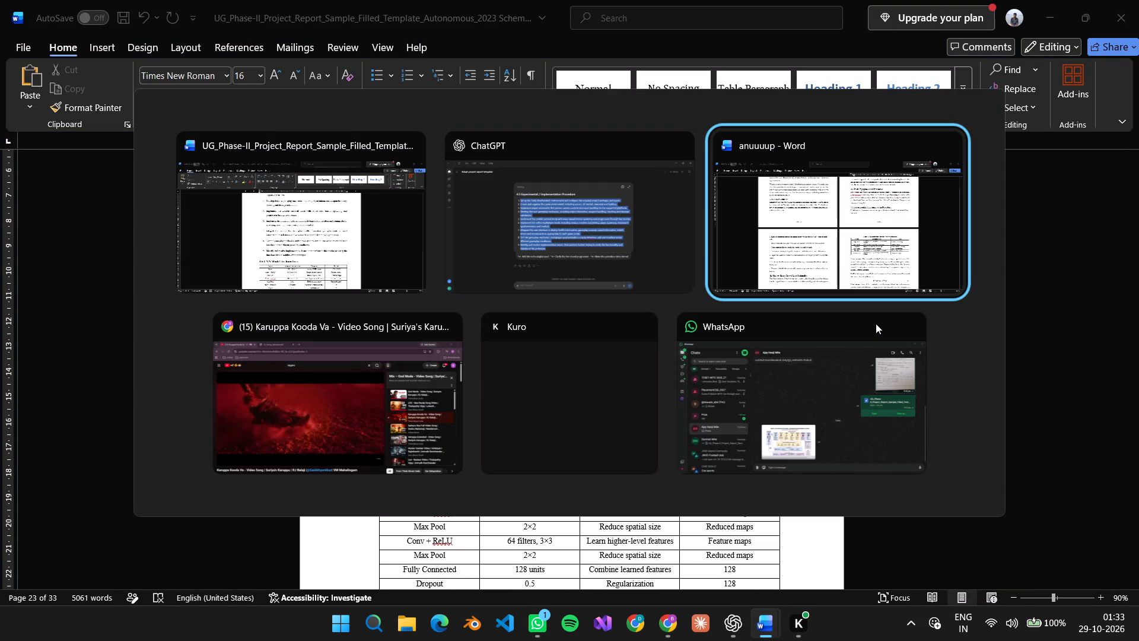
pyautogui.hotkey('alt', 'Tab')
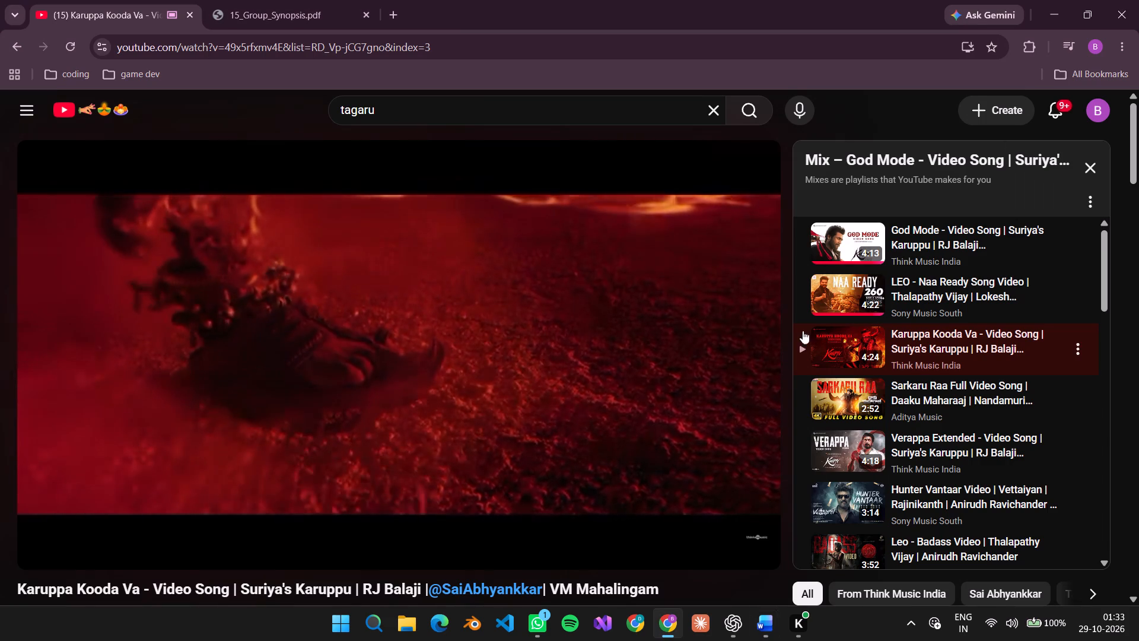
pyautogui.scroll(-4, 569, 418)
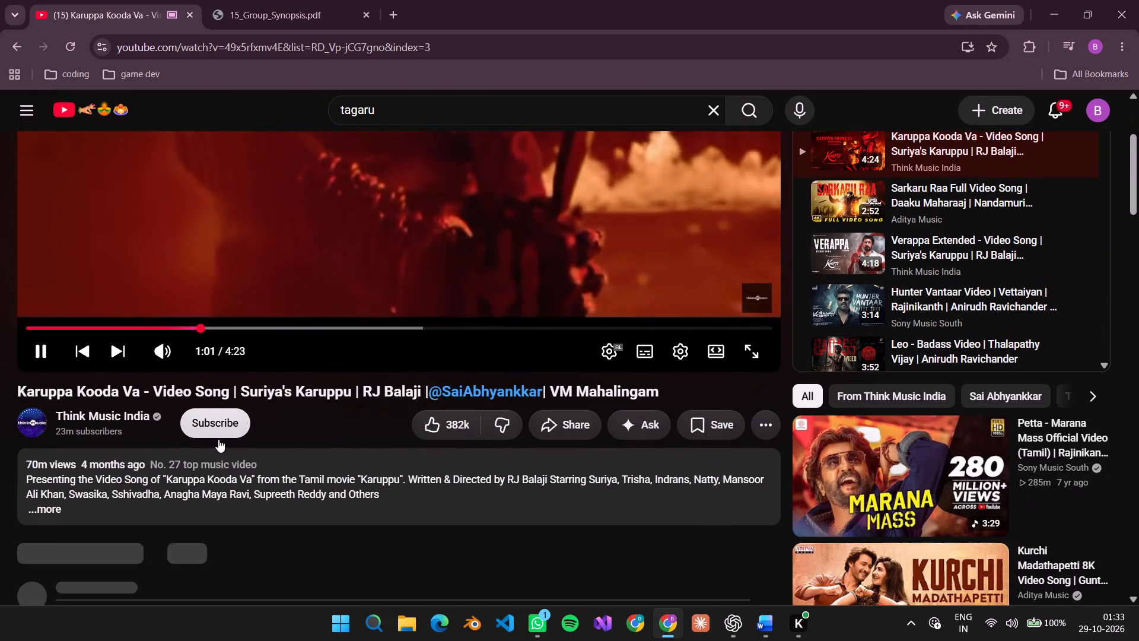
pyautogui.scroll(3, 317, 364)
pyautogui.click(111, 500)
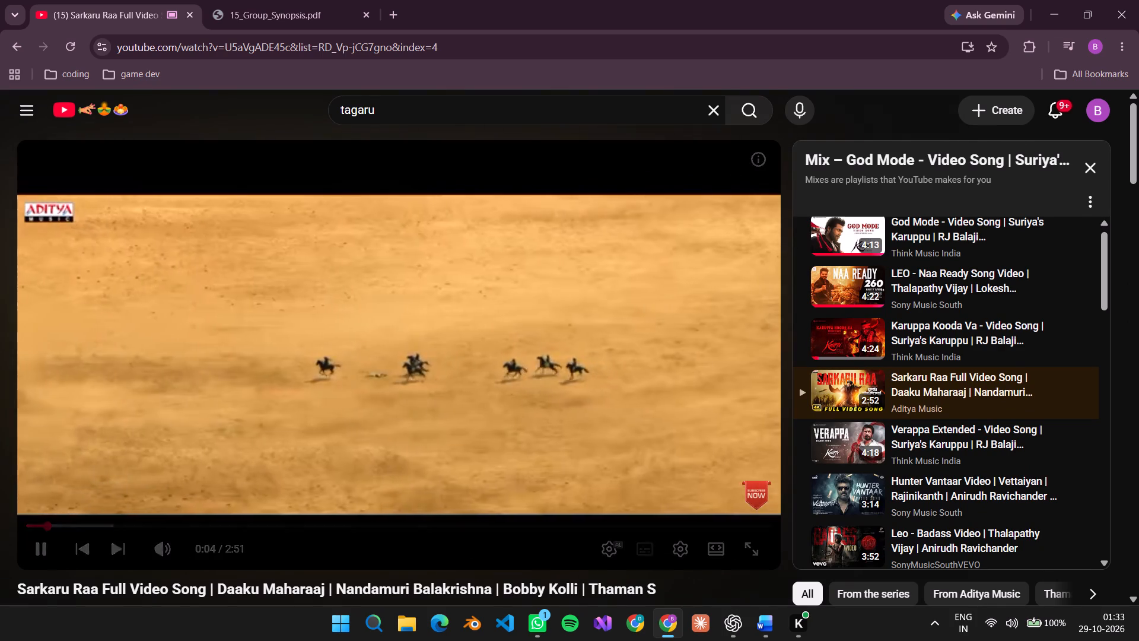
pyautogui.scroll(-3, 514, 362)
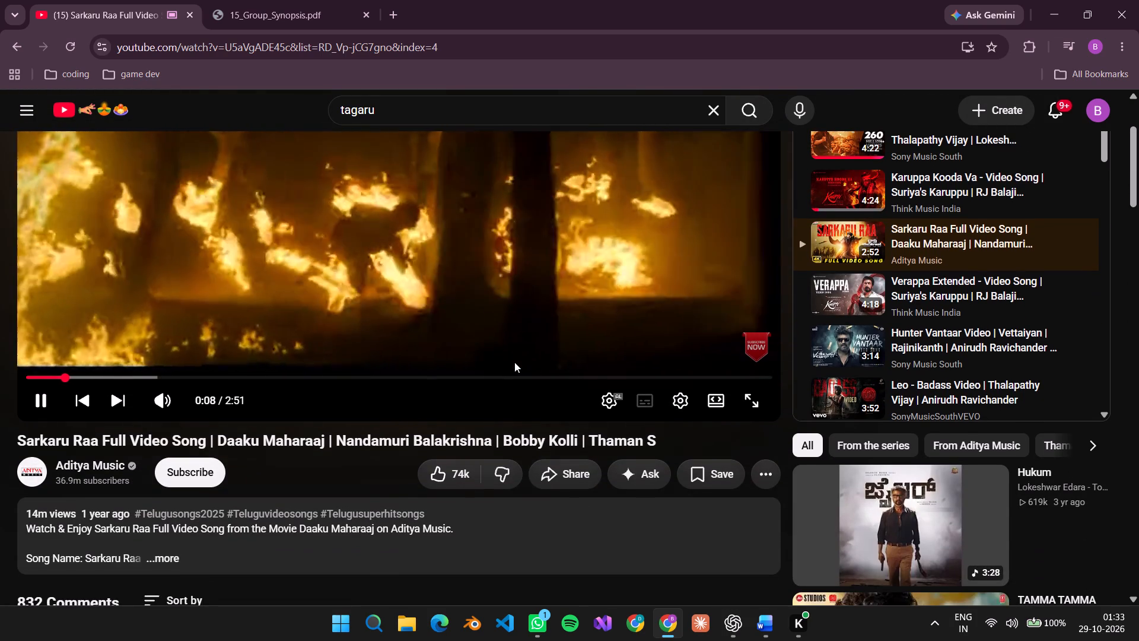
pyautogui.scroll(11, 514, 362)
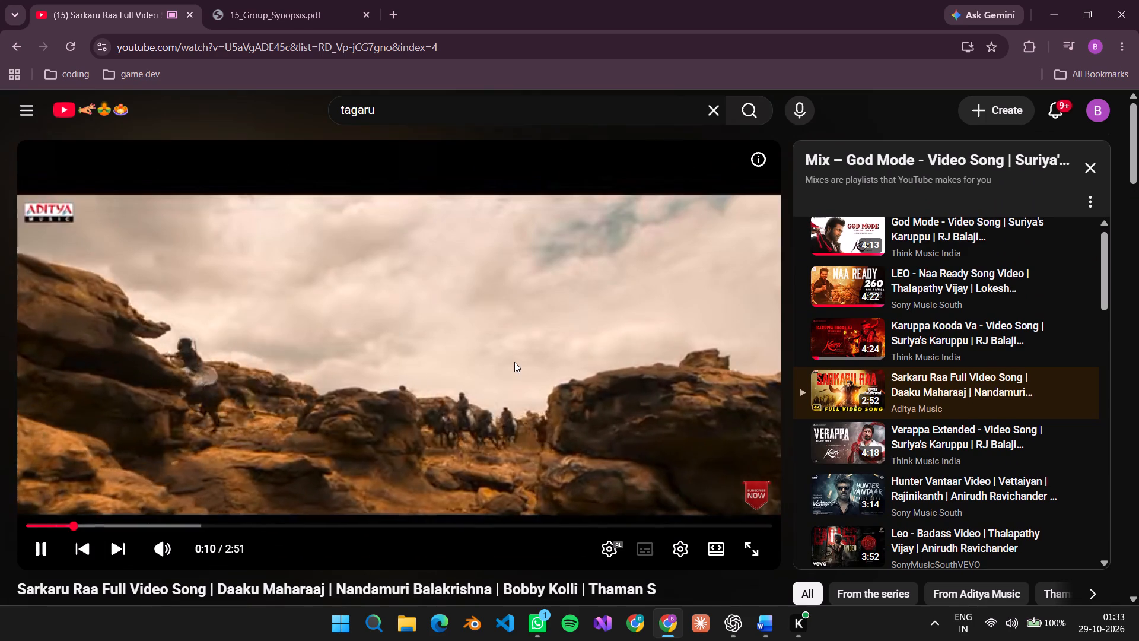
# Return to the UG_Phase-II report in Word and save the document.
pyautogui.hotkey('alt', 'Tab')
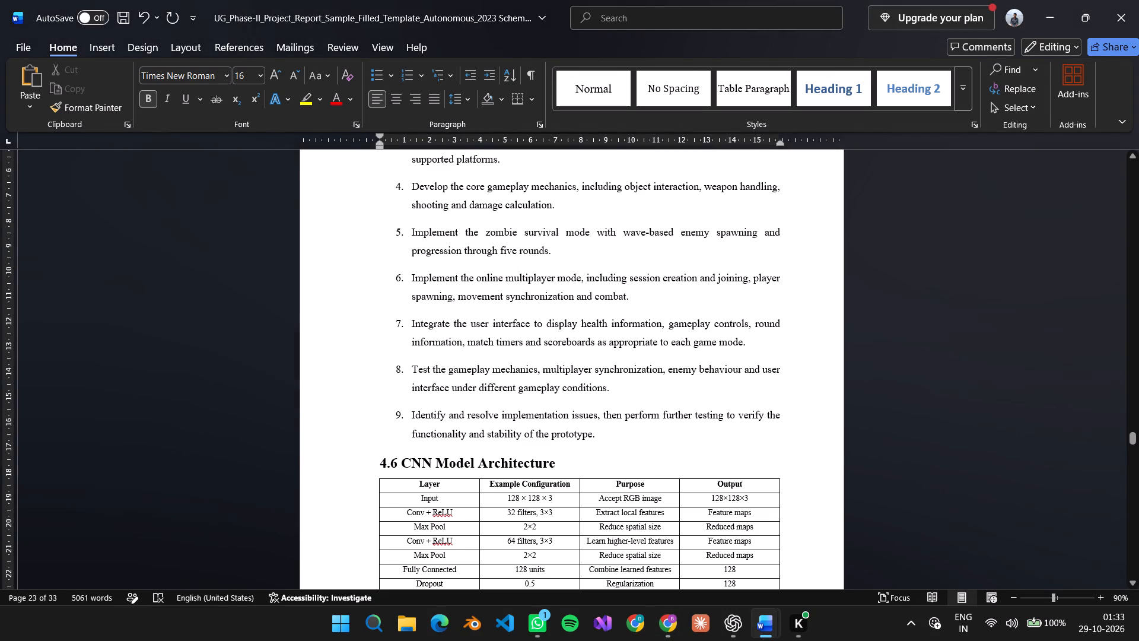
pyautogui.scroll(15, 641, 434)
pyautogui.scroll(-12, 641, 434)
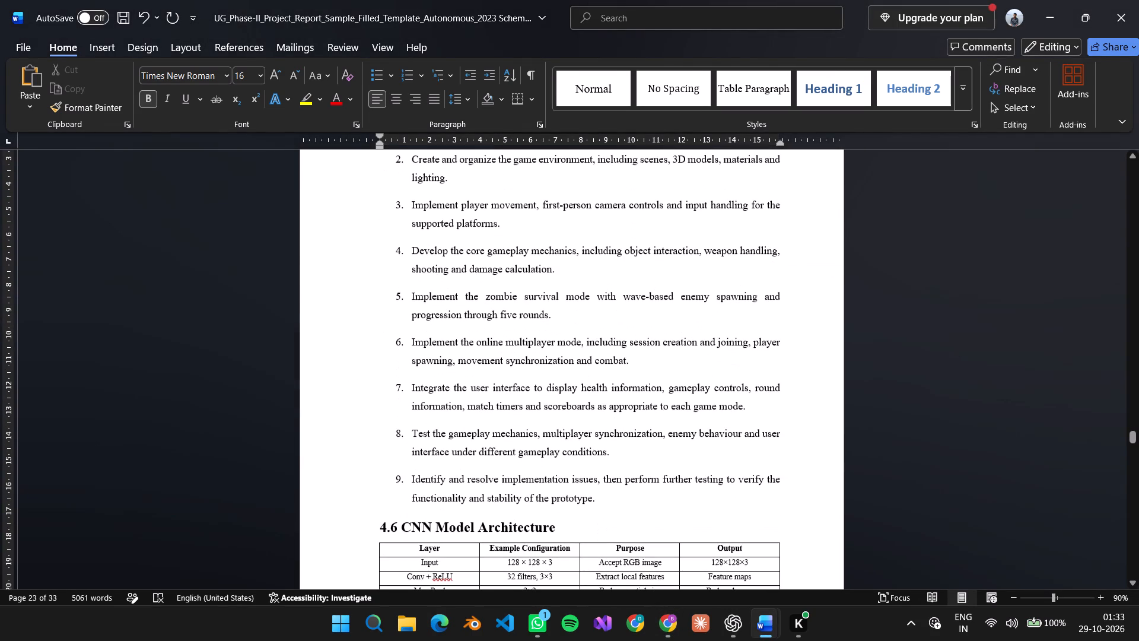
pyautogui.click(122, 25)
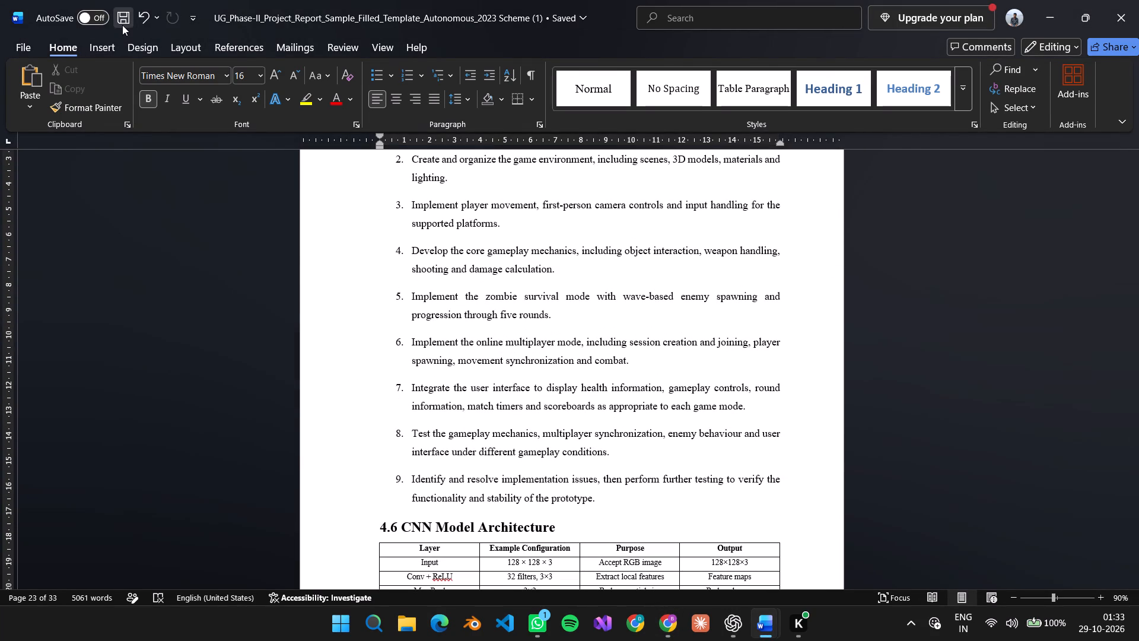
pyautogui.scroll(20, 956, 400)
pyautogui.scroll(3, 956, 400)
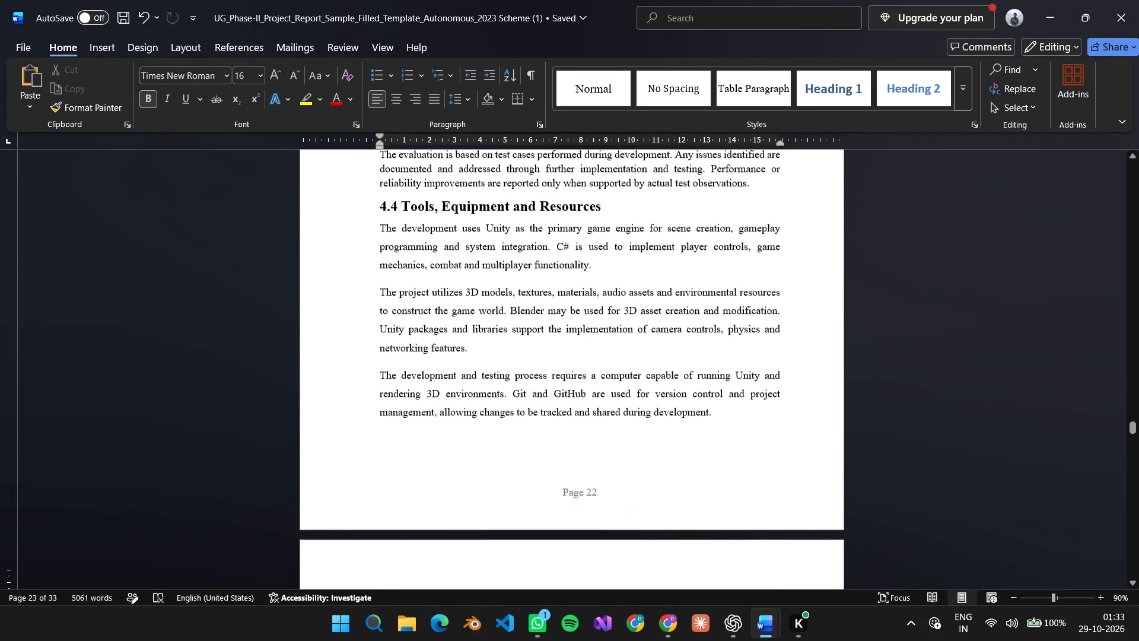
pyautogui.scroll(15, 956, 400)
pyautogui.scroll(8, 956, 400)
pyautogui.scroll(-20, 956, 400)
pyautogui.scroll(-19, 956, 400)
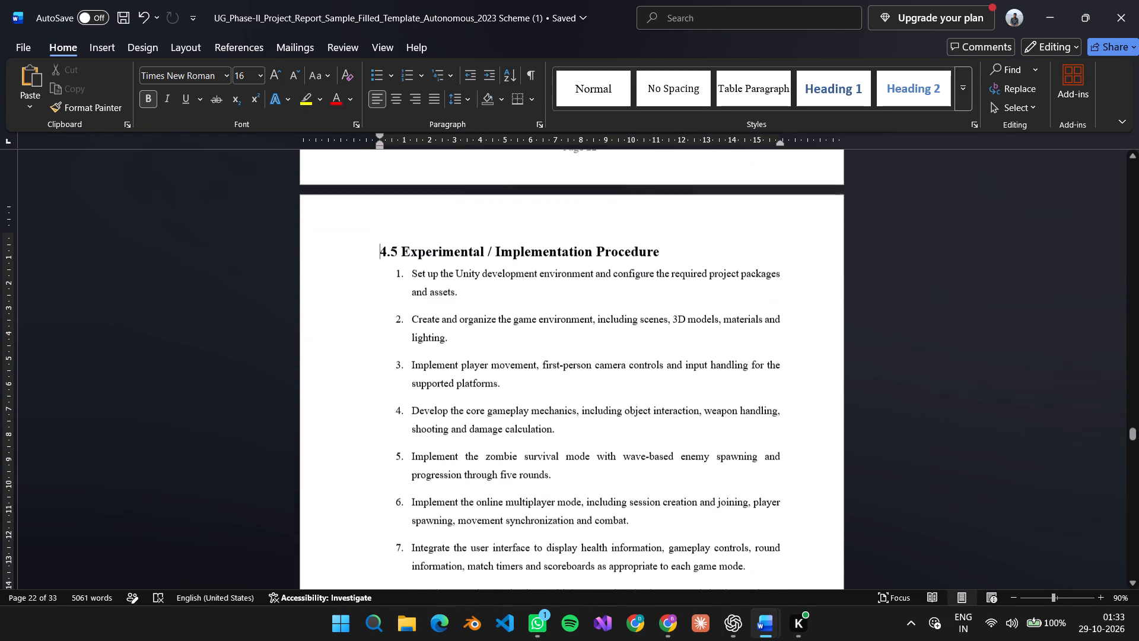
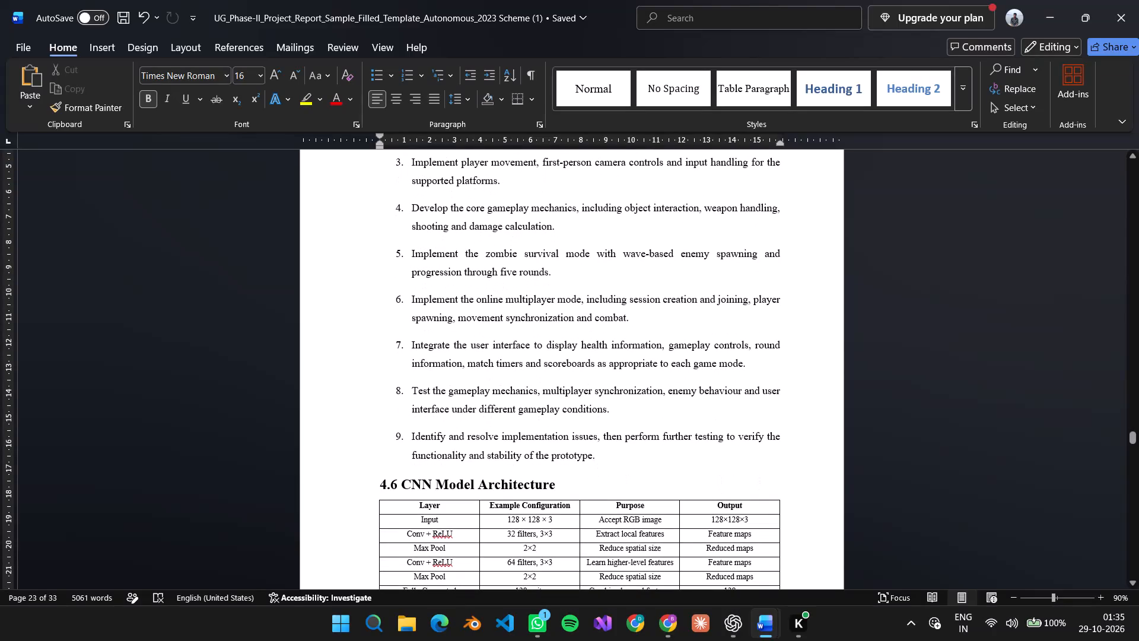
pyautogui.scroll(-5, 943, 411)
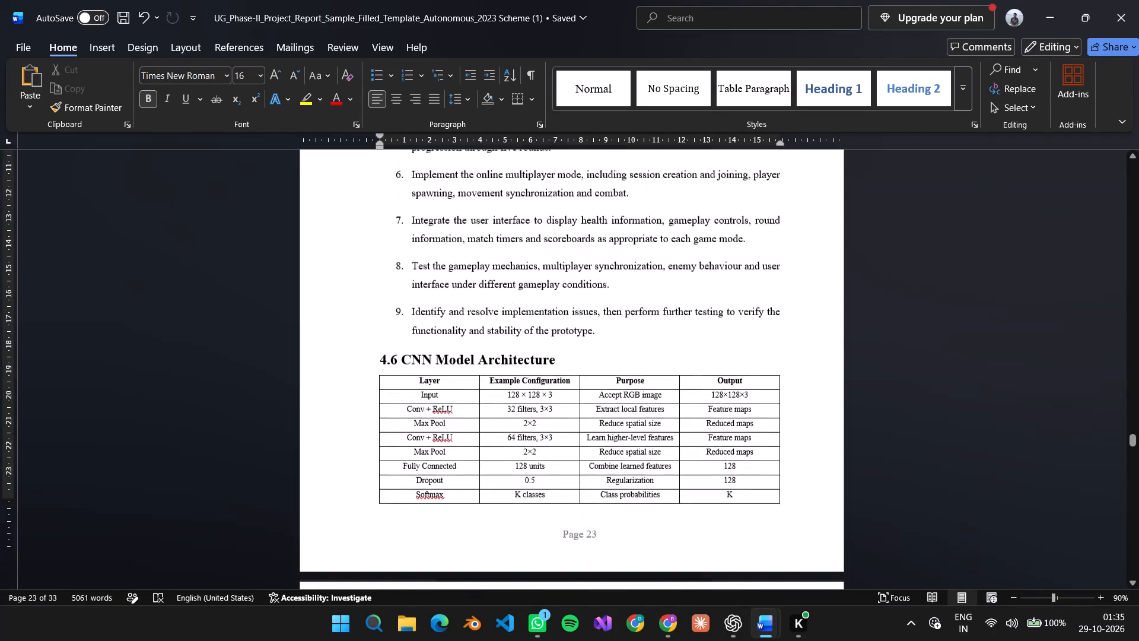
pyautogui.scroll(-8, 923, 424)
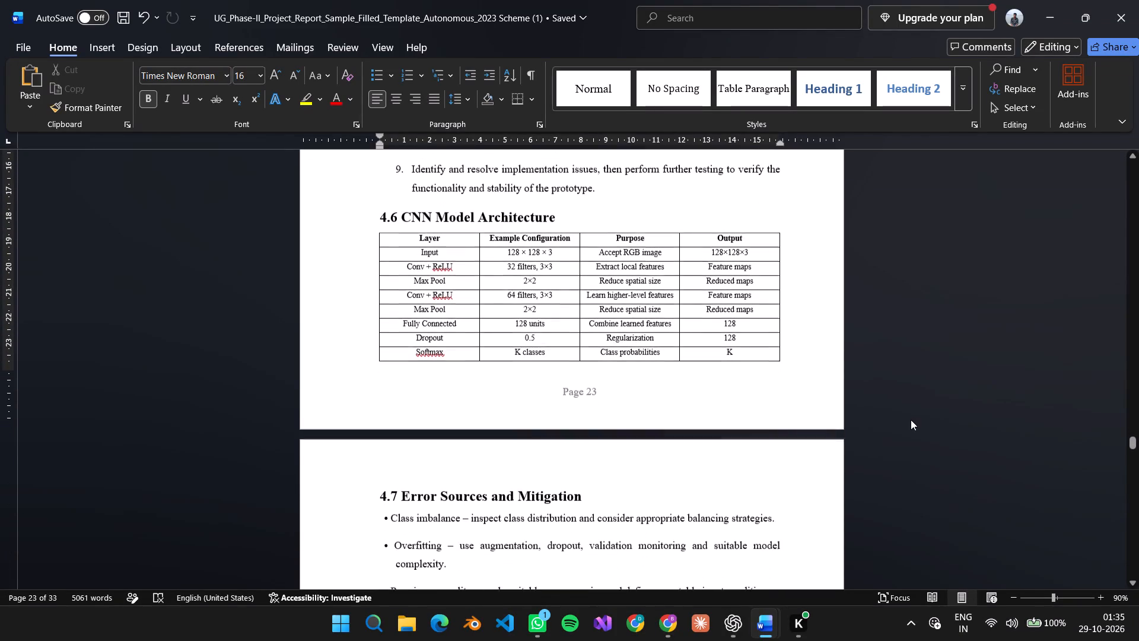
pyautogui.scroll(-3, 911, 420)
pyautogui.scroll(5, 911, 420)
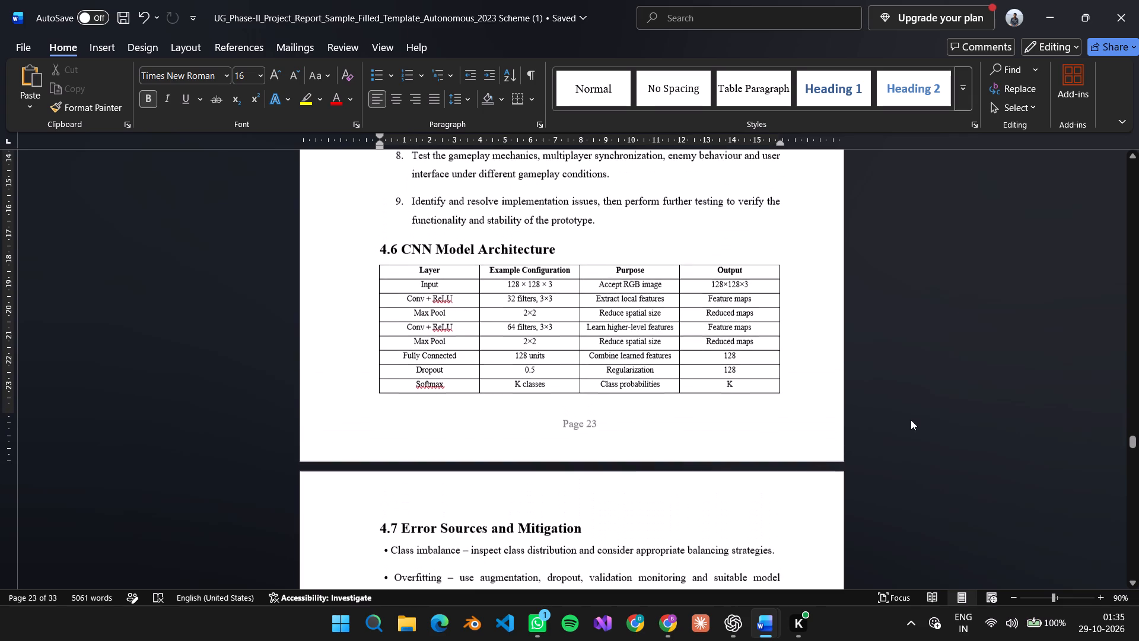
pyautogui.keyDown('ctrl'); pyautogui.scroll(2, 911, 420); pyautogui.keyUp('ctrl')
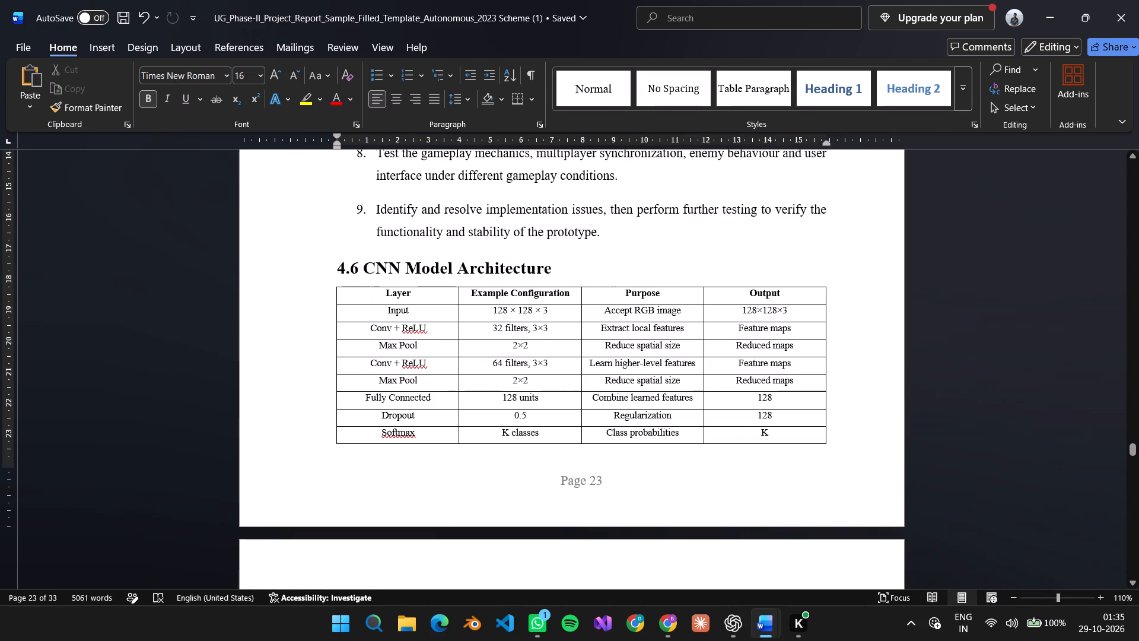
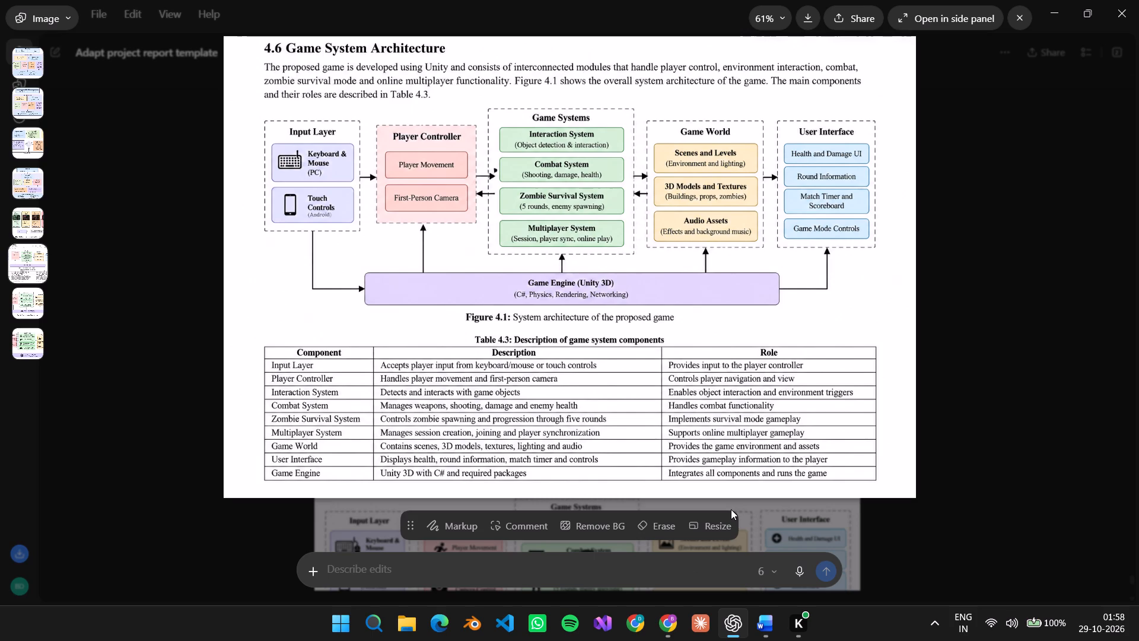
# Capture a rectangular snip, with quick markup enabled, of only the architecture diagram, excluding the Figure 4.1 caption and Table 4.3.
pyautogui.hotkey('ctrl', 'p')
pyautogui.press('ctrl+VK_3')
pyautogui.press('Pause')
pyautogui.press('Print')
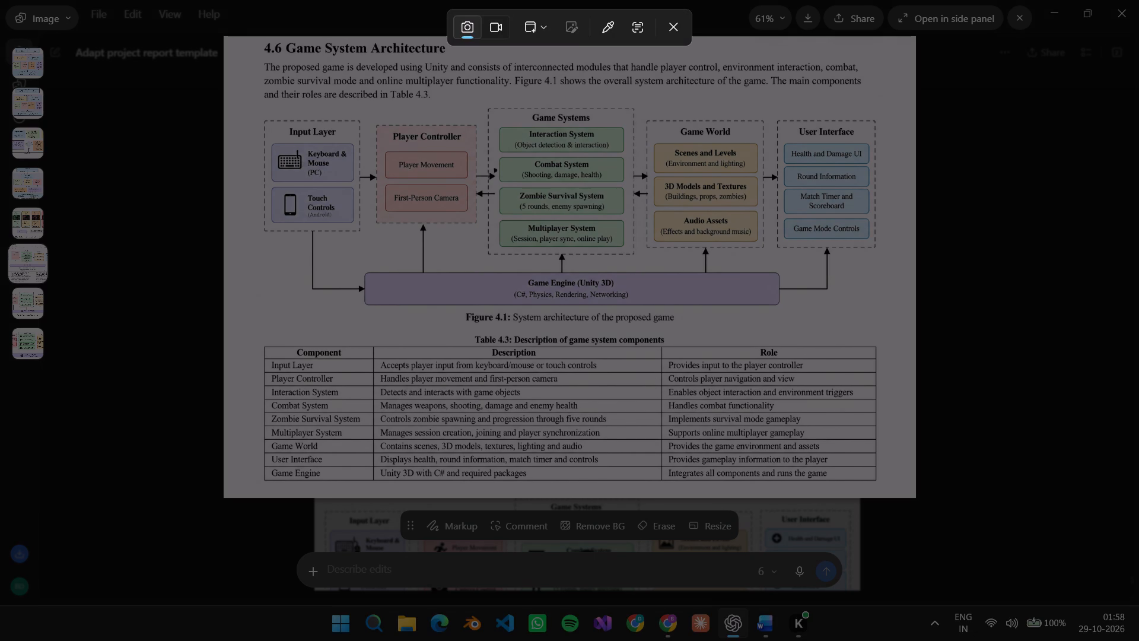
pyautogui.click(542, 32)
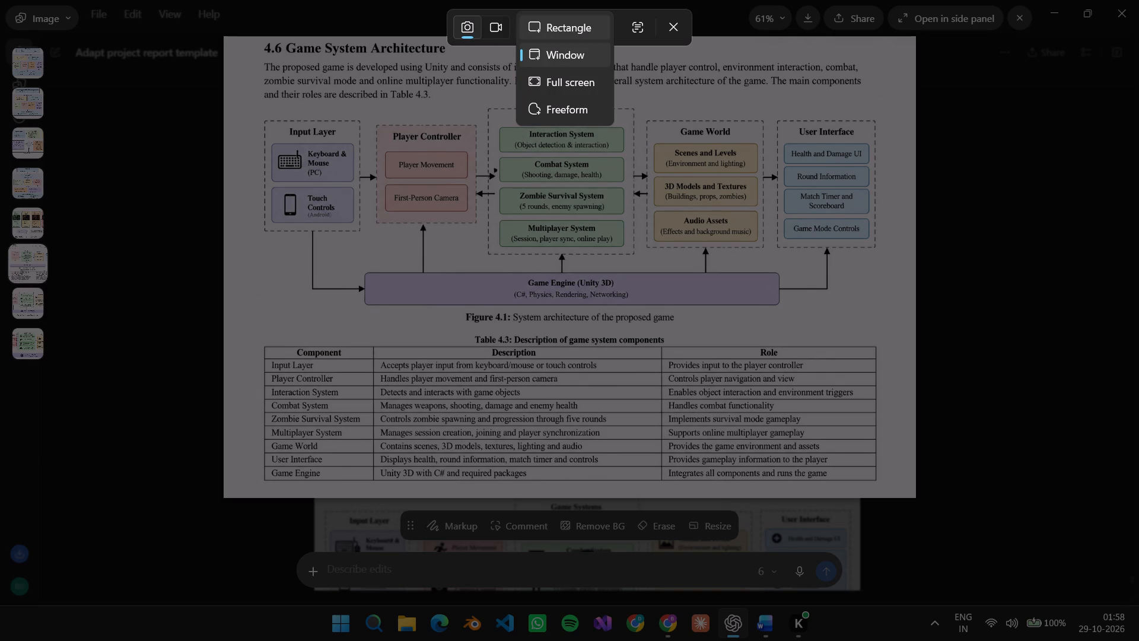
pyautogui.click(545, 110)
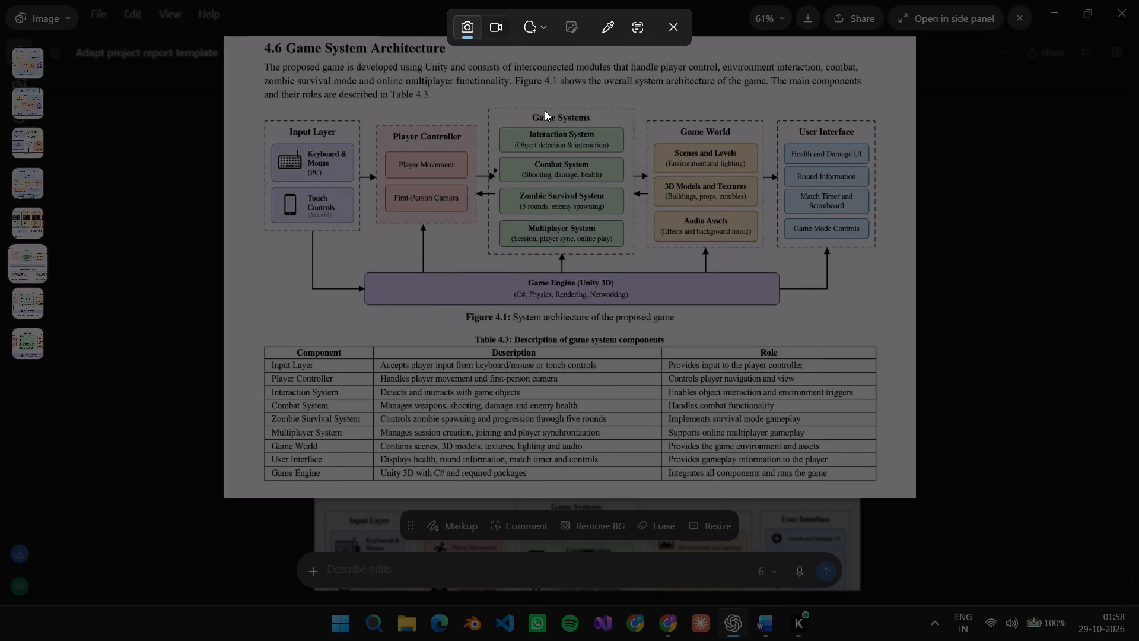
pyautogui.click(547, 36)
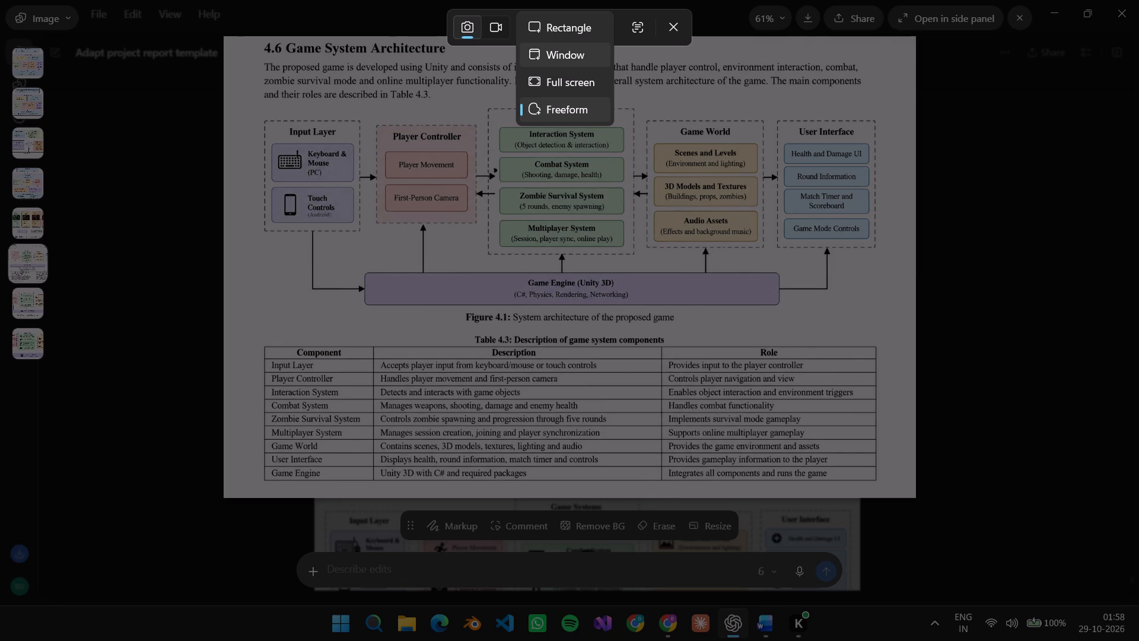
pyautogui.click(561, 33)
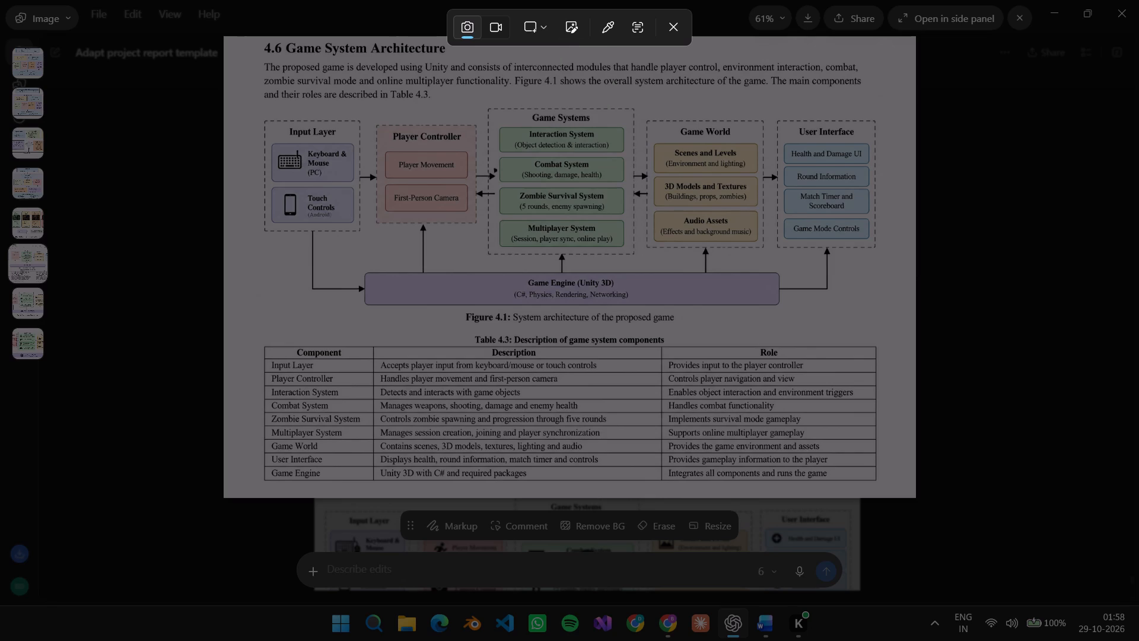
pyautogui.click(577, 30)
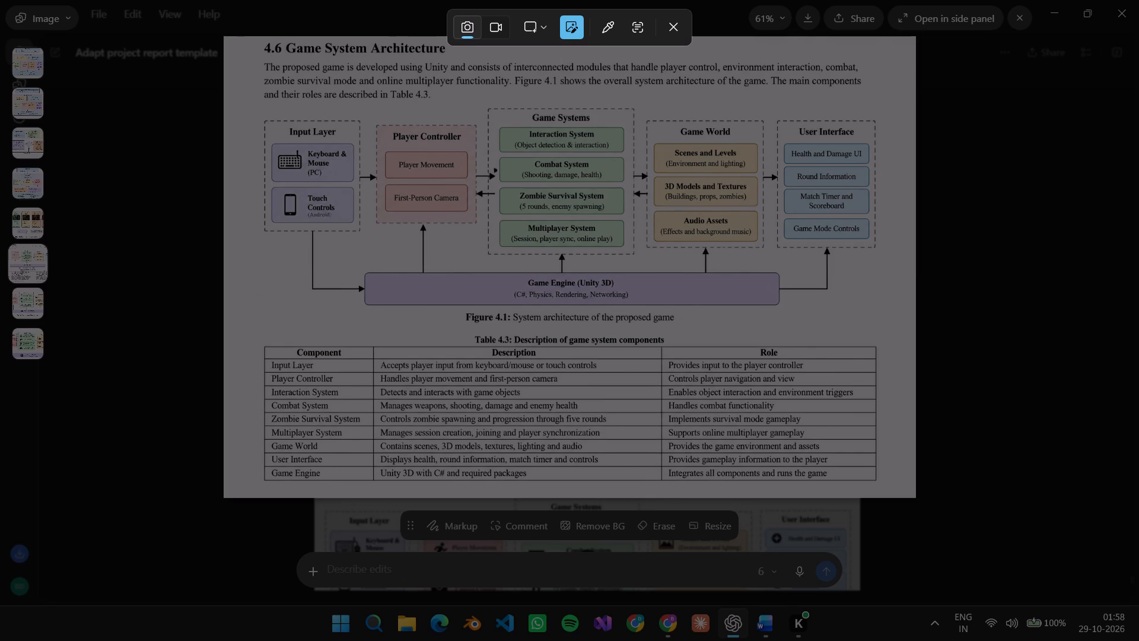
pyautogui.moveTo(262, 103); pyautogui.dragTo(271, 156)
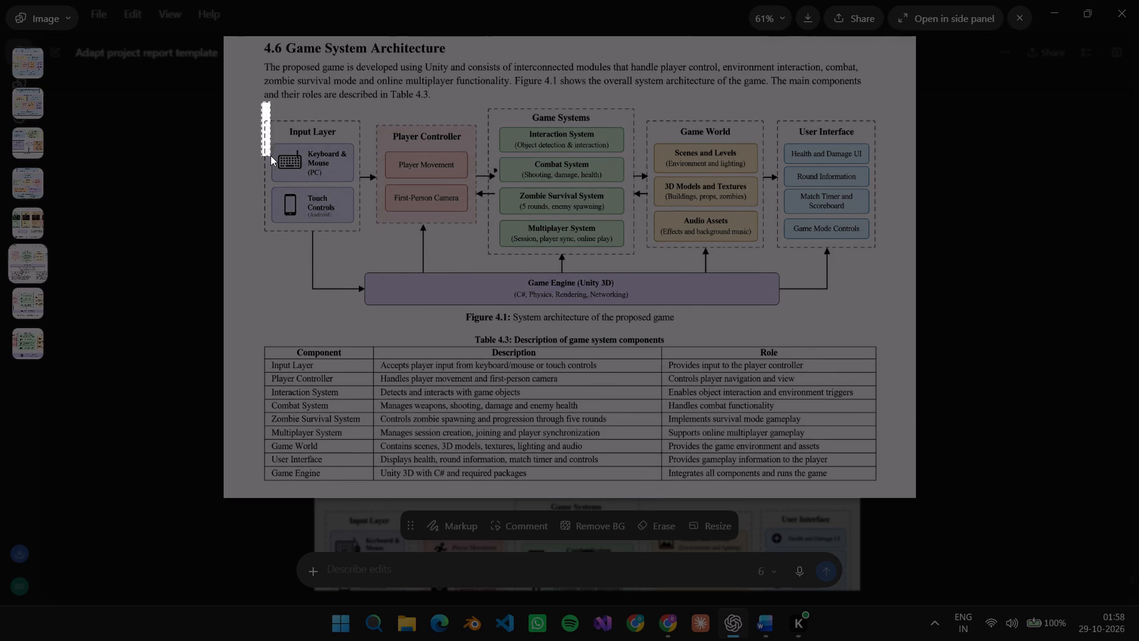
pyautogui.moveTo(271, 156); pyautogui.dragTo(489, 291)
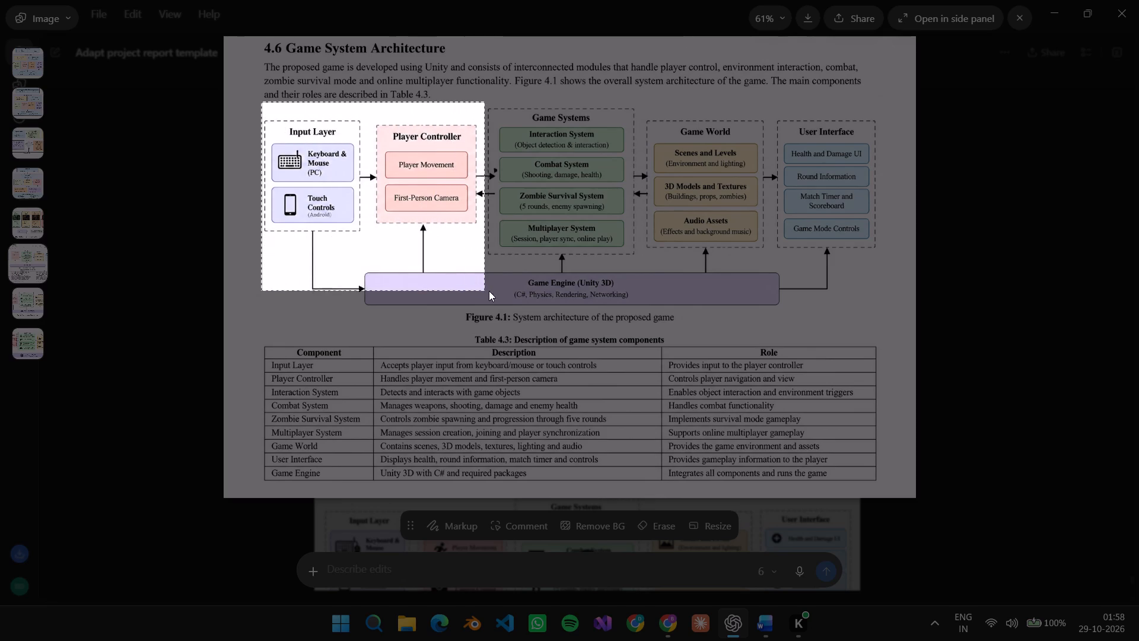
pyautogui.moveTo(489, 291); pyautogui.dragTo(759, 316)
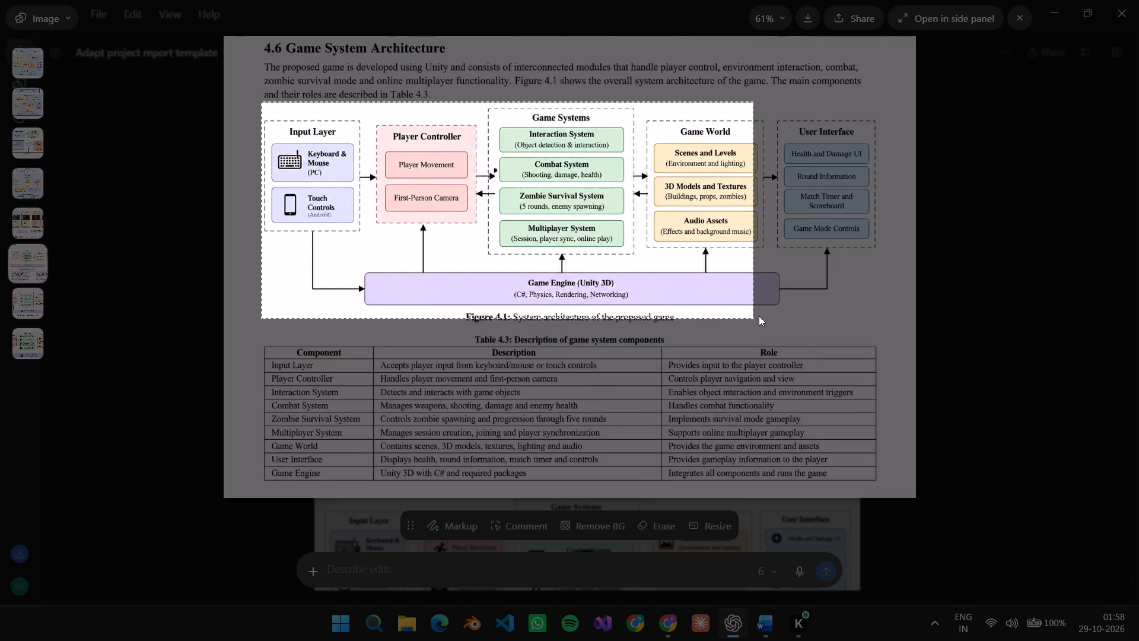
pyautogui.moveTo(759, 316); pyautogui.dragTo(881, 317)
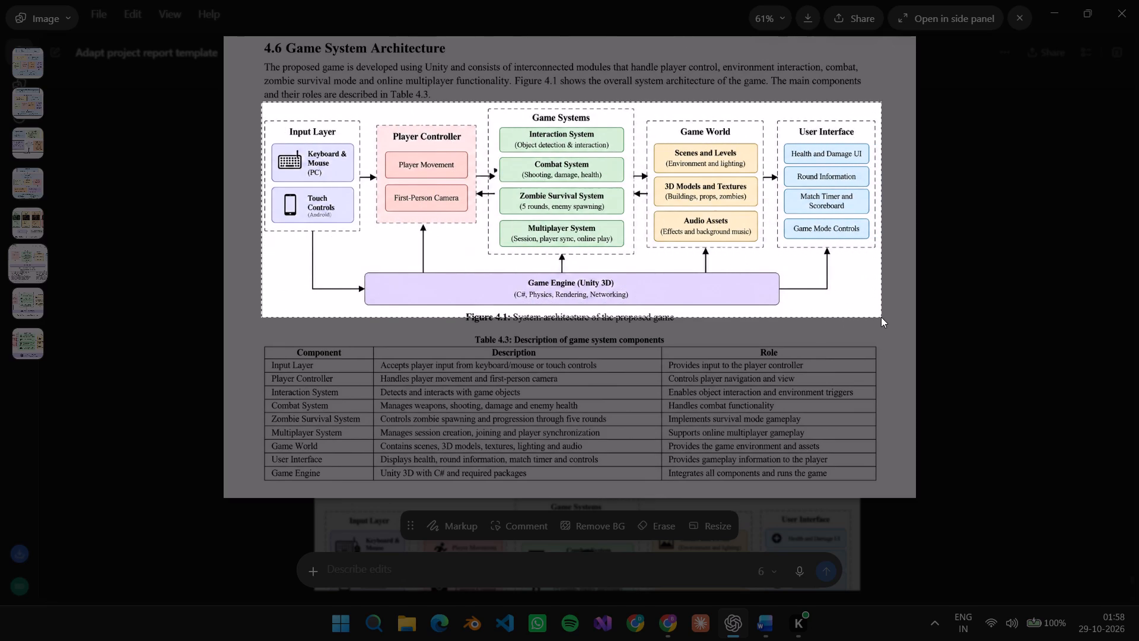
pyautogui.moveTo(881, 317); pyautogui.dragTo(893, 312)
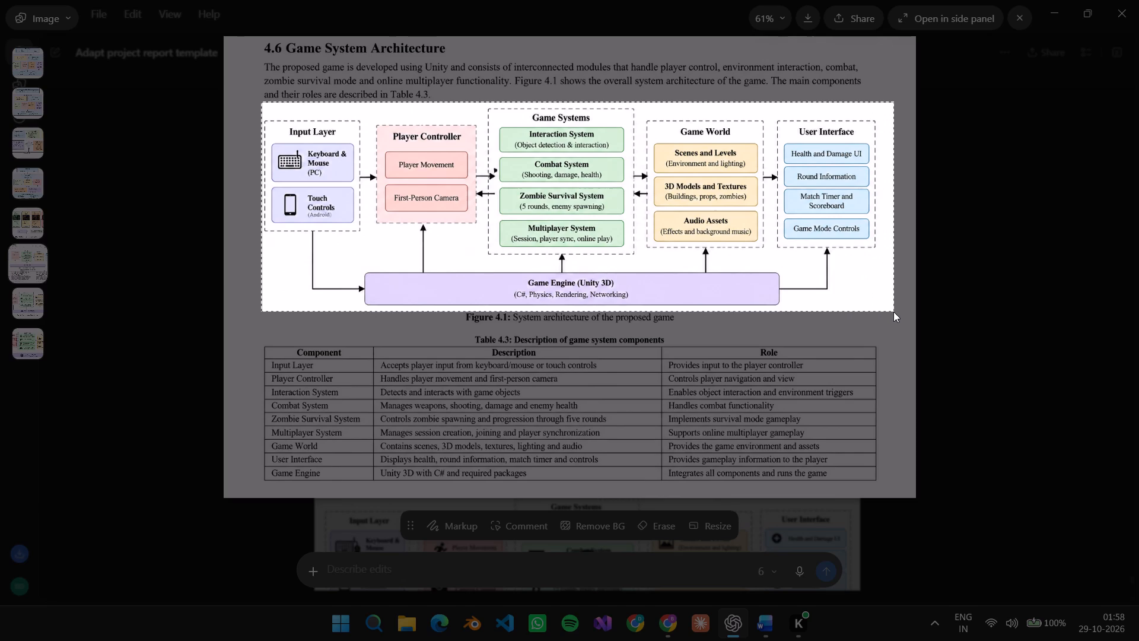
pyautogui.moveTo(893, 312); pyautogui.dragTo(893, 309)
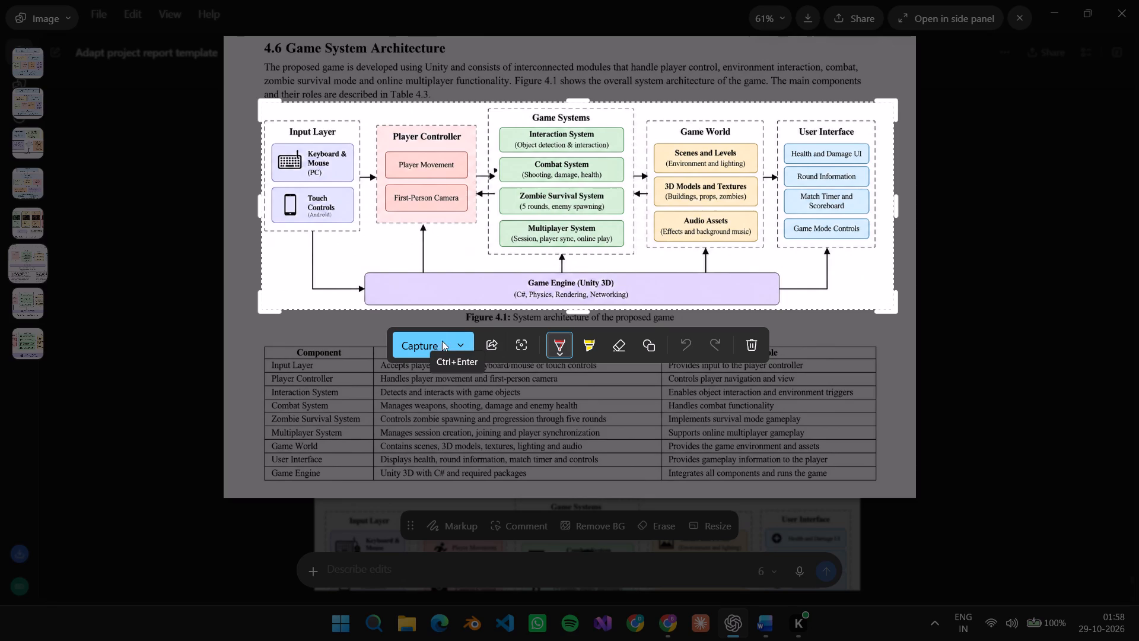
pyautogui.click(422, 341)
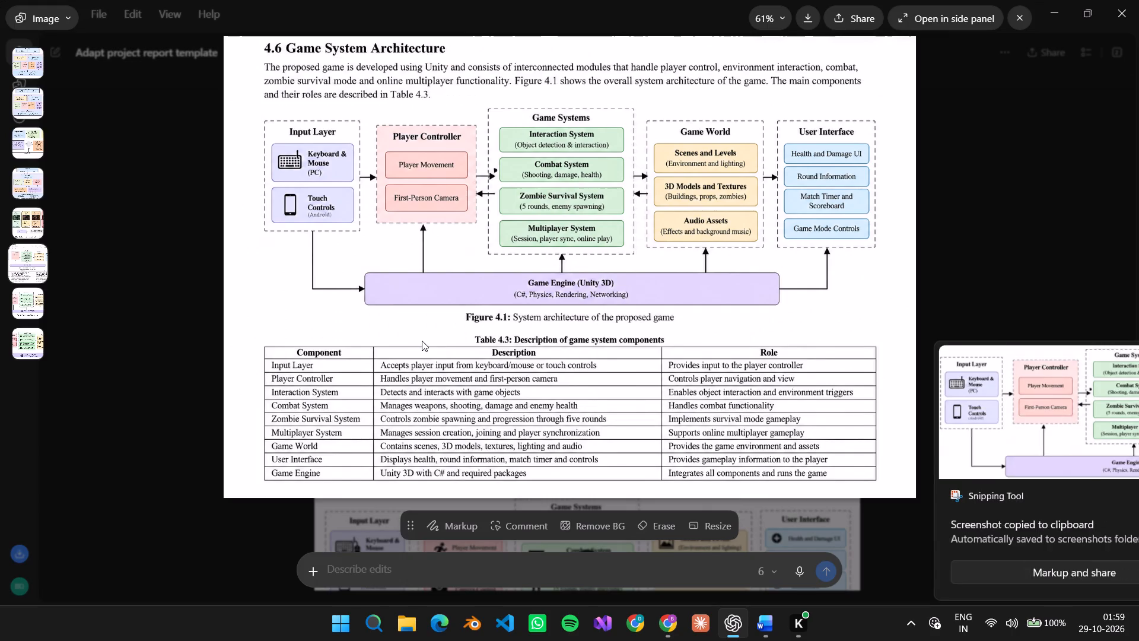
# Open the diagram-only snip in a maximized Snipping Tool window and undo the stray pen mark above Player Controller.
pyautogui.click(913, 416)
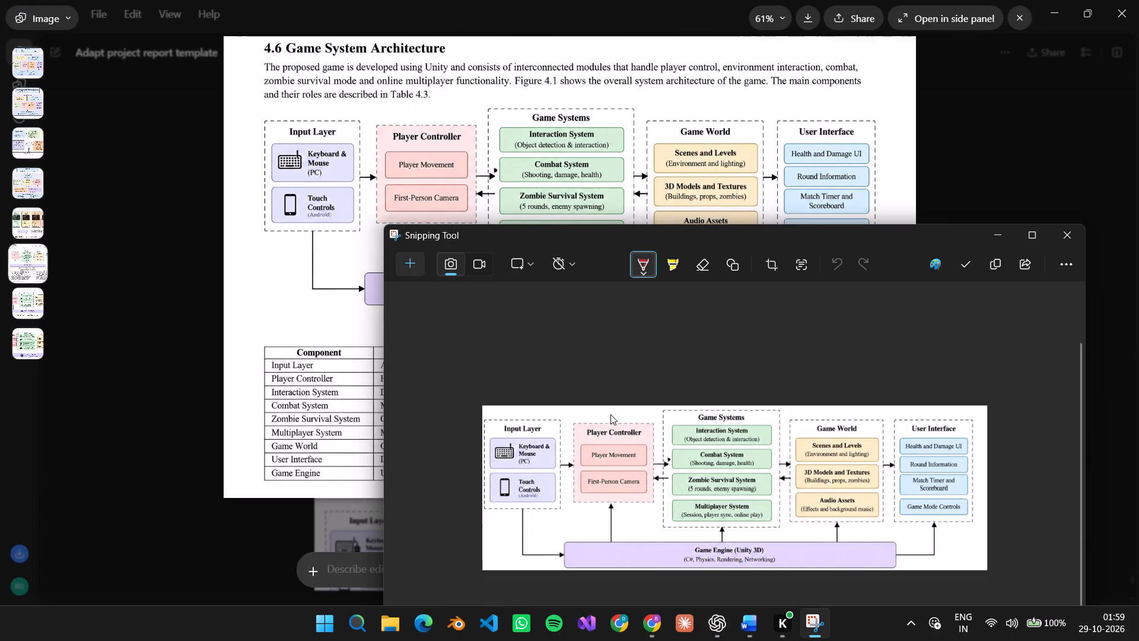
pyautogui.click(610, 414)
pyautogui.rightClick(610, 414)
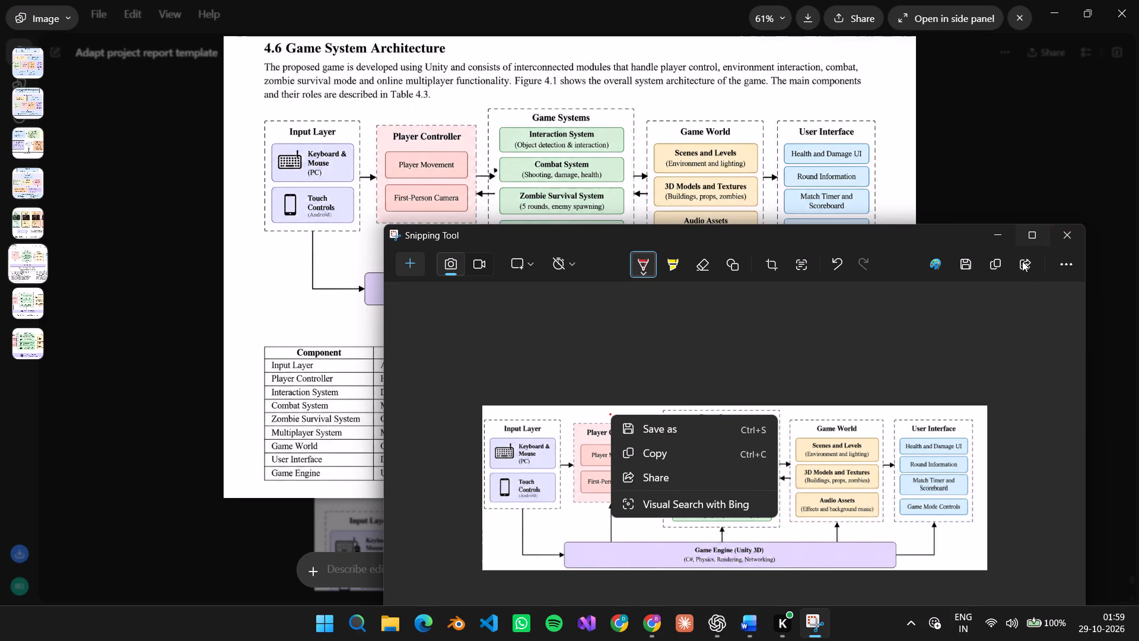
pyautogui.click(1035, 233)
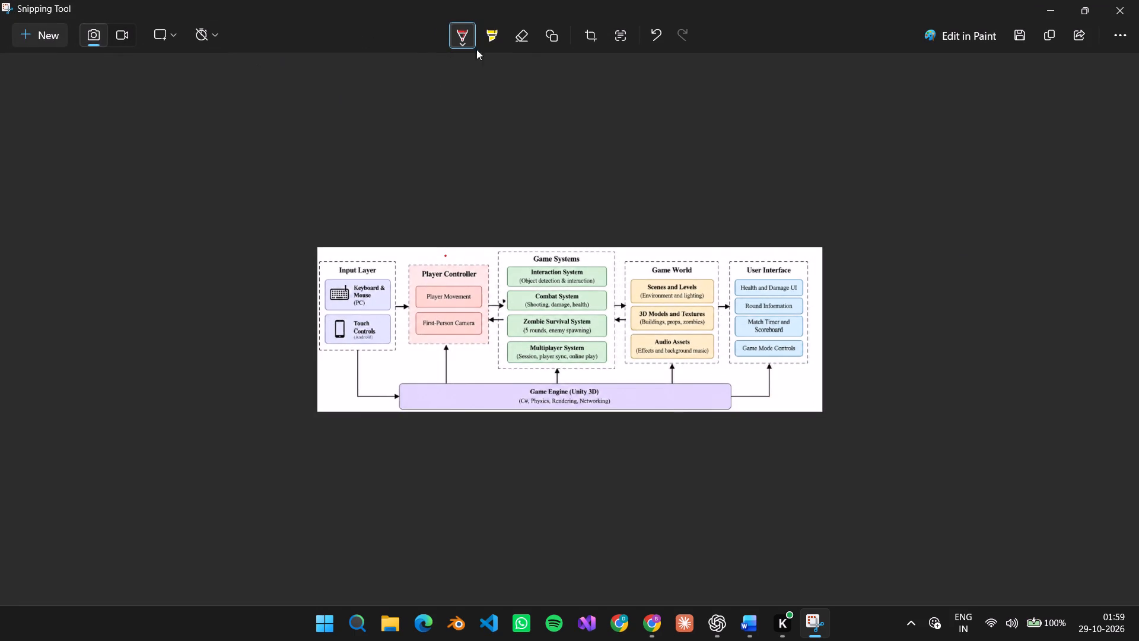
pyautogui.click(651, 46)
# Replace the full-page image under the 4.6 Game System Architecture heading in the Word report with a copy of the diagram-only snip.
pyautogui.rightClick(549, 283)
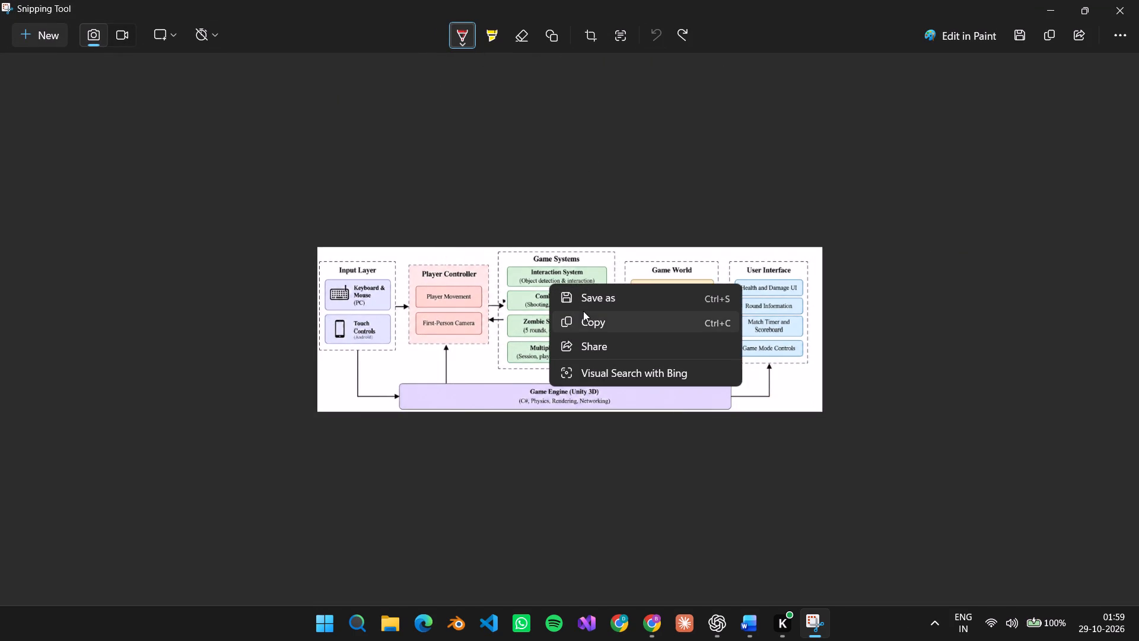
pyautogui.click(578, 322)
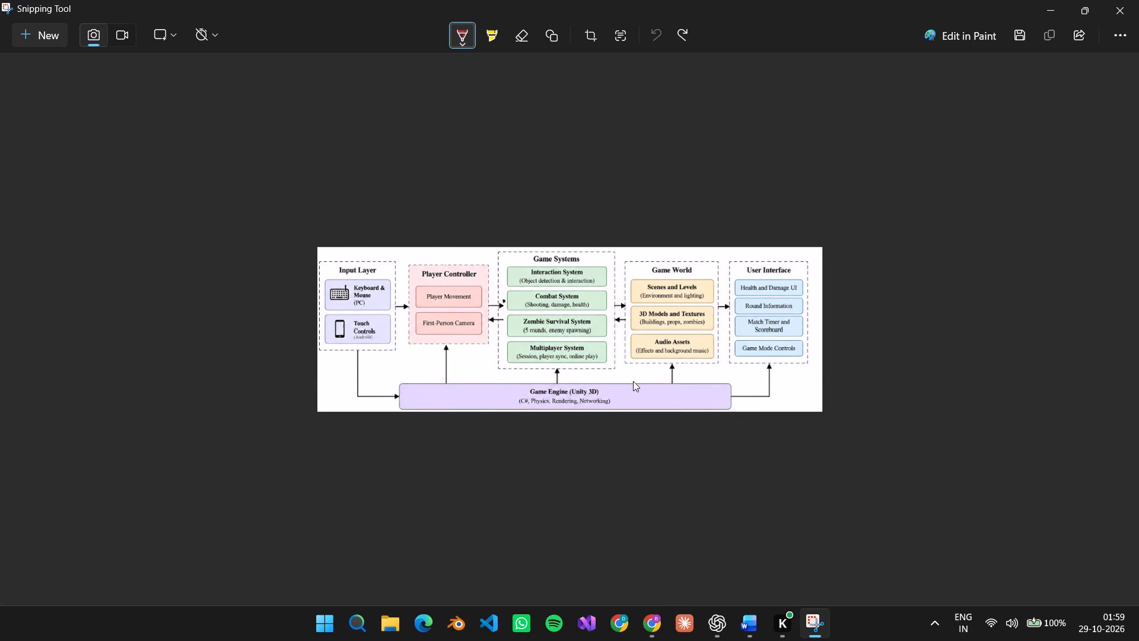
pyautogui.click(757, 627)
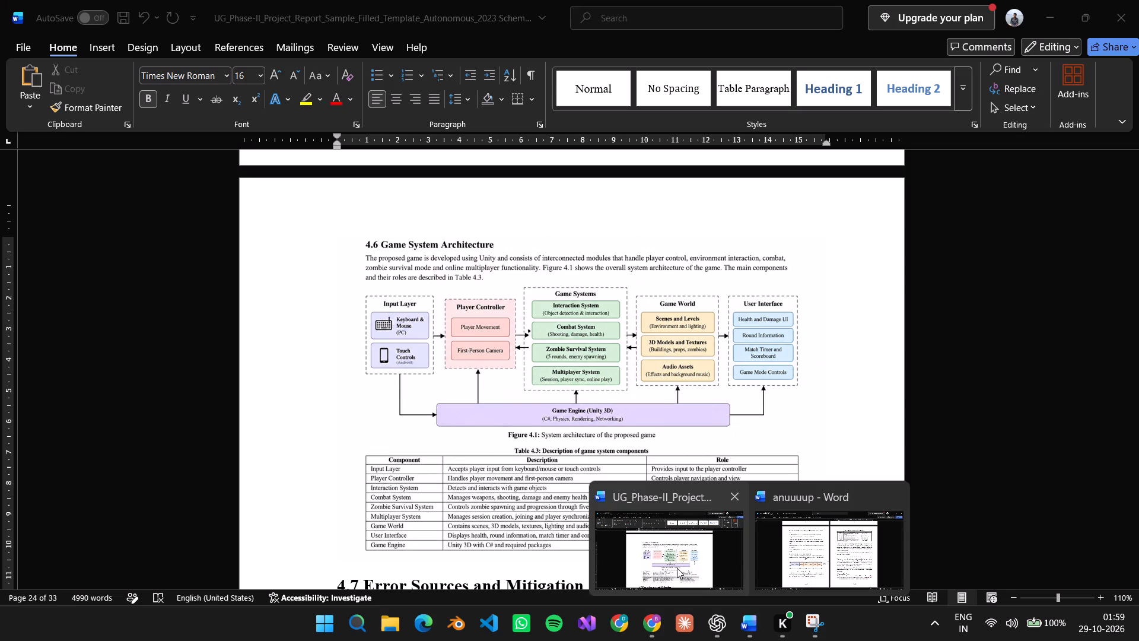
pyautogui.click(673, 561)
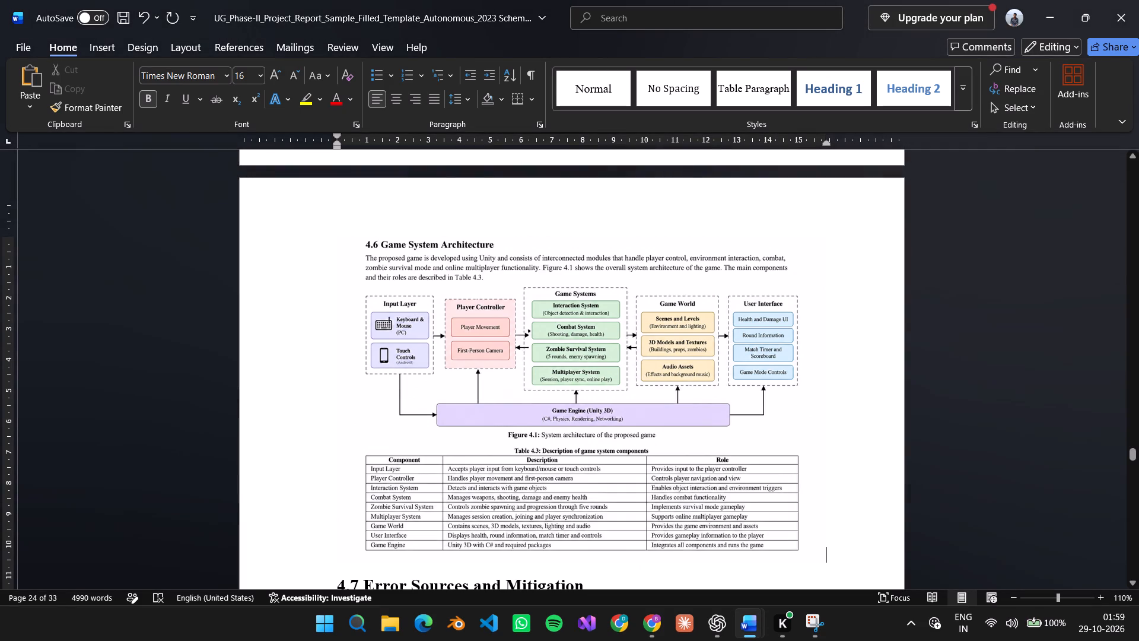
pyautogui.hotkey('ctrl', 'z')
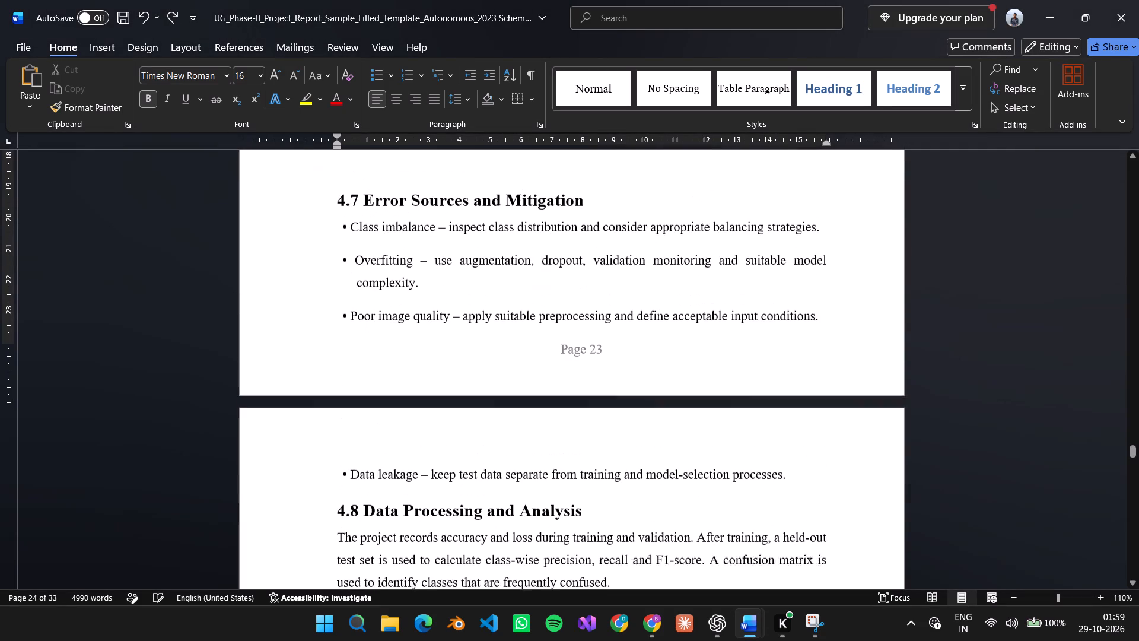
pyautogui.scroll(2, 508, 288)
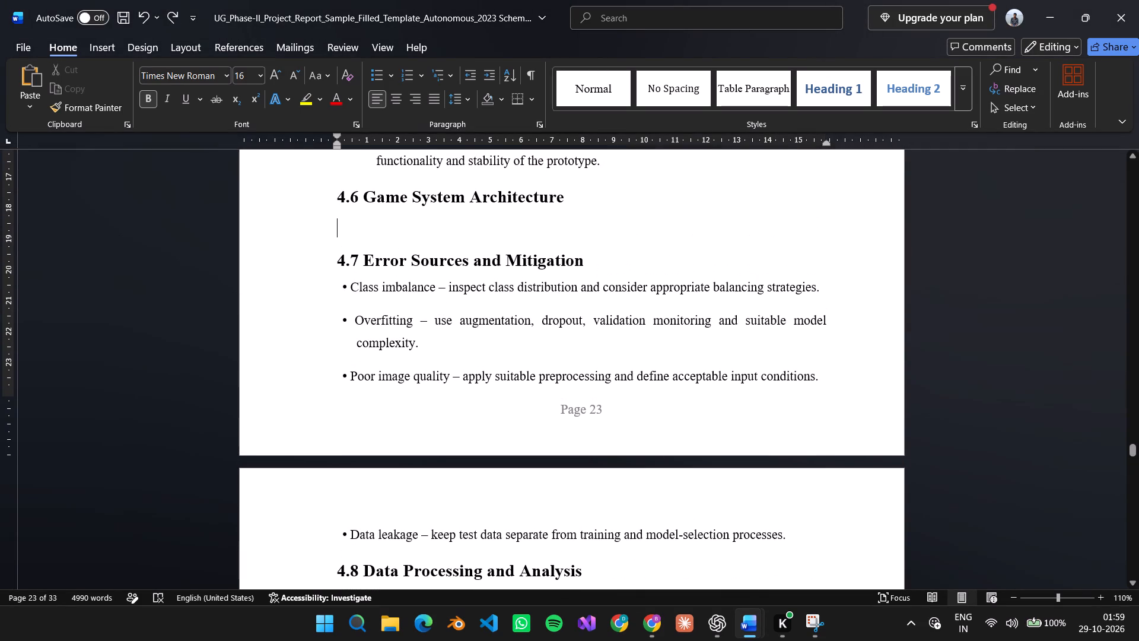
pyautogui.hotkey('ctrl', 'v')
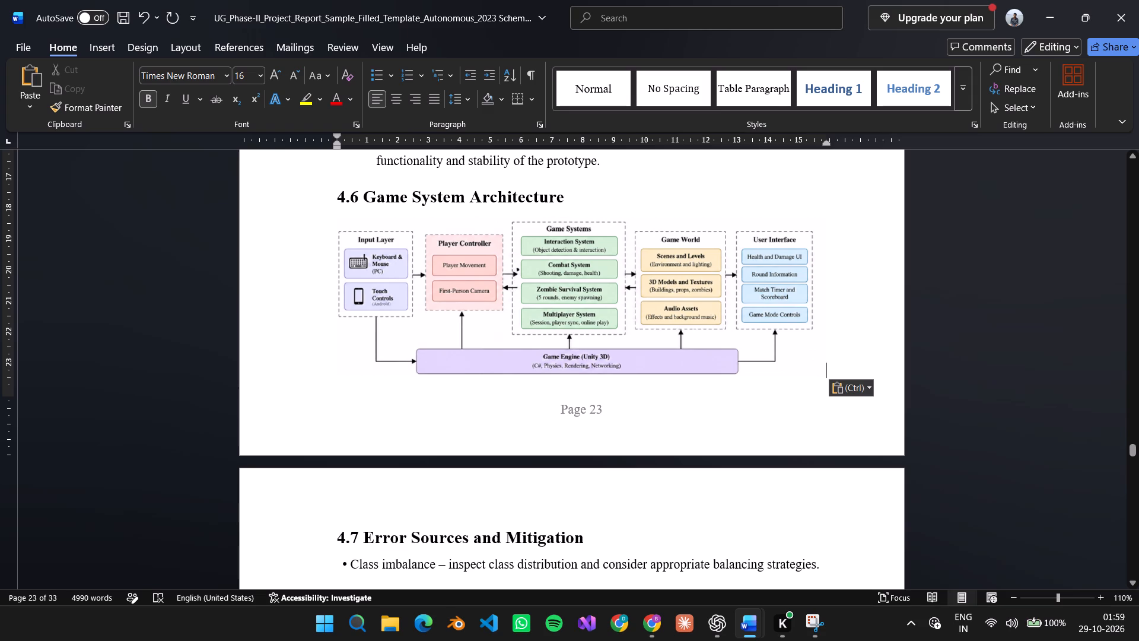
pyautogui.scroll(2, 568, 265)
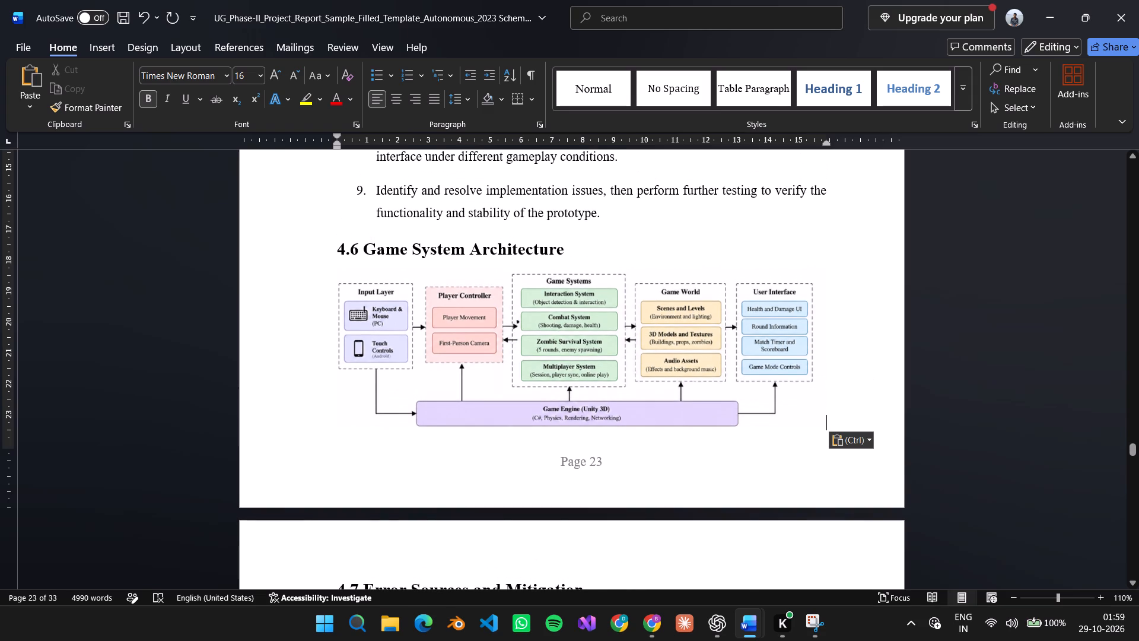
pyautogui.click(579, 250)
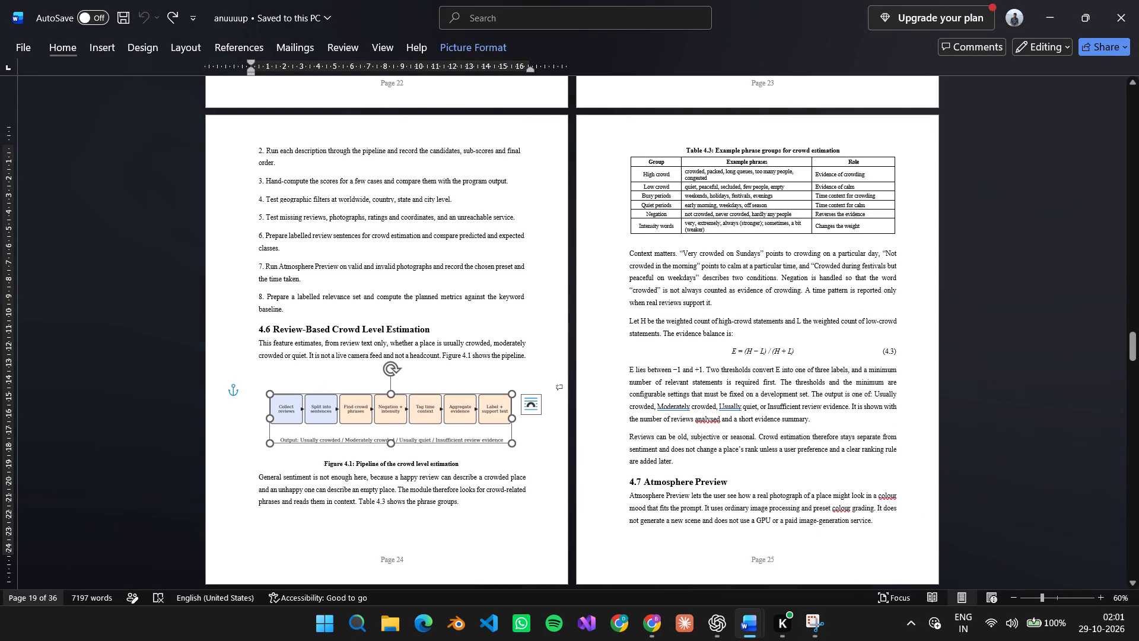
pyautogui.click(418, 309)
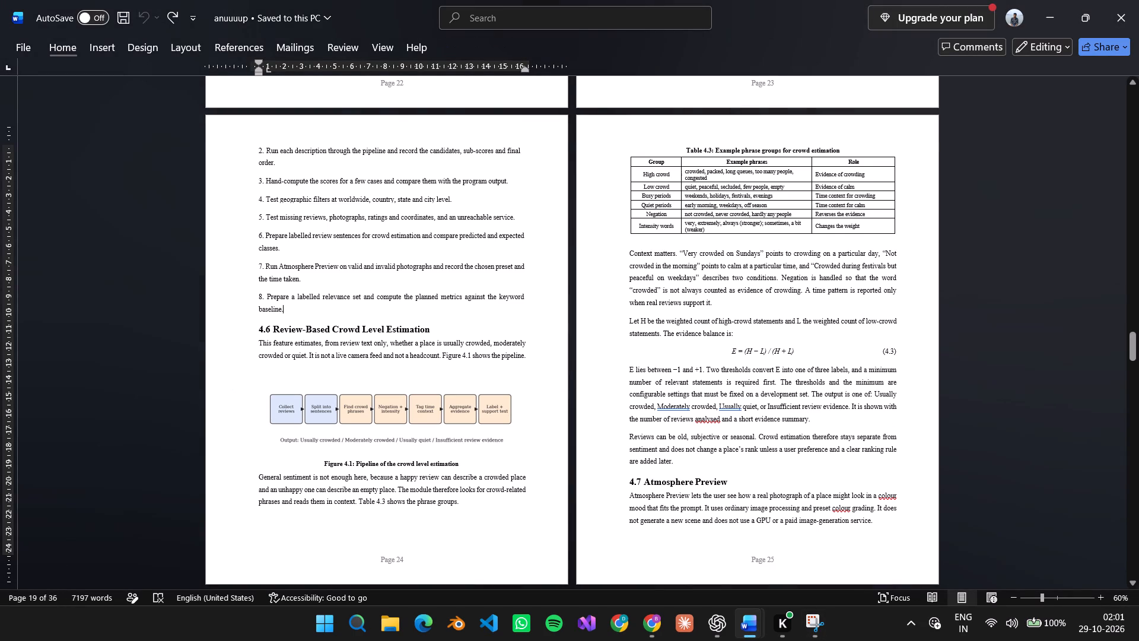
pyautogui.scroll(7, 389, 351)
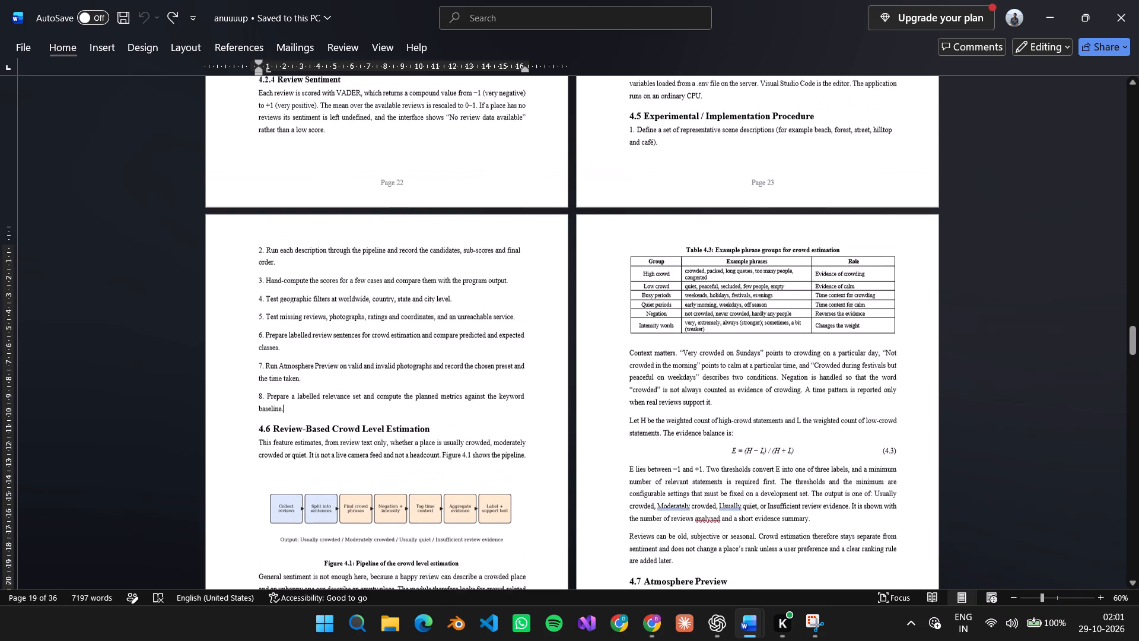
pyautogui.scroll(-2, 386, 353)
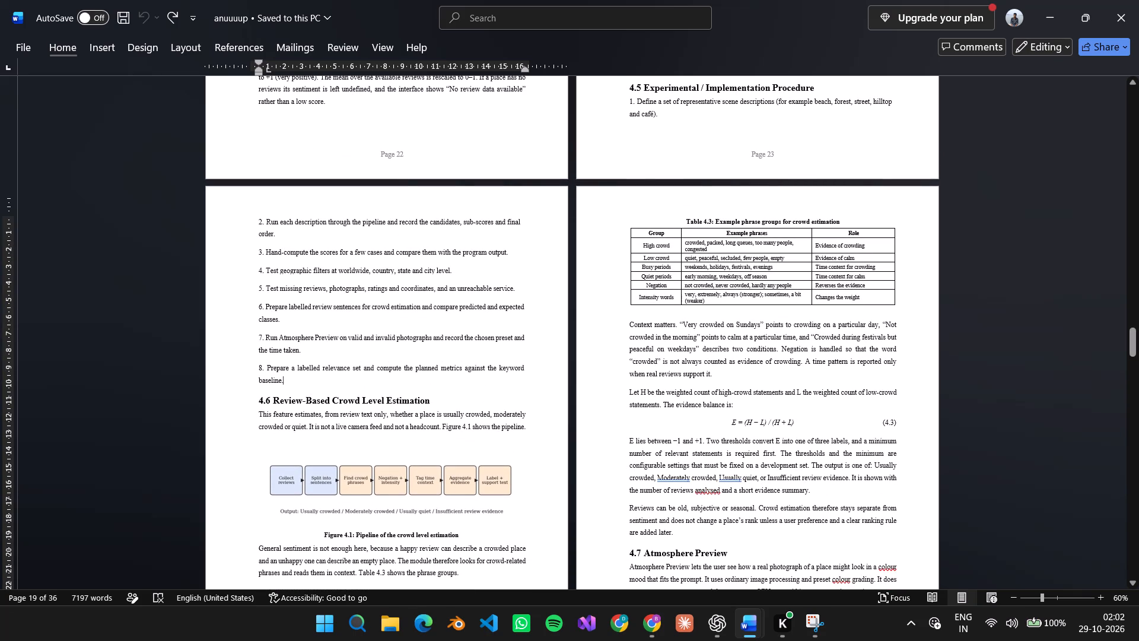
pyautogui.click(369, 370)
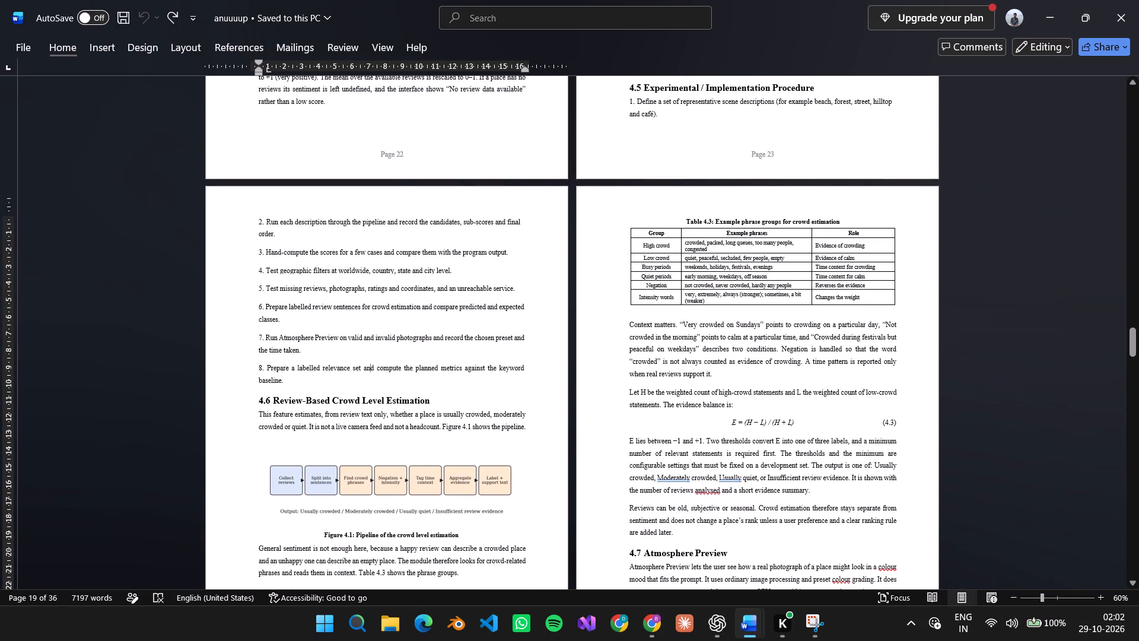
pyautogui.middleClick(374, 376)
pyautogui.scroll(1, 374, 376)
pyautogui.keyDown('ctrl'); pyautogui.scroll(2, 374, 376); pyautogui.keyUp('ctrl')
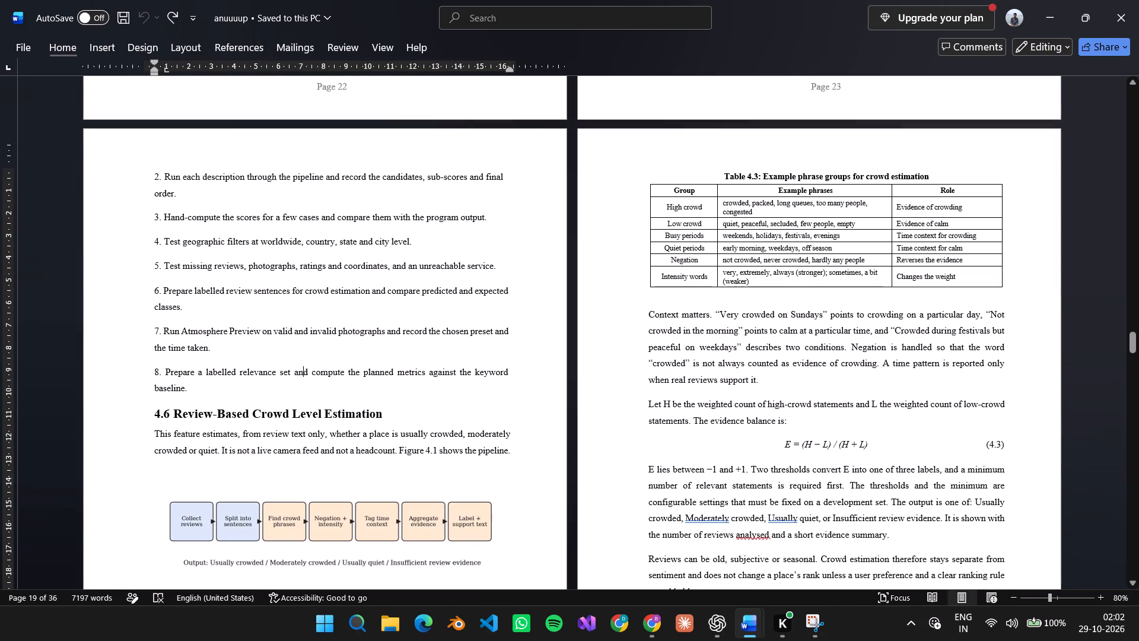
pyautogui.keyDown('ctrl'); pyautogui.scroll(1, 374, 376); pyautogui.keyUp('ctrl')
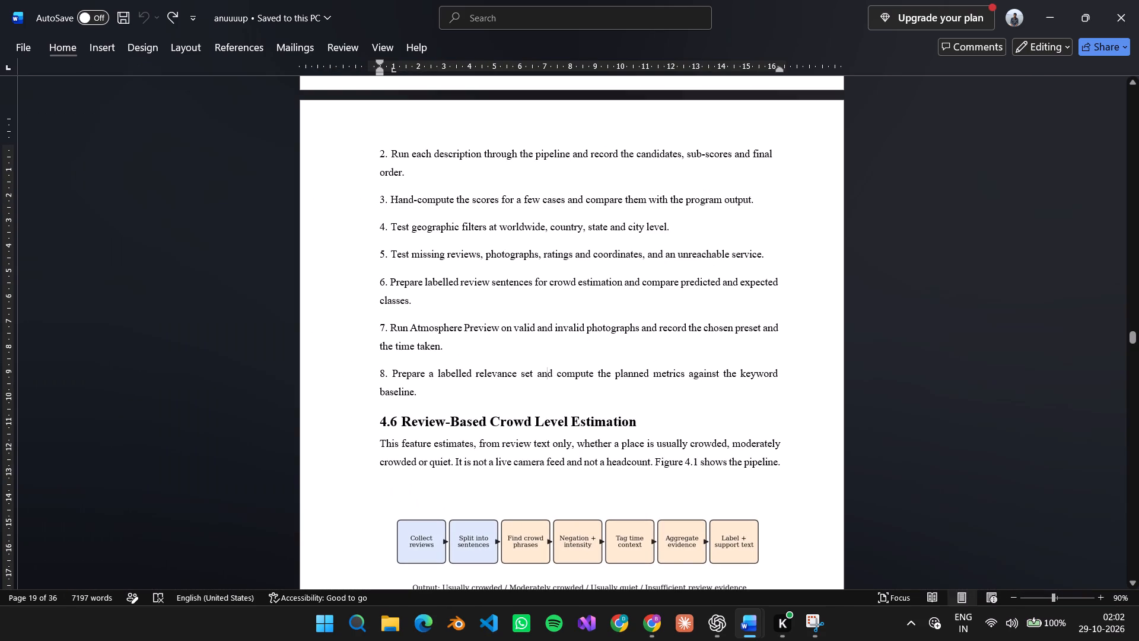
pyautogui.scroll(-1, 374, 376)
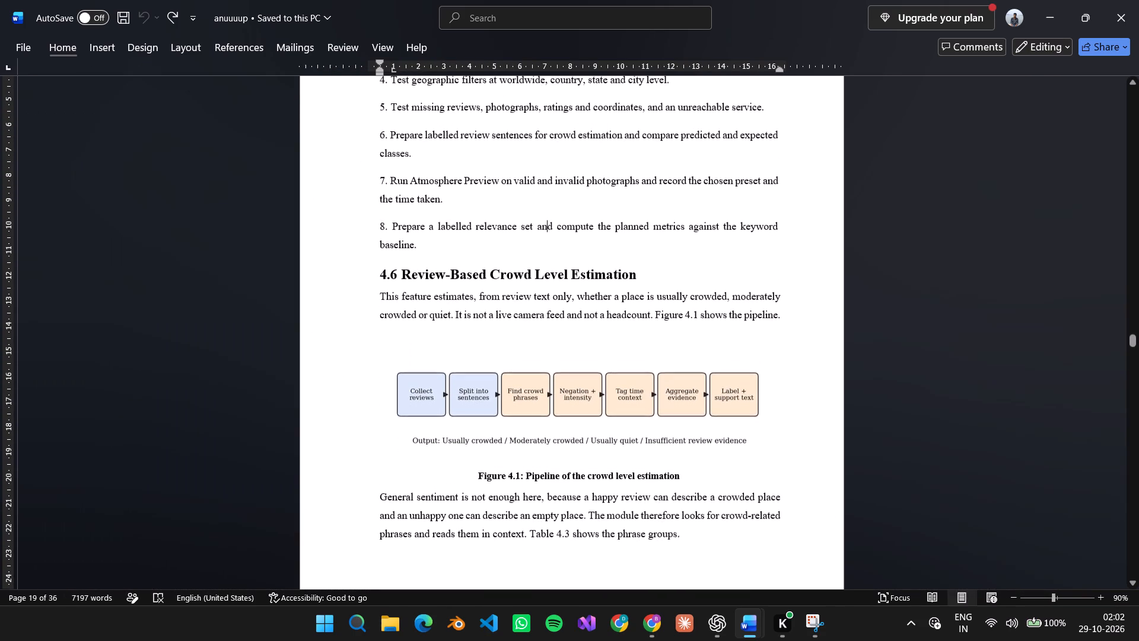
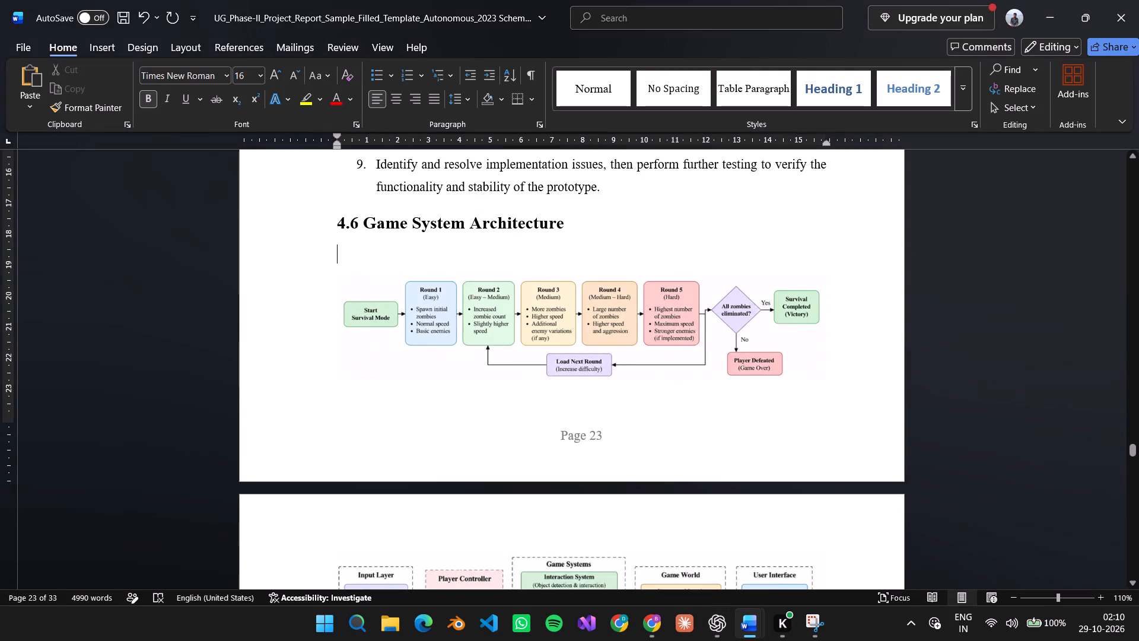
pyautogui.hotkey('ctrl', 'v')
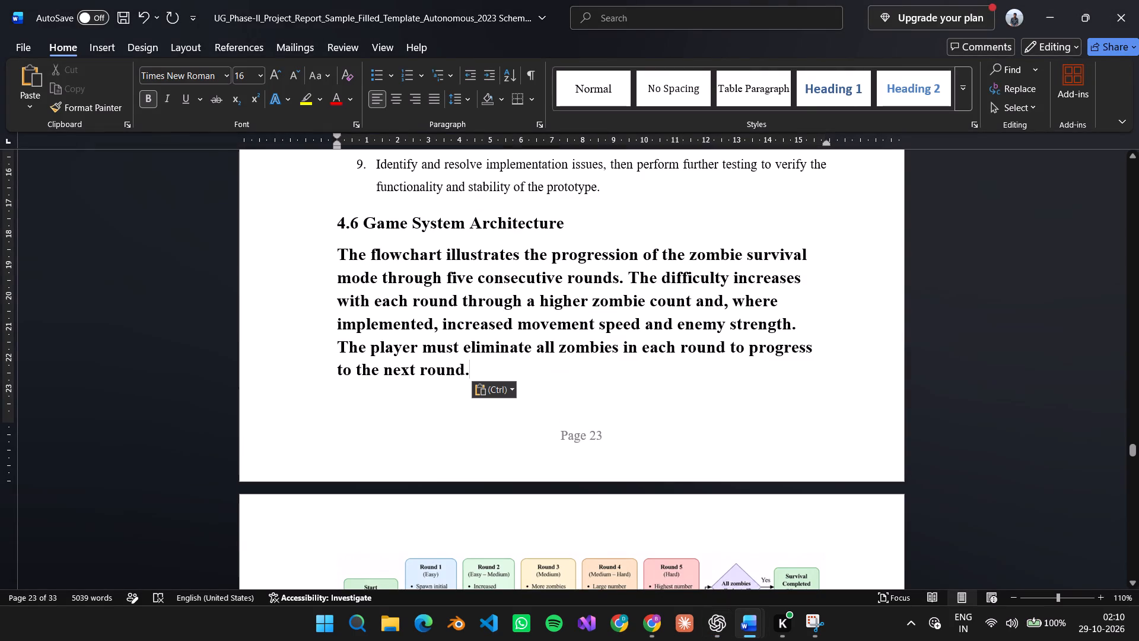
# Format the pasted Section 4.6 paragraph as non-bold 12 pt text, justified, with 1.5 line spacing.
pyautogui.moveTo(337, 253); pyautogui.dragTo(499, 389)
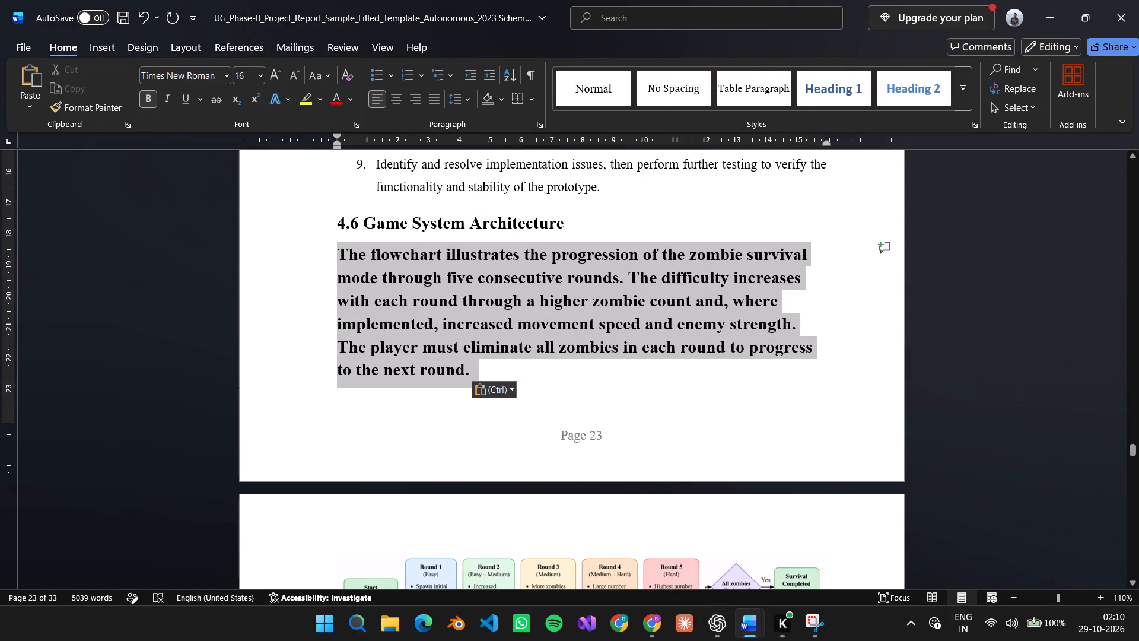
pyautogui.moveTo(499, 389); pyautogui.dragTo(499, 386)
pyautogui.click(148, 104)
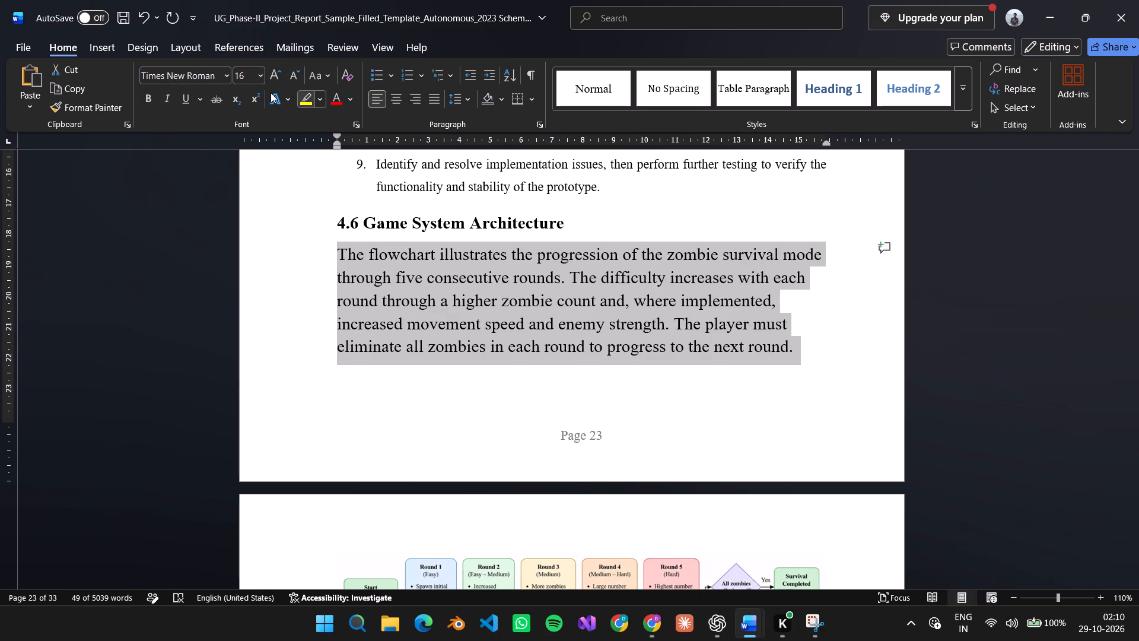
pyautogui.click(259, 80)
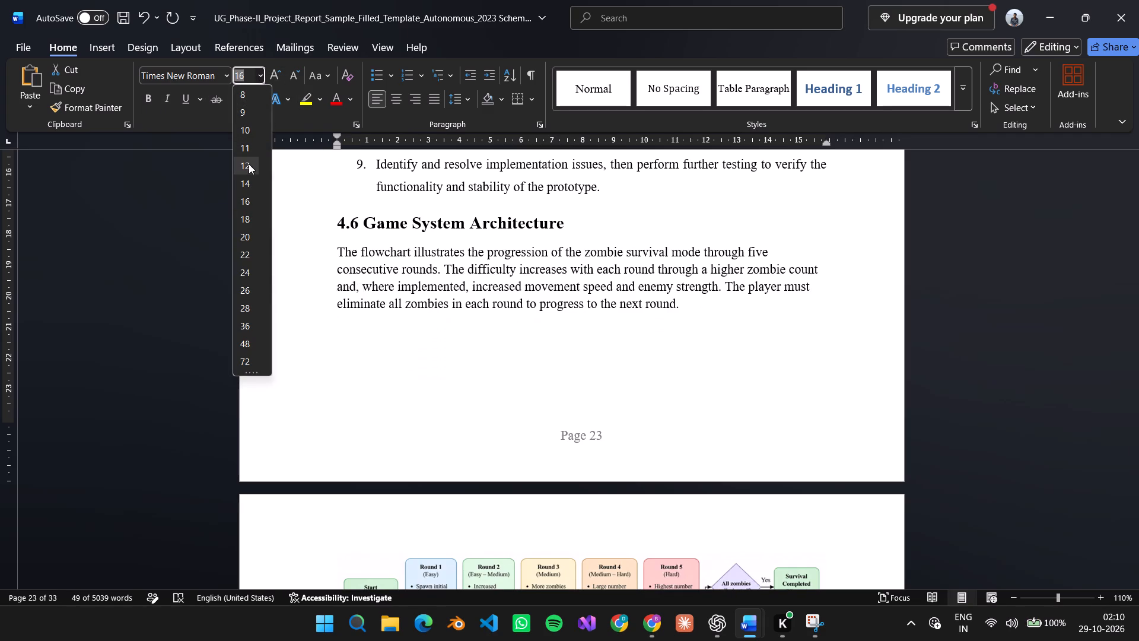
pyautogui.click(249, 164)
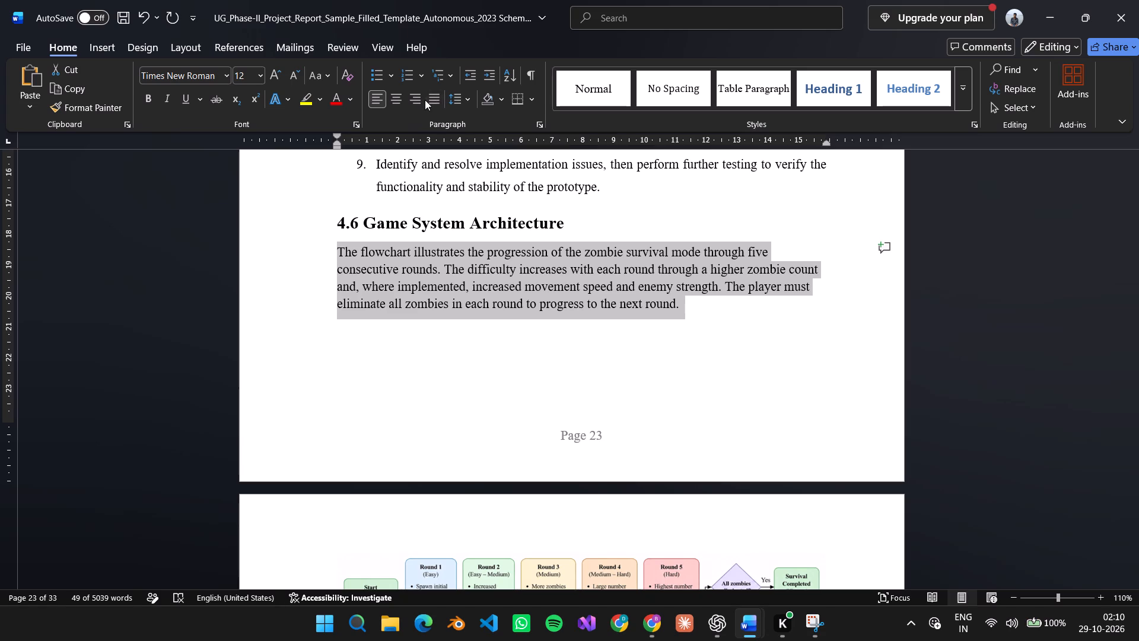
pyautogui.click(435, 97)
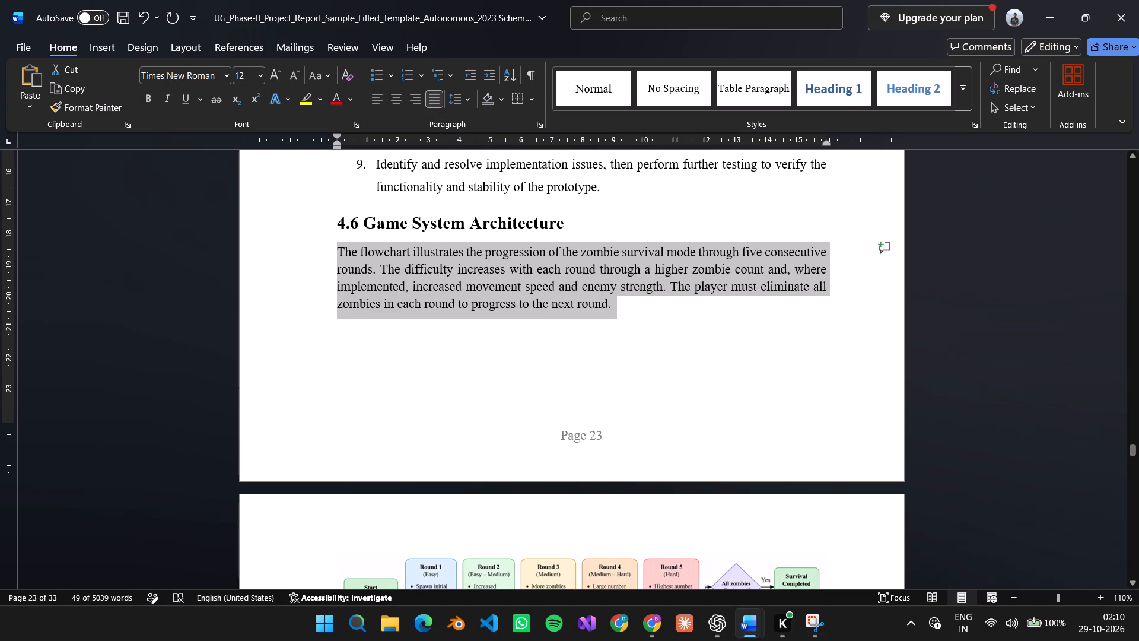
pyautogui.click(465, 97)
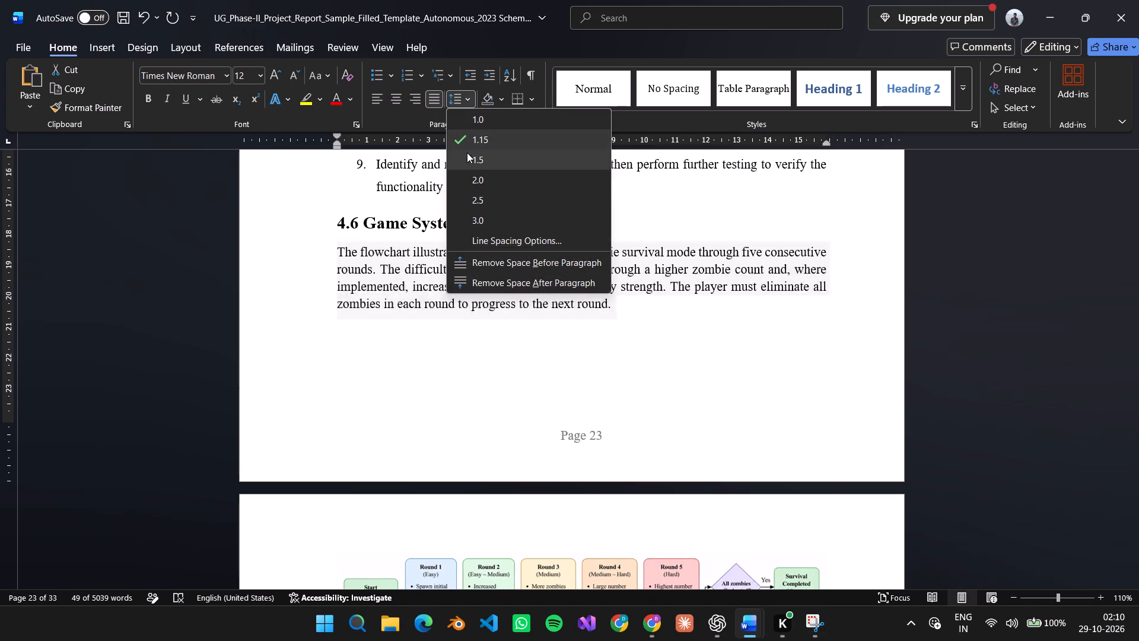
pyautogui.click(470, 158)
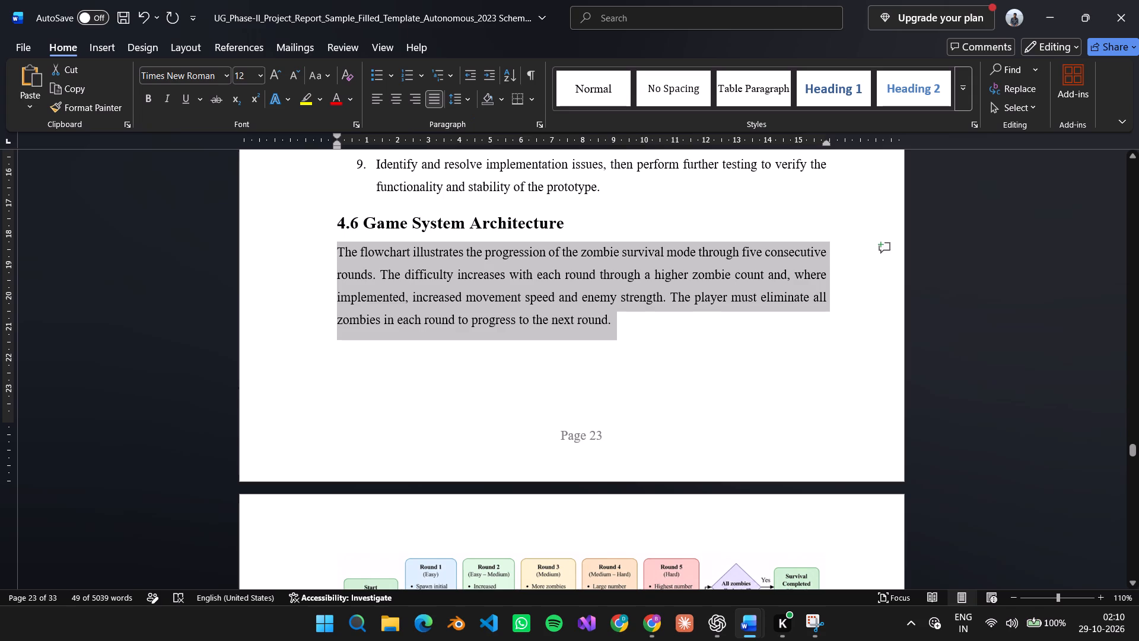
# Check the line spacing of the last numbered item in Section 4.5 and the last paragraph of Section 4.4.
pyautogui.click(463, 183)
pyautogui.click(460, 97)
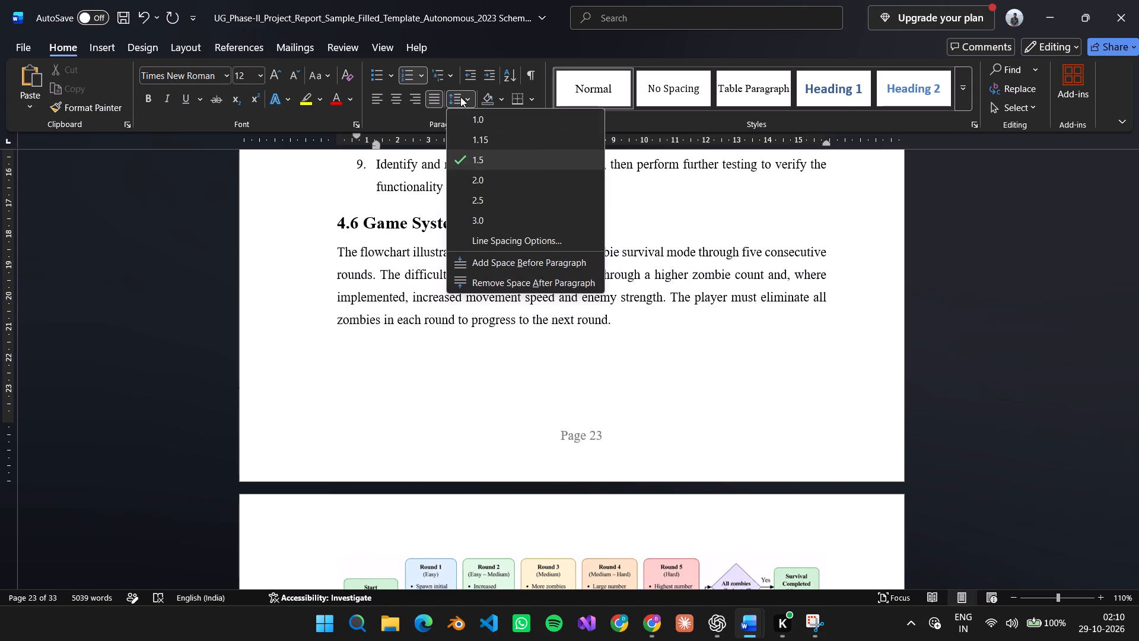
pyautogui.click(324, 183)
pyautogui.scroll(4, 468, 228)
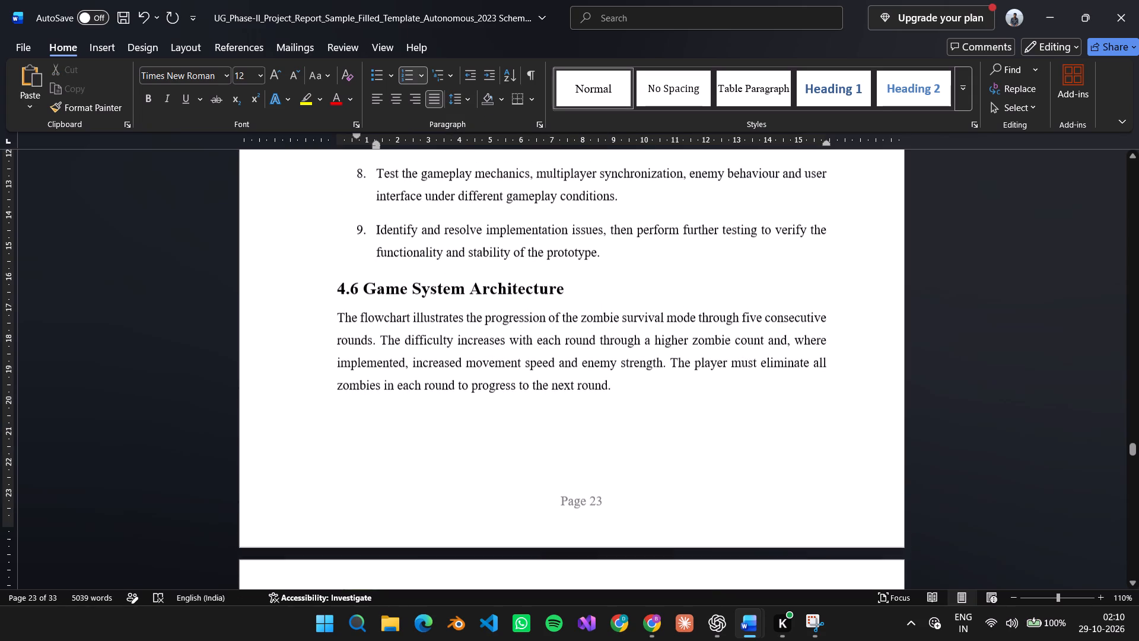
pyautogui.scroll(18, 468, 228)
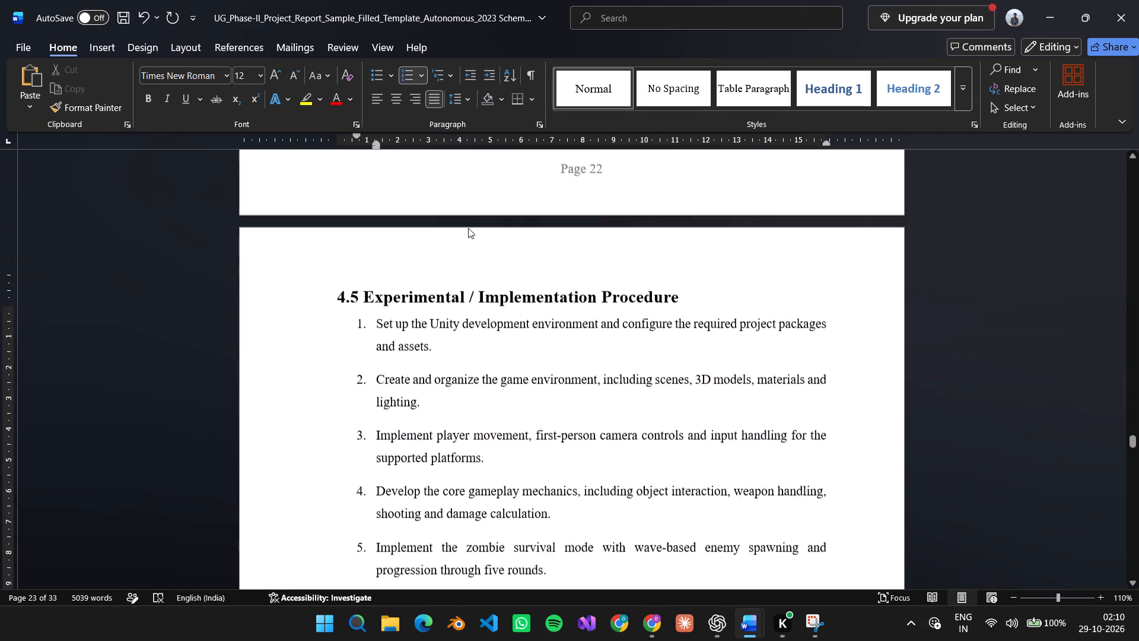
pyautogui.scroll(10, 468, 228)
pyautogui.click(426, 280)
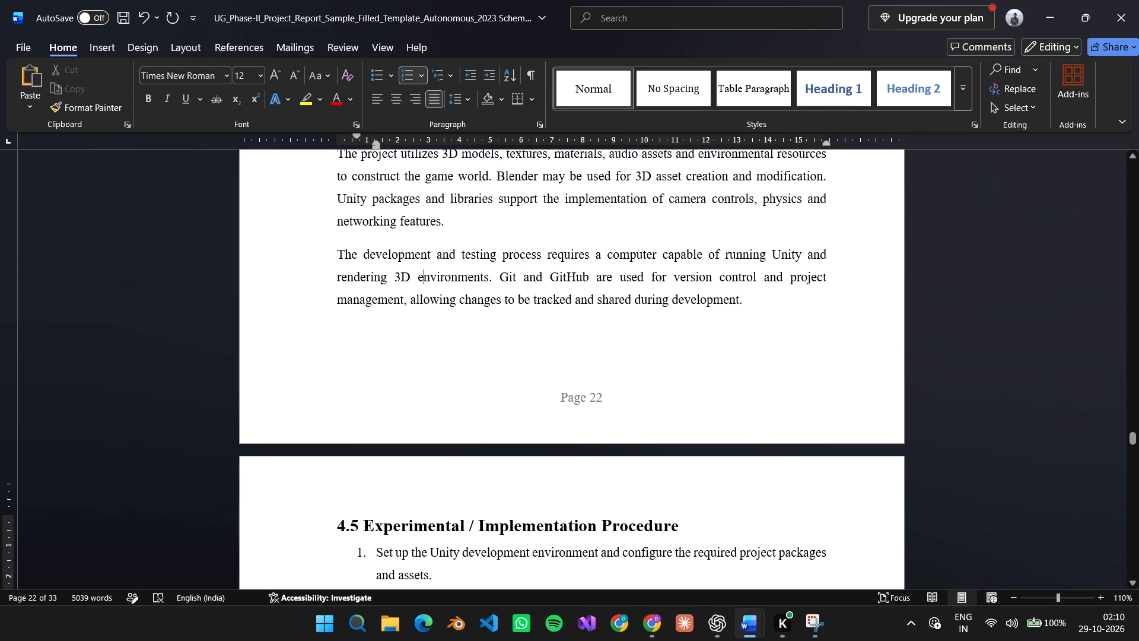
pyautogui.click(463, 101)
pyautogui.click(463, 101)
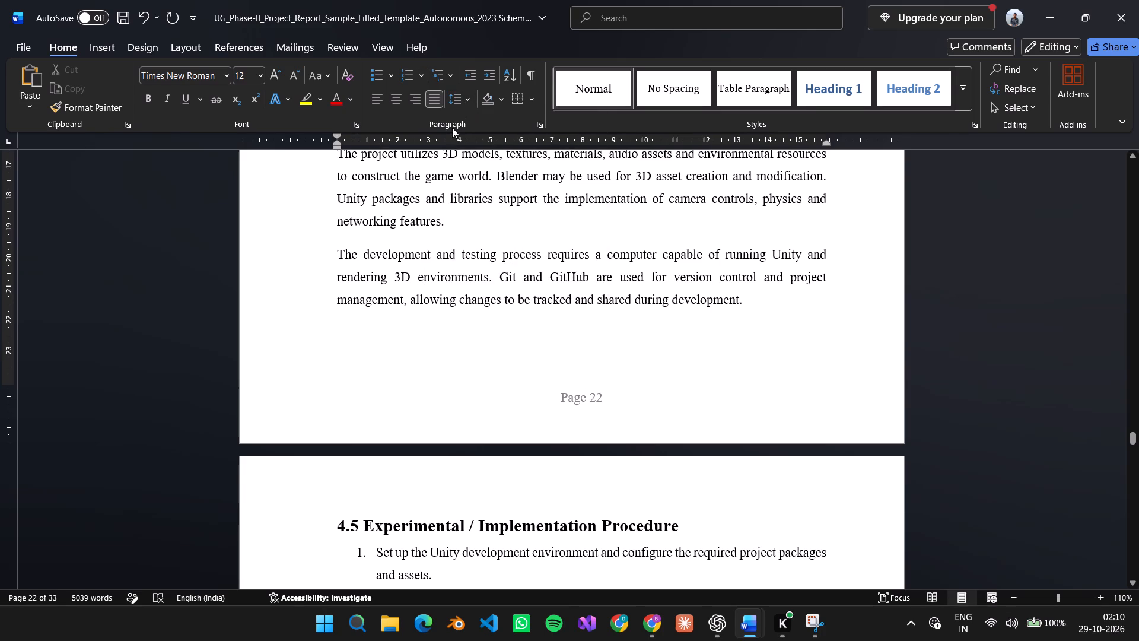
# Set 1.5 line spacing on the paragraph beginning "The evaluation is based on test cases" below the Section 4.3 table.
pyautogui.scroll(12, 457, 237)
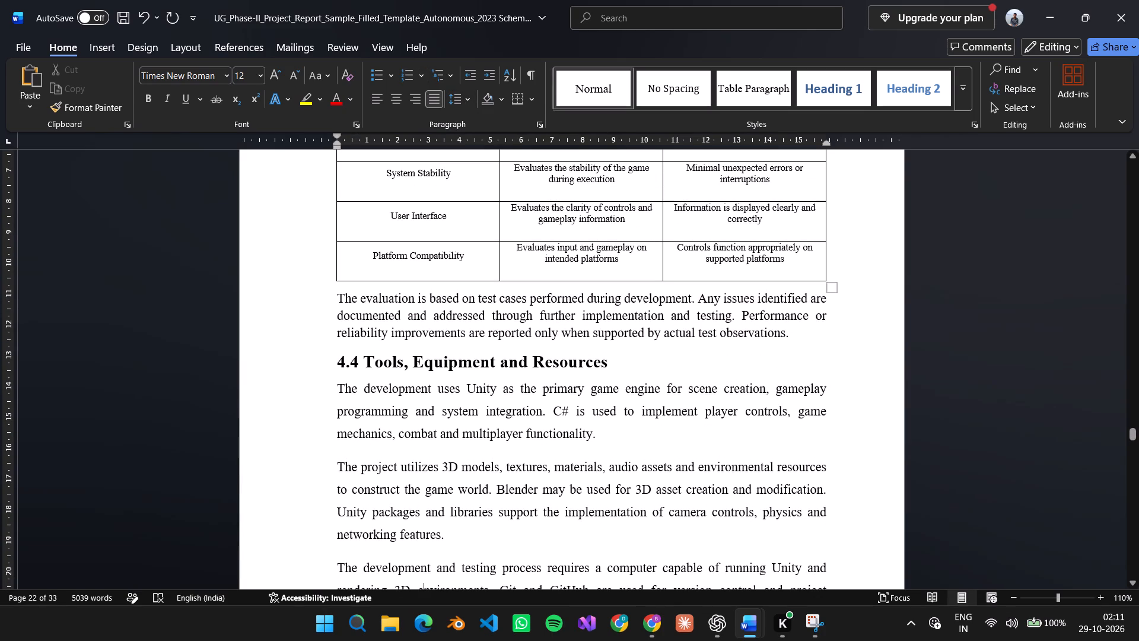
pyautogui.click(459, 299)
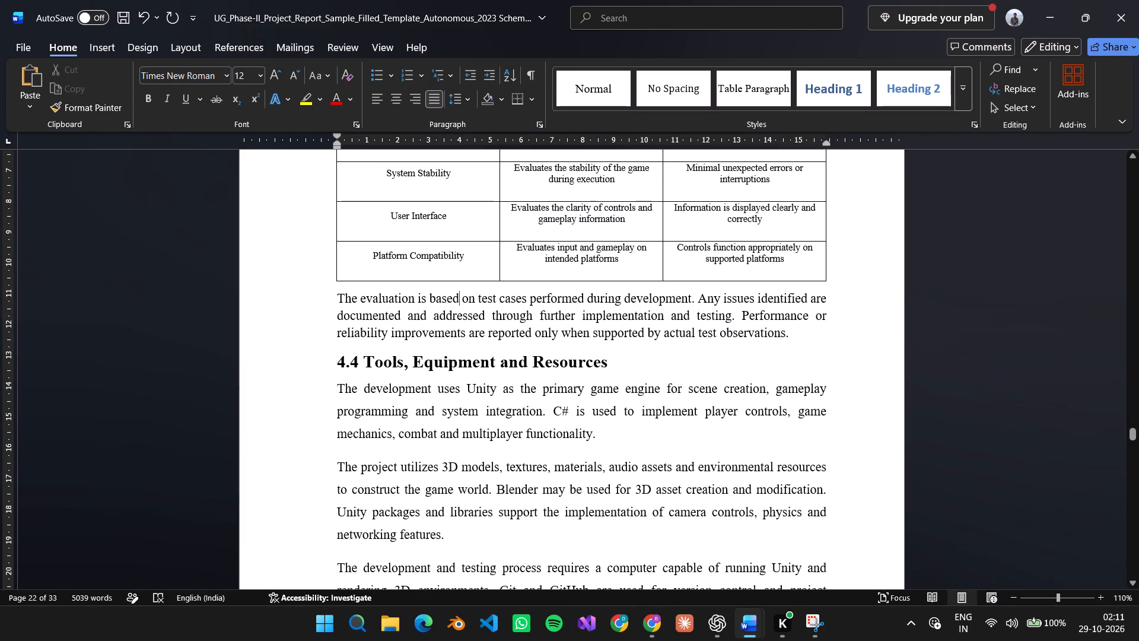
pyautogui.moveTo(333, 294); pyautogui.dragTo(756, 338)
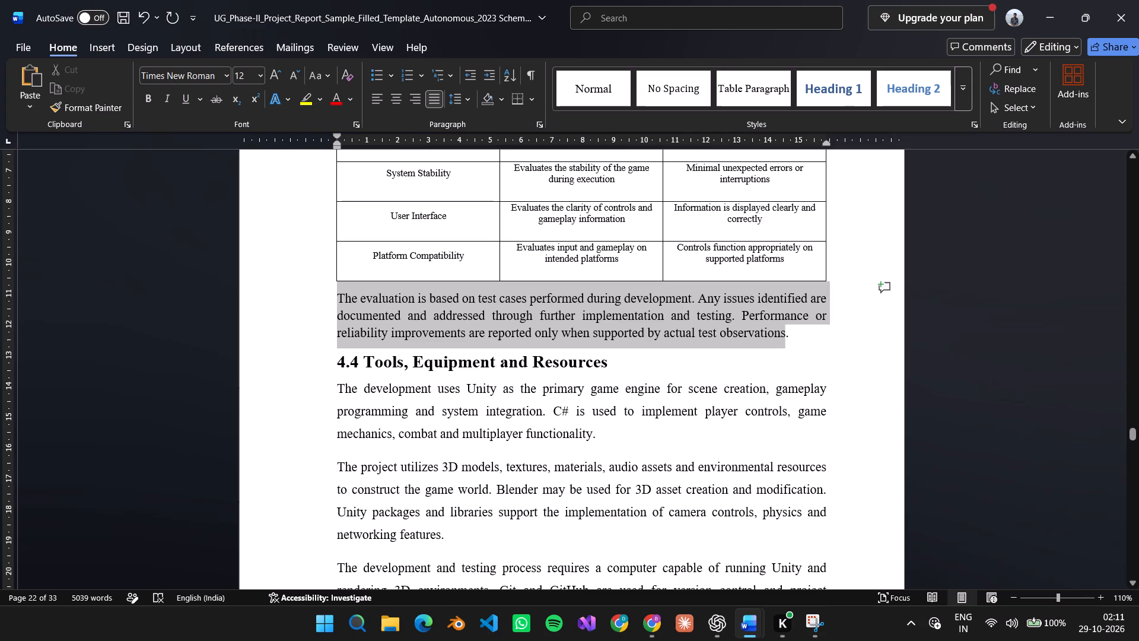
pyautogui.moveTo(756, 338); pyautogui.dragTo(788, 342)
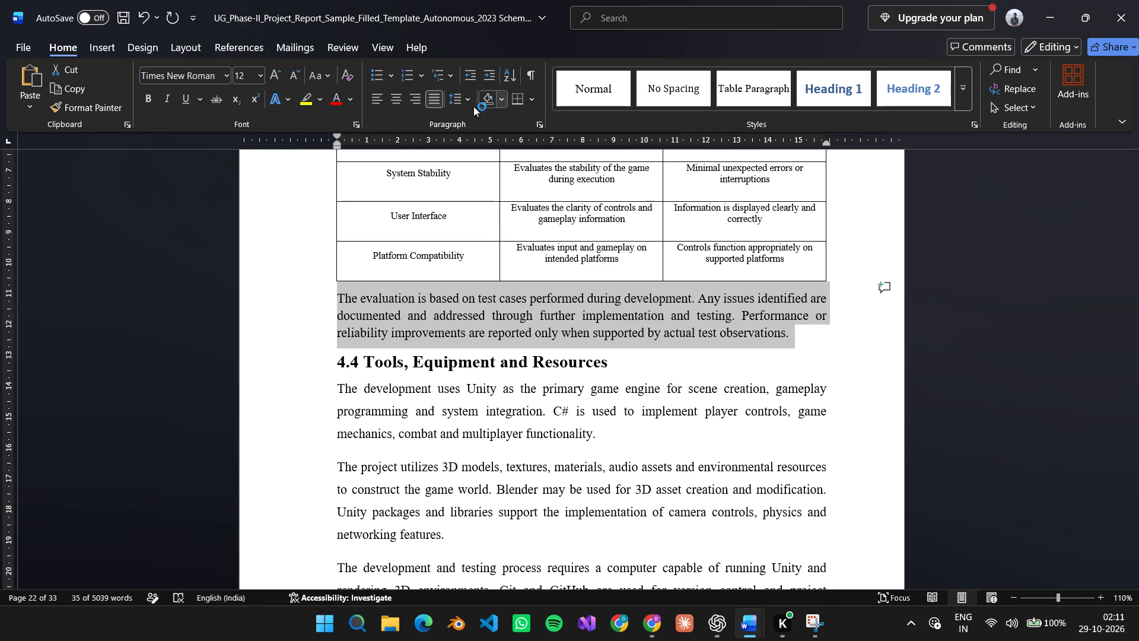
pyautogui.click(470, 101)
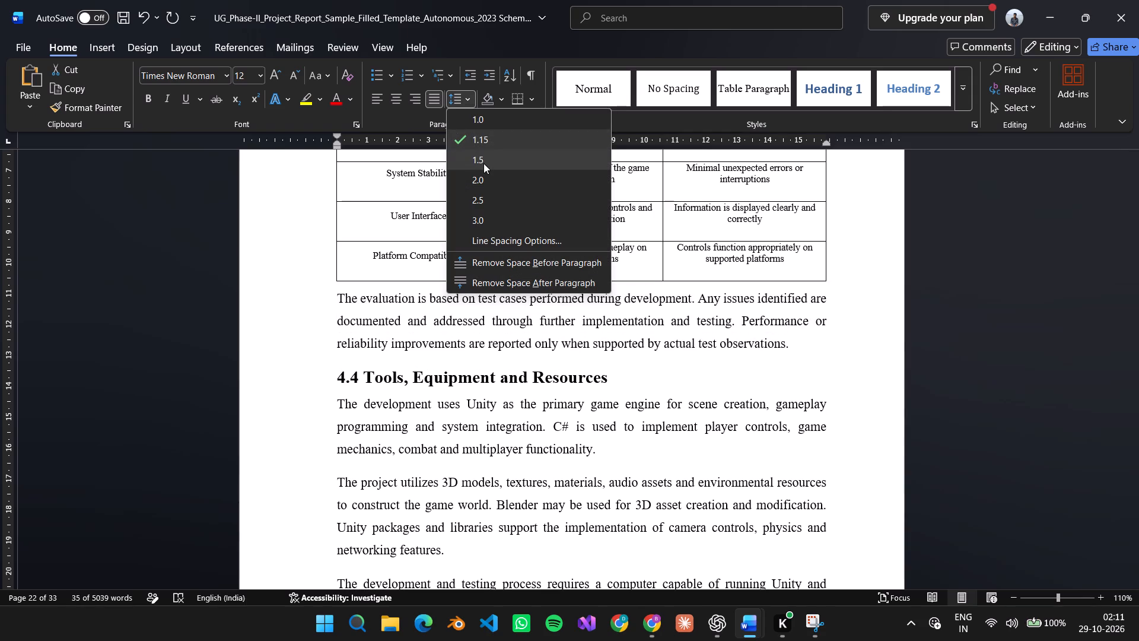
pyautogui.click(483, 163)
pyautogui.click(298, 272)
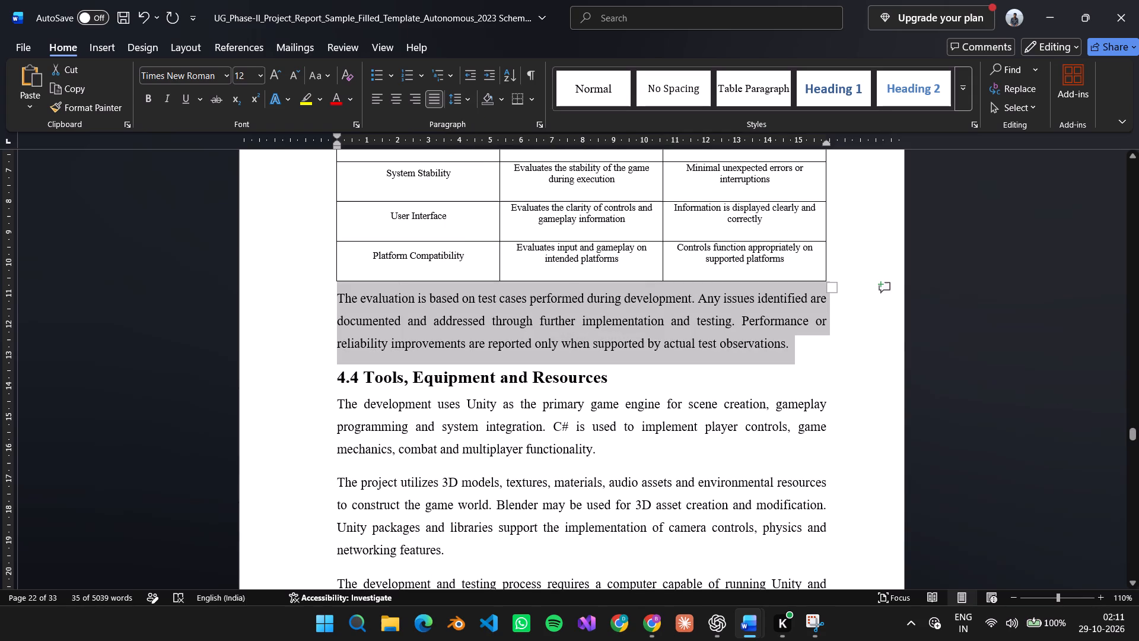
# Go back through Chapter 4 and check the line spacing of the last paragraph in Section 3.6 Scope and Constraints.
pyautogui.scroll(1, 707, 270)
pyautogui.scroll(9, 798, 275)
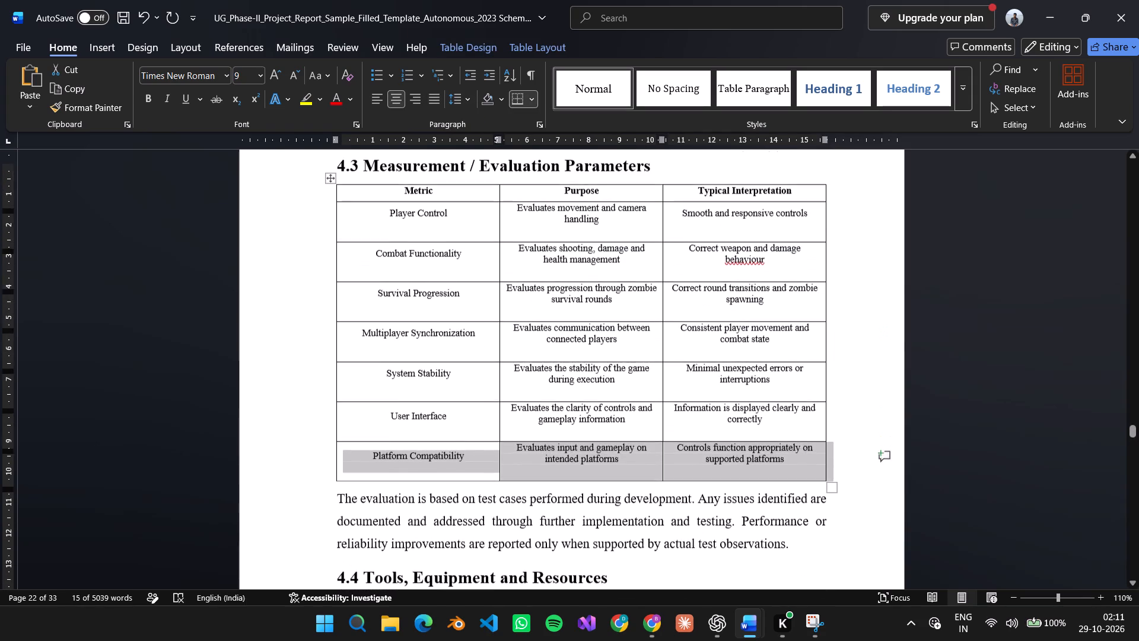
pyautogui.scroll(11, 798, 275)
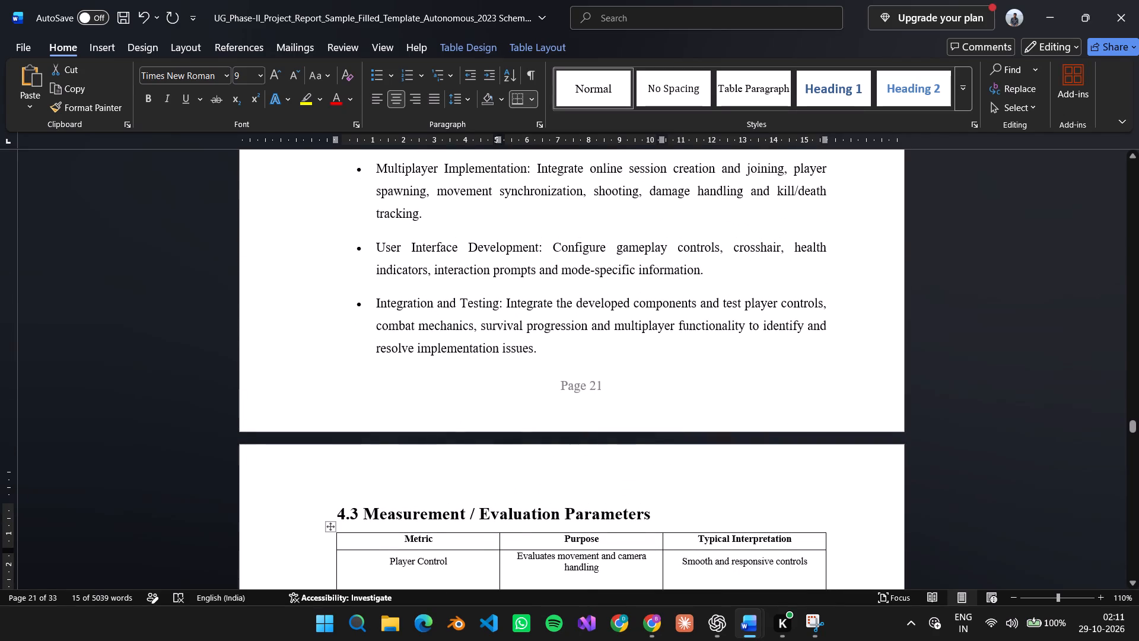
pyautogui.scroll(14, 655, 291)
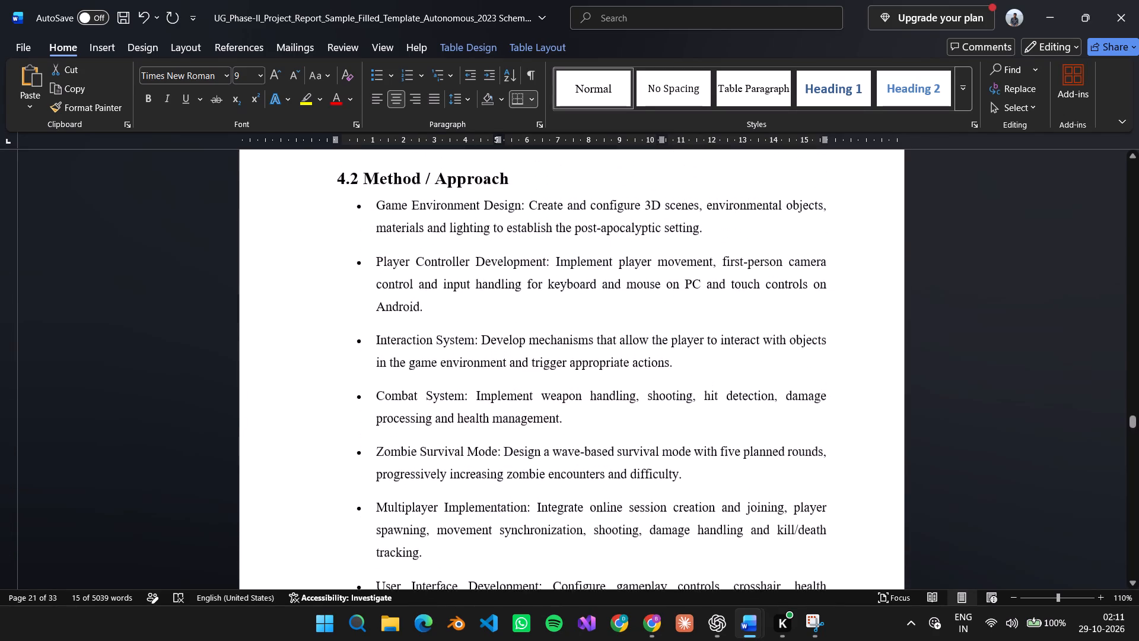
pyautogui.scroll(20, 655, 291)
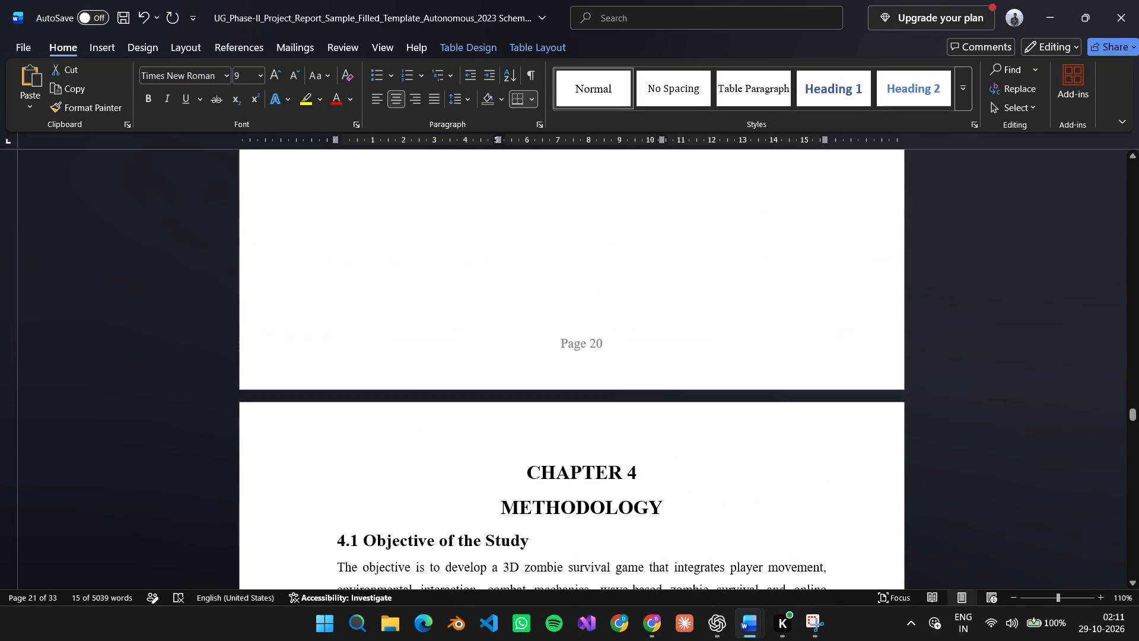
pyautogui.scroll(8, 655, 291)
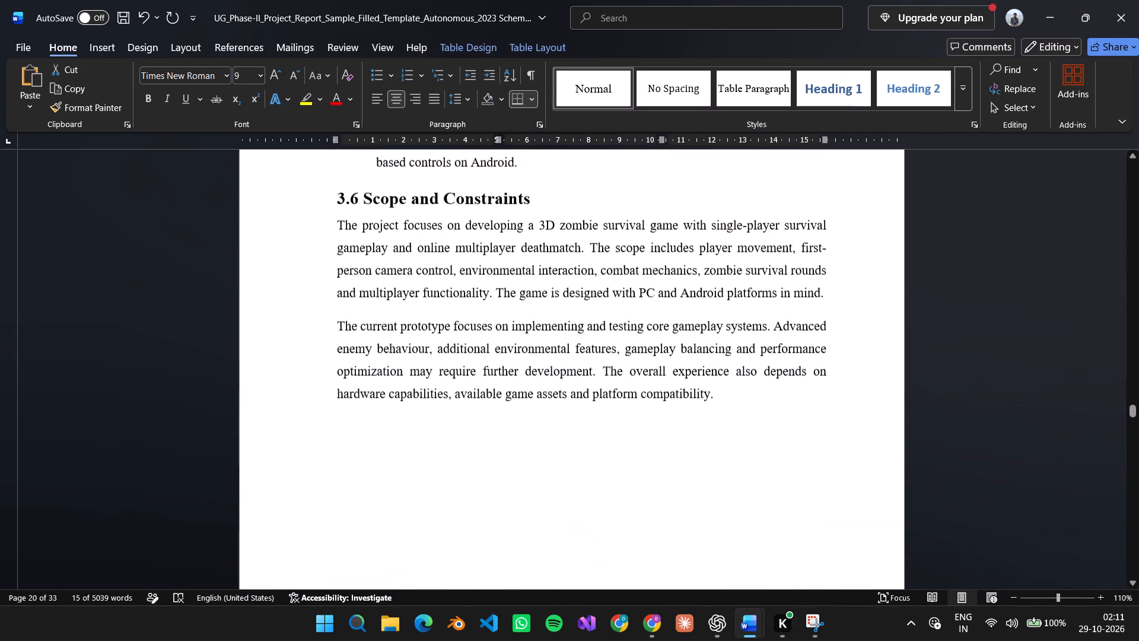
pyautogui.click(702, 375)
pyautogui.moveTo(723, 389); pyautogui.dragTo(557, 323)
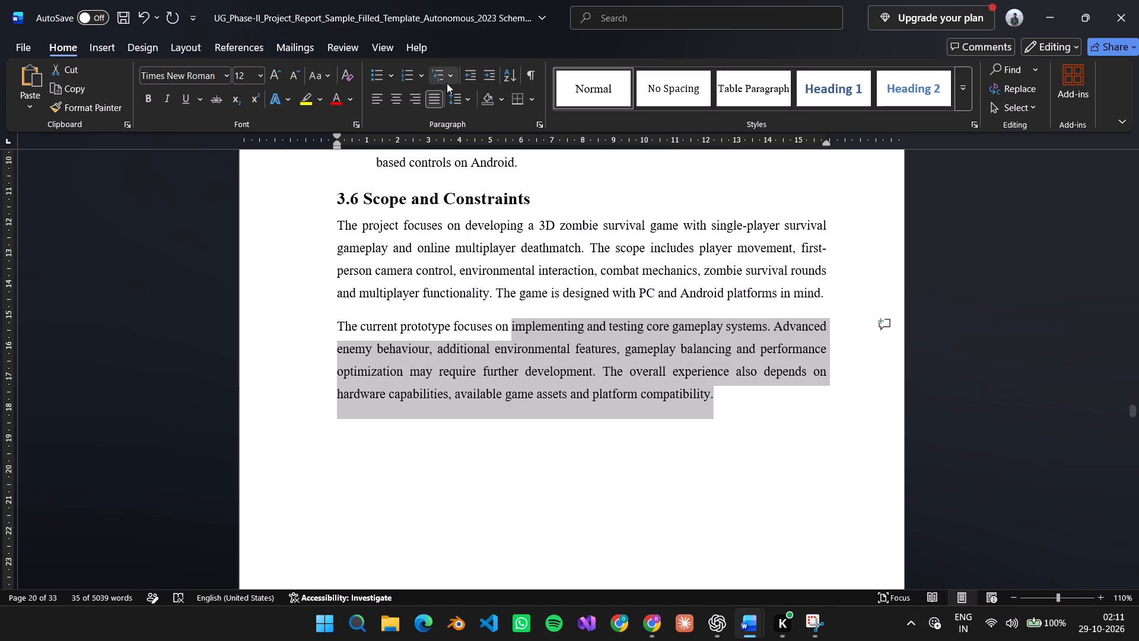
pyautogui.click(467, 96)
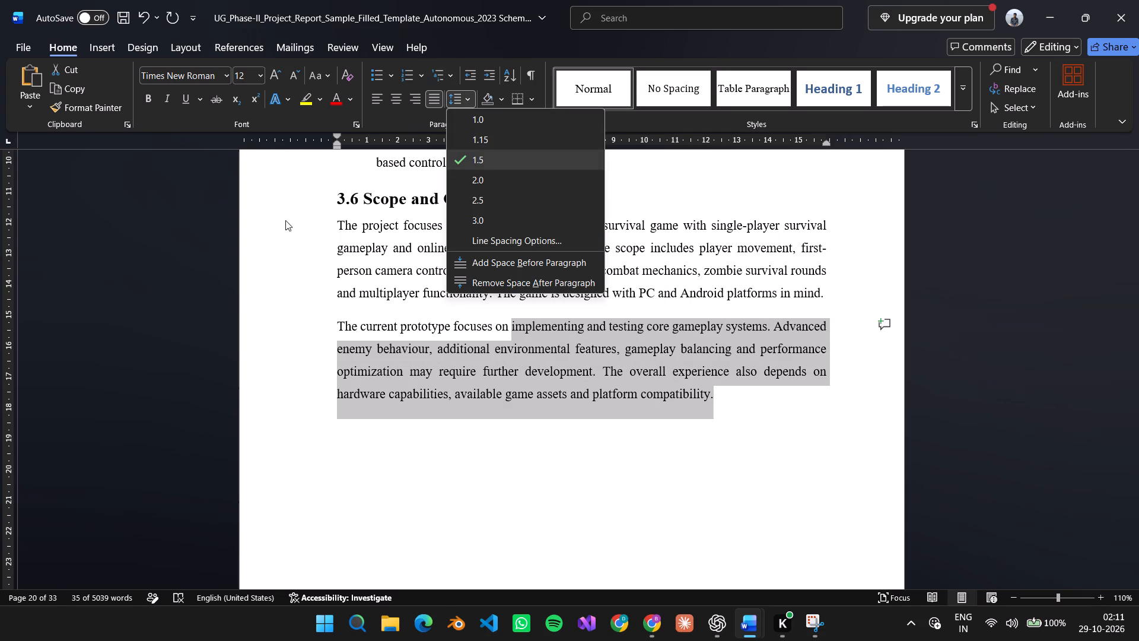
pyautogui.click(285, 220)
# Review the body text from Section 3.5 back through Chapter 3 to the start of the Chapter 2 literature review.
pyautogui.scroll(13, 313, 220)
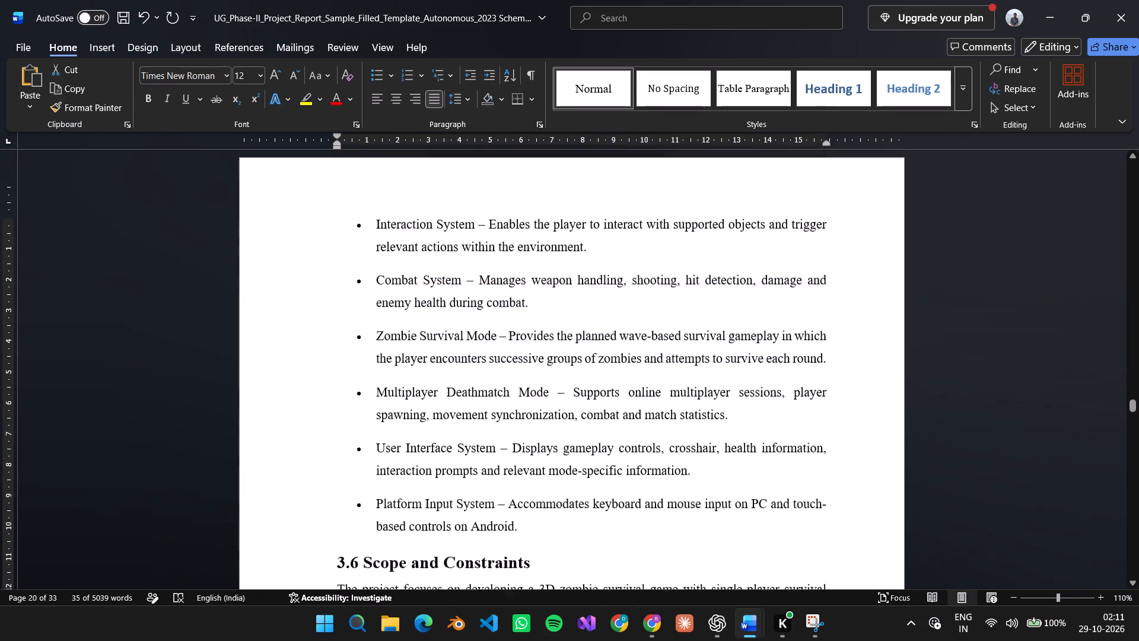
pyautogui.scroll(20, 313, 220)
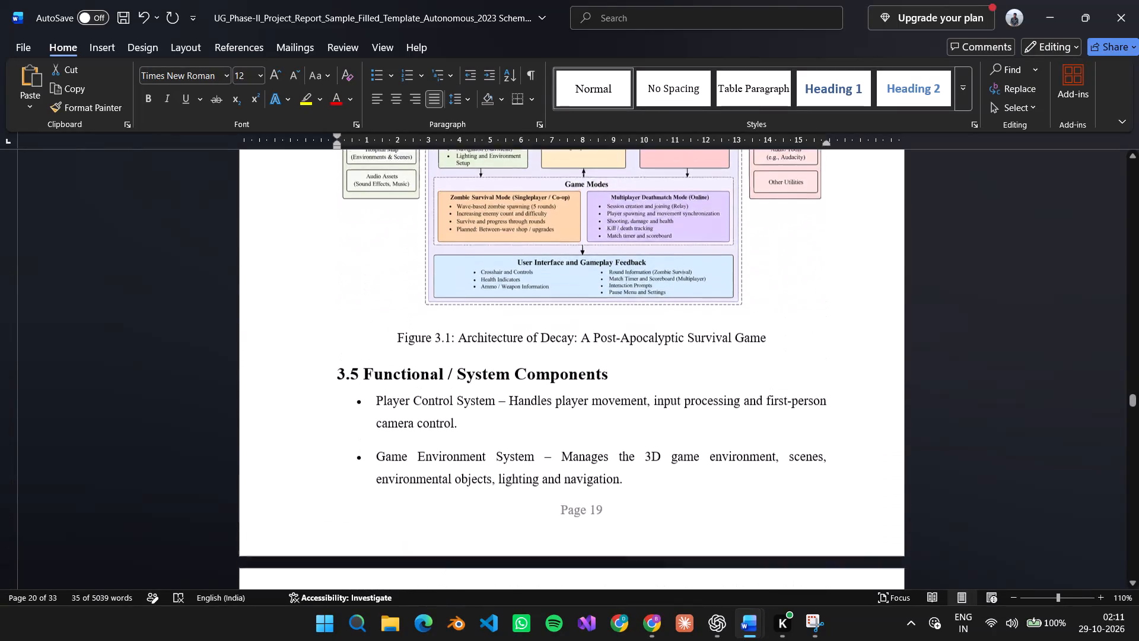
pyautogui.scroll(18, 313, 220)
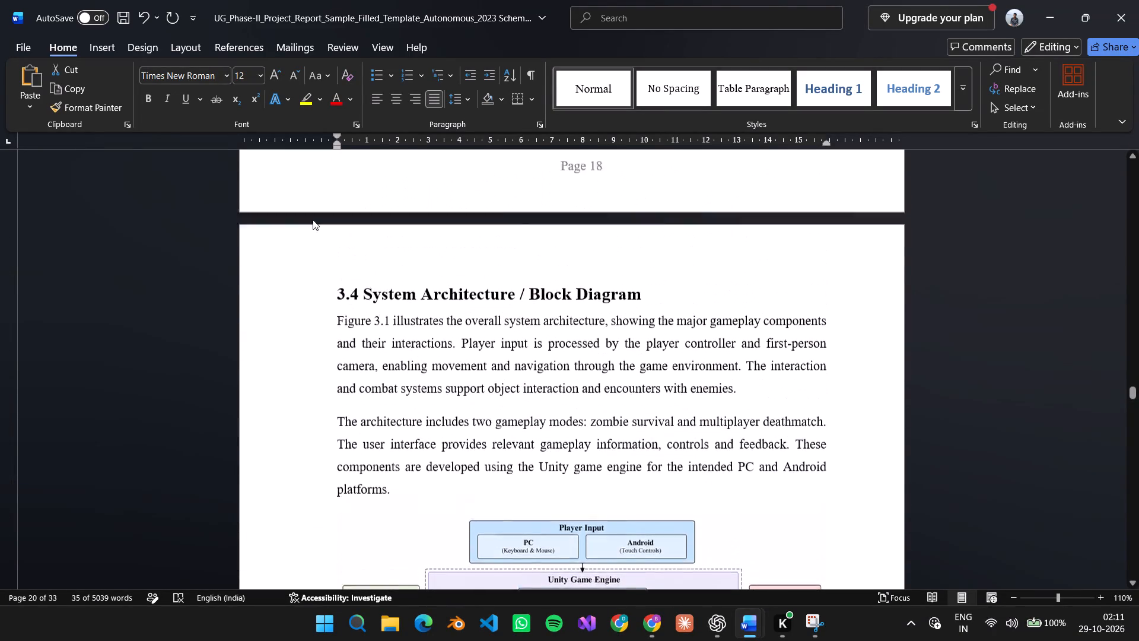
pyautogui.scroll(18, 313, 220)
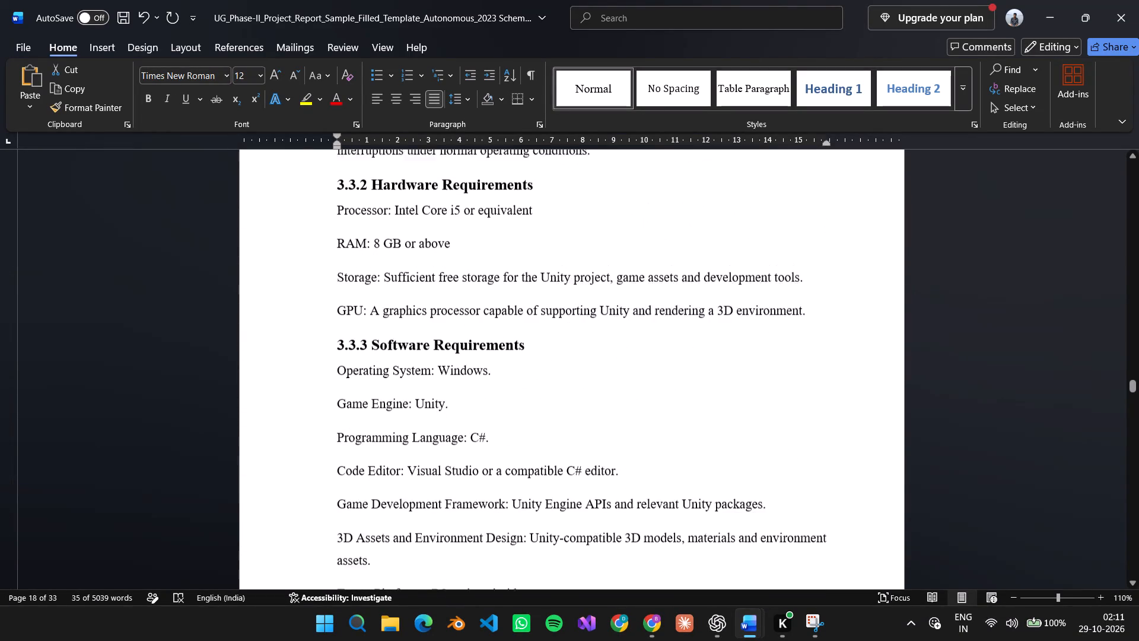
pyautogui.scroll(17, 313, 220)
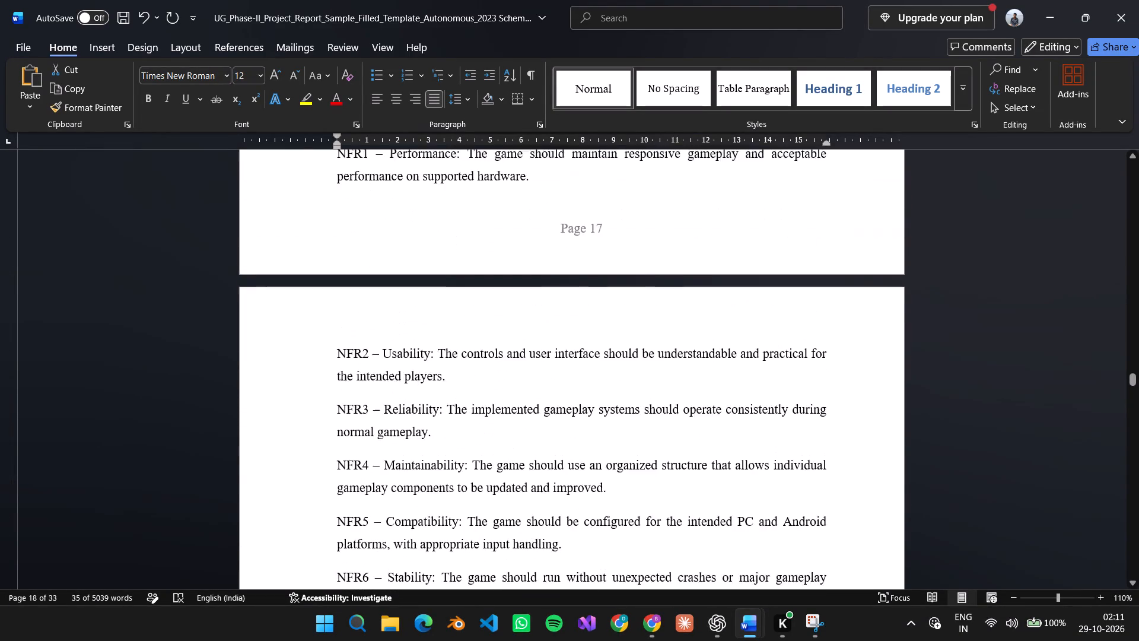
pyautogui.scroll(14, 313, 220)
pyautogui.scroll(9, 313, 220)
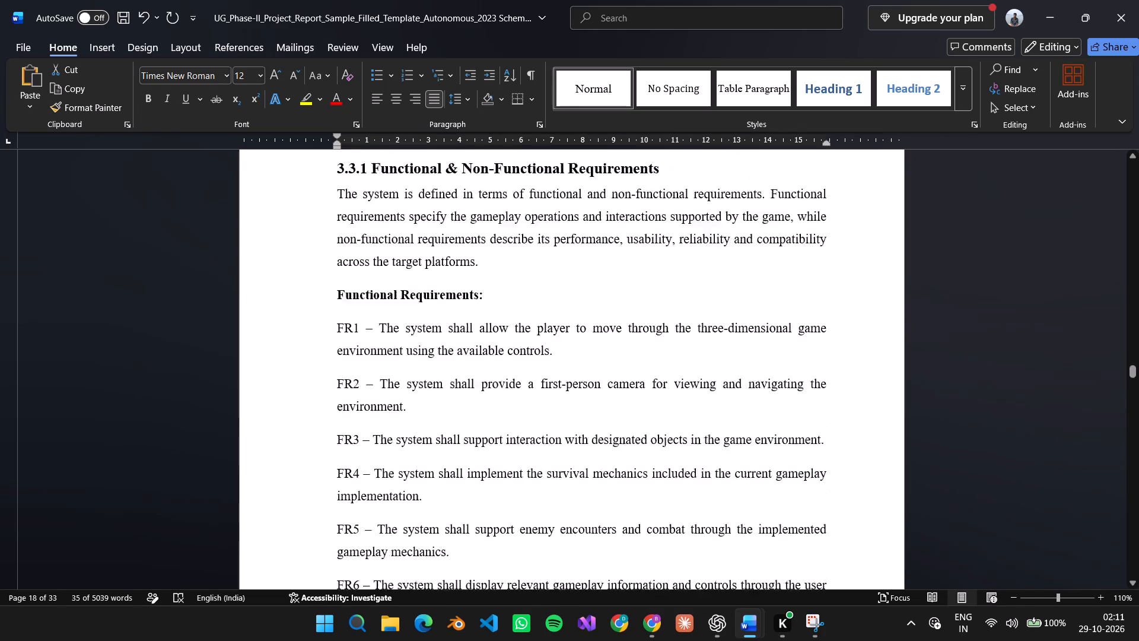
pyautogui.scroll(20, 313, 220)
pyautogui.scroll(7, 313, 220)
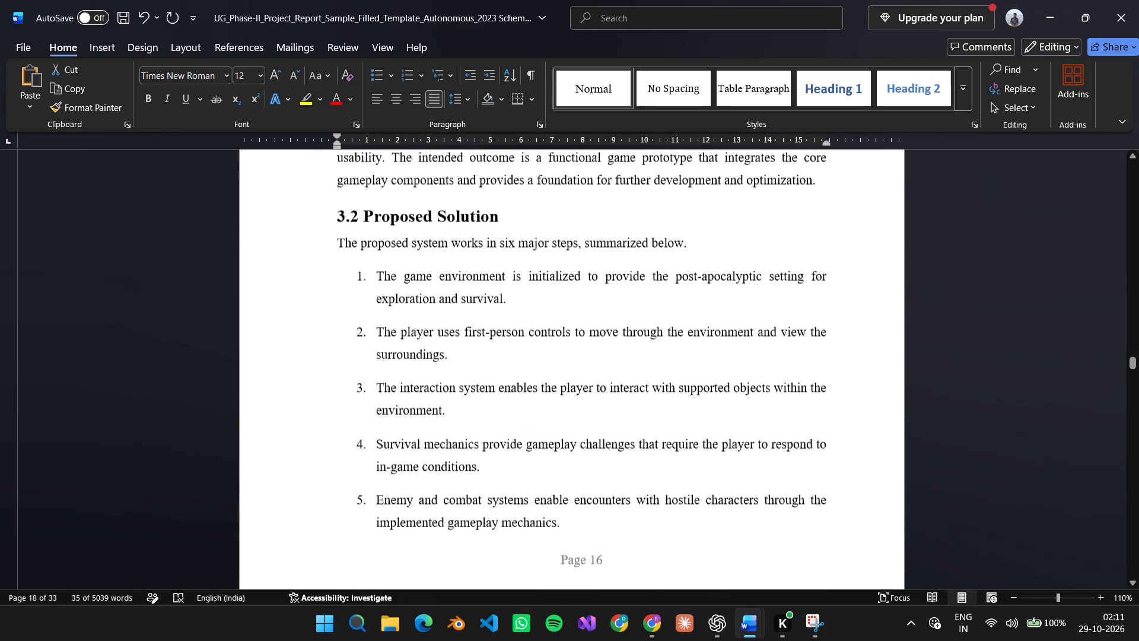
pyautogui.scroll(20, 313, 220)
pyautogui.scroll(7, 313, 220)
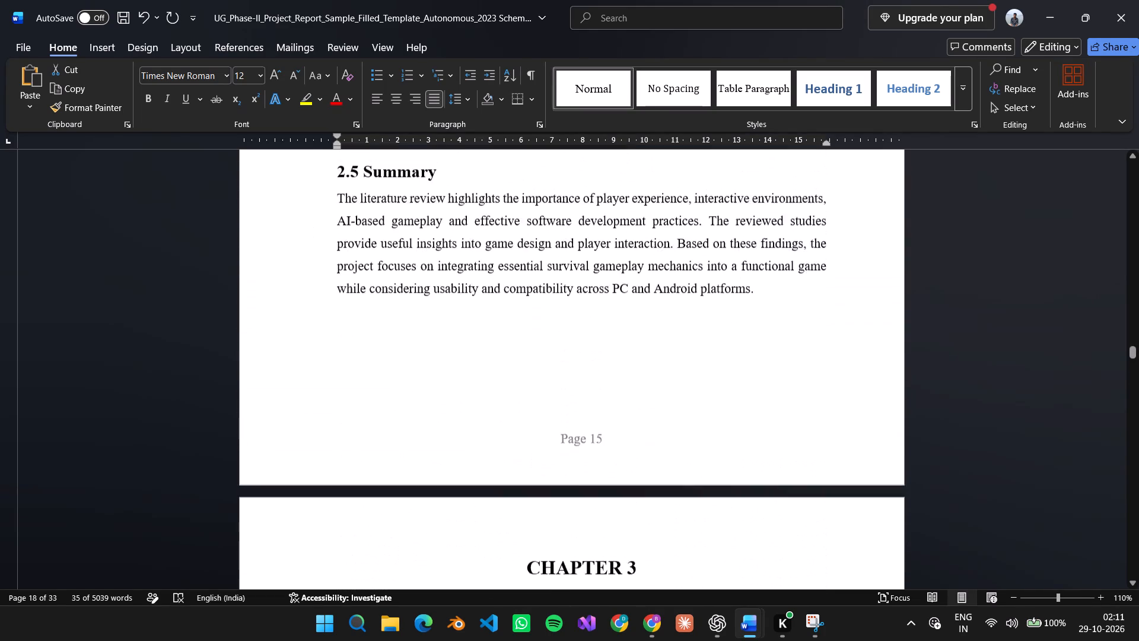
pyautogui.scroll(20, 313, 220)
pyautogui.scroll(6, 313, 220)
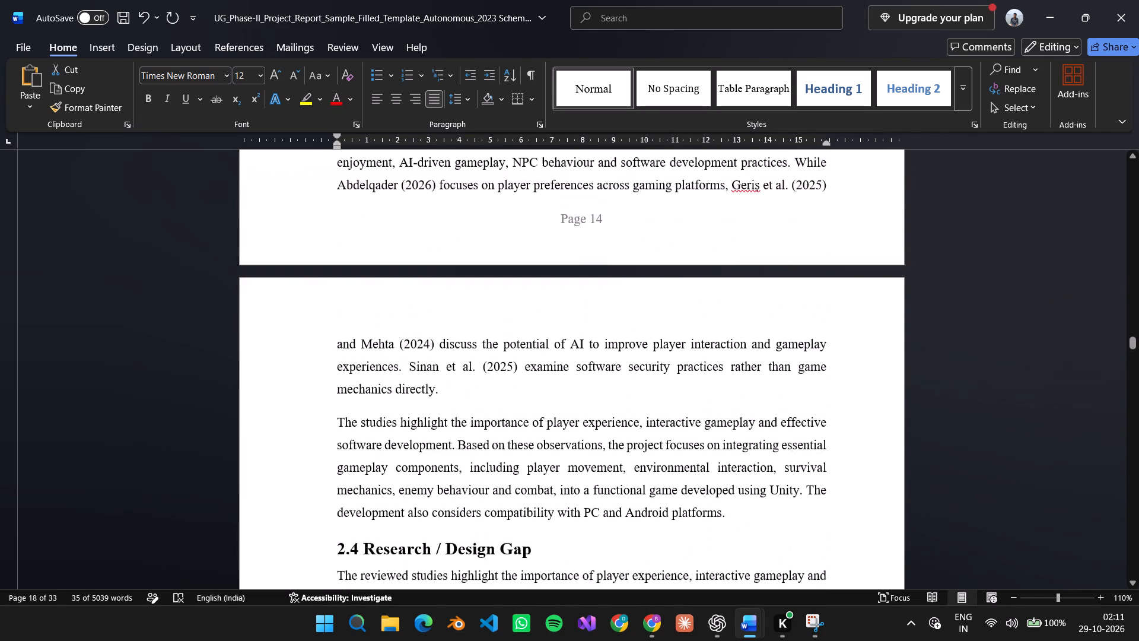
pyautogui.scroll(8, 313, 220)
pyautogui.scroll(14, 313, 220)
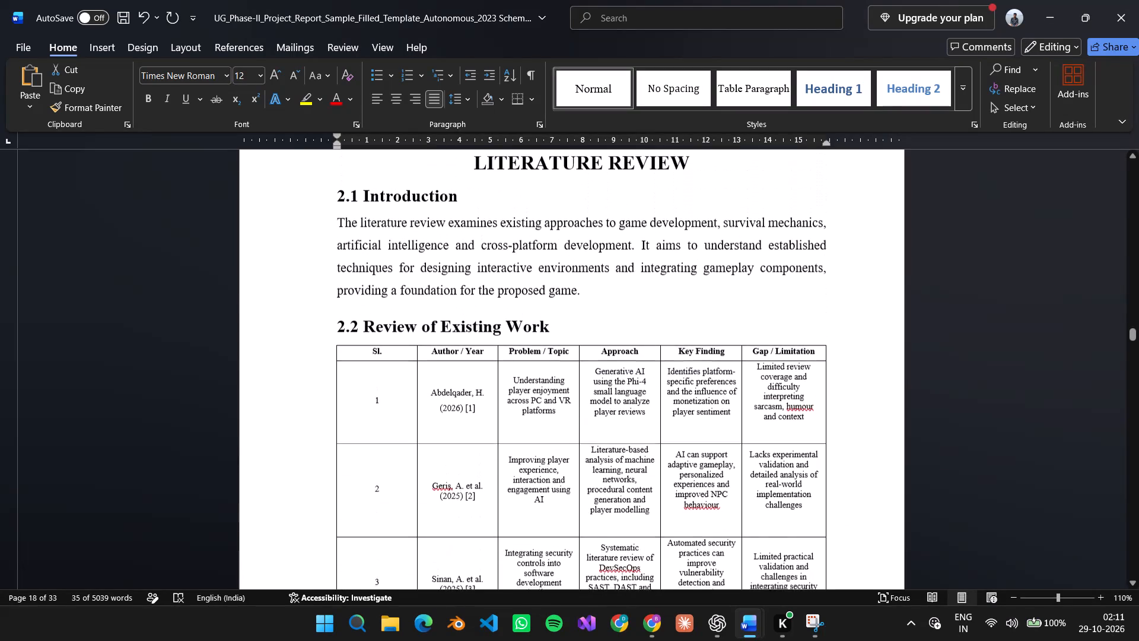
# Look over the Chapter 2 text again from the literature table through Section 2.5 Summary.
pyautogui.scroll(-5, 313, 220)
pyautogui.scroll(1, 313, 220)
pyautogui.scroll(-14, 313, 220)
pyautogui.scroll(-14, 313, 220)
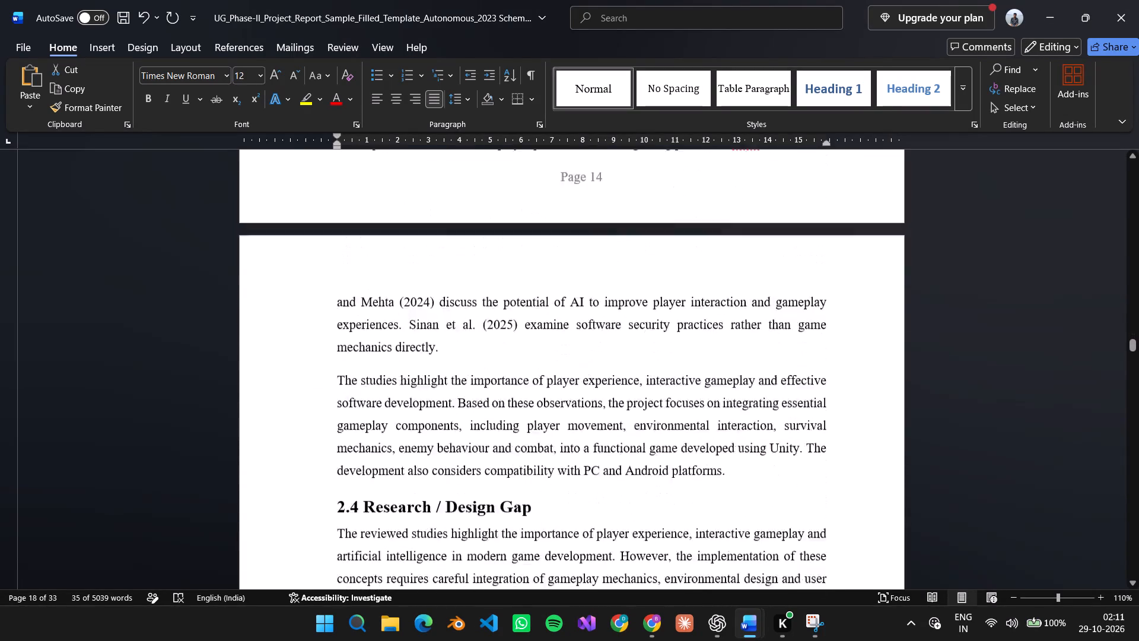
pyautogui.scroll(-2, 313, 220)
pyautogui.moveTo(342, 225); pyautogui.dragTo(322, 309, button='middle')
pyautogui.scroll(-2, 322, 309)
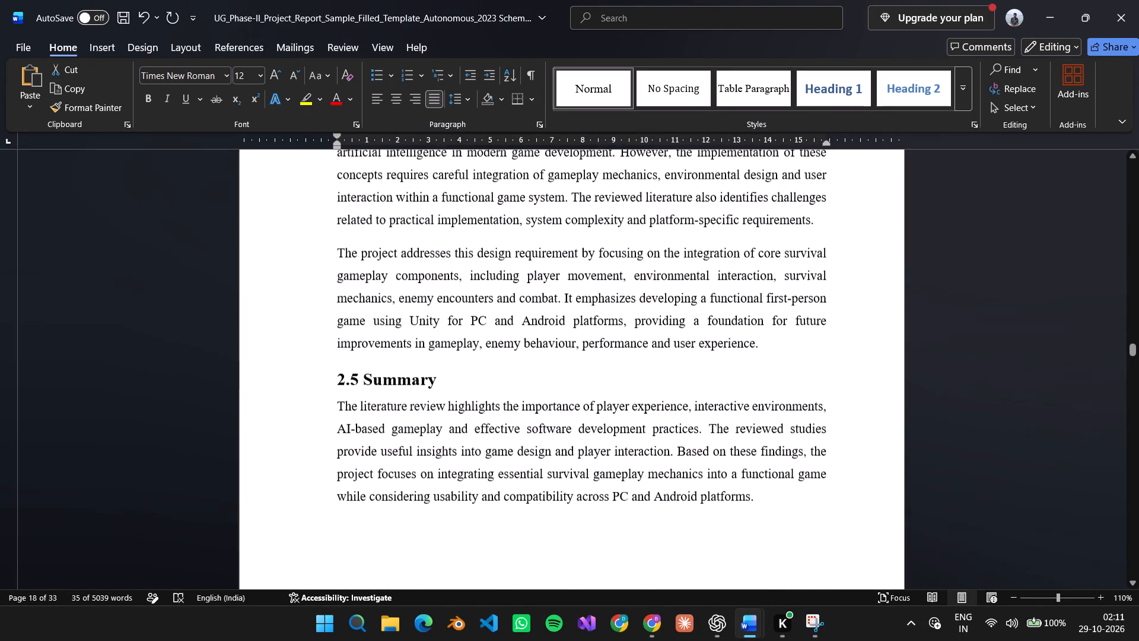
# Review the end of the report, from the Final Report Formatting Checklist back through the references, Chapter 7 and Chapter 6.
pyautogui.moveTo(322, 309); pyautogui.dragTo(389, 485, button='middle')
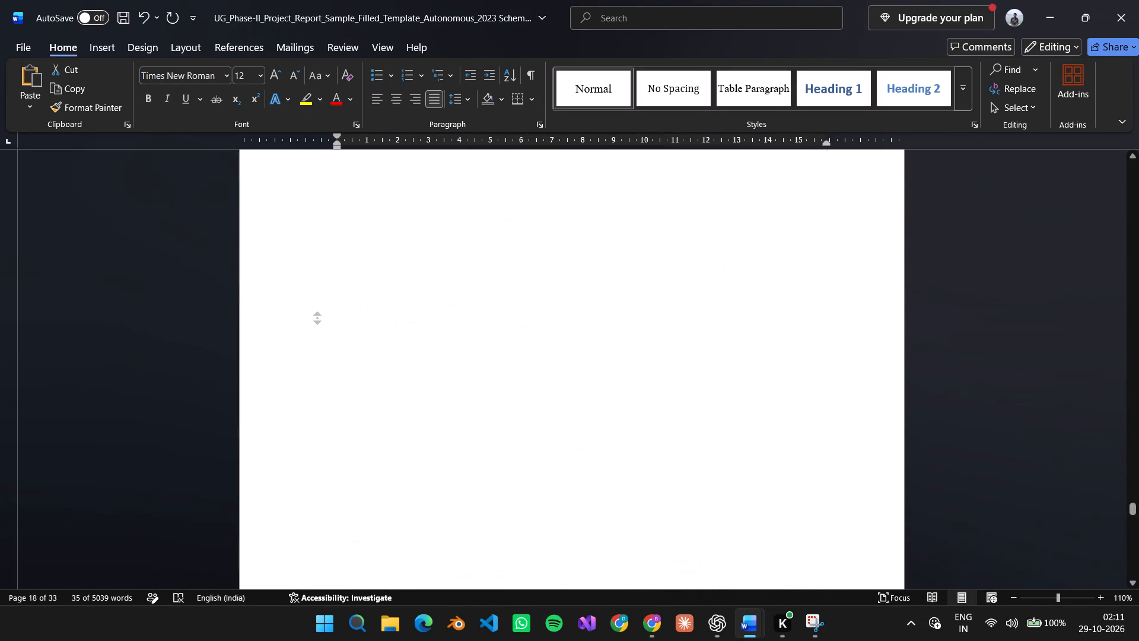
pyautogui.moveTo(389, 485); pyautogui.dragTo(426, 485, button='middle')
pyautogui.scroll(20, 435, 459)
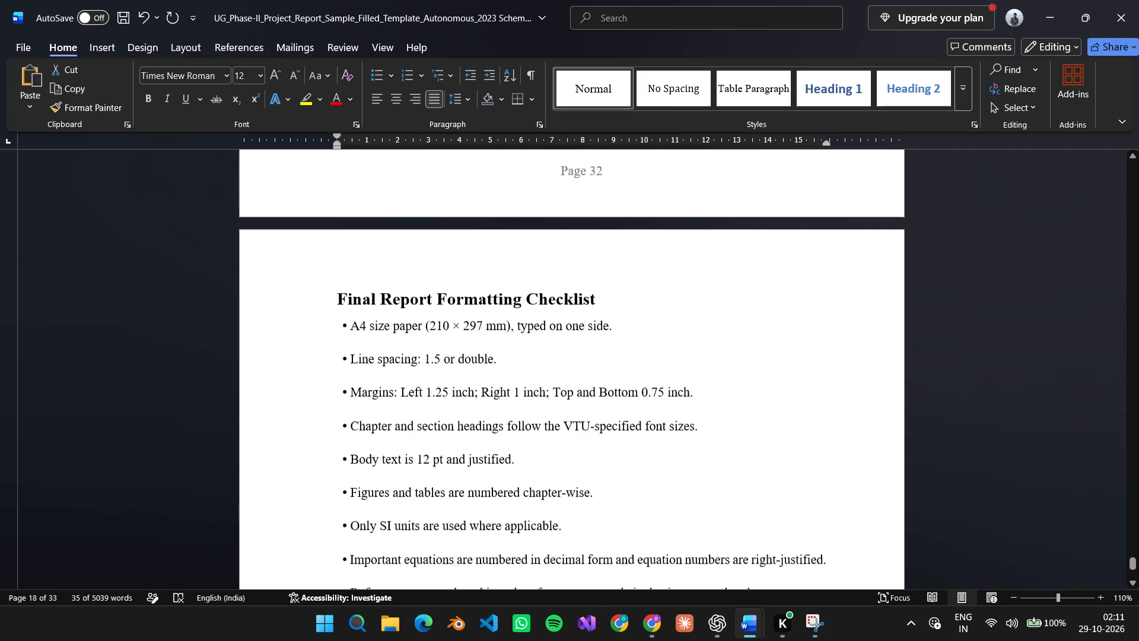
pyautogui.scroll(20, 436, 457)
pyautogui.scroll(11, 436, 457)
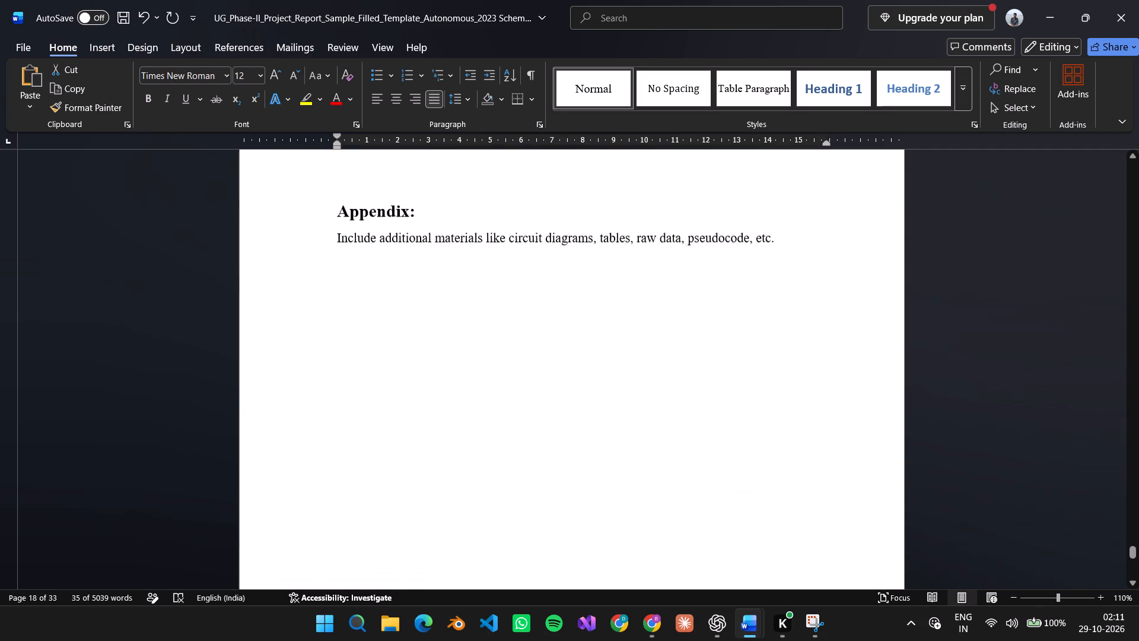
pyautogui.scroll(20, 436, 457)
pyautogui.scroll(13, 436, 457)
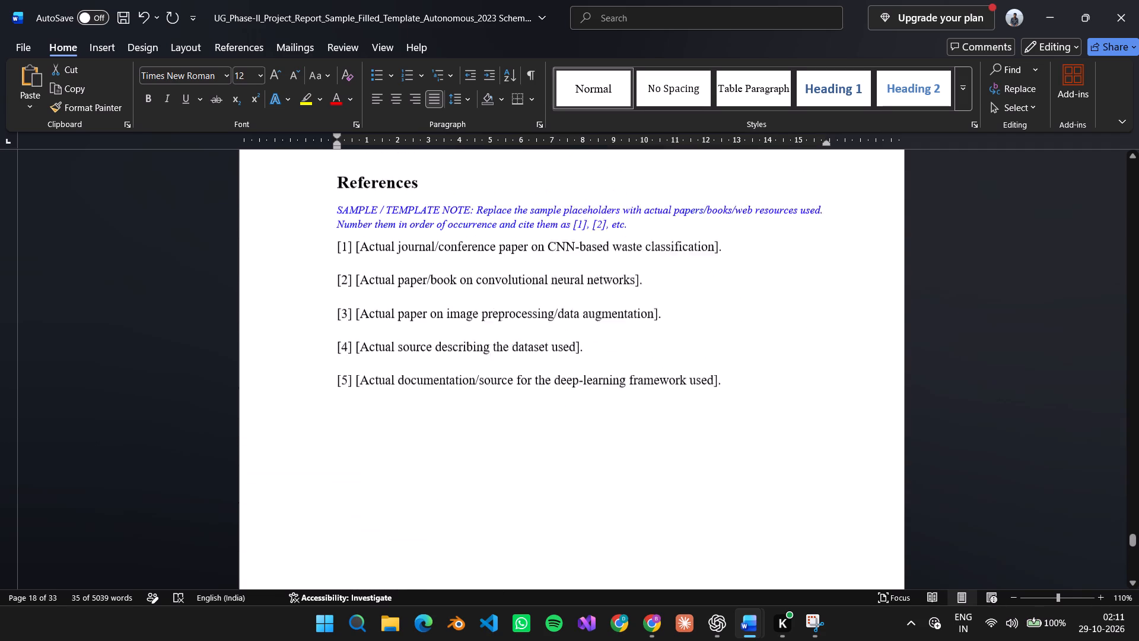
pyautogui.scroll(20, 436, 457)
pyautogui.scroll(8, 436, 457)
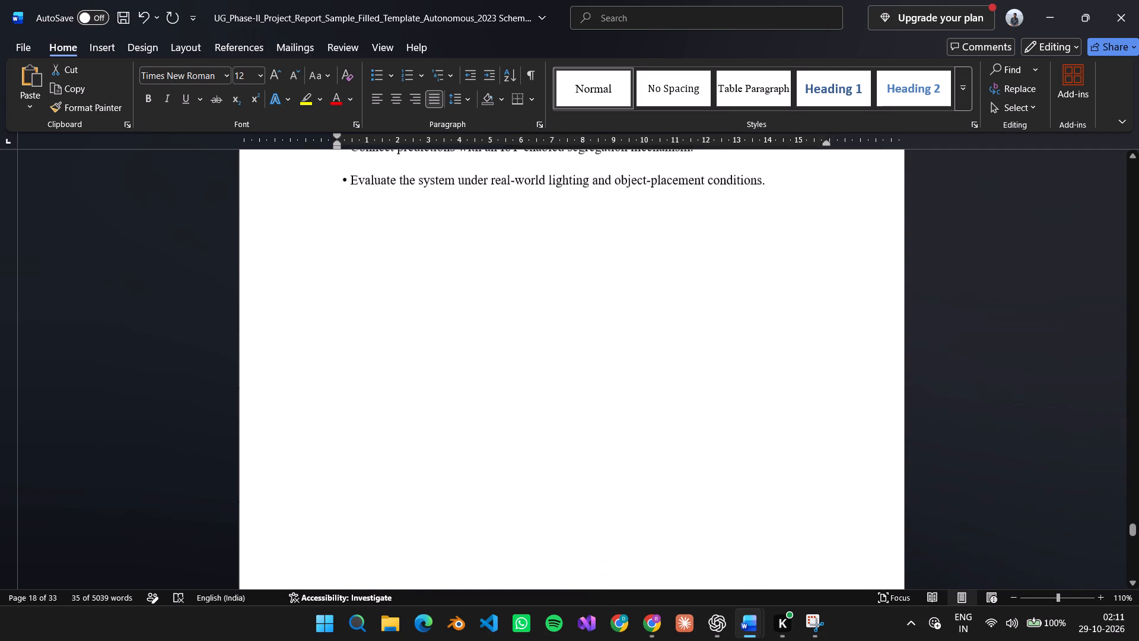
pyautogui.scroll(12, 436, 457)
pyautogui.scroll(20, 436, 457)
pyautogui.scroll(5, 436, 457)
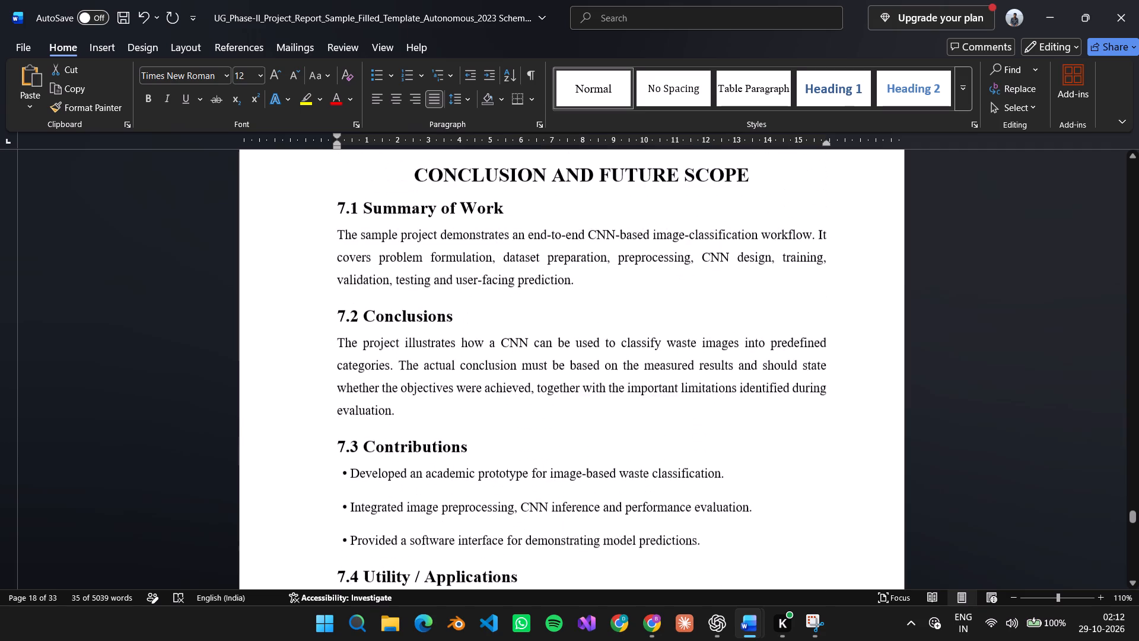
pyautogui.scroll(7, 436, 457)
pyautogui.scroll(20, 436, 457)
pyautogui.scroll(10, 436, 457)
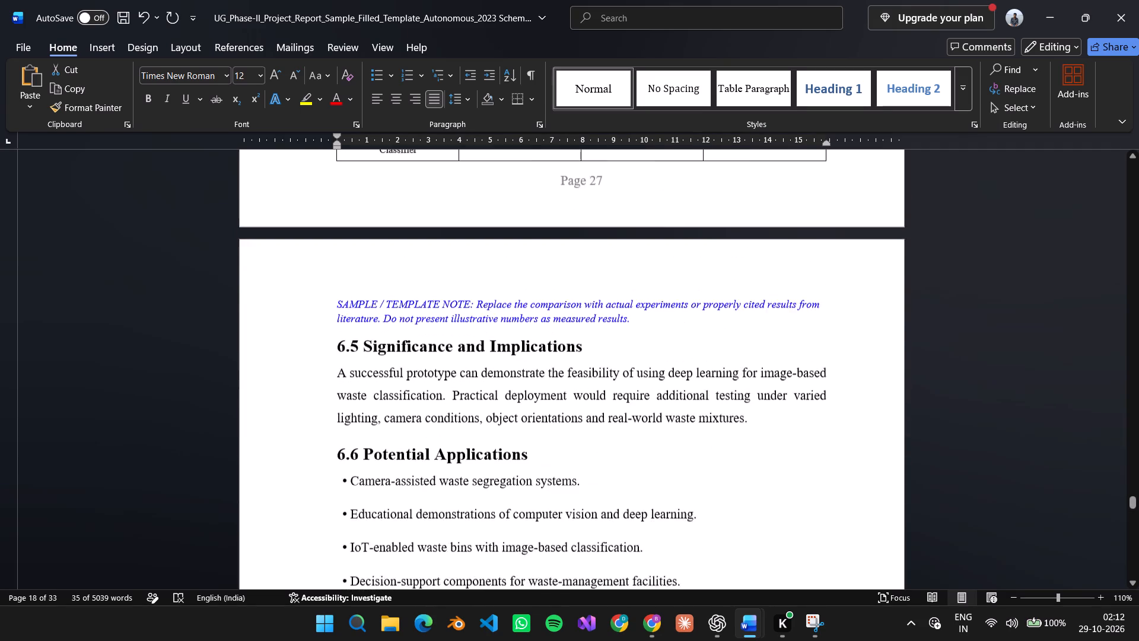
pyautogui.scroll(15, 436, 457)
pyautogui.moveTo(436, 457); pyautogui.dragTo(450, 424, button='middle')
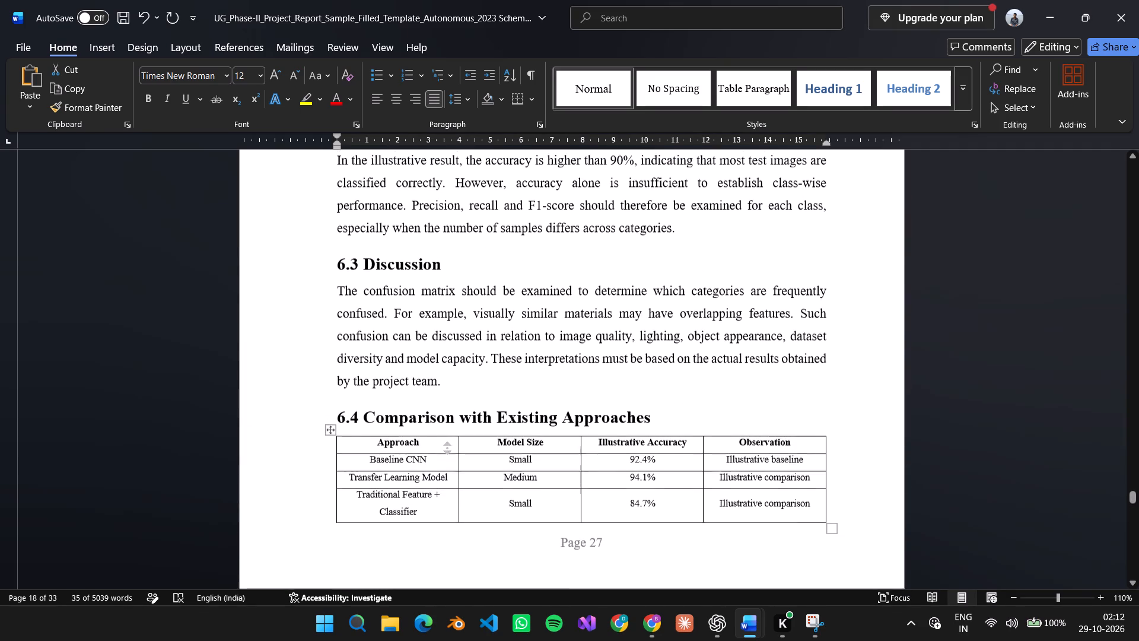
pyautogui.moveTo(450, 424); pyautogui.dragTo(454, 350, button='middle')
# Add an empty paragraph between the survival-mode flowchart and the game system diagram in Section 4.6.
pyautogui.scroll(-10, 454, 350)
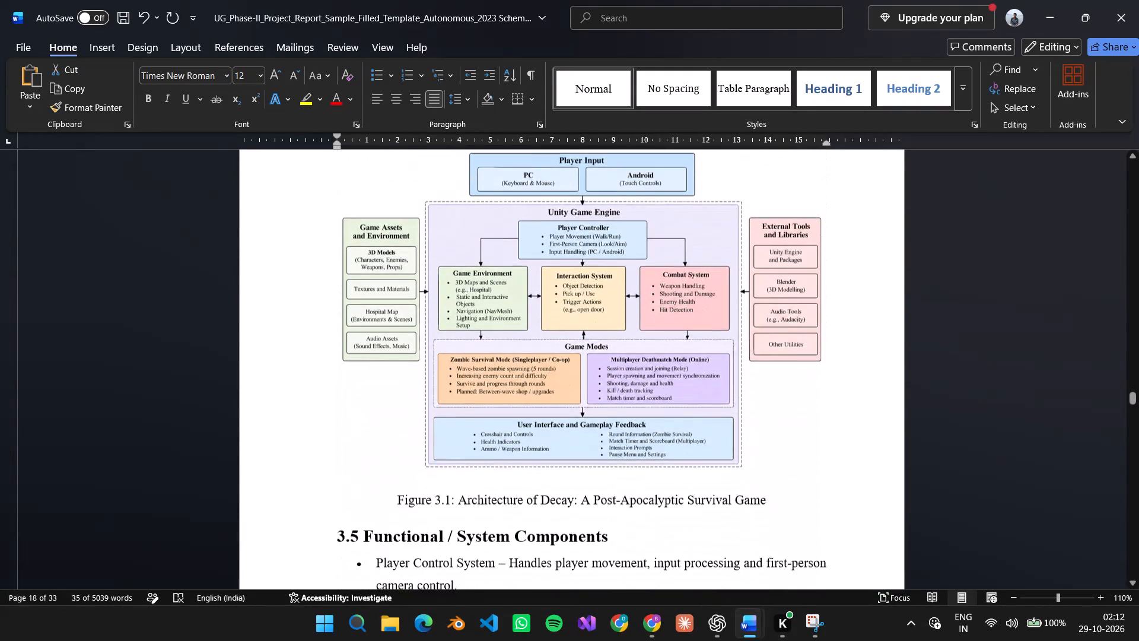
pyautogui.scroll(-5, 454, 350)
pyautogui.moveTo(454, 350); pyautogui.dragTo(411, 507, button='middle')
pyautogui.scroll(-1, 422, 419)
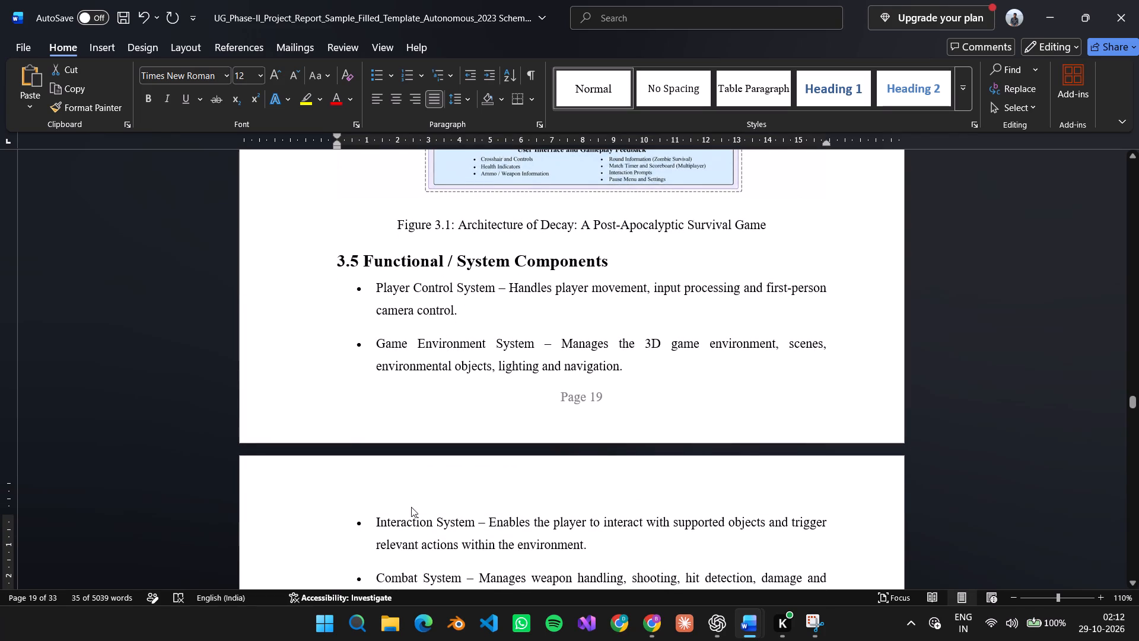
pyautogui.moveTo(411, 507); pyautogui.dragTo(641, 512, button='middle')
pyautogui.moveTo(587, 490); pyautogui.dragTo(571, 519, button='middle')
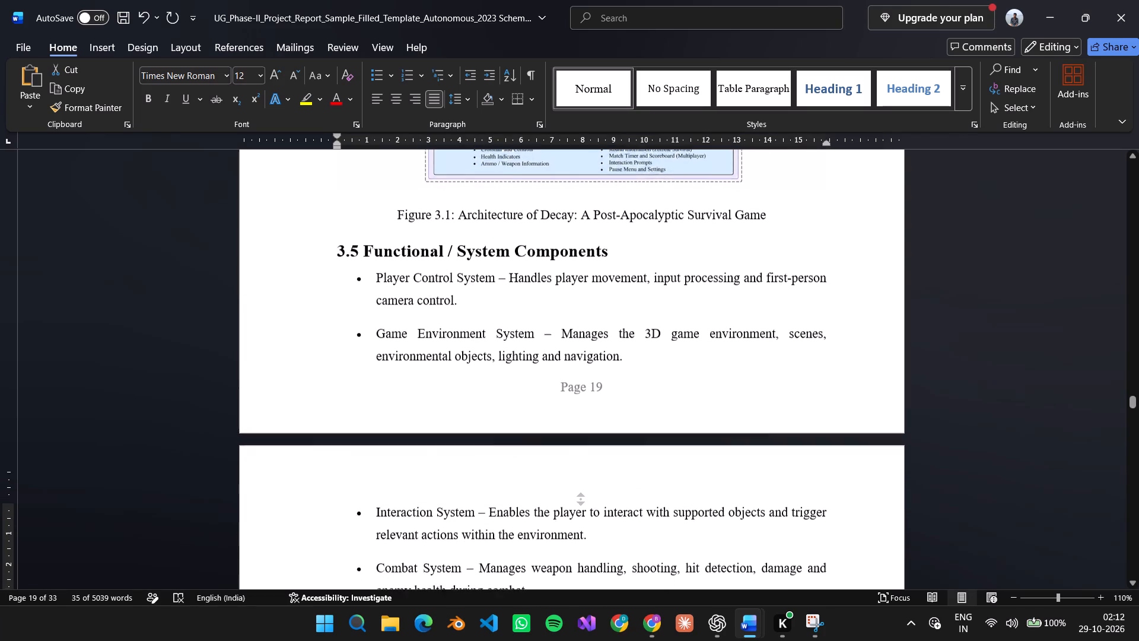
pyautogui.moveTo(571, 519); pyautogui.dragTo(566, 586, button='middle')
pyautogui.scroll(-14, 566, 586)
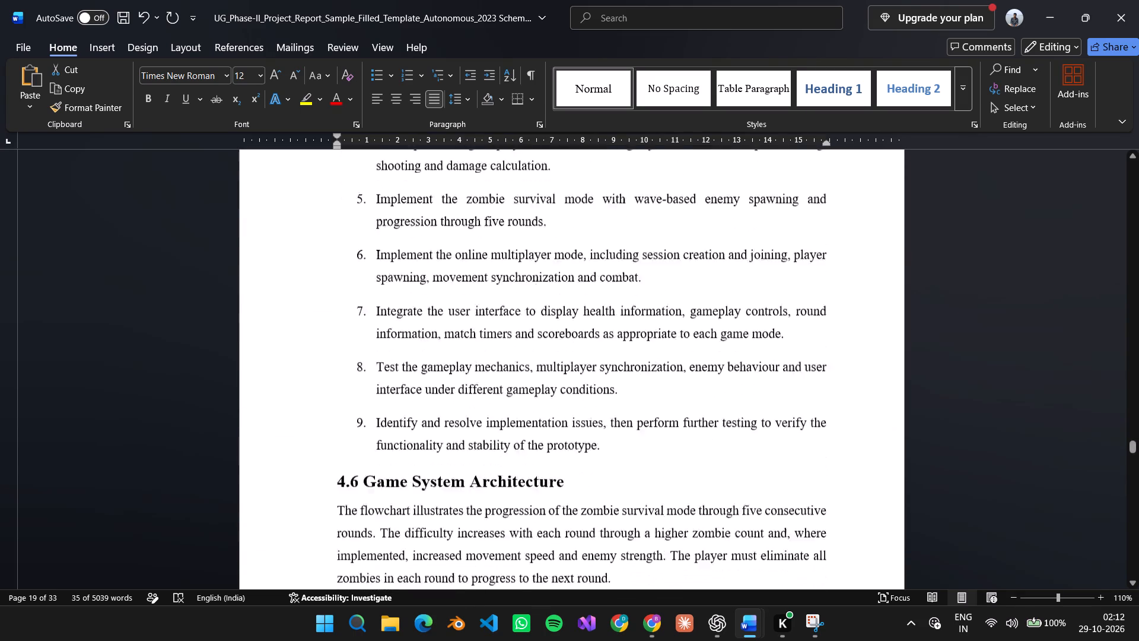
pyautogui.scroll(-19, 566, 580)
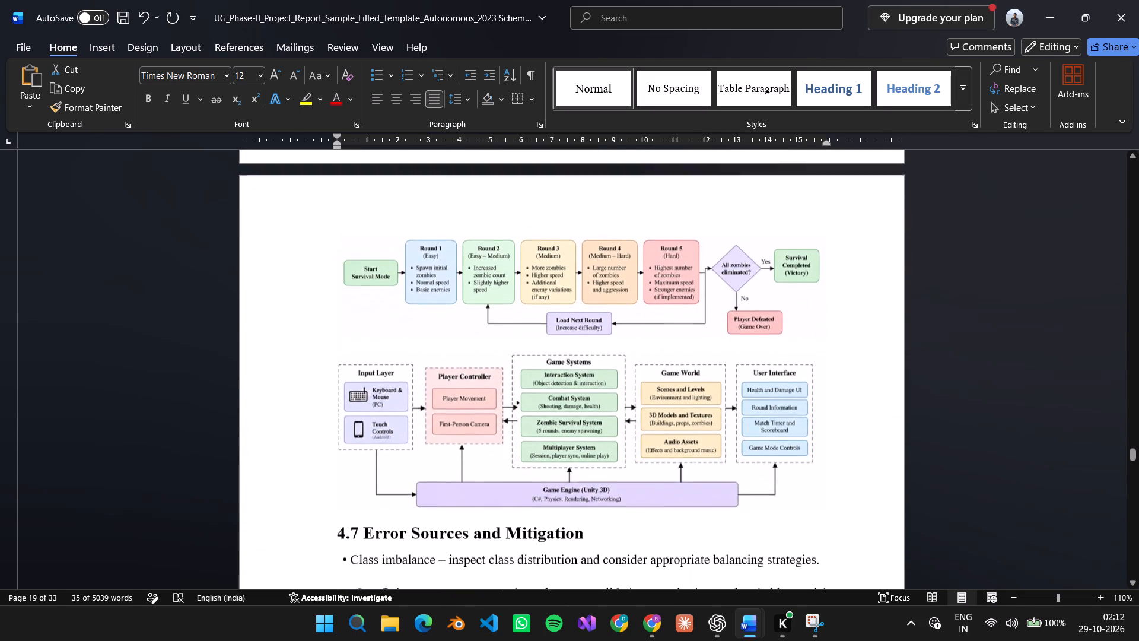
pyautogui.scroll(10, 567, 576)
pyautogui.scroll(-3, 577, 535)
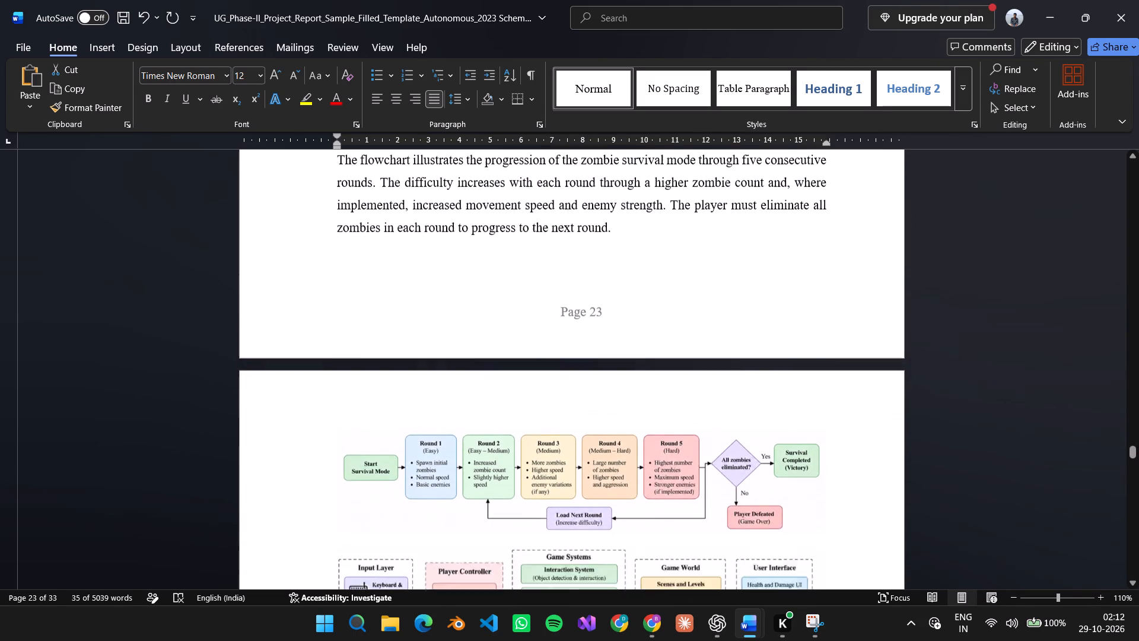
pyautogui.scroll(-7, 577, 535)
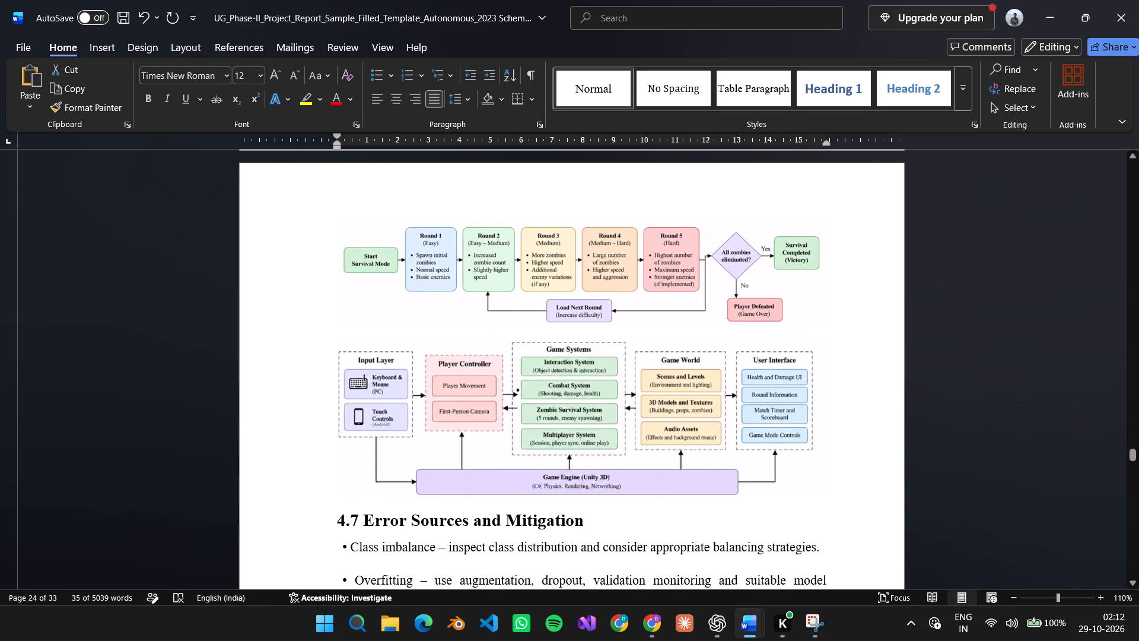
pyautogui.moveTo(492, 496); pyautogui.dragTo(485, 500)
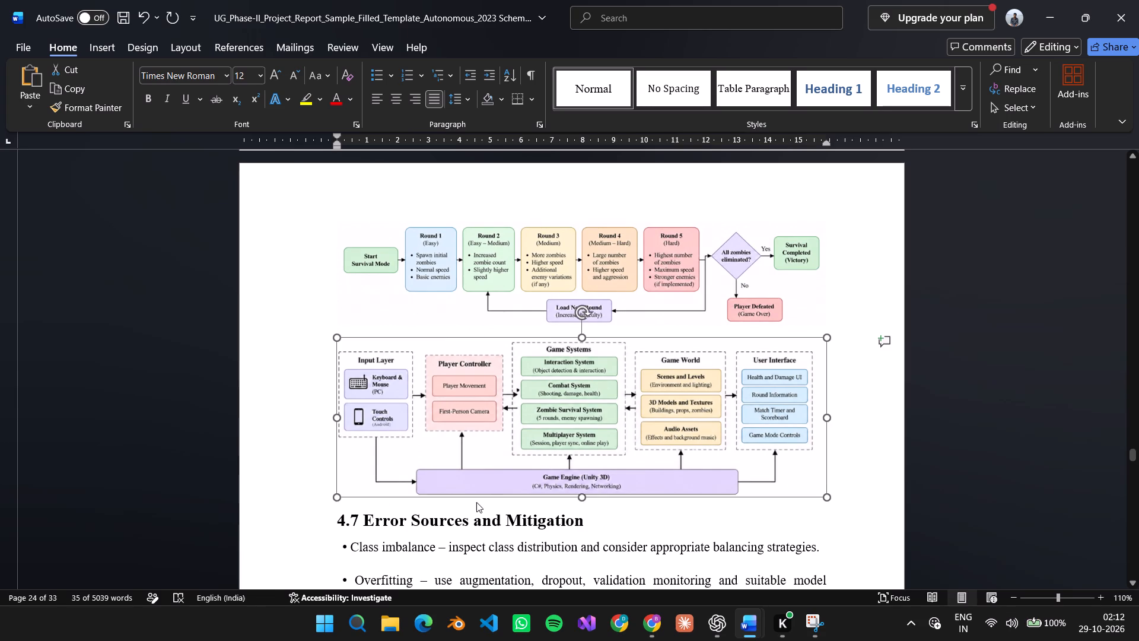
pyautogui.click(453, 502)
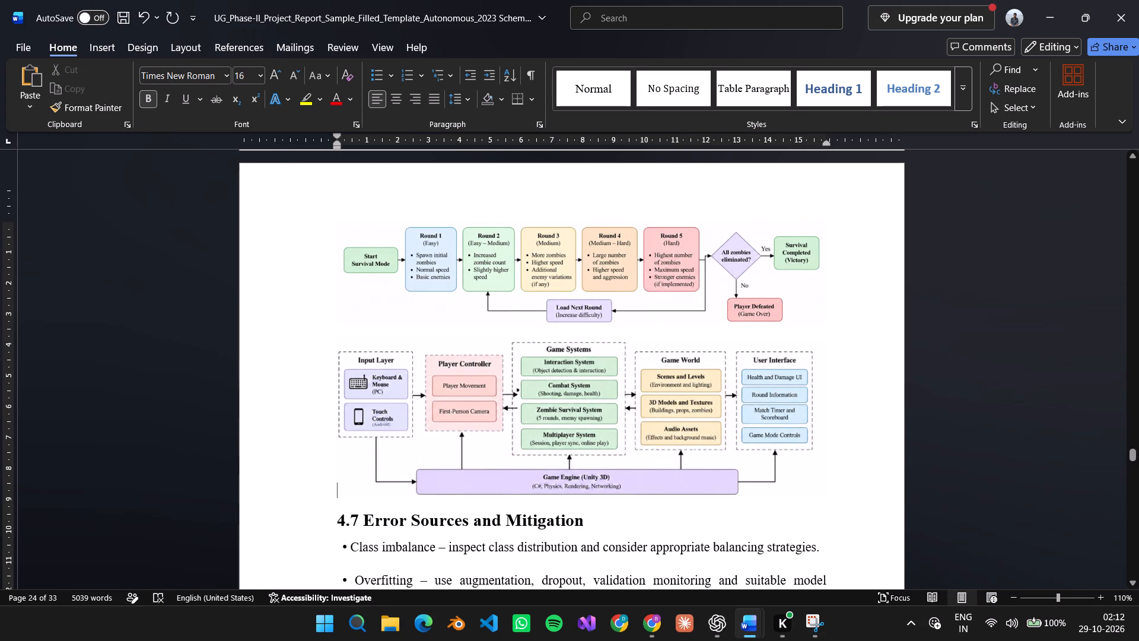
pyautogui.press('Return')
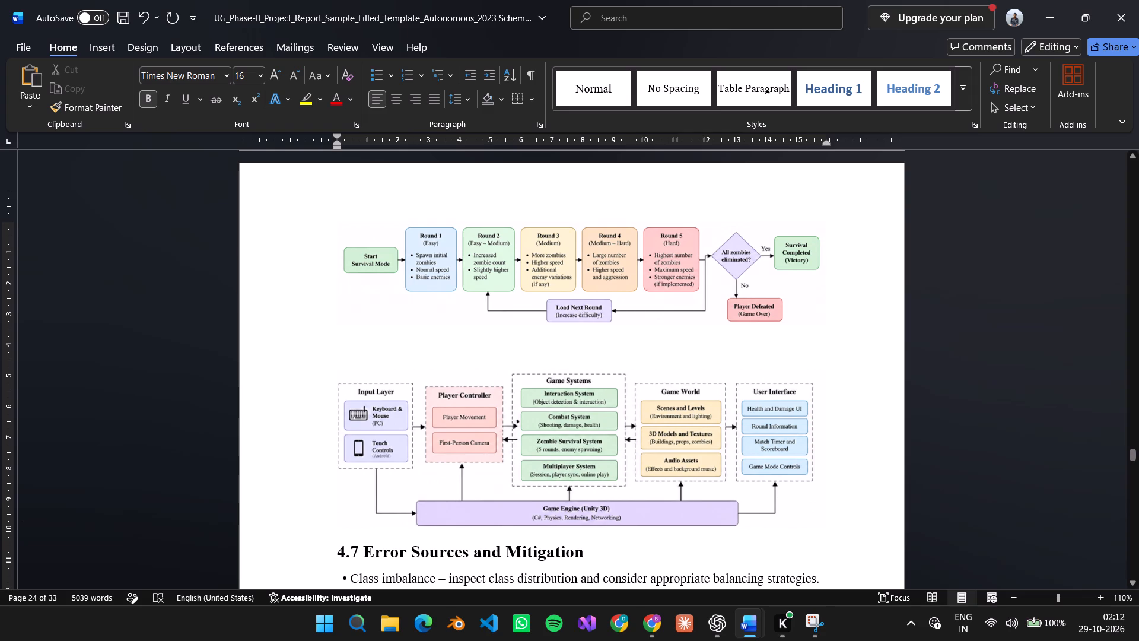
# Cut the game system diagram from below the survival-mode flowchart in Section 4.6.
pyautogui.click(357, 380)
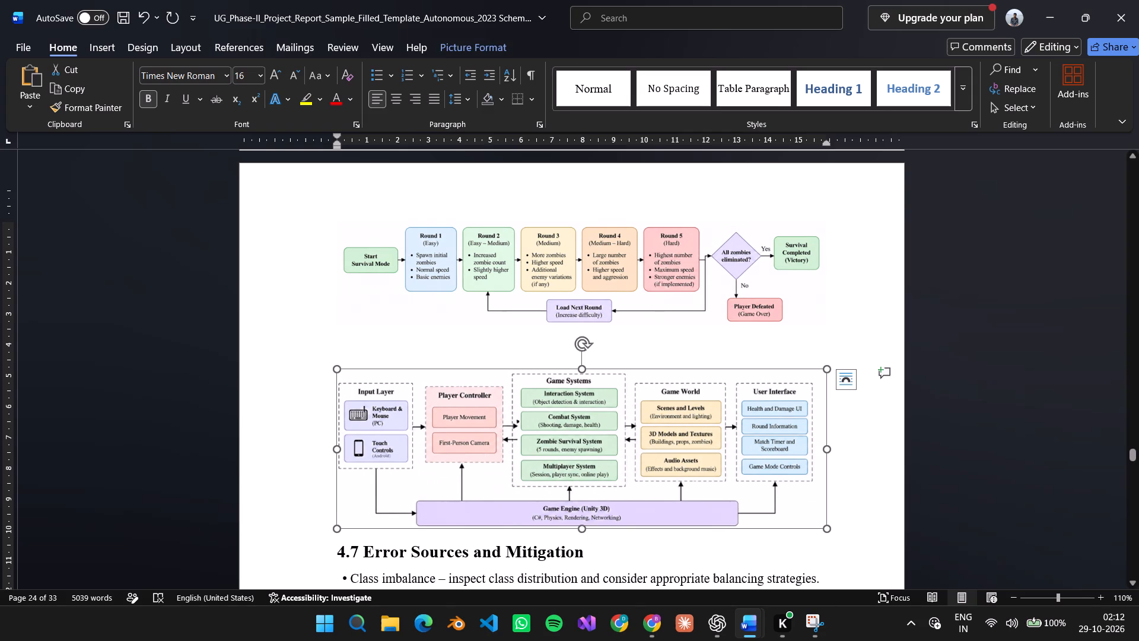
pyautogui.rightClick(346, 380)
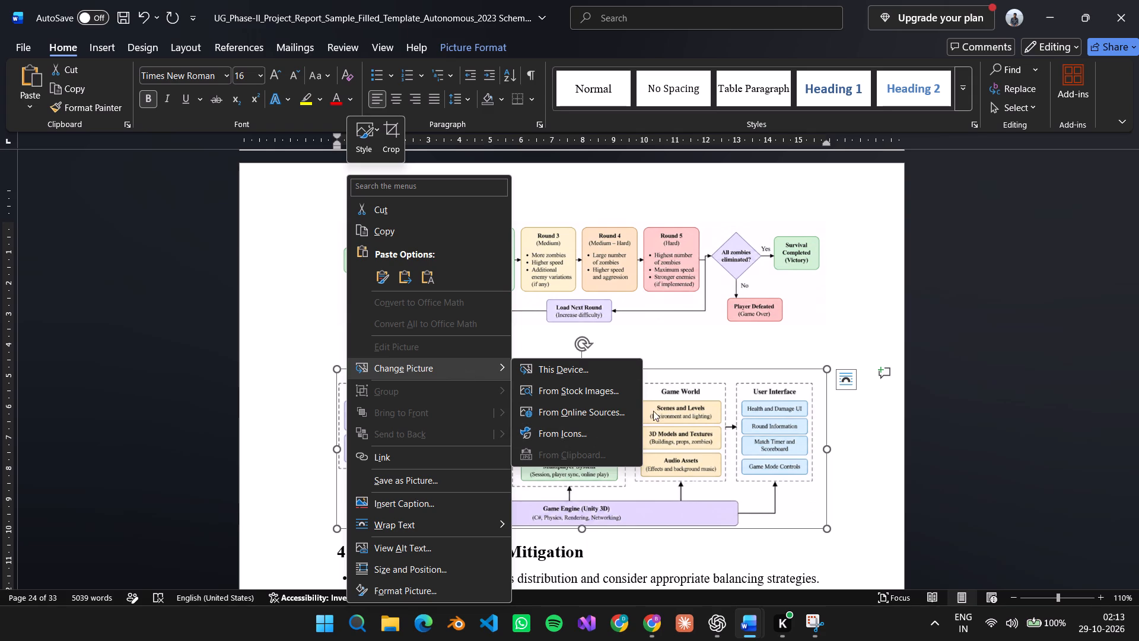
pyautogui.click(711, 411)
pyautogui.click(569, 416)
pyautogui.rightClick(569, 416)
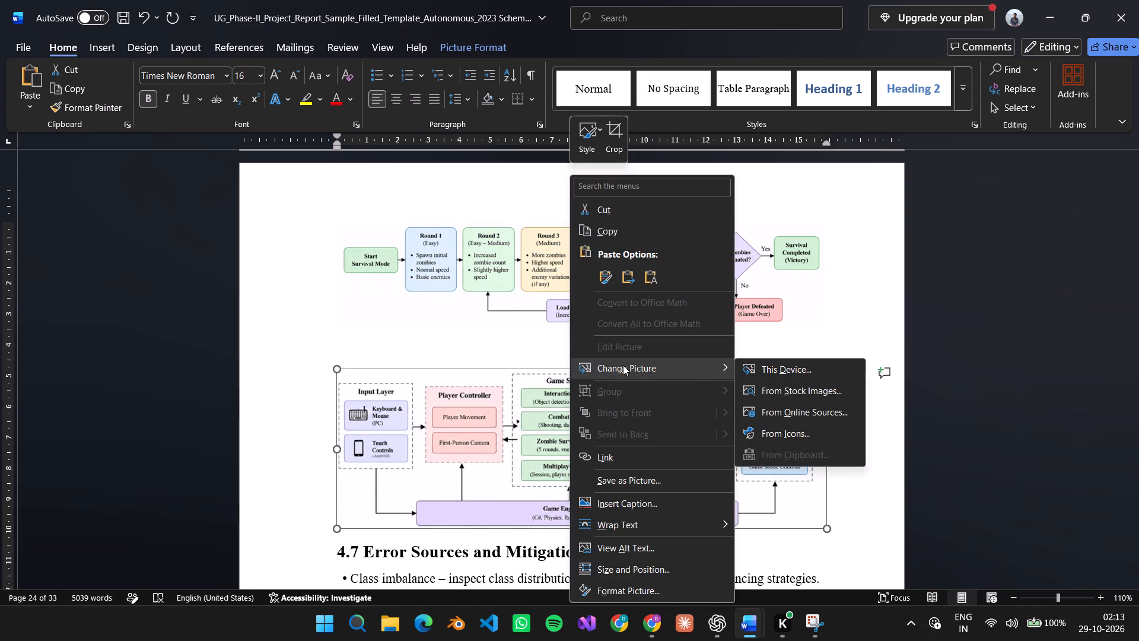
pyautogui.click(627, 215)
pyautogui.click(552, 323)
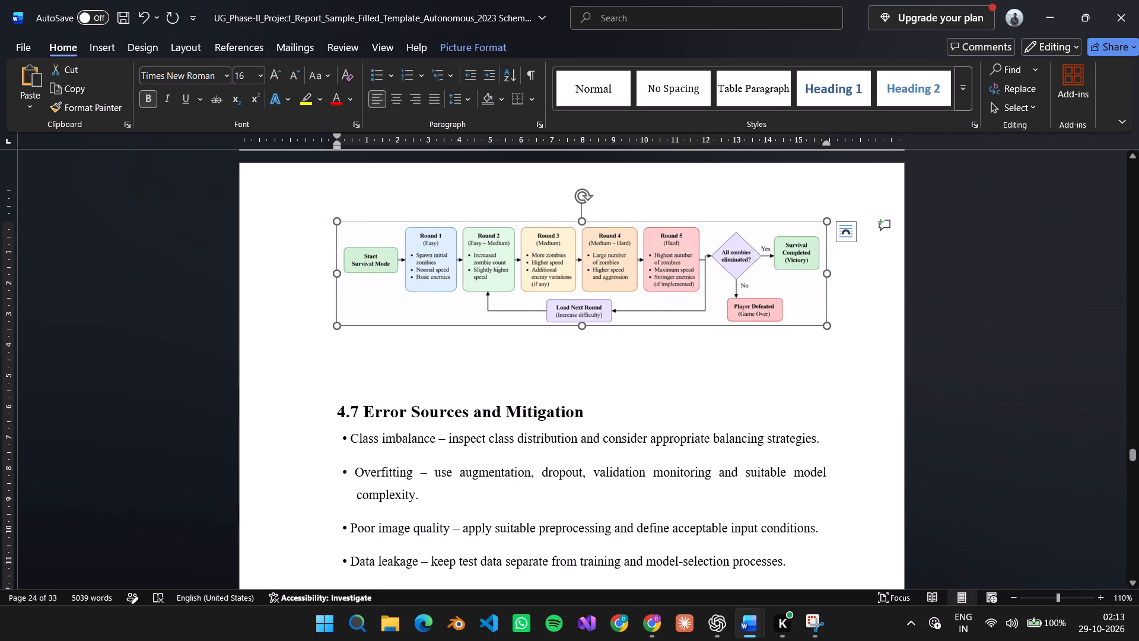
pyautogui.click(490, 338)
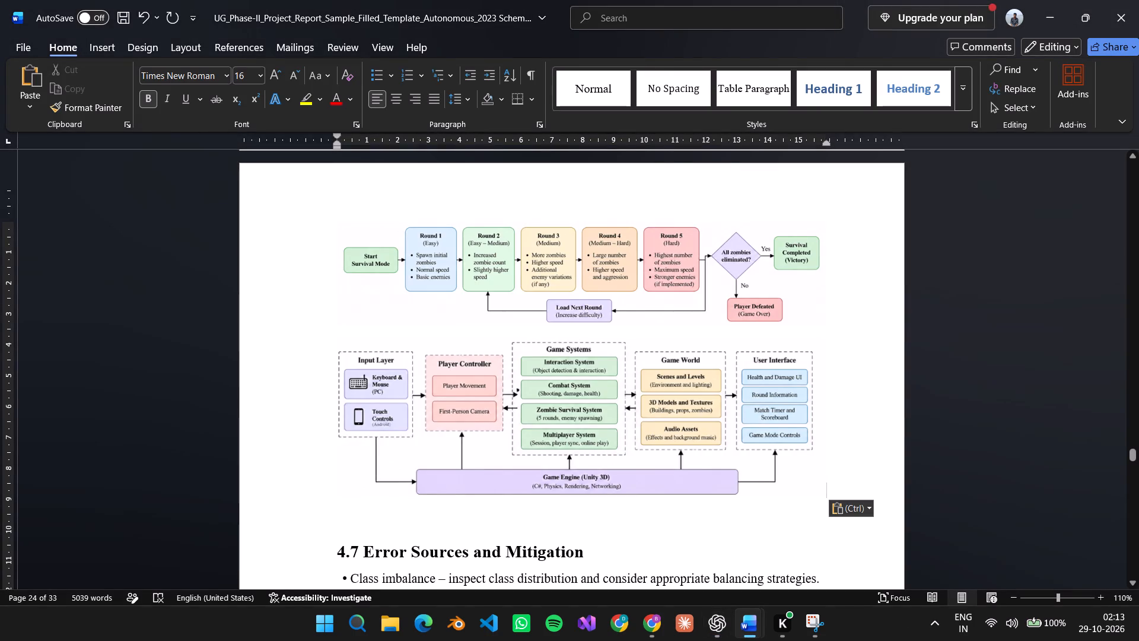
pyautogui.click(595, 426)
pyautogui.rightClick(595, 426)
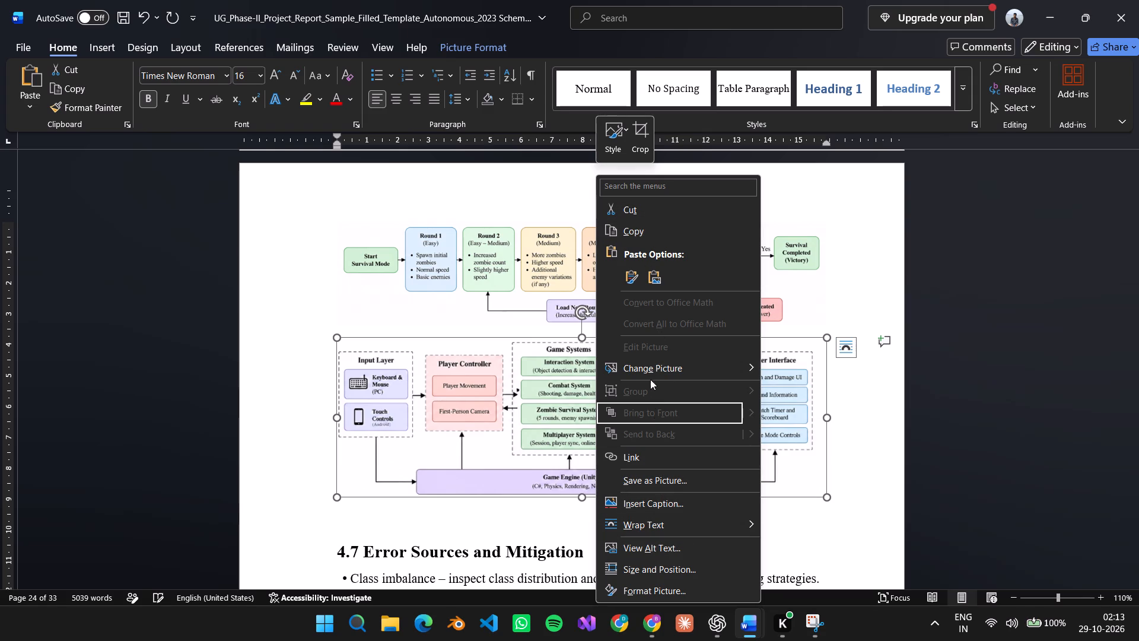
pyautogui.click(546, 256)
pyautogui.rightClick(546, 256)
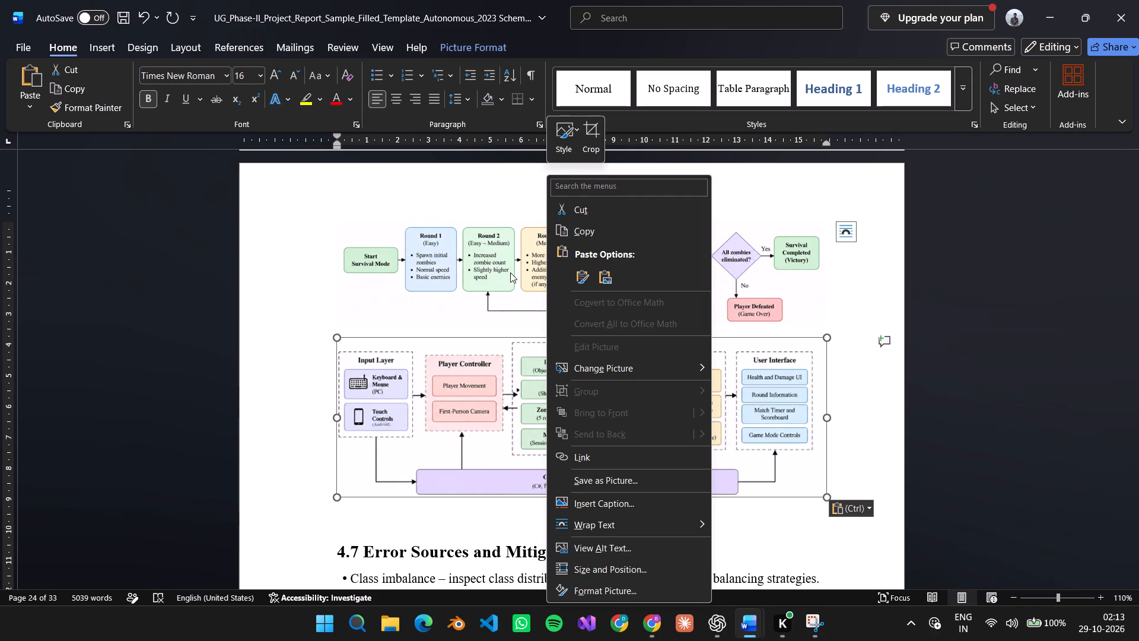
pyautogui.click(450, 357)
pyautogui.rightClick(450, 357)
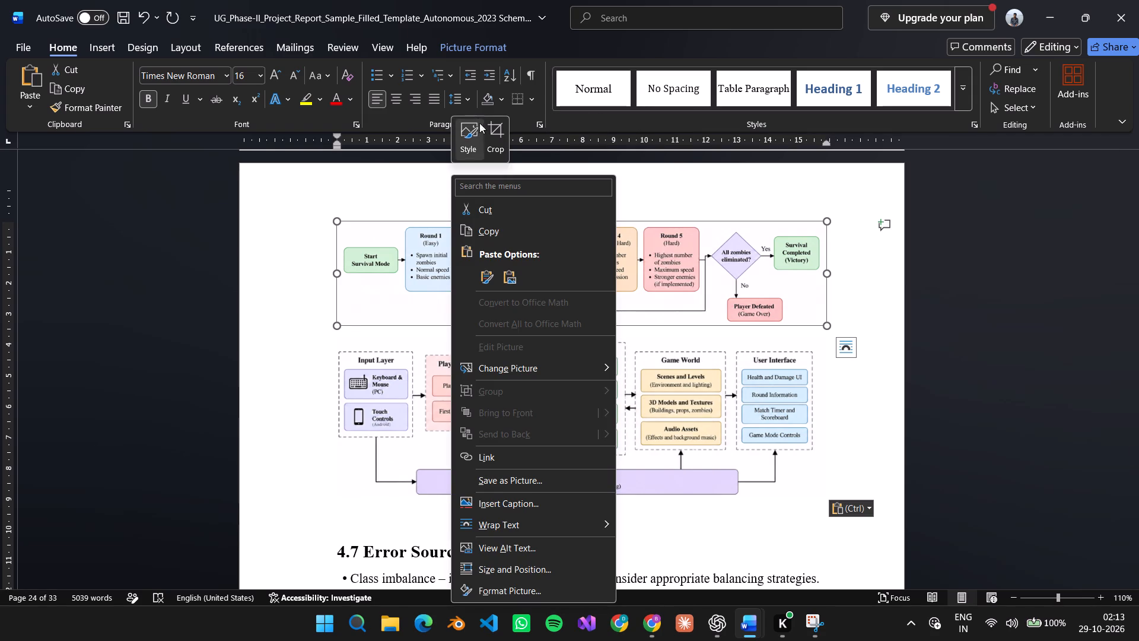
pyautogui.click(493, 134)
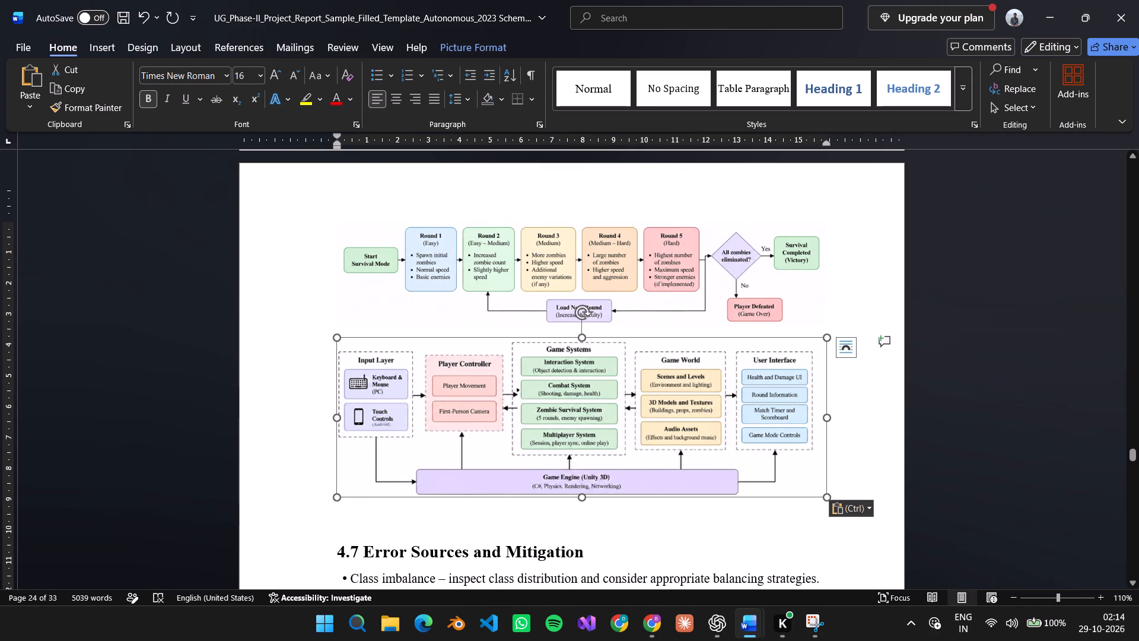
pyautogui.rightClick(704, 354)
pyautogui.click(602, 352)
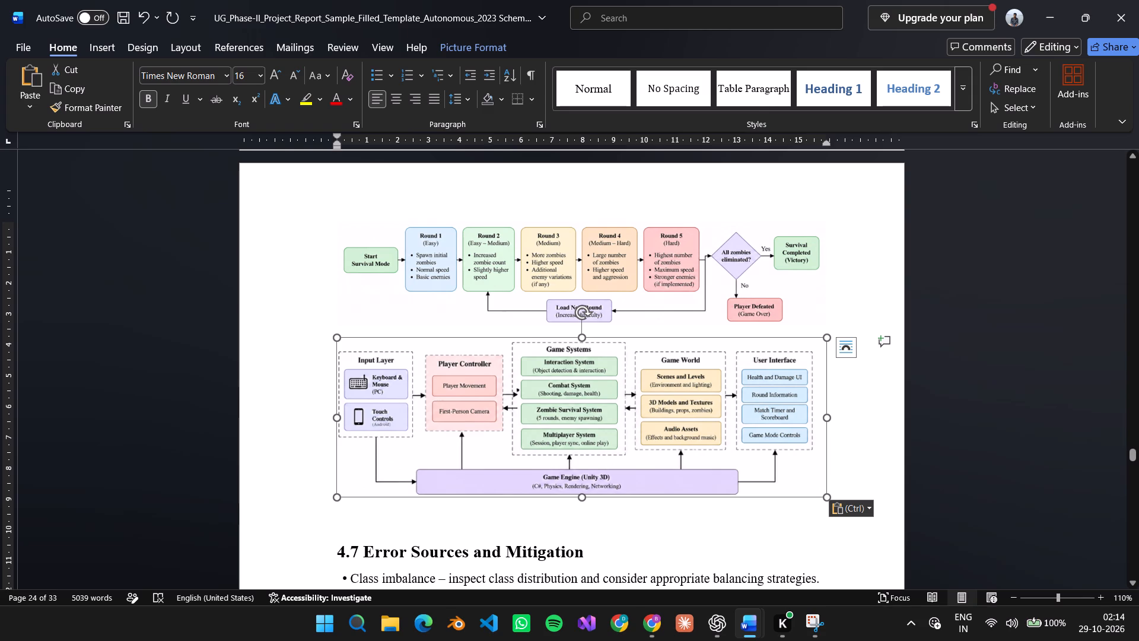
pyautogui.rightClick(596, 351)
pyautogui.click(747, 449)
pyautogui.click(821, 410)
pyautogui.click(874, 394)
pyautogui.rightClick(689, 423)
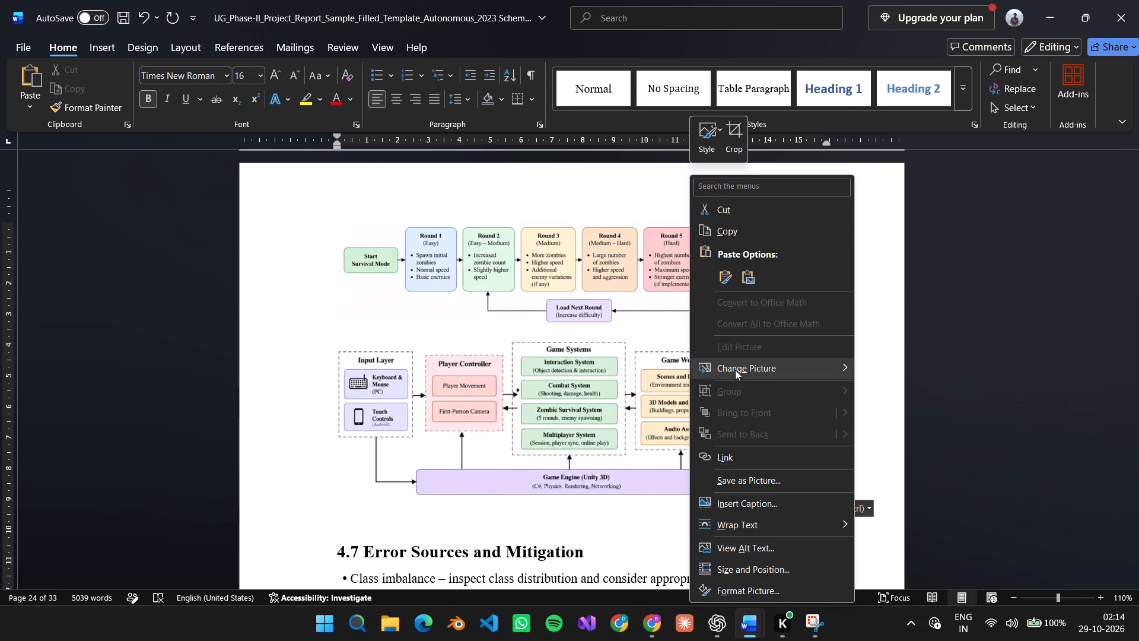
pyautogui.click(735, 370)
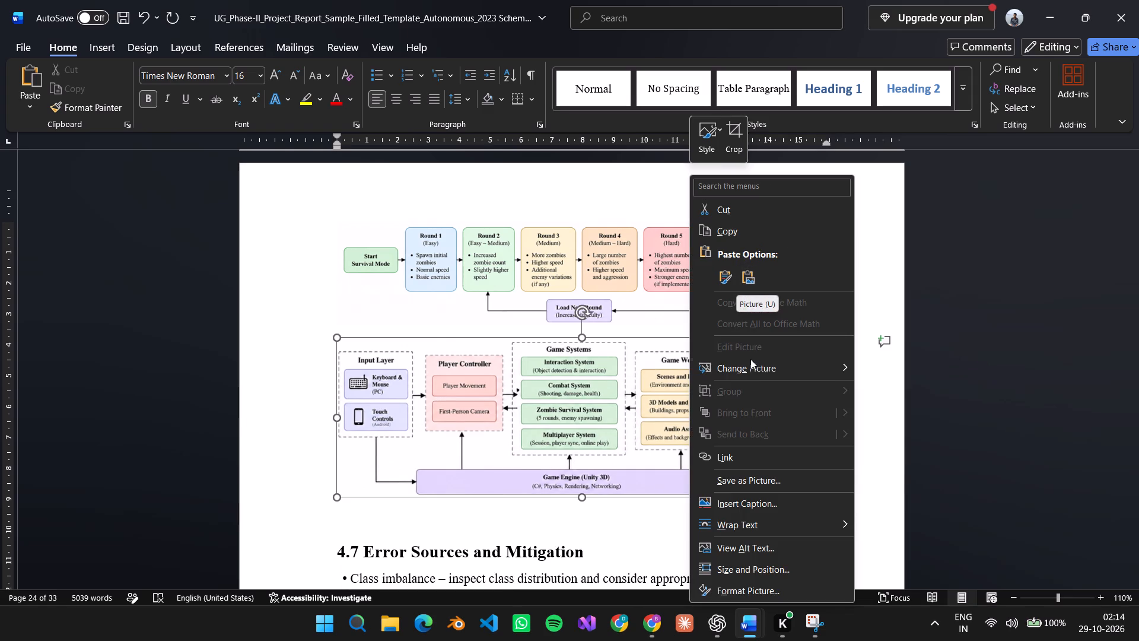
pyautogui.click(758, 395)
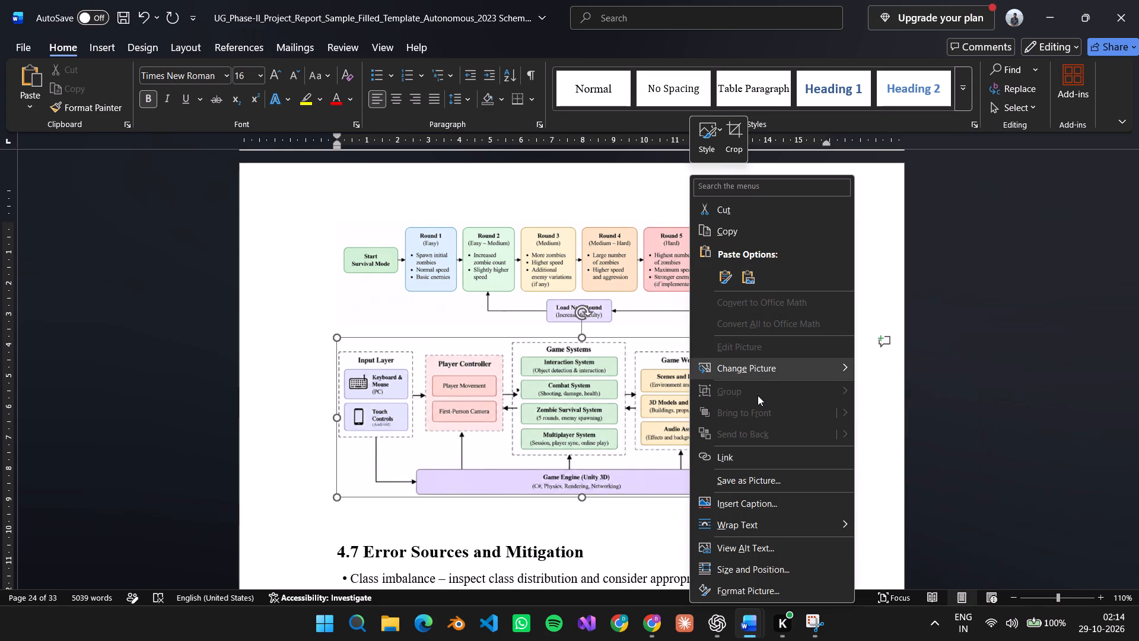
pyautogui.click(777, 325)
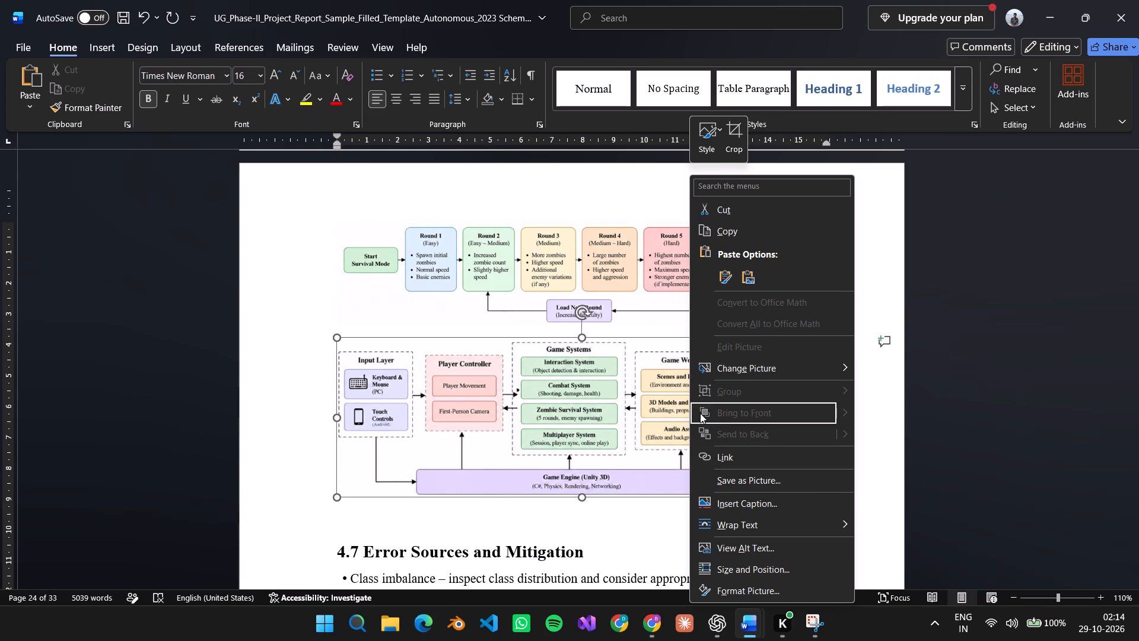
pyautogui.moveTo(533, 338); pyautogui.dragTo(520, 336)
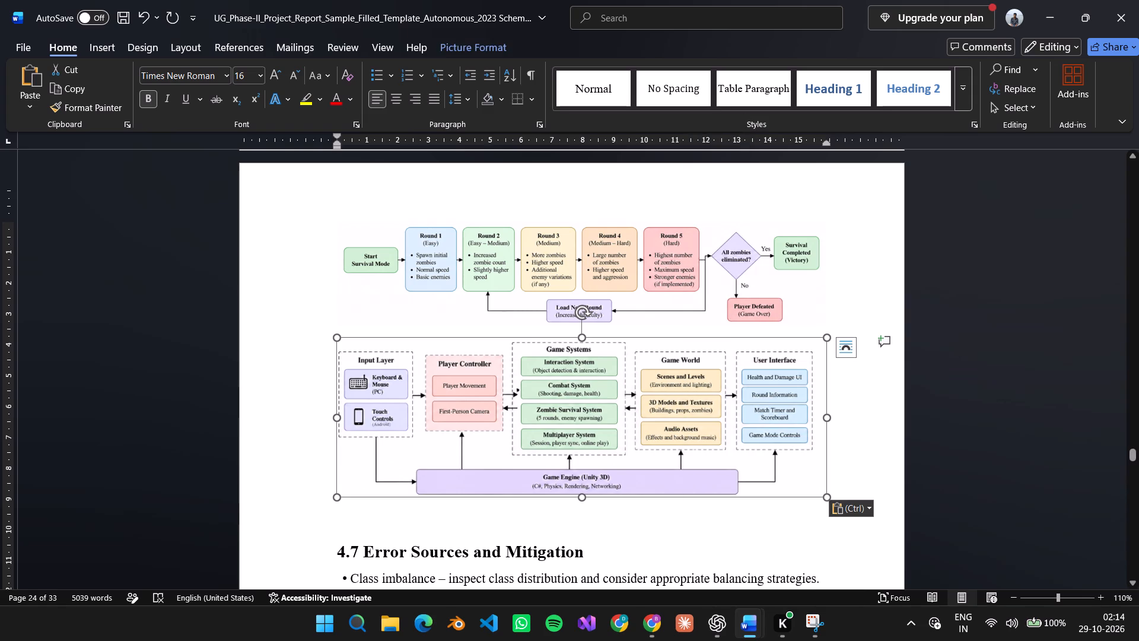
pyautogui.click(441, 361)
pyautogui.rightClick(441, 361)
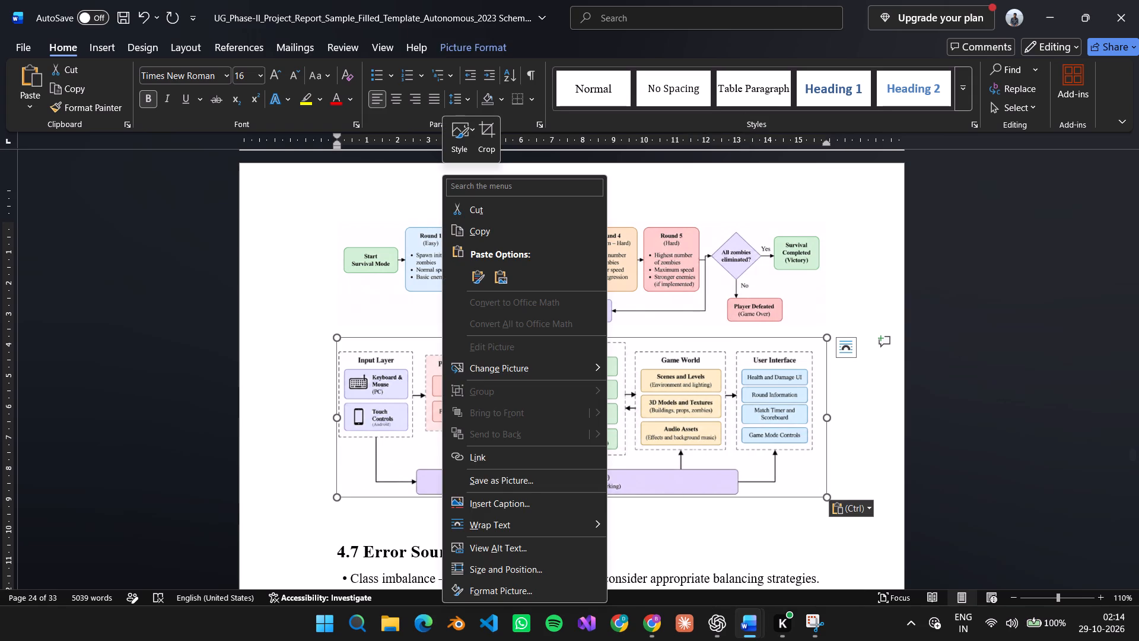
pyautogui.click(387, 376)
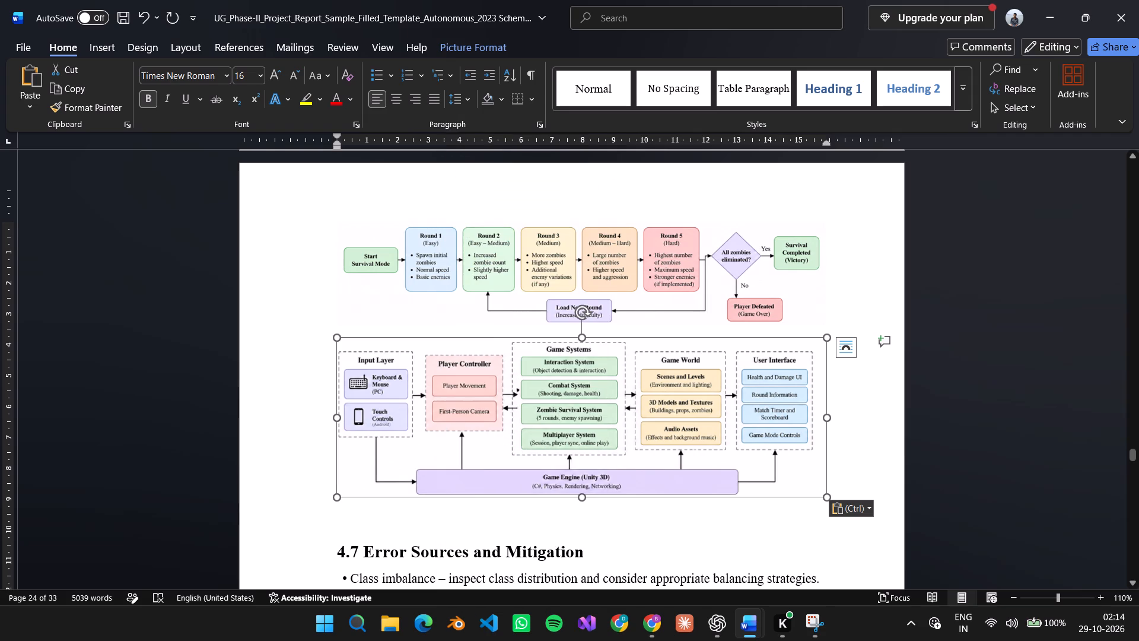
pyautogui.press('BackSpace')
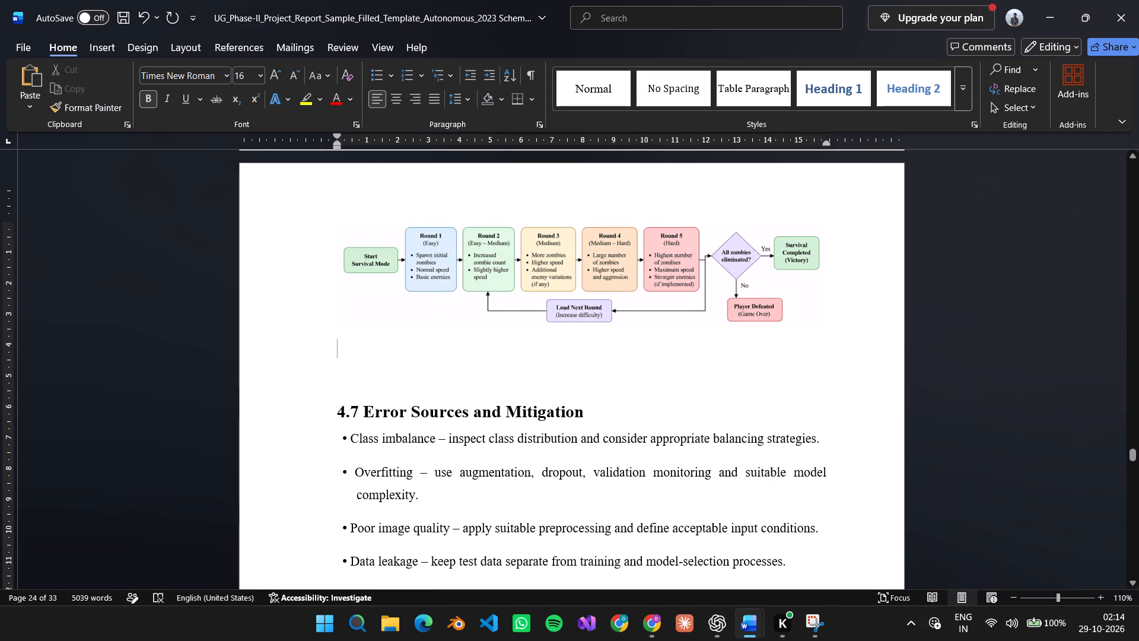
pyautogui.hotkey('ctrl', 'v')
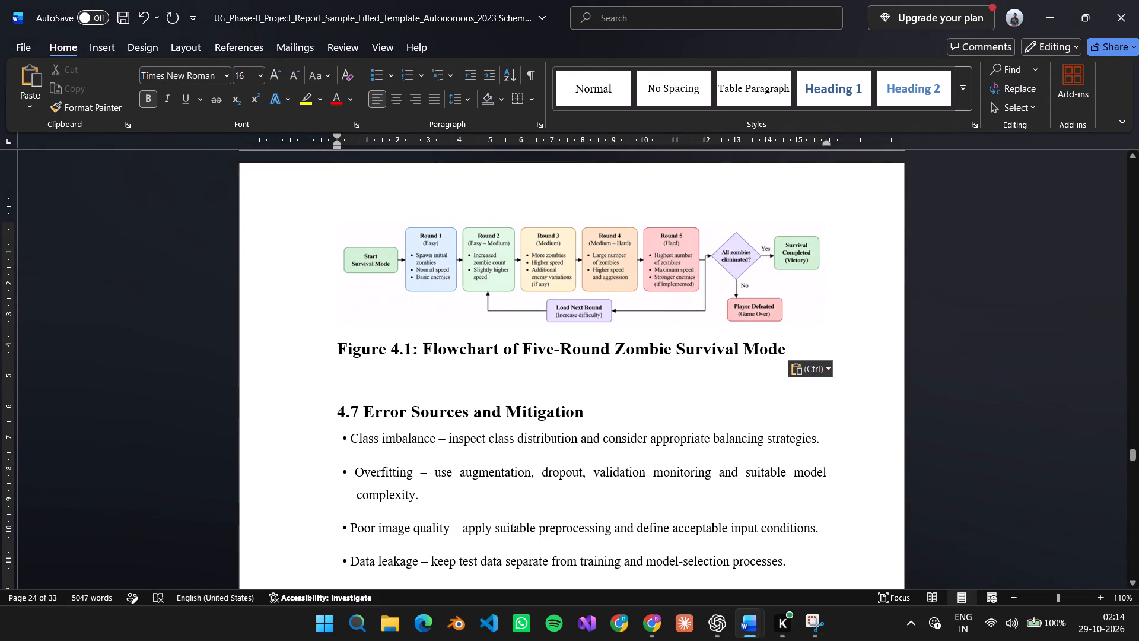
# Set the Figure 4.1 caption below the survival-mode flowchart to 11 pt and centre it.
pyautogui.moveTo(792, 348); pyautogui.dragTo(426, 357)
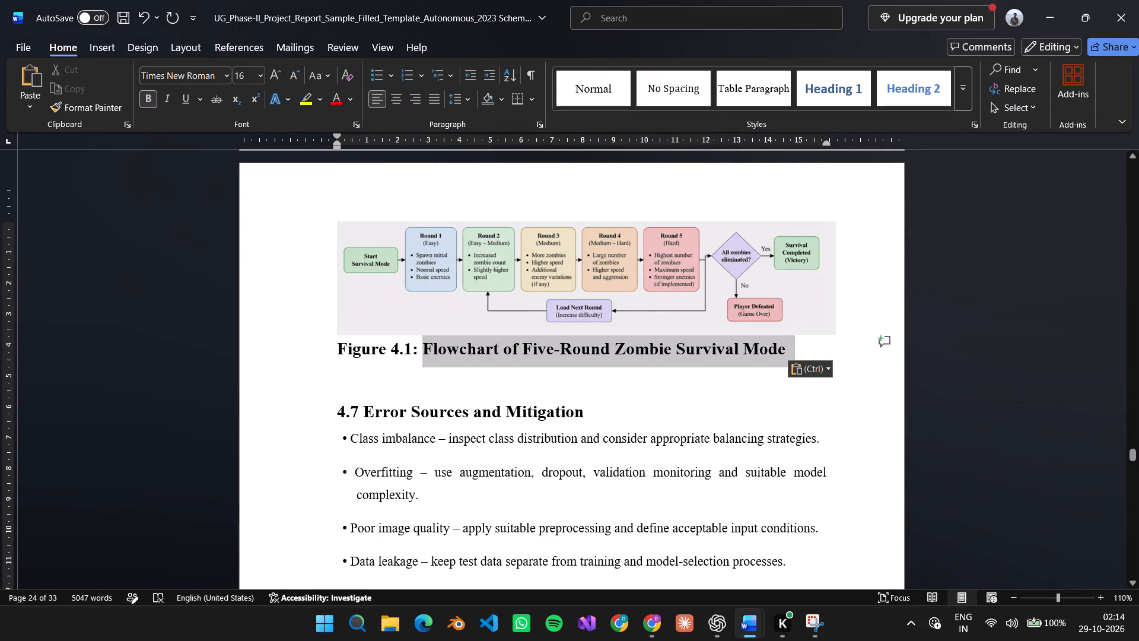
pyautogui.moveTo(426, 357); pyautogui.dragTo(352, 353)
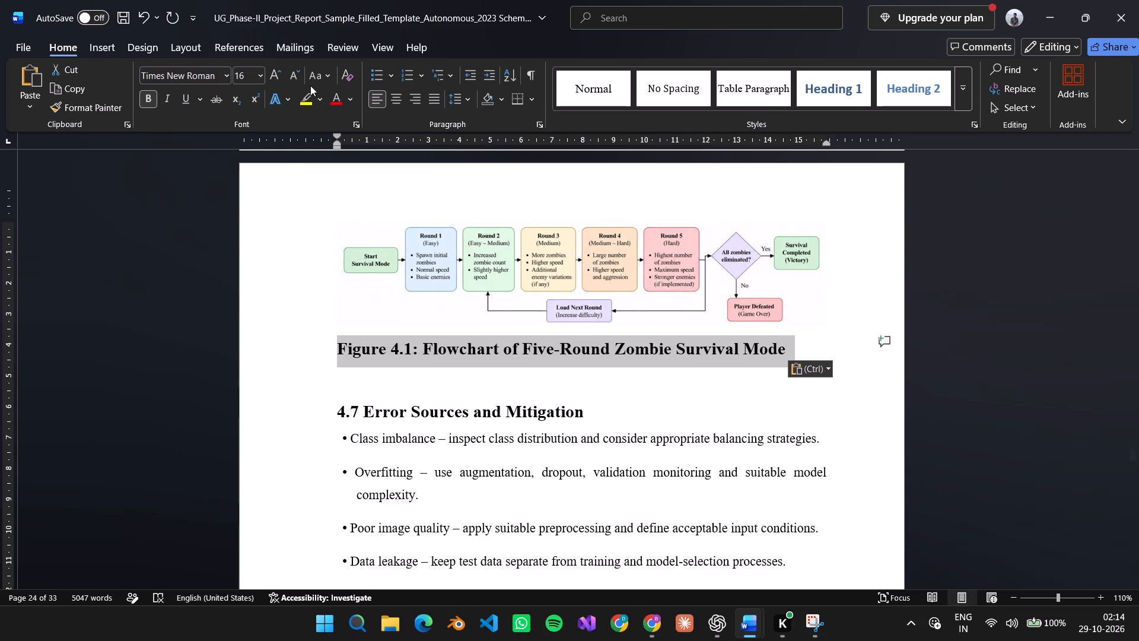
pyautogui.click(257, 73)
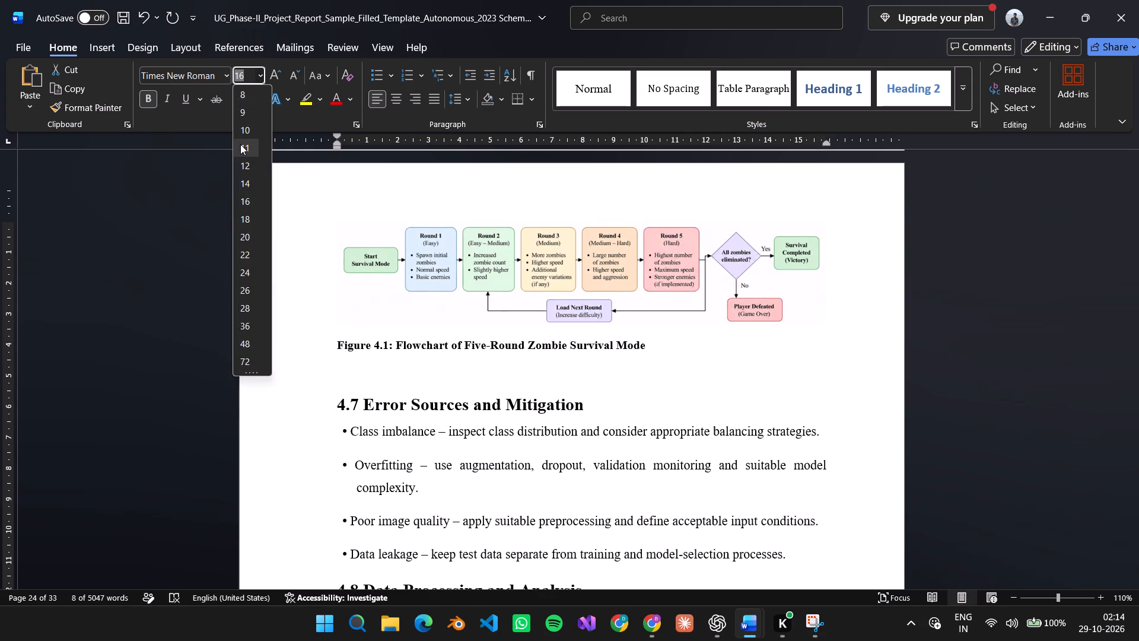
pyautogui.click(242, 145)
pyautogui.click(393, 100)
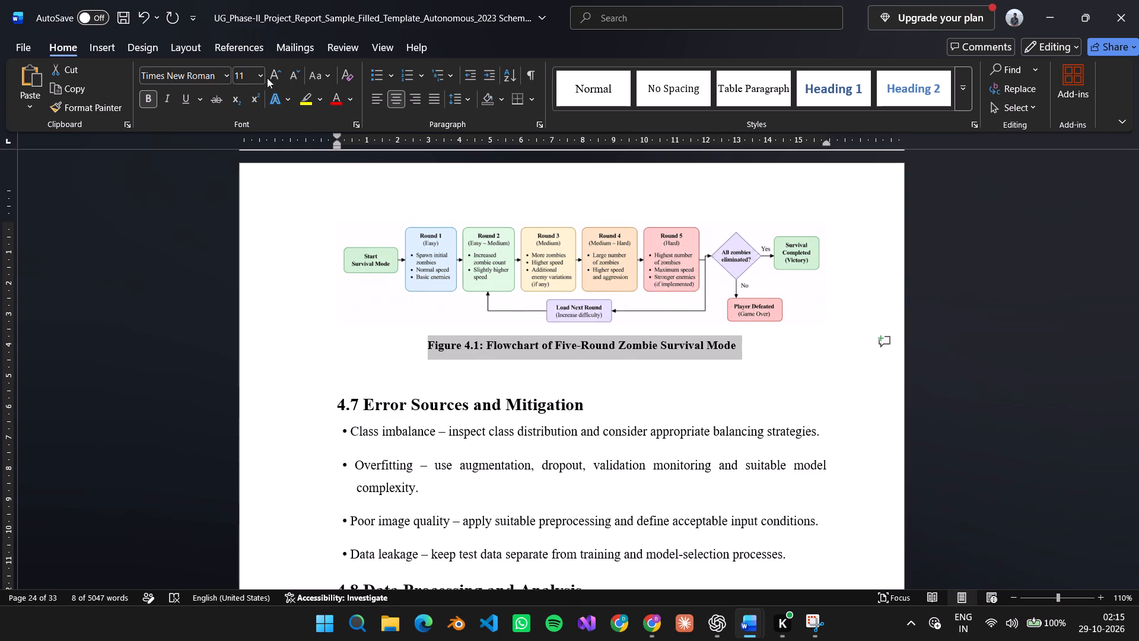
# Add an empty justified paragraph directly below the Figure 4.1 caption.
pyautogui.click(734, 356)
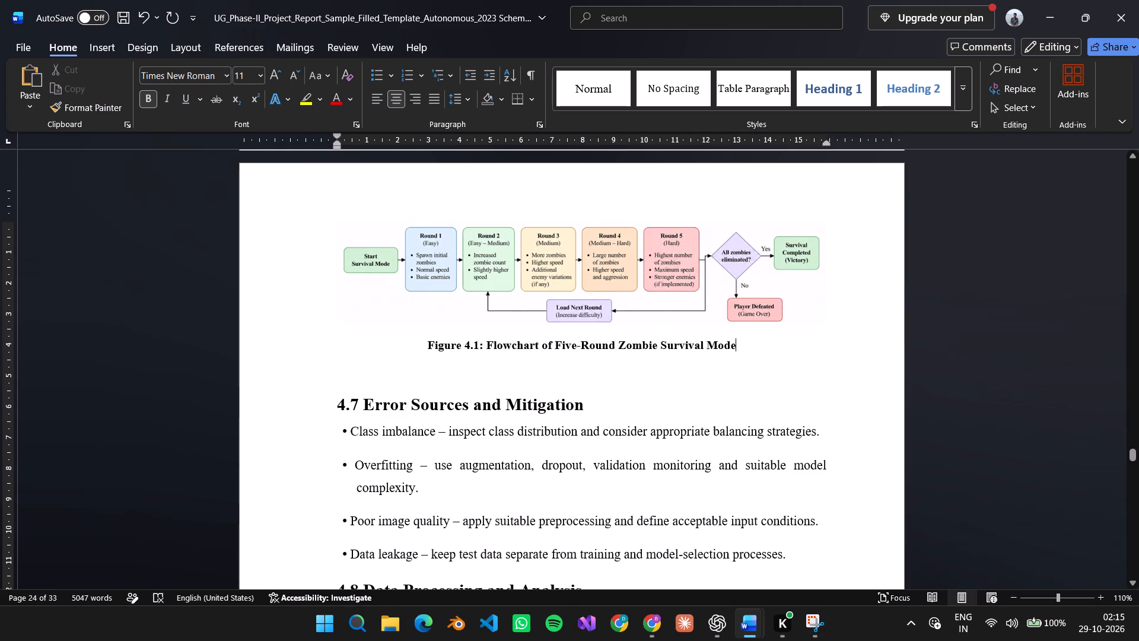
pyautogui.press('Return')
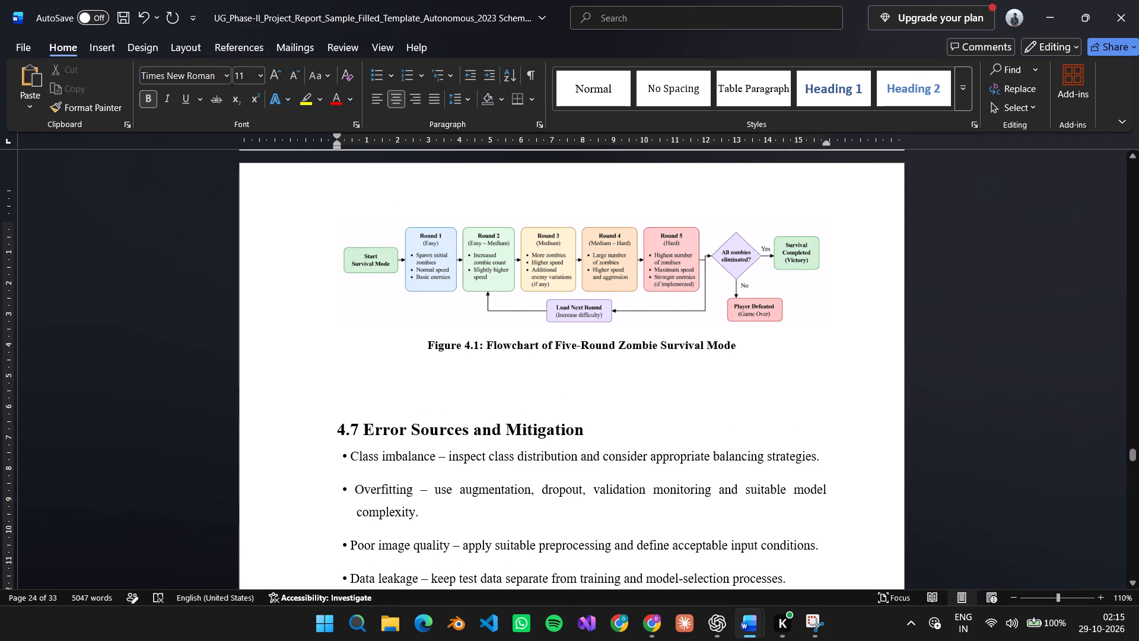
pyautogui.click(434, 101)
pyautogui.click(630, 458)
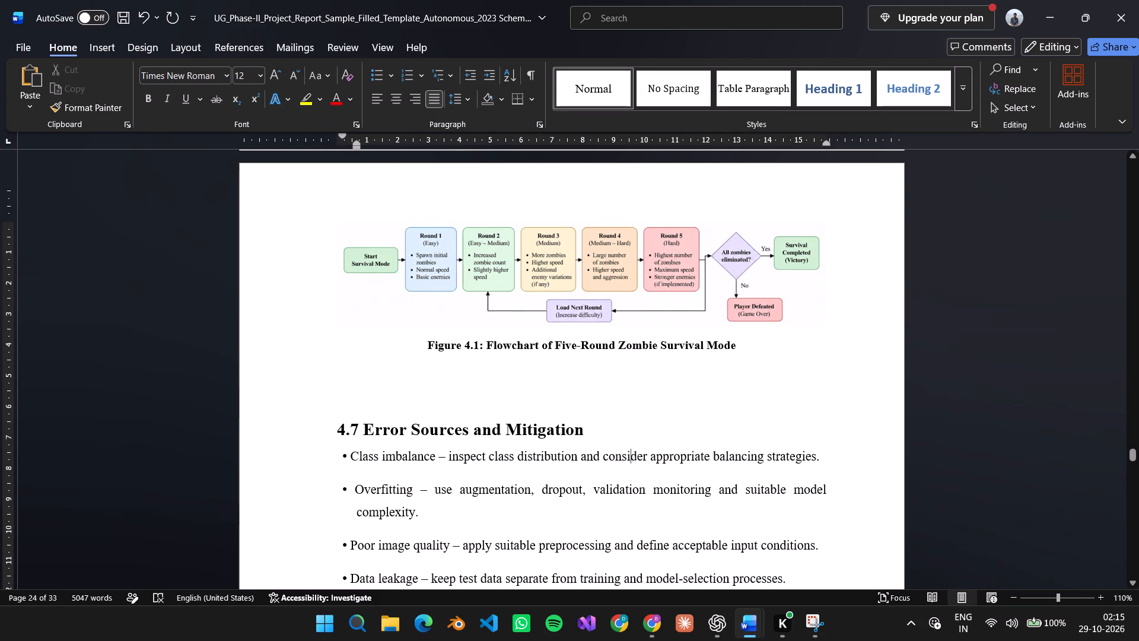
# Make the Figure 3.1 caption below the architecture diagram in Section 3.4 bold and 11 pt.
pyautogui.scroll(9, 539, 266)
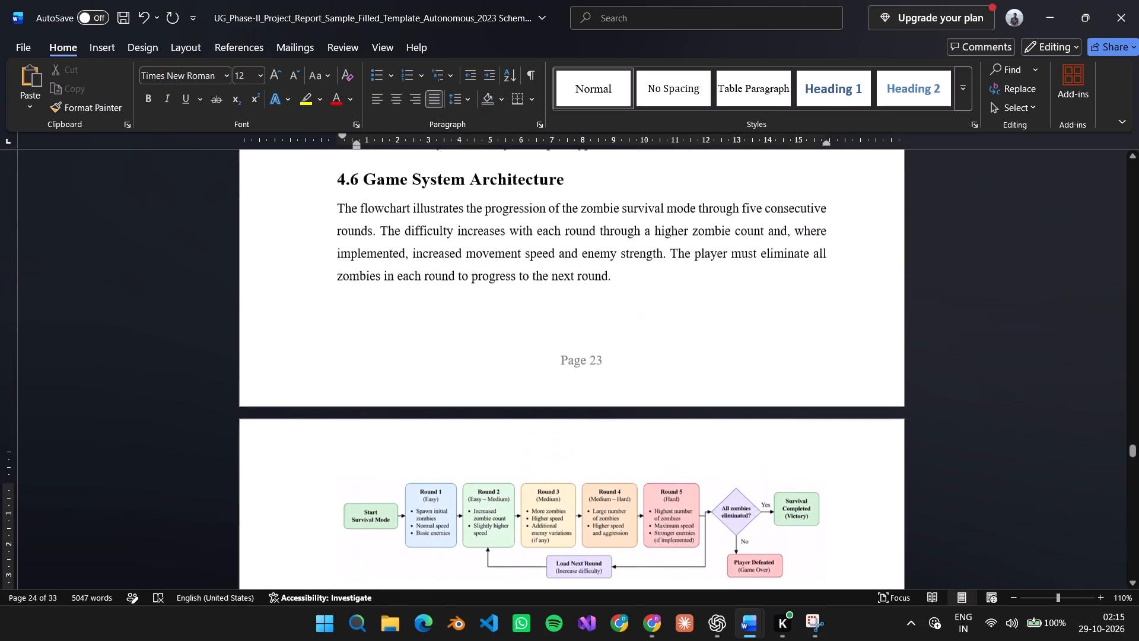
pyautogui.scroll(3, 539, 266)
pyautogui.moveTo(539, 266); pyautogui.dragTo(546, 174, button='middle')
pyautogui.moveTo(533, 191); pyautogui.dragTo(539, 185, button='middle')
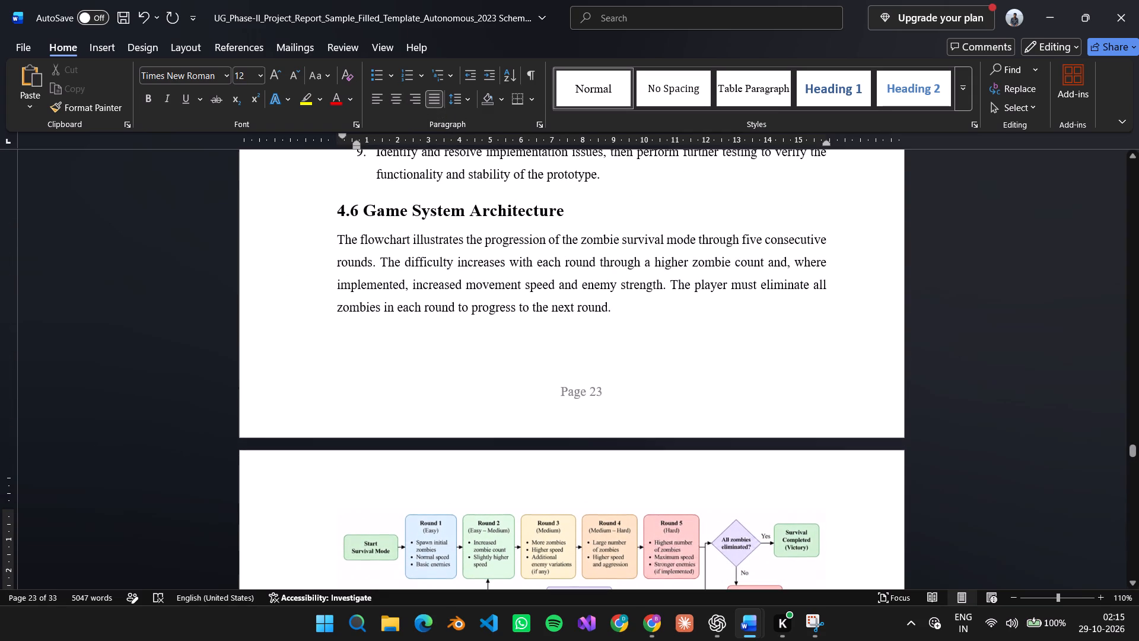
pyautogui.moveTo(539, 185); pyautogui.dragTo(540, 73, button='middle')
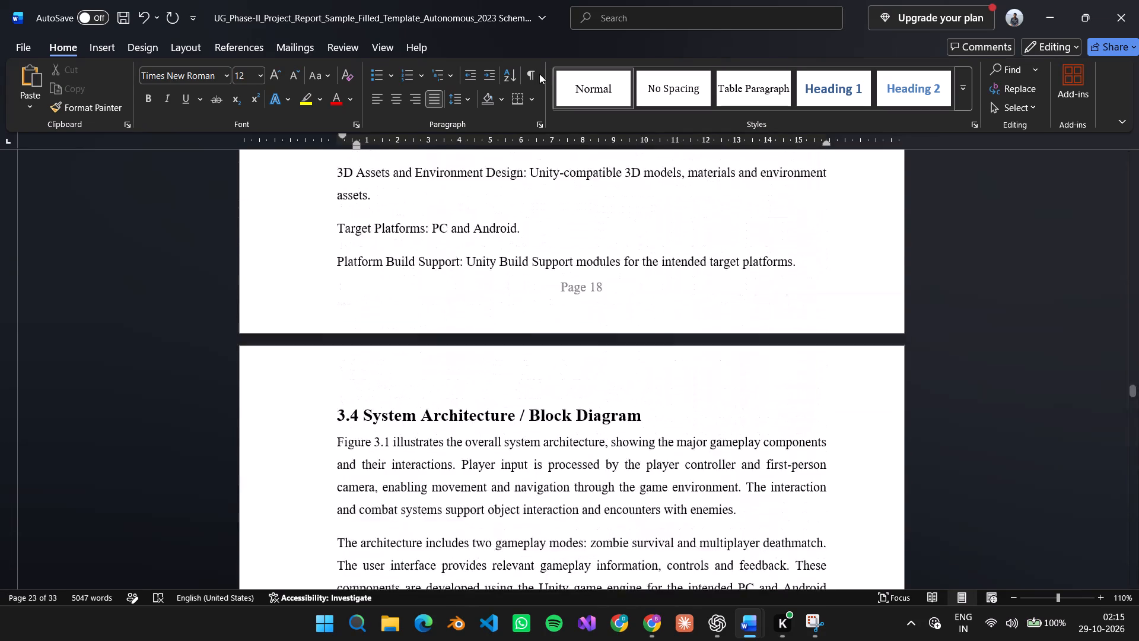
pyautogui.scroll(-20, 468, 386)
pyautogui.scroll(-3, 468, 386)
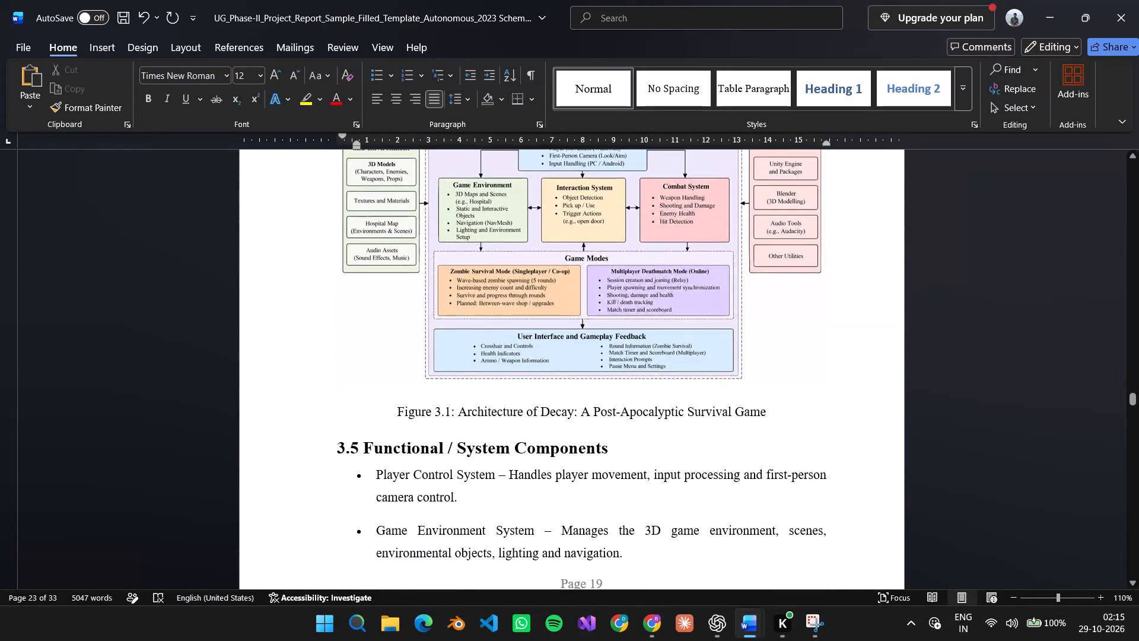
pyautogui.click(513, 411)
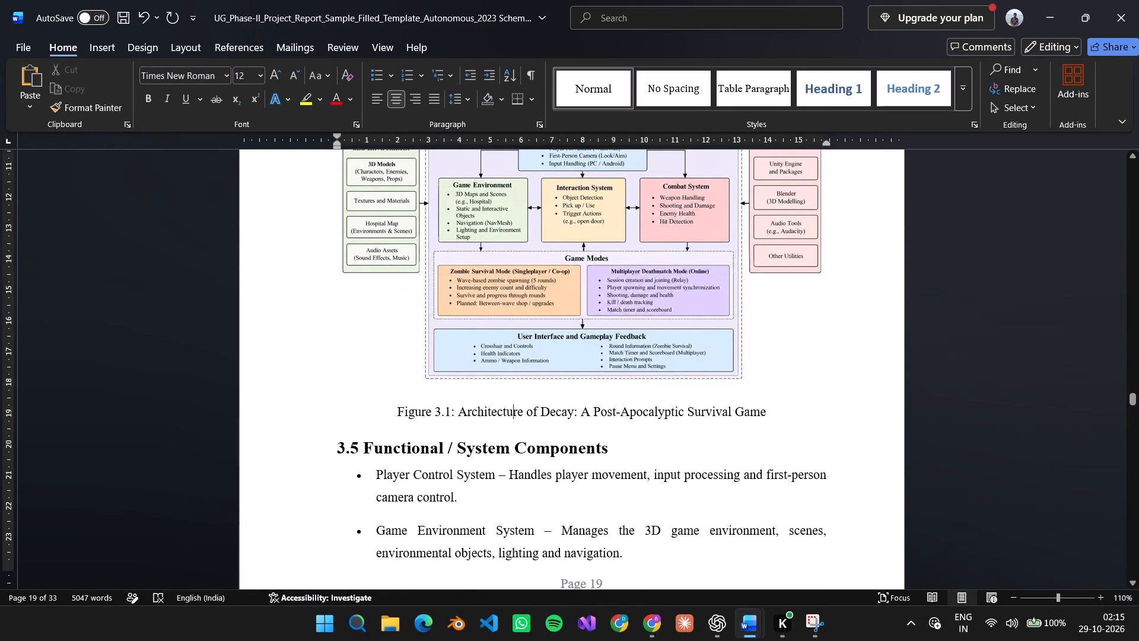
pyautogui.click(629, 415)
pyautogui.moveTo(783, 413); pyautogui.dragTo(528, 388)
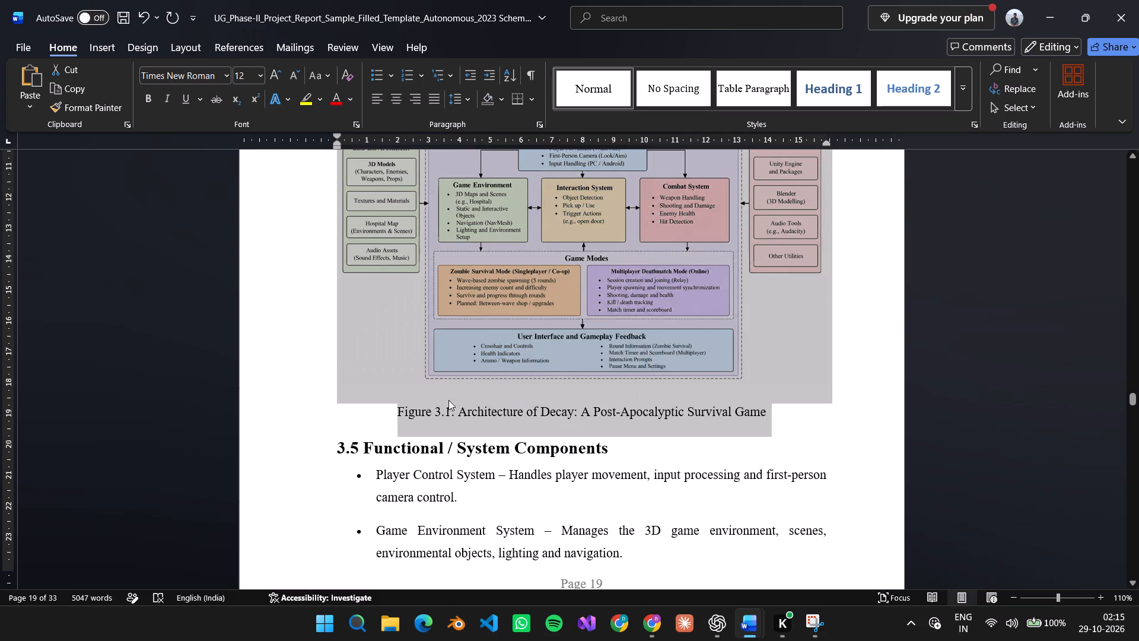
pyautogui.click(442, 401)
pyautogui.moveTo(387, 523); pyautogui.dragTo(427, 519)
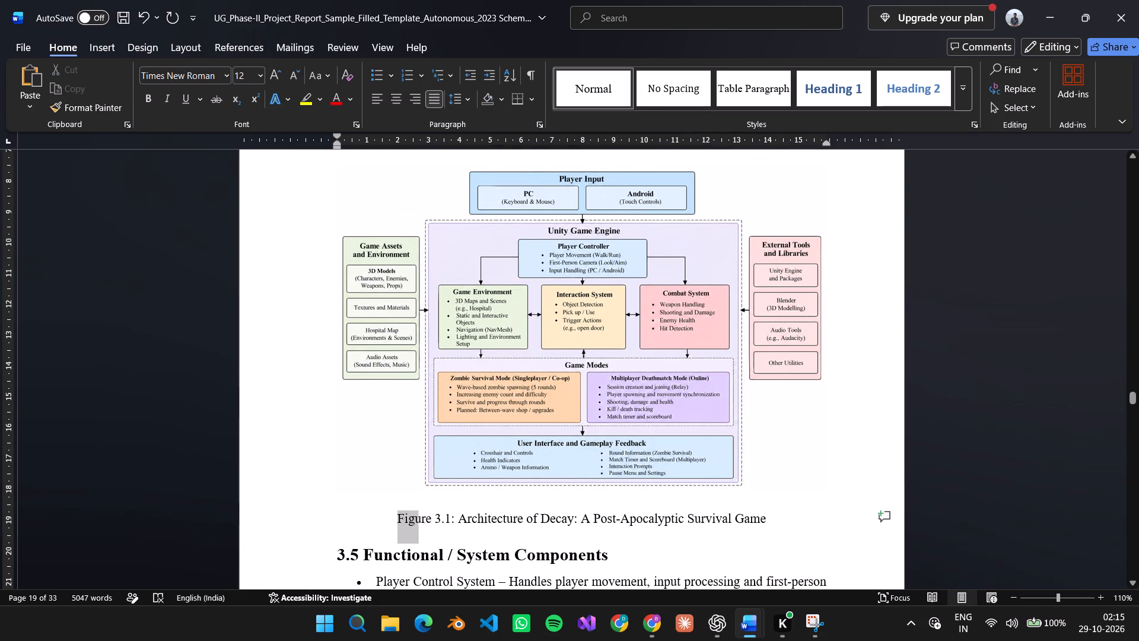
pyautogui.moveTo(427, 519); pyautogui.dragTo(752, 534)
pyautogui.click(766, 503)
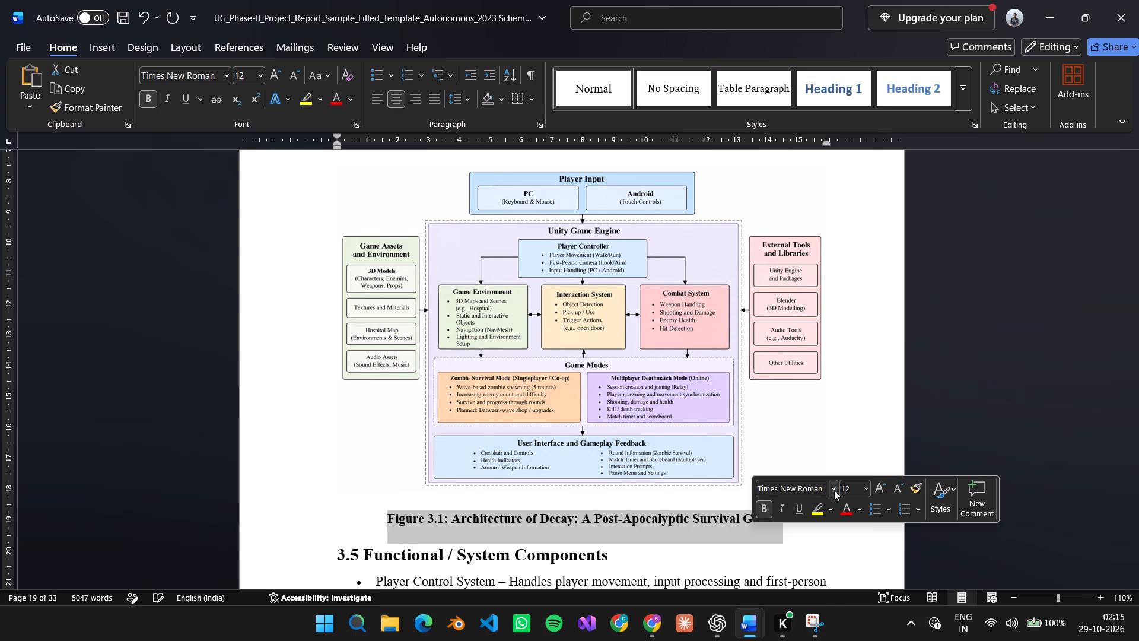
pyautogui.click(864, 492)
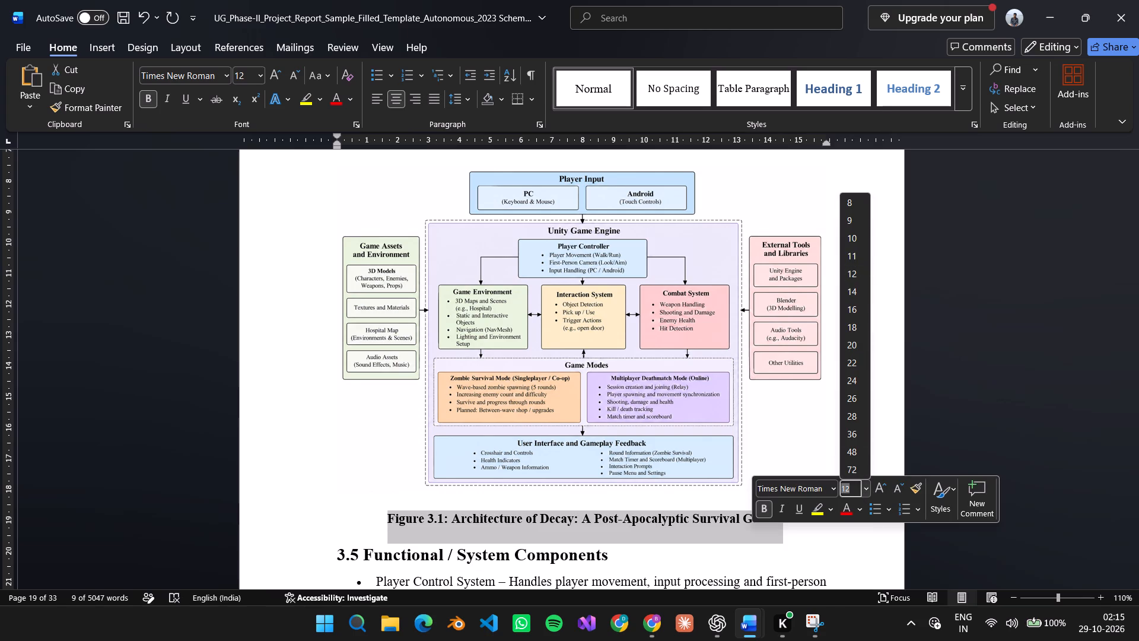
pyautogui.click(849, 255)
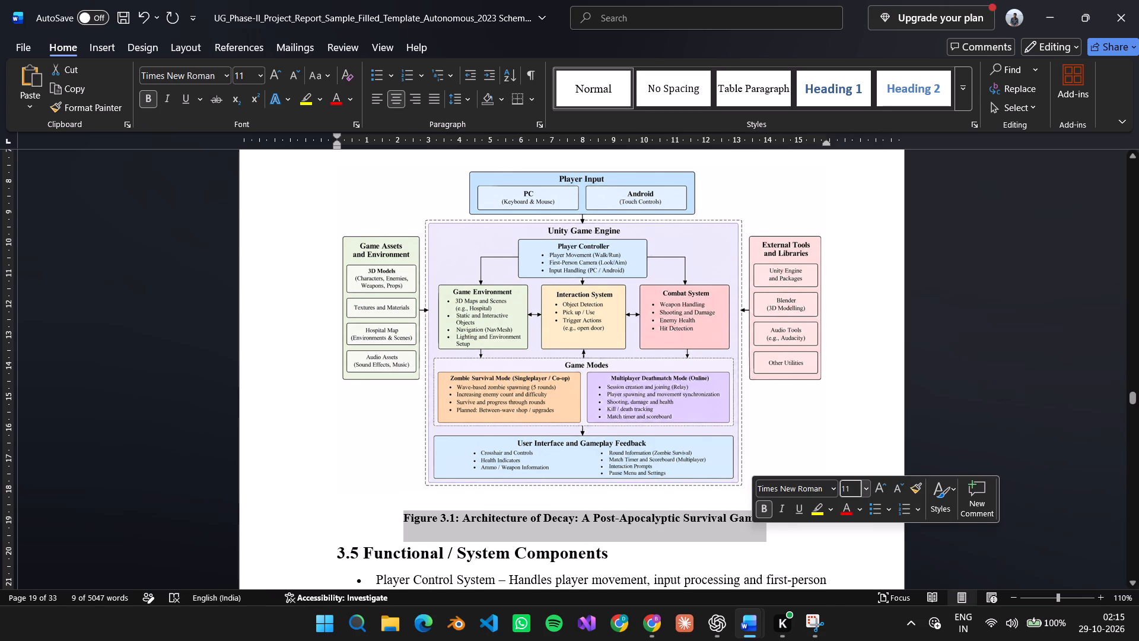
pyautogui.click(771, 555)
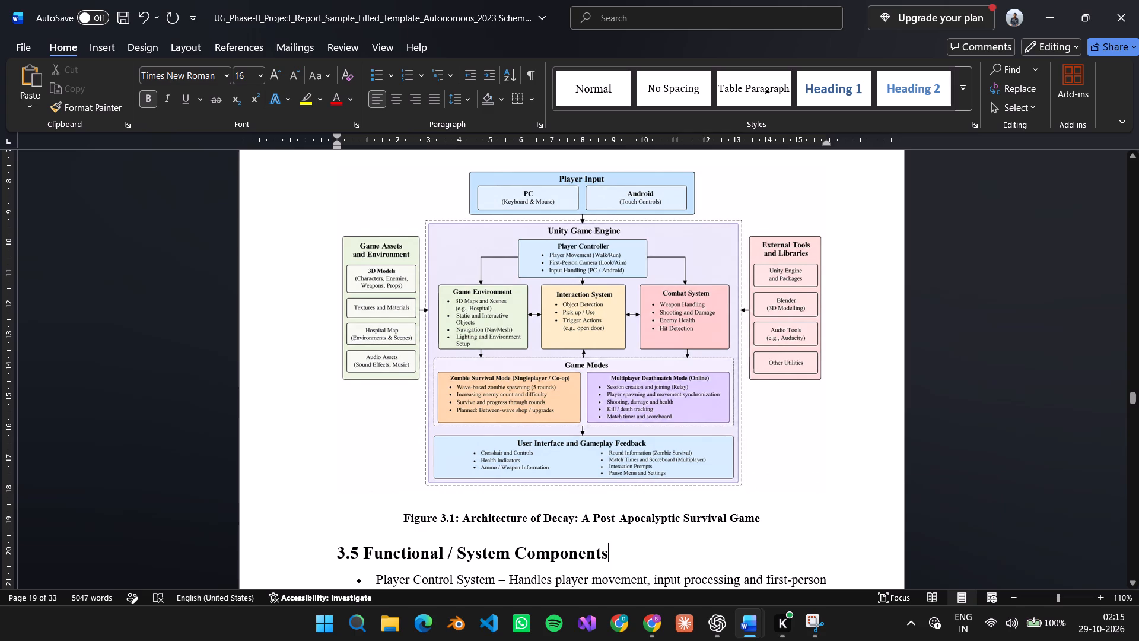
# Look through the report from Figure 3.1 across Chapters 3 to 5, checking the figures, captions, tables and section layout.
pyautogui.scroll(-2, 698, 497)
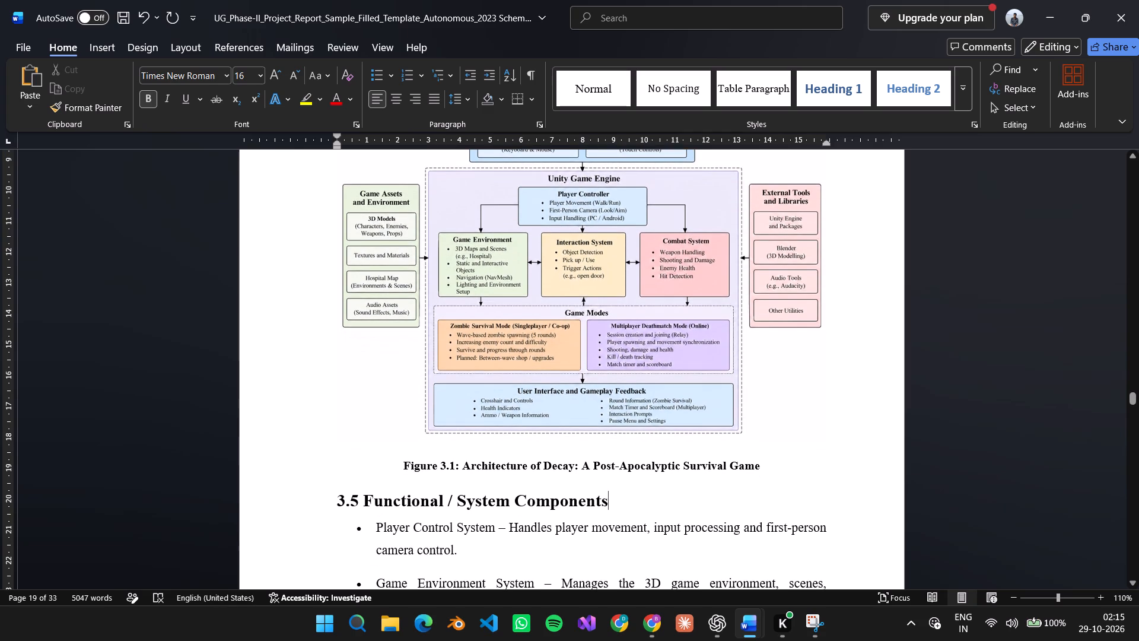
pyautogui.scroll(-1, 565, 471)
pyautogui.click(552, 420)
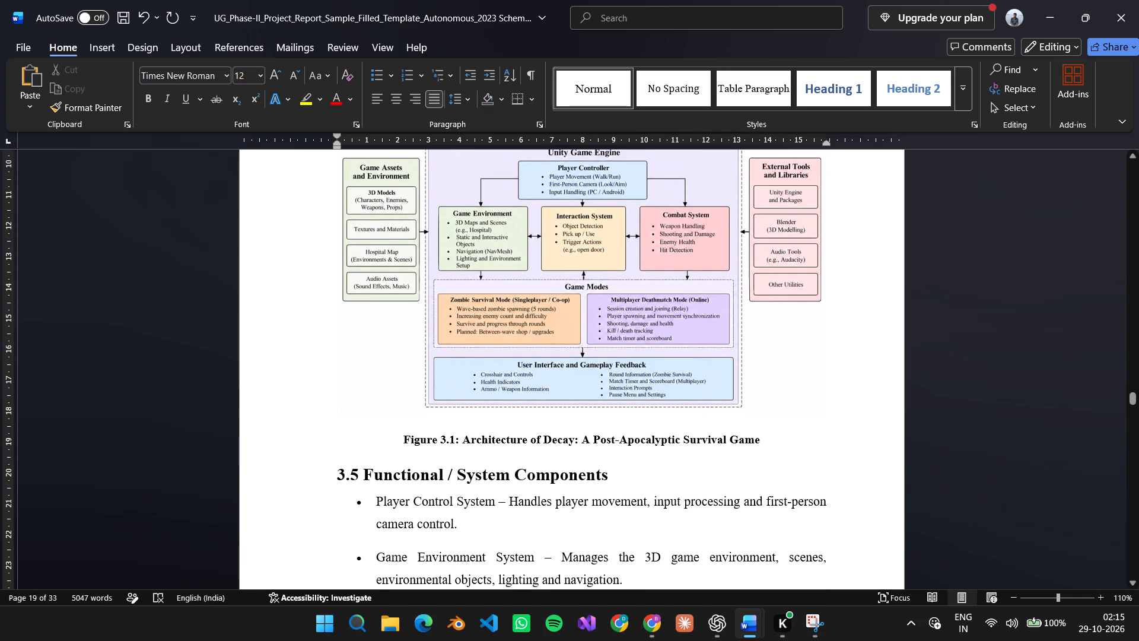
pyautogui.scroll(-2, 677, 446)
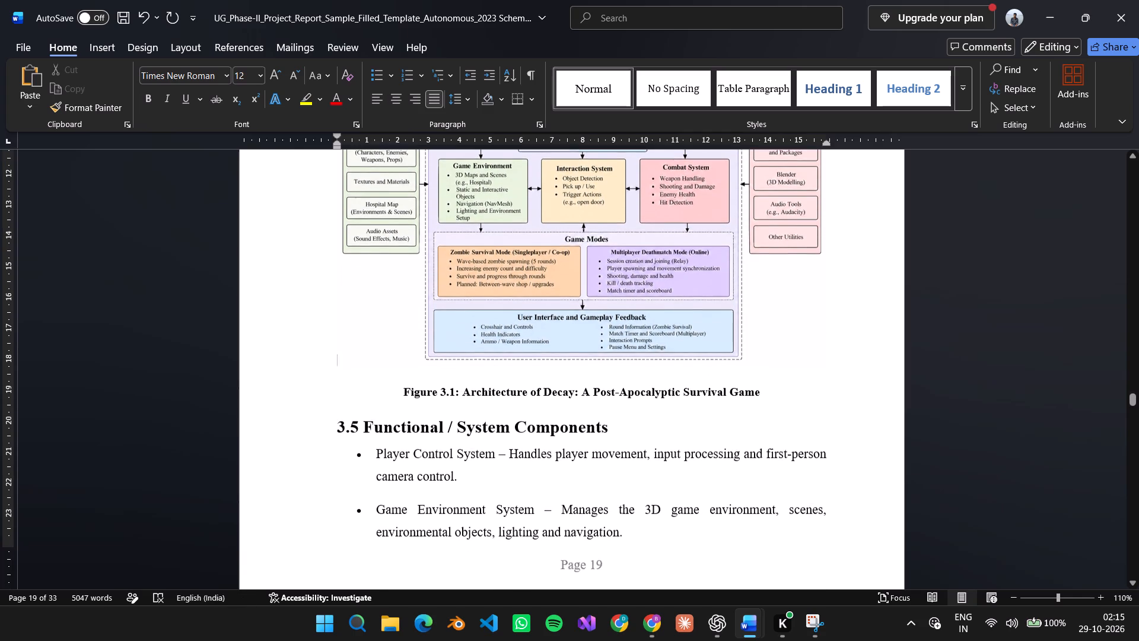
pyautogui.scroll(-4, 677, 442)
pyautogui.scroll(1, 677, 433)
pyautogui.scroll(-4, 677, 433)
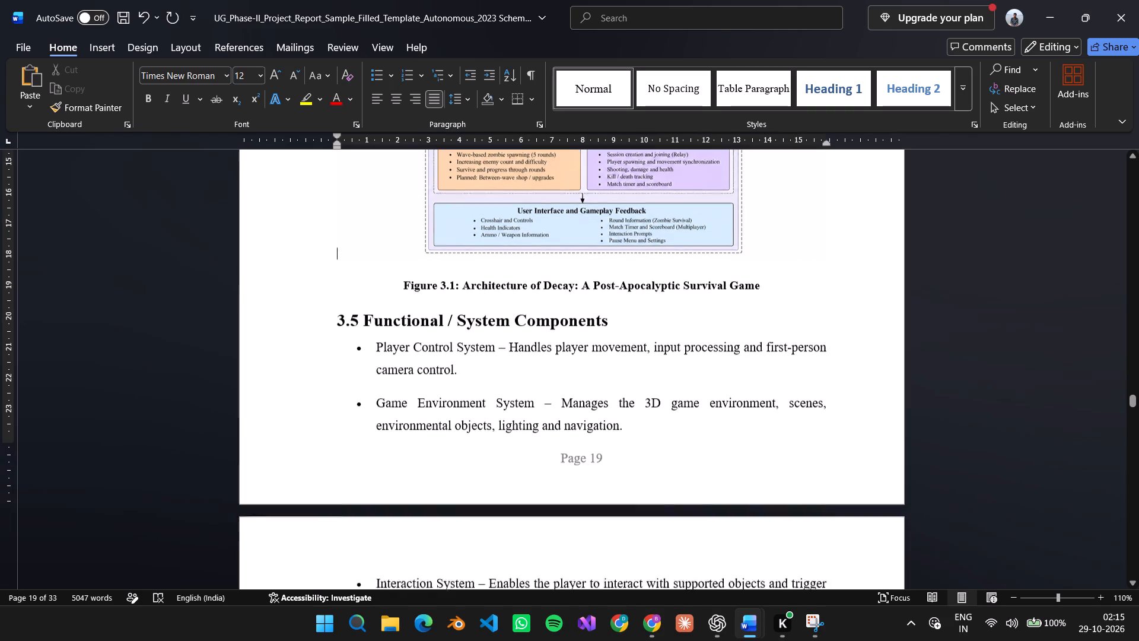
pyautogui.scroll(-18, 677, 433)
pyautogui.scroll(1, 667, 461)
pyautogui.moveTo(667, 467); pyautogui.dragTo(653, 537, button='middle')
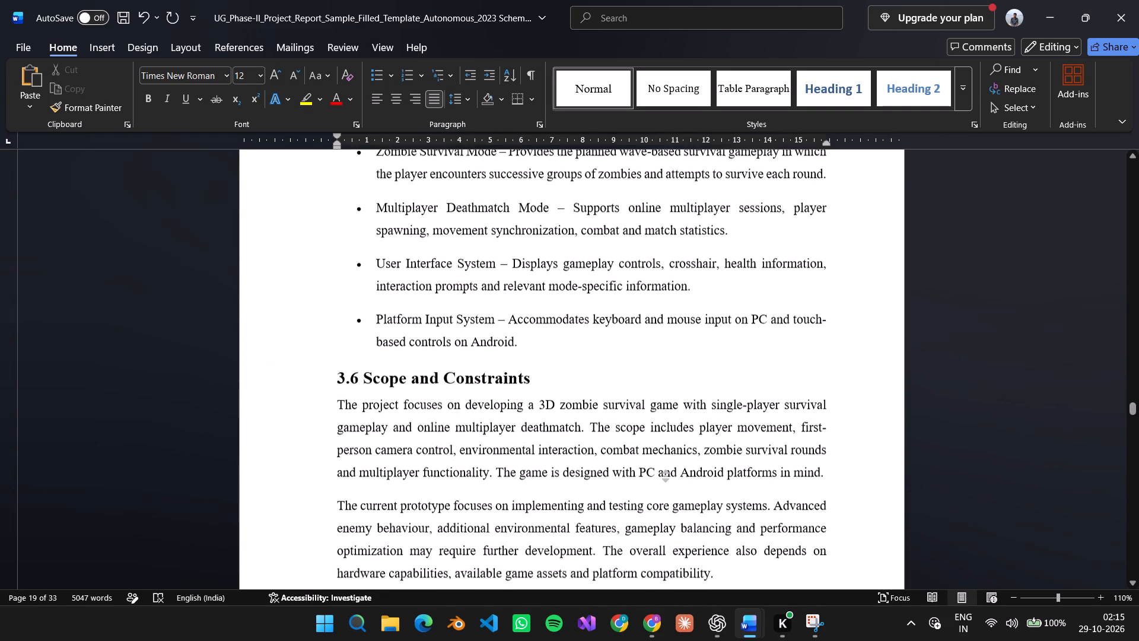
pyautogui.moveTo(653, 537); pyautogui.dragTo(645, 588, button='middle')
pyautogui.scroll(20, 645, 581)
pyautogui.scroll(10, 645, 581)
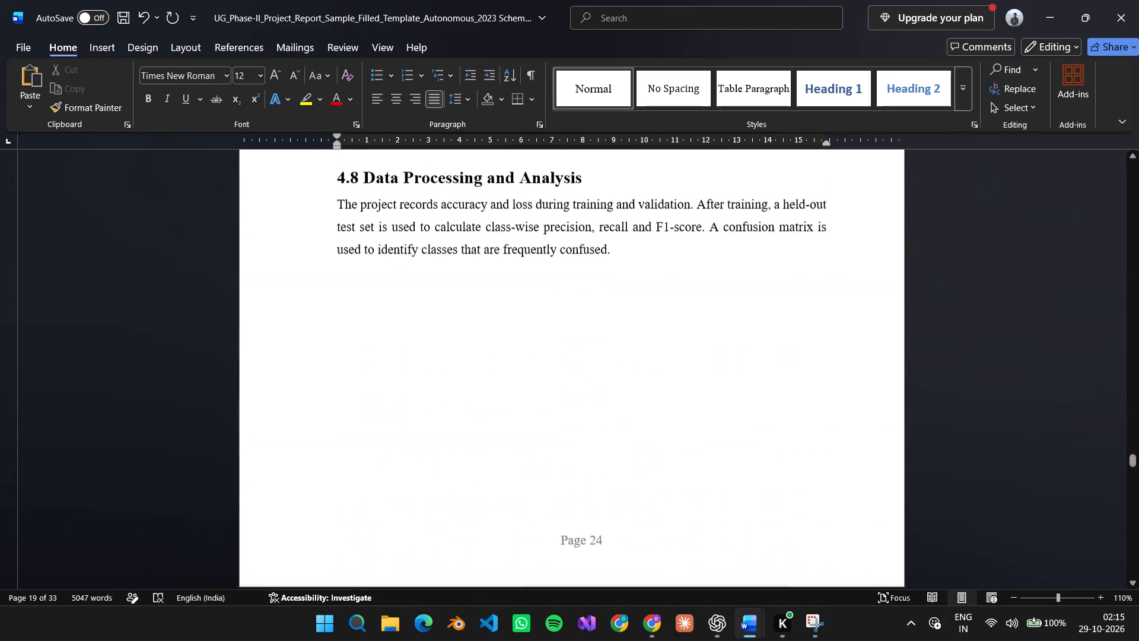
pyautogui.scroll(12, 654, 548)
pyautogui.scroll(3, 633, 450)
pyautogui.scroll(-1, 633, 450)
pyautogui.moveTo(633, 450); pyautogui.dragTo(632, 450, button='middle')
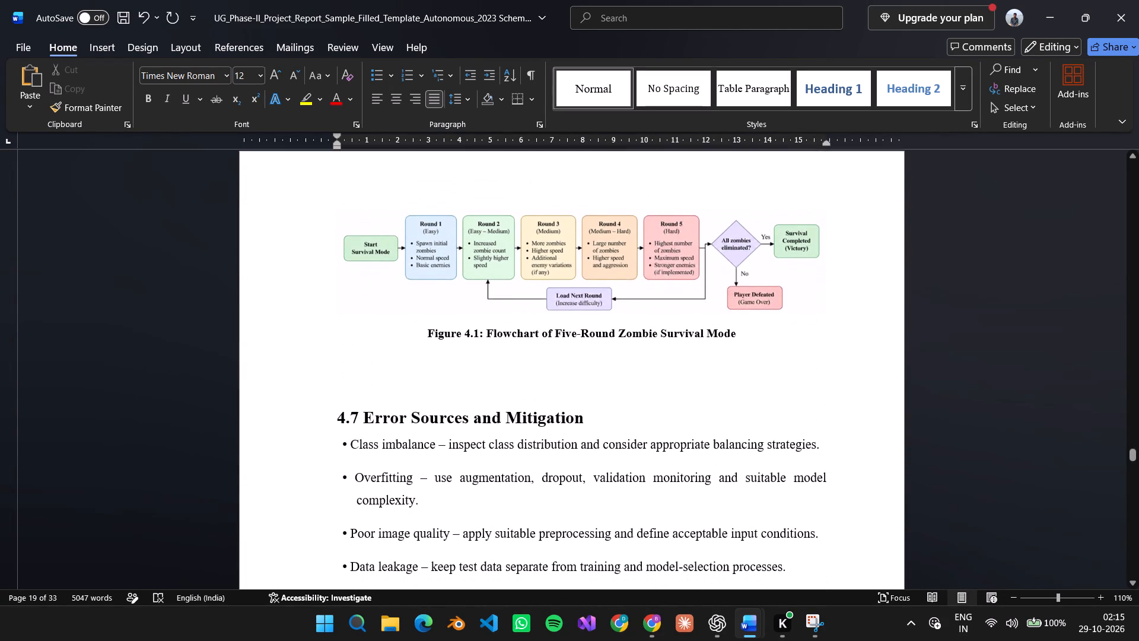
pyautogui.moveTo(632, 450); pyautogui.dragTo(644, 347, button='middle')
pyautogui.scroll(1, 644, 347)
pyautogui.scroll(-2, 644, 347)
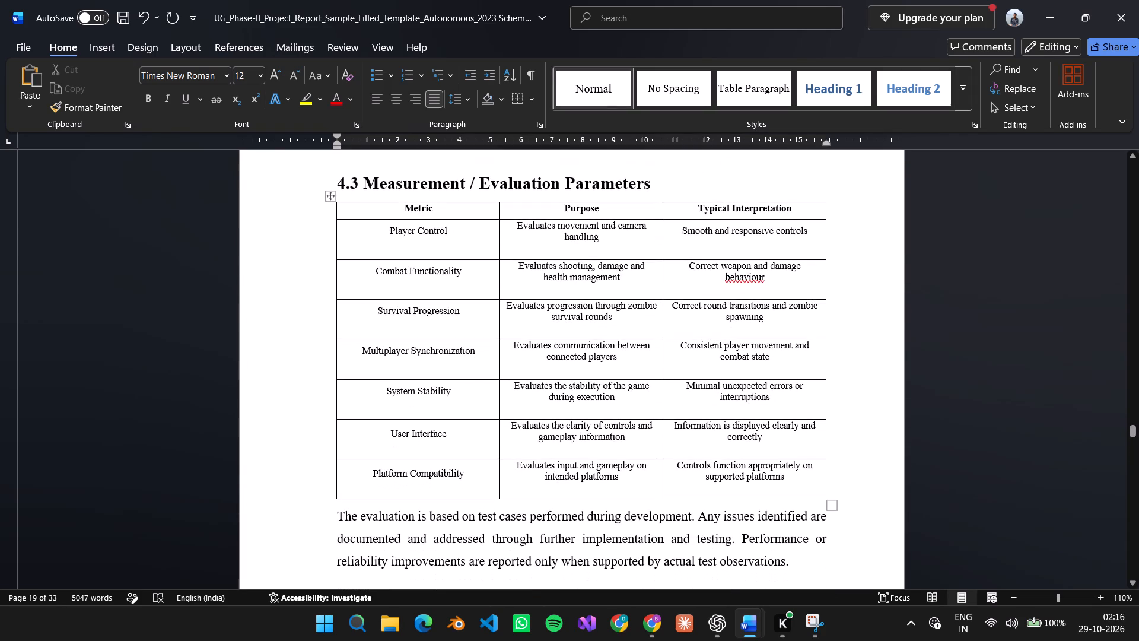
pyautogui.scroll(4, 577, 427)
pyautogui.moveTo(578, 426); pyautogui.dragTo(606, 288, button='middle')
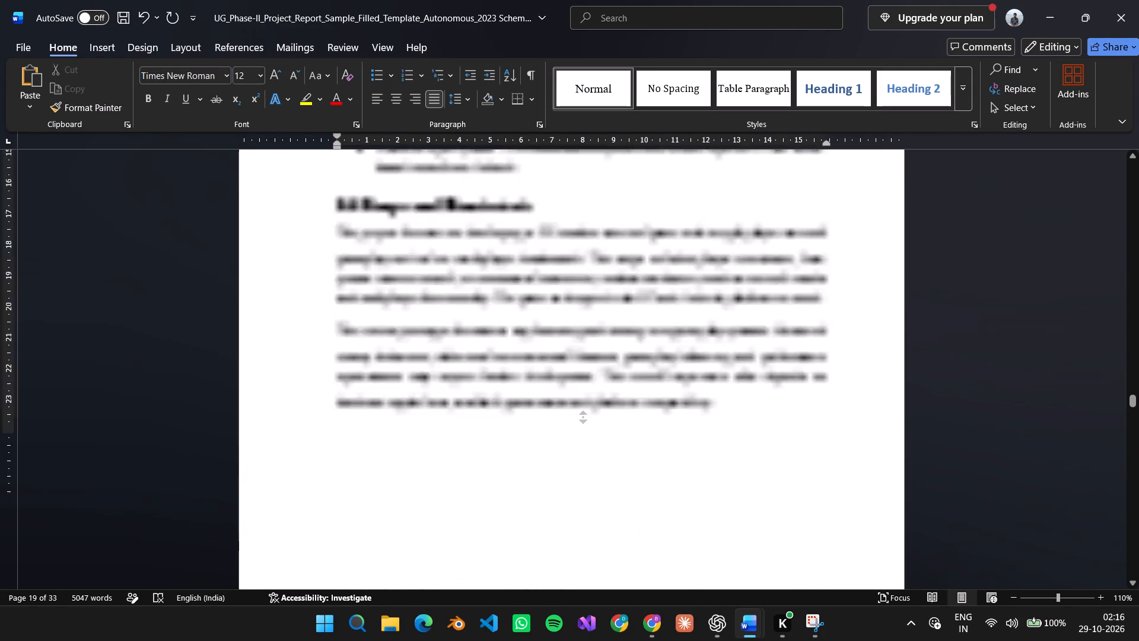
pyautogui.moveTo(606, 288); pyautogui.dragTo(607, 285, button='middle')
pyautogui.scroll(1, 607, 285)
pyautogui.moveTo(607, 285); pyautogui.dragTo(609, 208, button='middle')
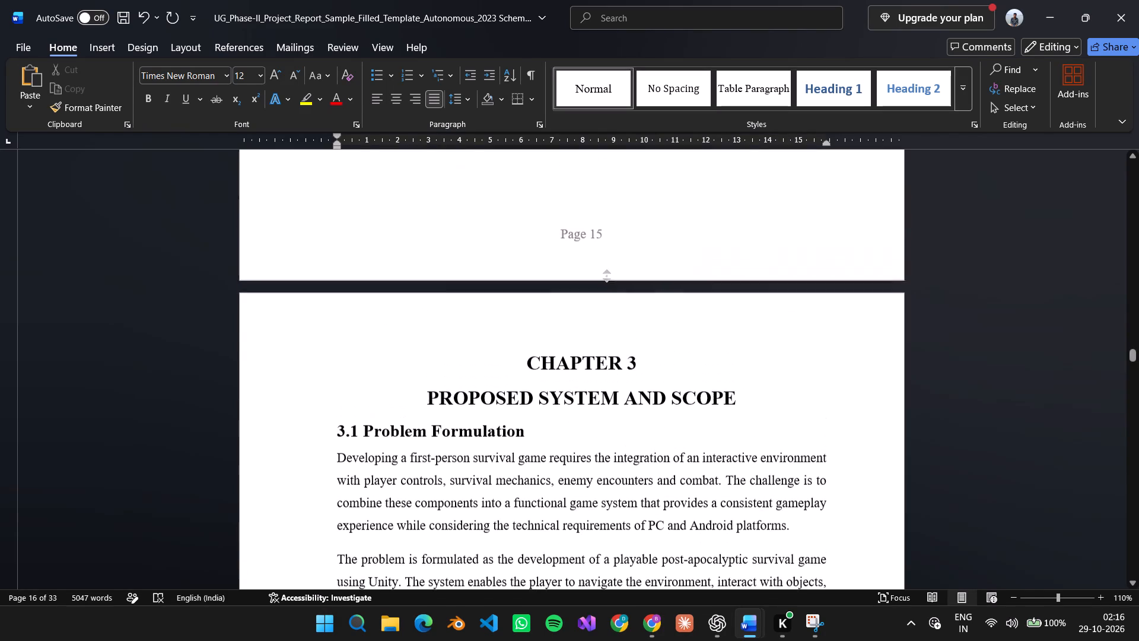
pyautogui.moveTo(609, 208); pyautogui.dragTo(607, 214, button='middle')
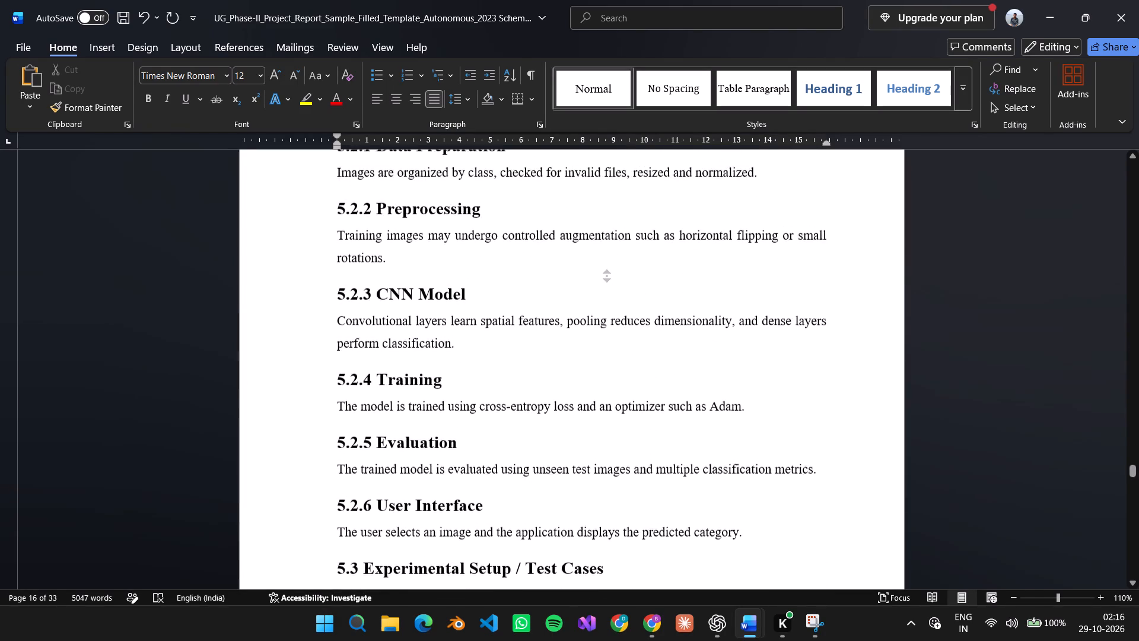
pyautogui.moveTo(607, 214); pyautogui.dragTo(607, 176, button='middle')
# Look back from Chapter 4 through Section 3.6 to the Figure 3.1 description and diagram in Section 3.4.
pyautogui.scroll(3, 484, 236)
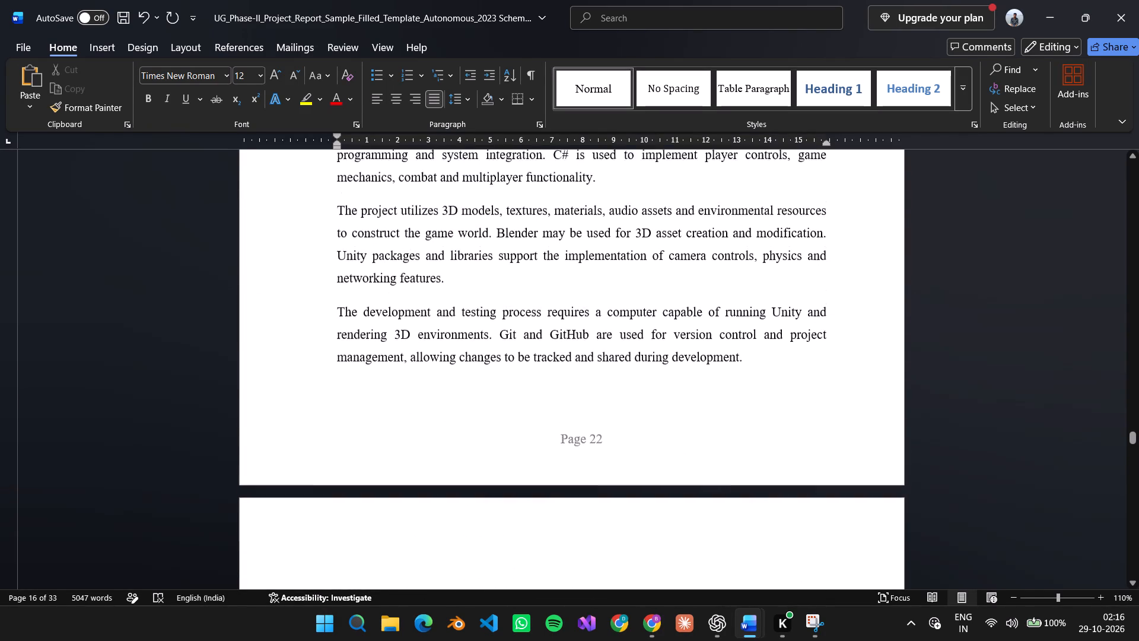
pyautogui.scroll(20, 465, 240)
pyautogui.scroll(20, 464, 241)
pyautogui.scroll(14, 464, 241)
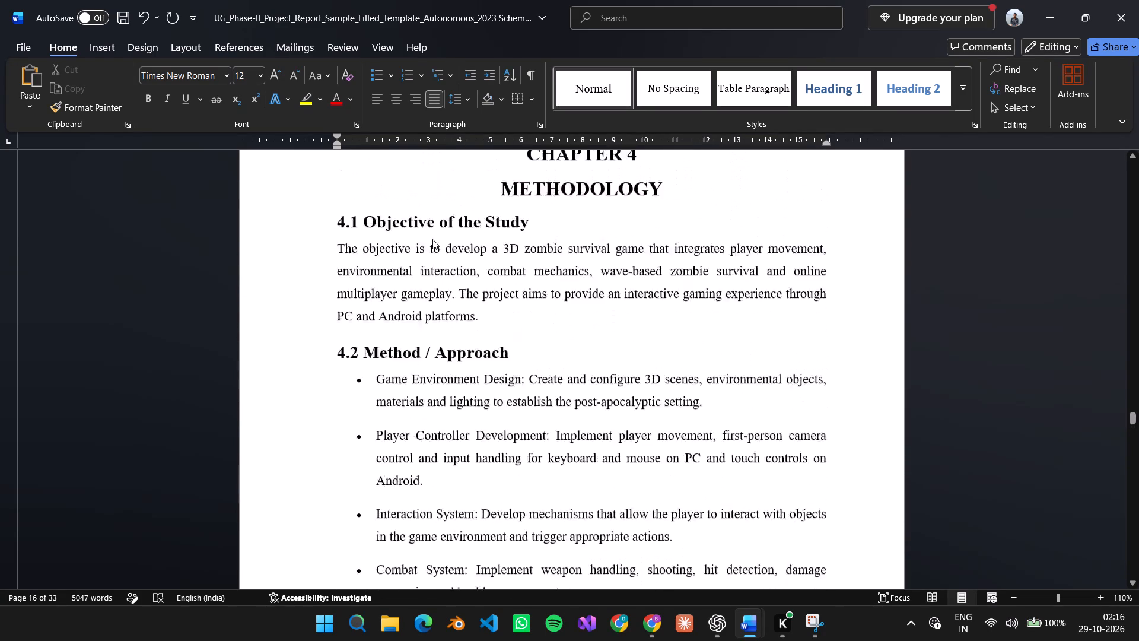
pyautogui.scroll(20, 432, 239)
pyautogui.scroll(2, 432, 239)
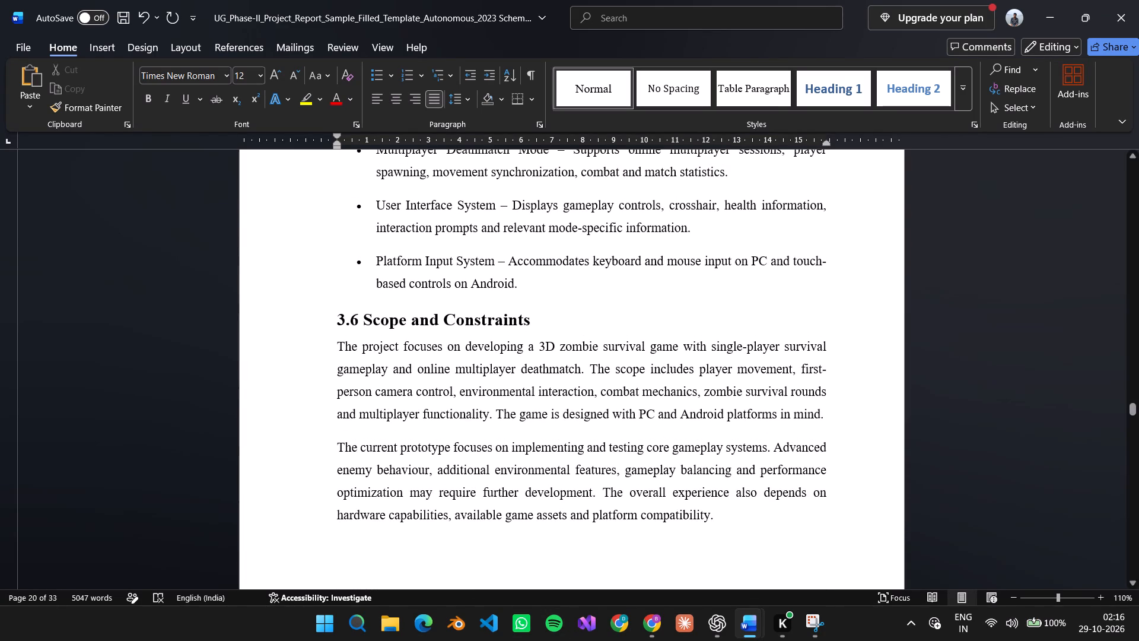
pyautogui.press('Up')
pyautogui.press('Up')
pyautogui.press('Up')
pyautogui.press('Up')
pyautogui.press('Up')
pyautogui.press('Up')
pyautogui.press('Up')
pyautogui.press('Up')
pyautogui.press('Up')
pyautogui.press('Up')
pyautogui.press('Up')
pyautogui.press('Up')
pyautogui.press('Up')
pyautogui.press('Up')
pyautogui.press('Up')
pyautogui.press('Up')
pyautogui.press('Up')
pyautogui.press('Up')
pyautogui.press('Up')
pyautogui.press('Up')
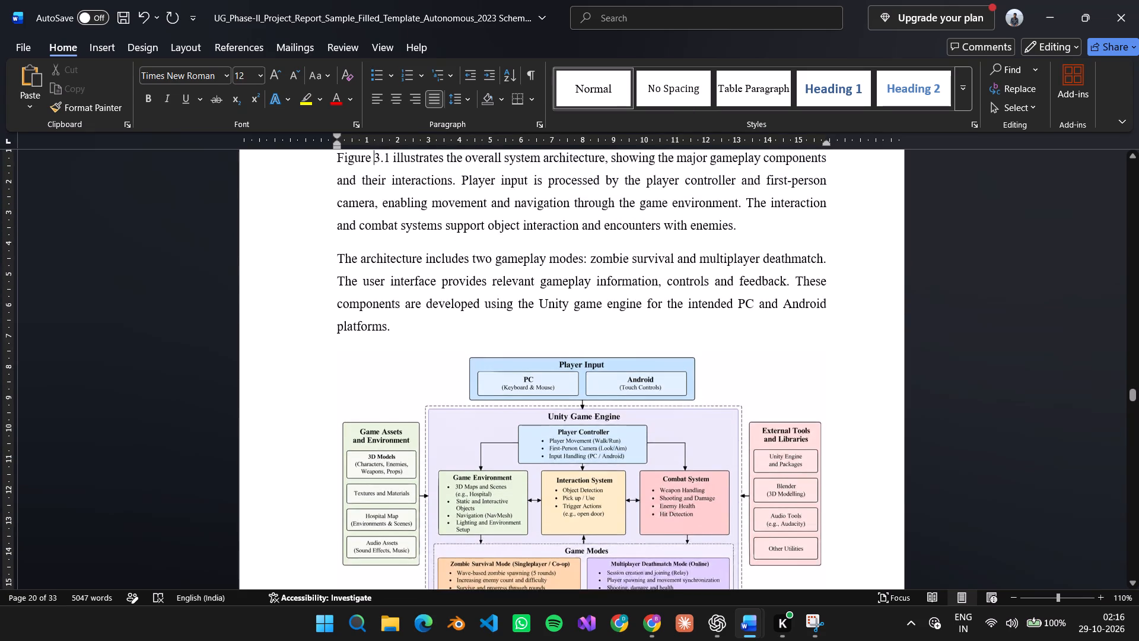
# Look back from the Figure 3.1 diagram in Section 3.4 through the requirements and Chapter 3 opening to Section 2.3 Comparative Analysis.
pyautogui.scroll(-4, 1021, 451)
pyautogui.press('Up')
pyautogui.scroll(-16, 1021, 450)
pyautogui.press('Up')
pyautogui.press('Up')
pyautogui.press('Up')
pyautogui.scroll(-3, 1018, 448)
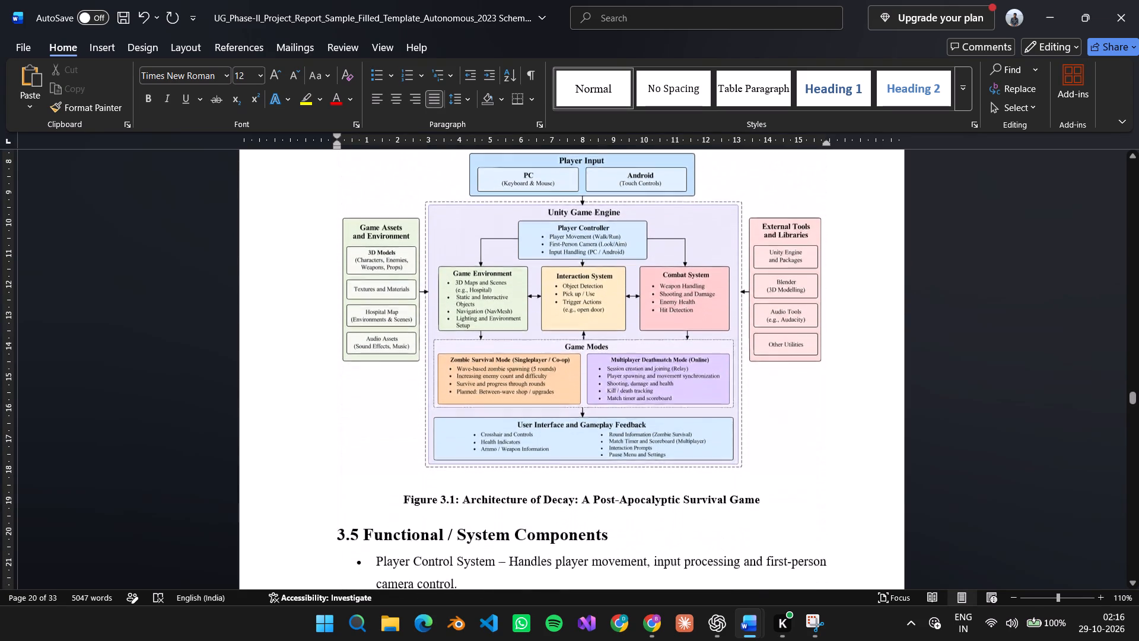
pyautogui.scroll(5, 446, 469)
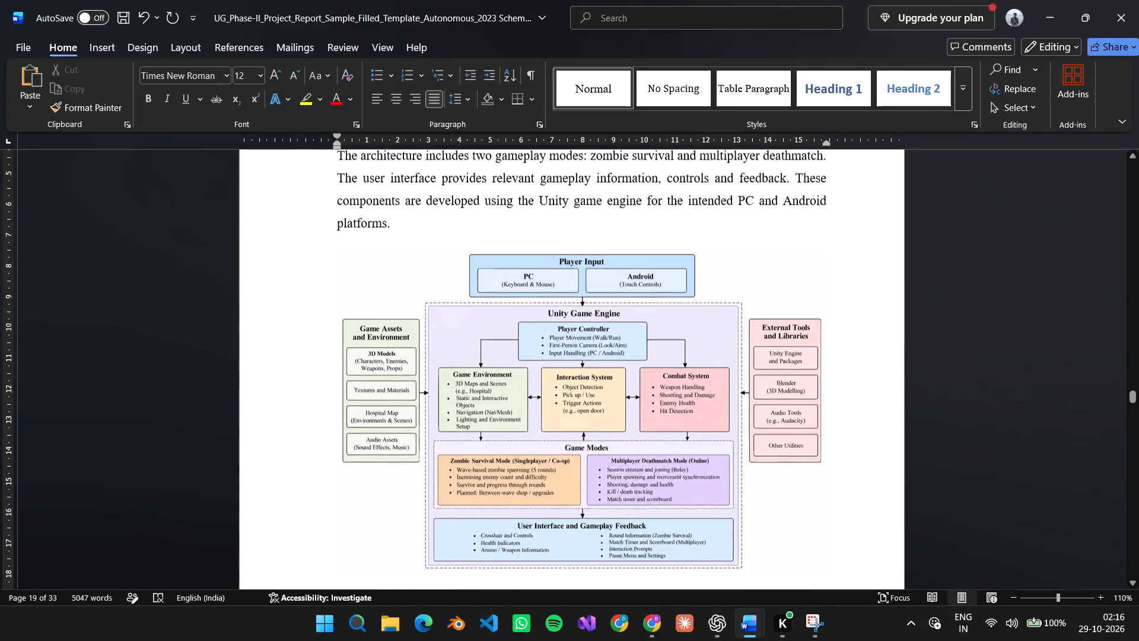
pyautogui.scroll(1, 446, 461)
pyautogui.scroll(4, 498, 143)
pyautogui.scroll(7, 399, 249)
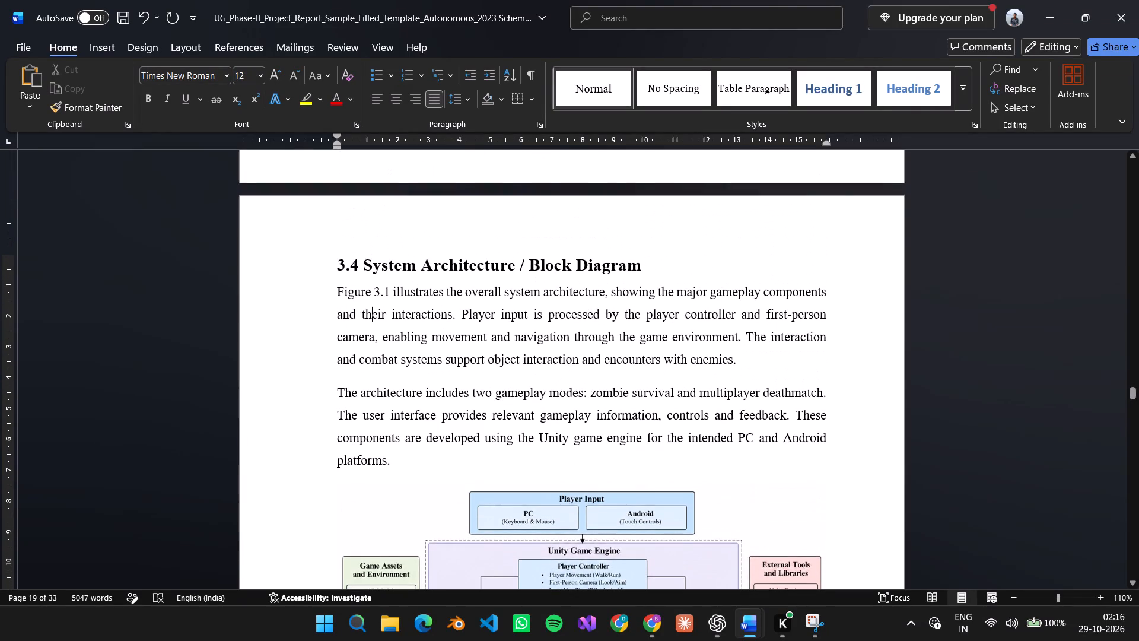
pyautogui.scroll(20, 497, 341)
pyautogui.scroll(3, 497, 341)
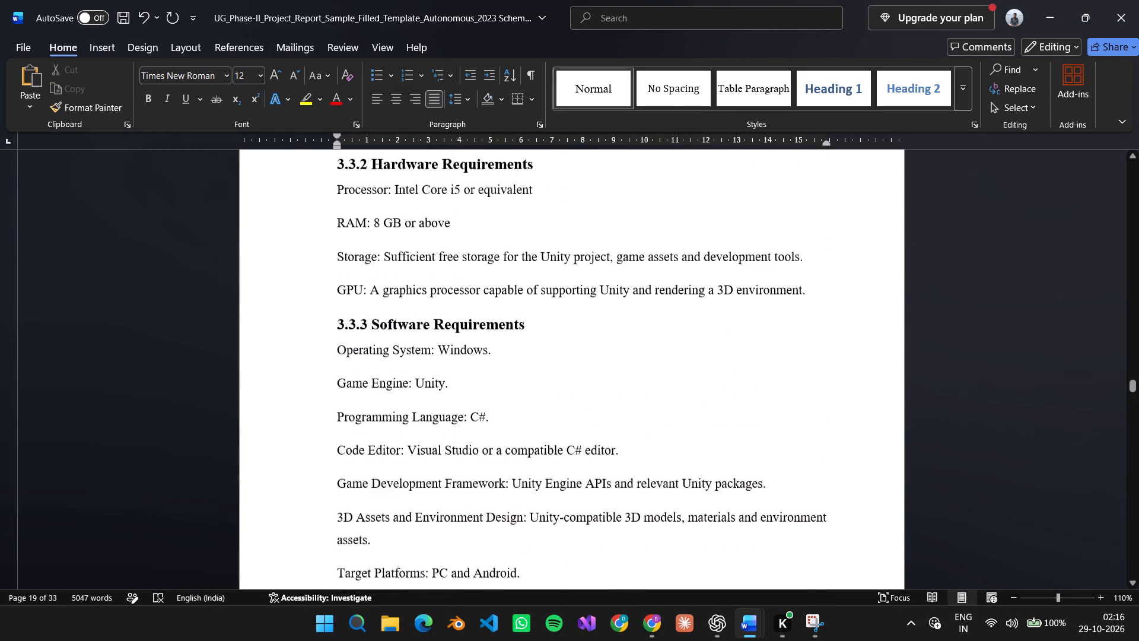
pyautogui.scroll(20, 650, 344)
pyautogui.scroll(10, 650, 344)
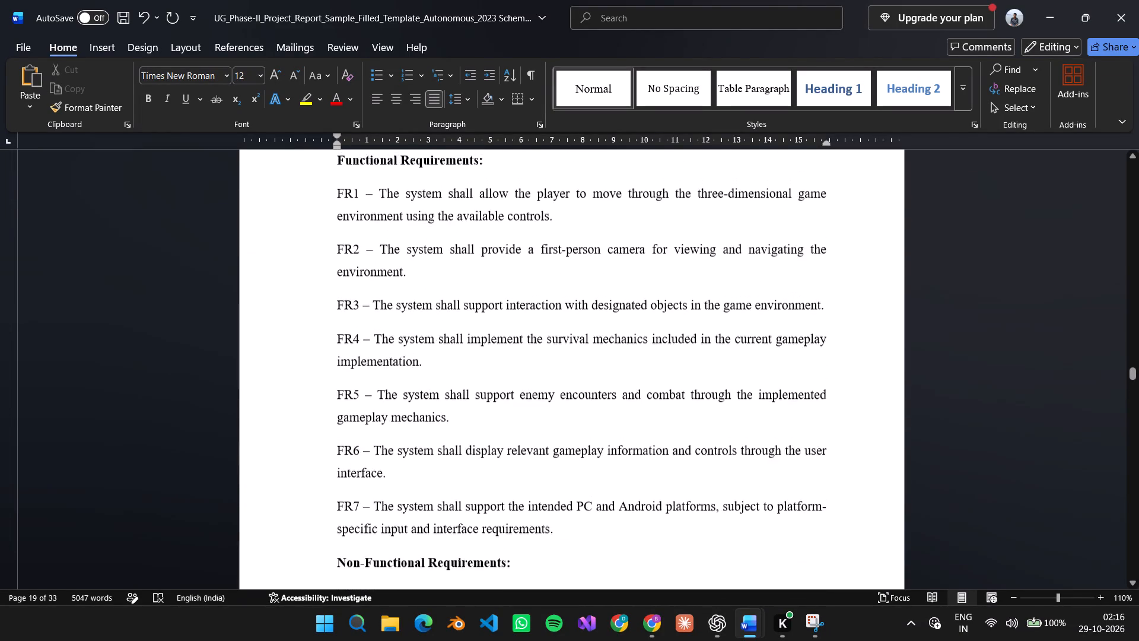
pyautogui.scroll(8, 652, 344)
pyautogui.moveTo(652, 344); pyautogui.dragTo(647, 296, button='middle')
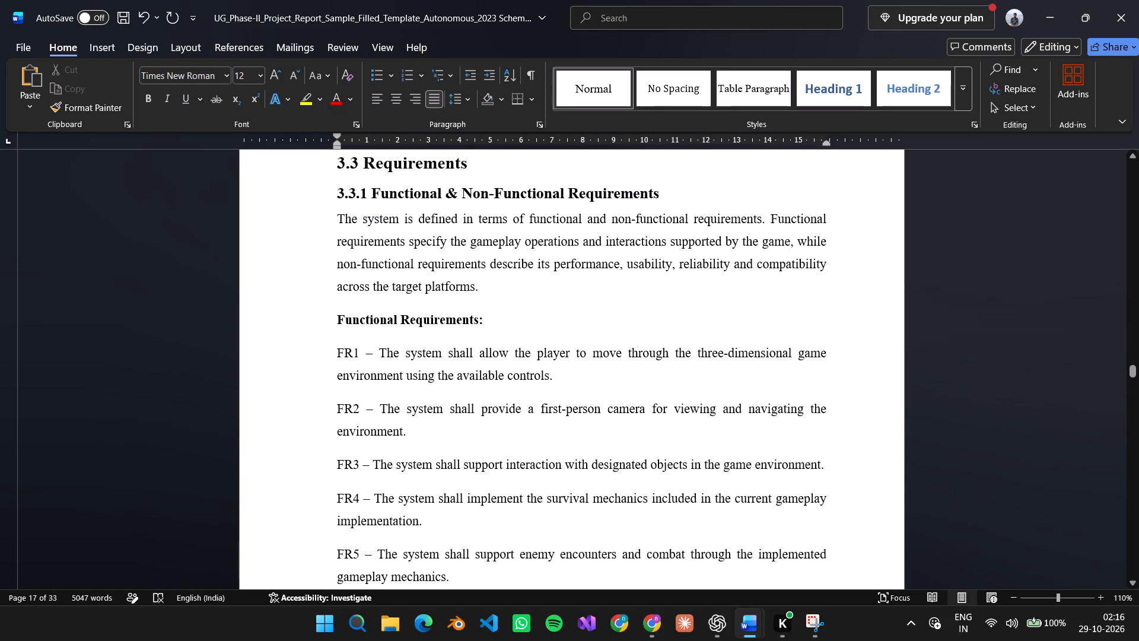
pyautogui.press('Up')
pyautogui.press('Up')
pyautogui.press('Up')
pyautogui.press('Up')
pyautogui.press('Up')
pyautogui.press('Up')
pyautogui.press('Up')
pyautogui.press('Up')
pyautogui.press('Up')
pyautogui.press('Up')
pyautogui.press('Up')
pyautogui.press('Up')
pyautogui.press('Up')
pyautogui.press('Up')
pyautogui.press('Up')
pyautogui.press('Up')
pyautogui.press('Up')
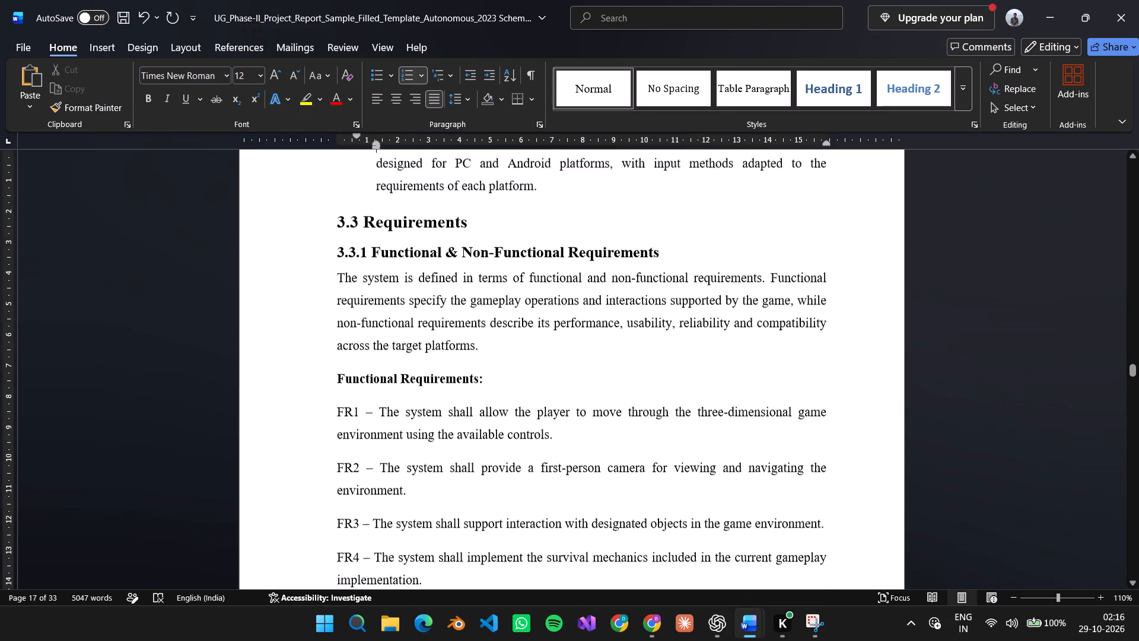
pyautogui.press('Up')
pyautogui.press('Up')
pyautogui.press('Up')
pyautogui.press('Up')
pyautogui.press('Up')
pyautogui.press('Up')
pyautogui.press('Up')
pyautogui.press('Up')
pyautogui.press('Up')
pyautogui.press('Up')
pyautogui.press('Up')
pyautogui.press('Up')
pyautogui.press('Up')
pyautogui.press('Up')
pyautogui.press('Up')
pyautogui.press('Up')
pyautogui.press('Up')
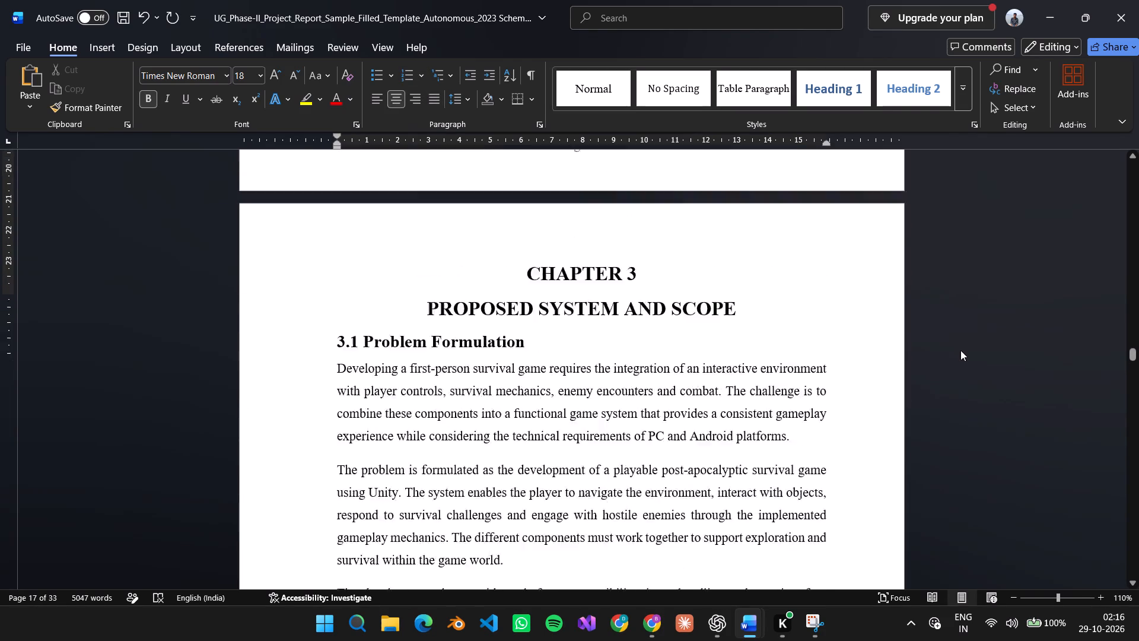
pyautogui.press('Up')
pyautogui.press('Up')
pyautogui.press('Up')
pyautogui.press('Up')
pyautogui.press('Up')
pyautogui.press('Up')
pyautogui.press('Up')
pyautogui.press('Up')
pyautogui.press('Up')
pyautogui.press('Up')
pyautogui.press('Up')
pyautogui.press('Up')
pyautogui.press('Up')
pyautogui.press('Up')
pyautogui.press('Up')
pyautogui.press('Up')
pyautogui.press('Up')
pyautogui.press('Up')
pyautogui.press('Up')
pyautogui.press('Up')
pyautogui.press('Up')
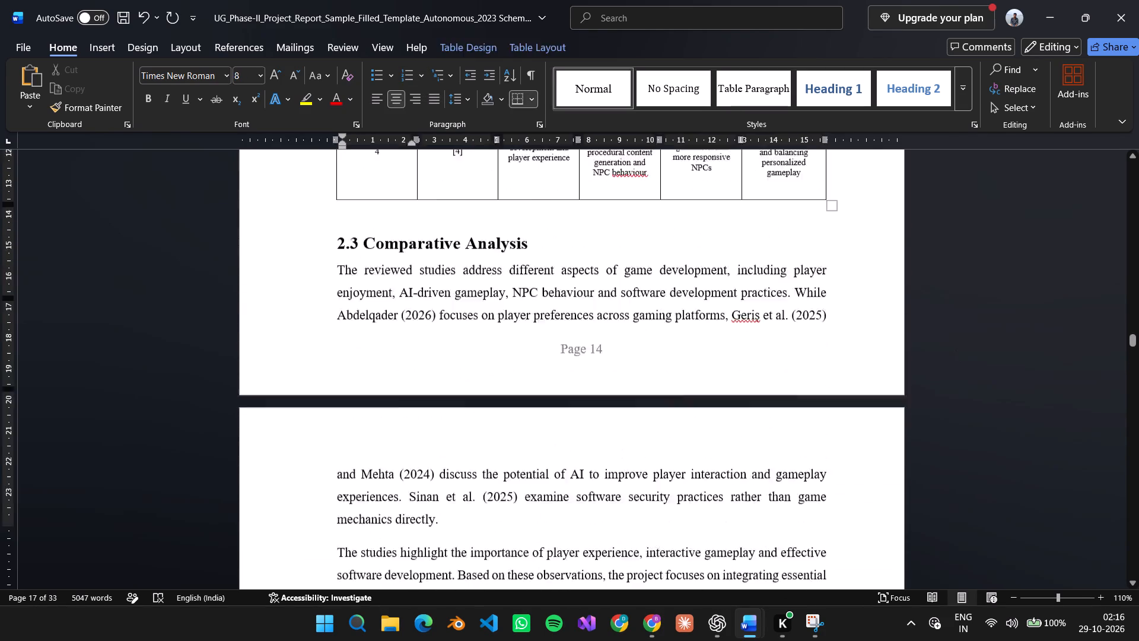
# Look forward from Section 2.3 through Chapters 3 and 4 to the Chapter 5 heading, and back to Figure 4.1.
pyautogui.press('Down')
pyautogui.scroll(-7, 881, 290)
pyautogui.press('Down')
pyautogui.press('Down')
pyautogui.press('Down')
pyautogui.press('Down')
pyautogui.press('Down')
pyautogui.press('Down')
pyautogui.press('Down')
pyautogui.press('Down')
pyautogui.press('Down')
pyautogui.press('Down')
pyautogui.press('Down')
pyautogui.press('Down')
pyautogui.press('Down')
pyautogui.press('Down')
pyautogui.press('Down')
pyautogui.press('Down')
pyautogui.press('Down')
pyautogui.press('Down')
pyautogui.press('Down')
pyautogui.press('Down')
pyautogui.press('Down')
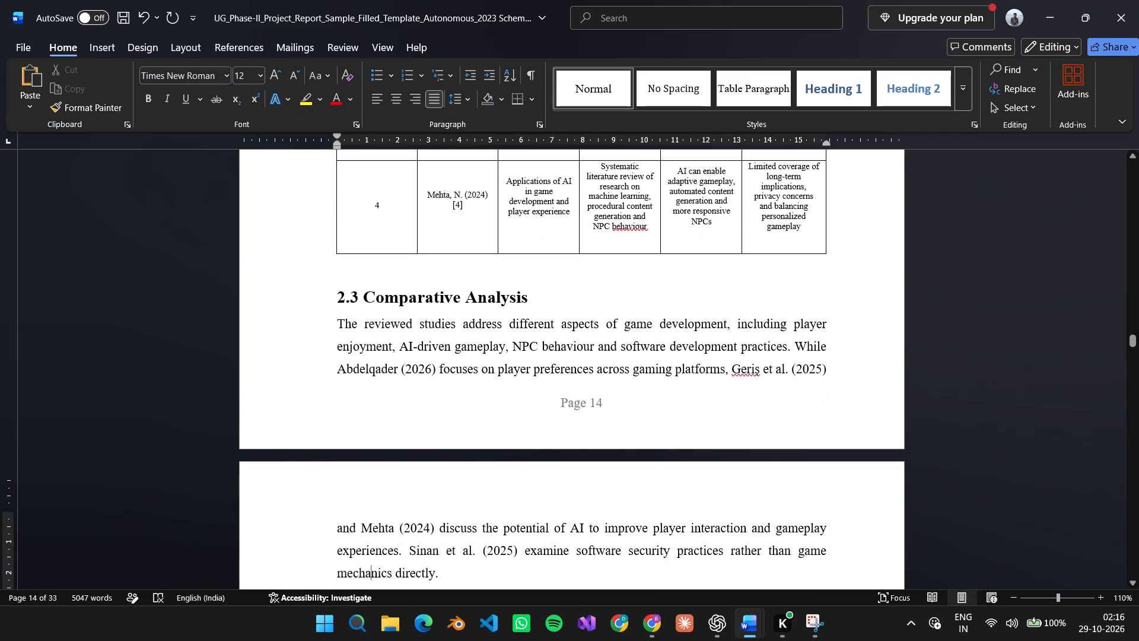
pyautogui.scroll(1, 881, 290)
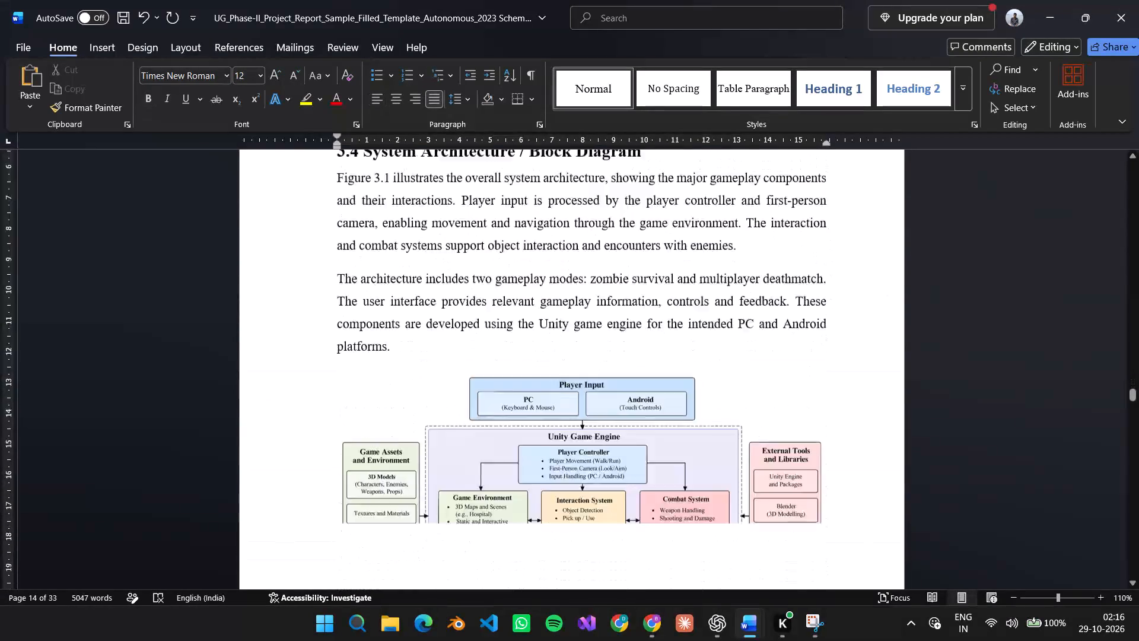
pyautogui.press('Down')
pyautogui.press('Down')
pyautogui.press('Down')
pyautogui.press('Down')
pyautogui.press('Down')
pyautogui.press('Down')
pyautogui.press('Down')
pyautogui.press('Down')
pyautogui.press('Down')
pyautogui.press('Down')
pyautogui.press('Down')
pyautogui.press('Down')
pyautogui.press('Down')
pyautogui.press('Down')
pyautogui.press('Down')
pyautogui.press('Down')
pyautogui.press('Down')
pyautogui.press('Down')
pyautogui.press('Down')
pyautogui.press('Down')
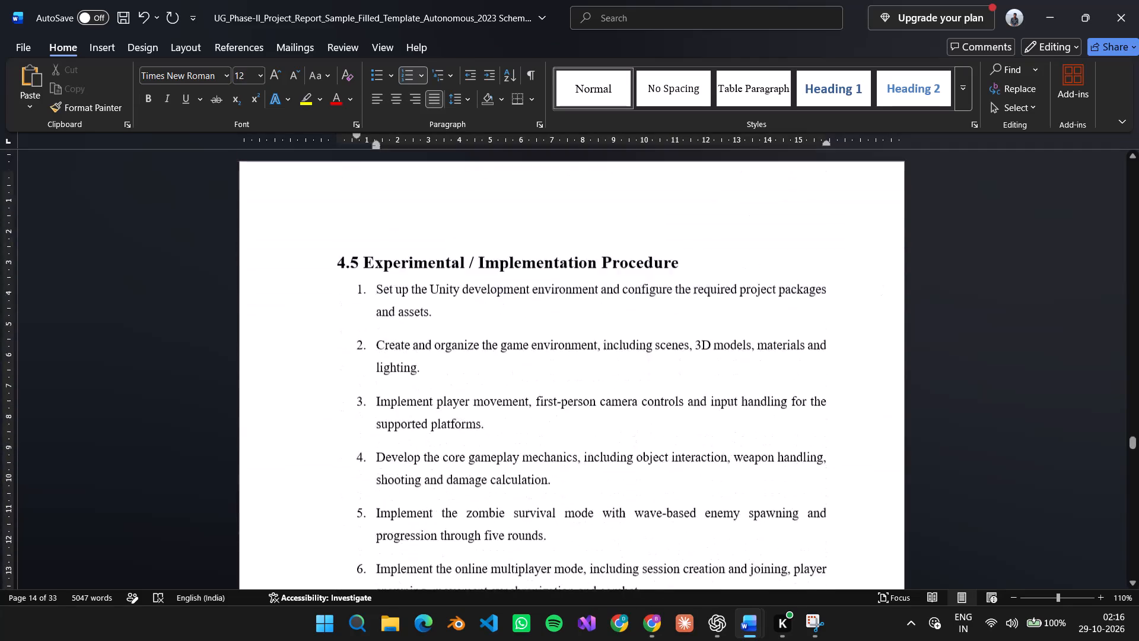
pyautogui.press('Up')
pyautogui.press('Up')
pyautogui.press('Up')
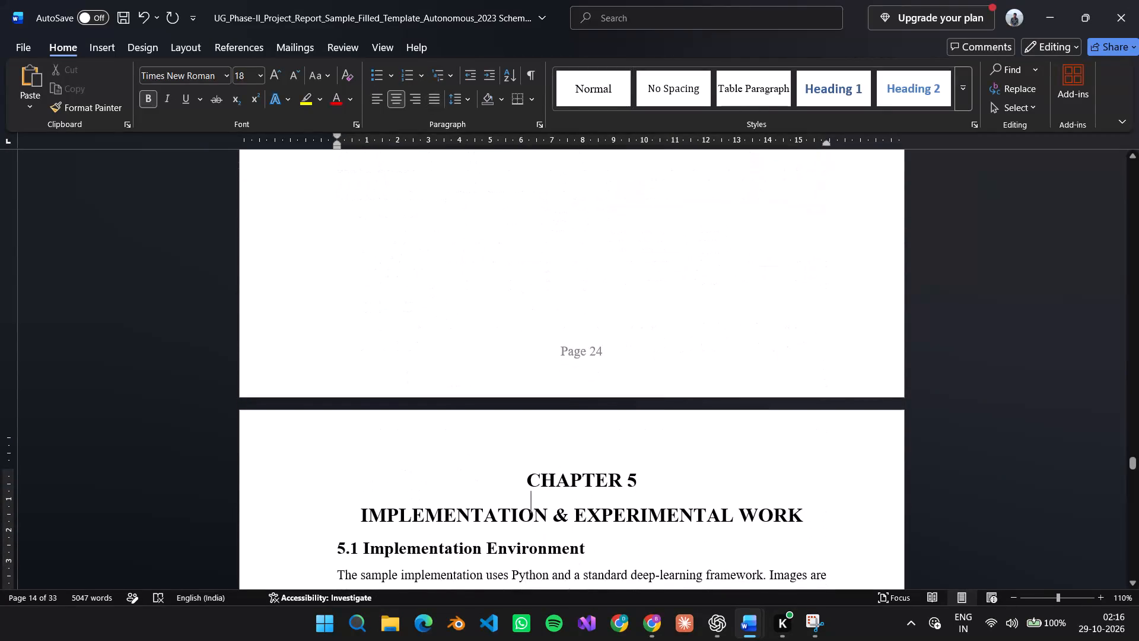
pyautogui.press('Up')
pyautogui.press('Up')
pyautogui.press('Up')
pyautogui.press('Up')
pyautogui.press('Up')
pyautogui.press('Up')
pyautogui.press('Up')
pyautogui.press('Up')
pyautogui.press('Up')
pyautogui.press('Up')
pyautogui.press('Up')
pyautogui.press('Up')
pyautogui.press('Up')
pyautogui.press('Up')
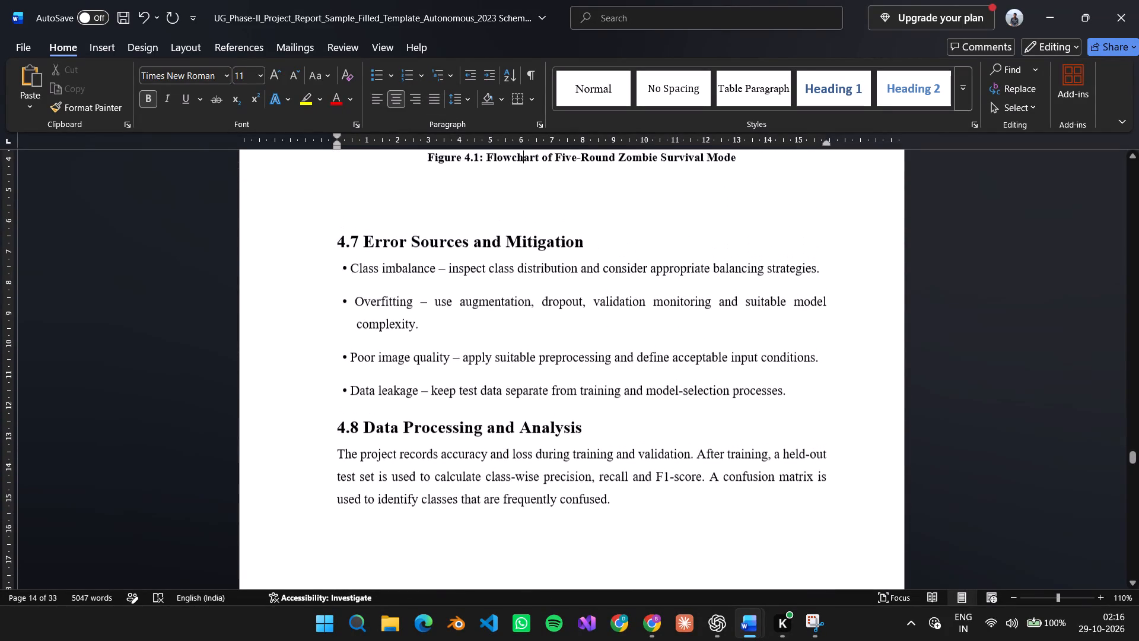
pyautogui.press('Up')
pyautogui.press('Up')
pyautogui.click(881, 290)
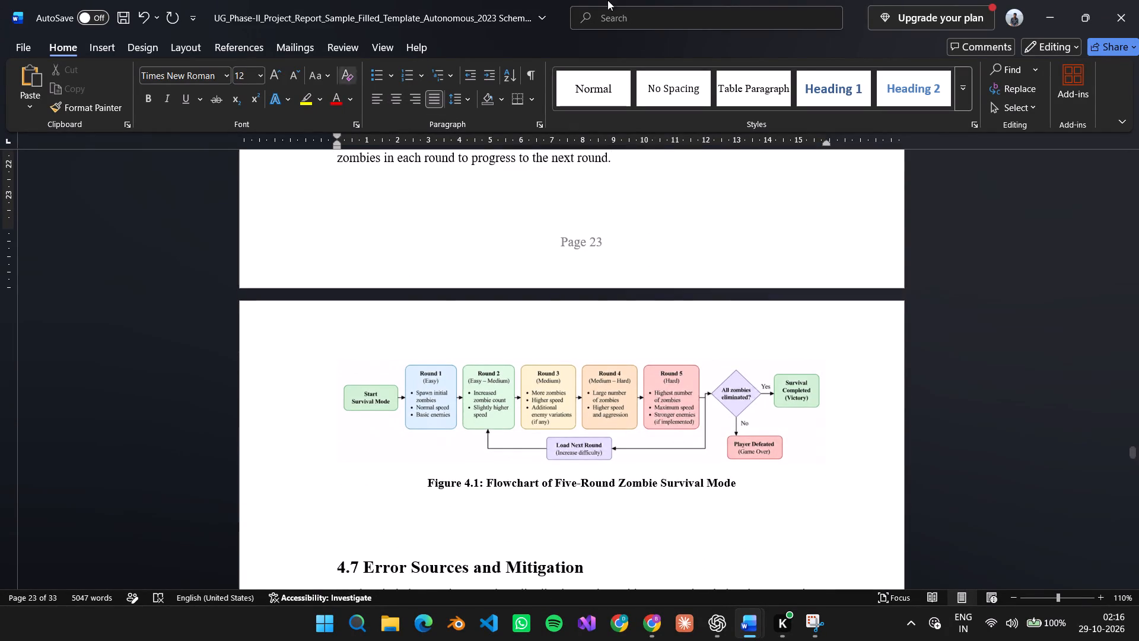
pyautogui.click(368, 506)
pyautogui.click(341, 497)
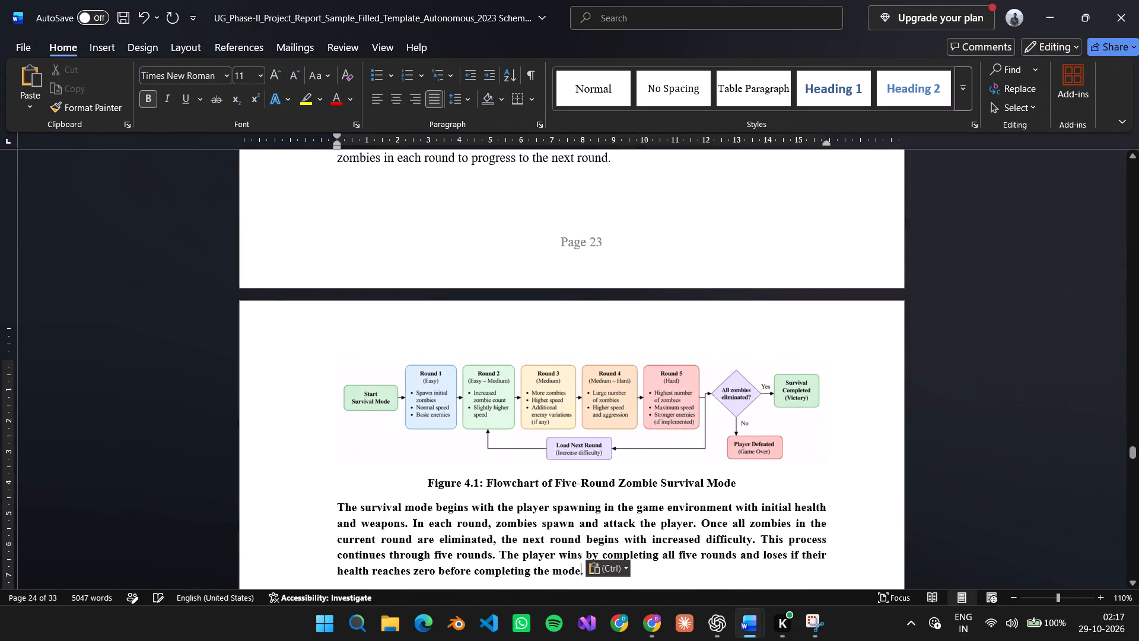
# Format the pasted survival mode paragraph below Figure 4.1 as 12 pt, non-bold, justified text with 1.5 line spacing.
pyautogui.scroll(-2, 667, 421)
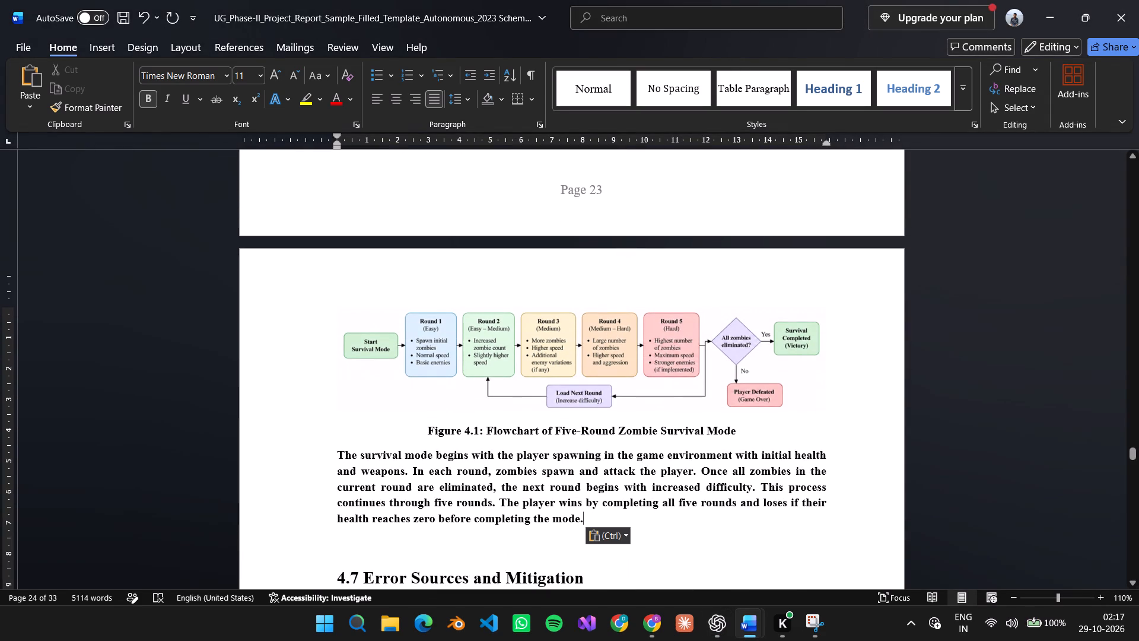
pyautogui.moveTo(586, 518); pyautogui.dragTo(400, 459)
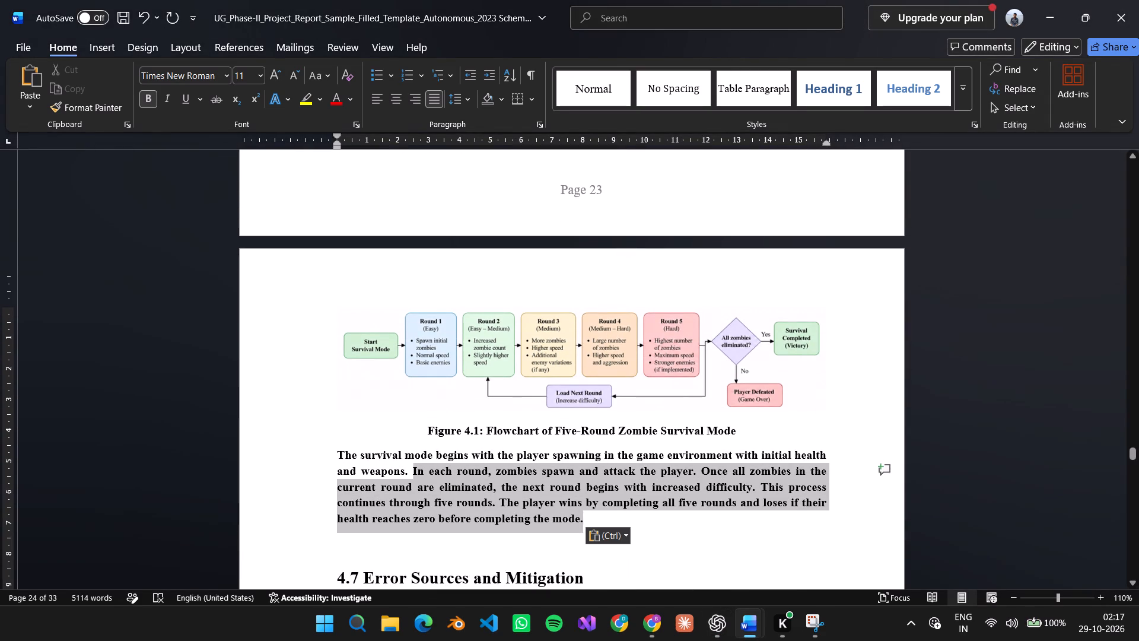
pyautogui.moveTo(400, 459); pyautogui.dragTo(334, 461)
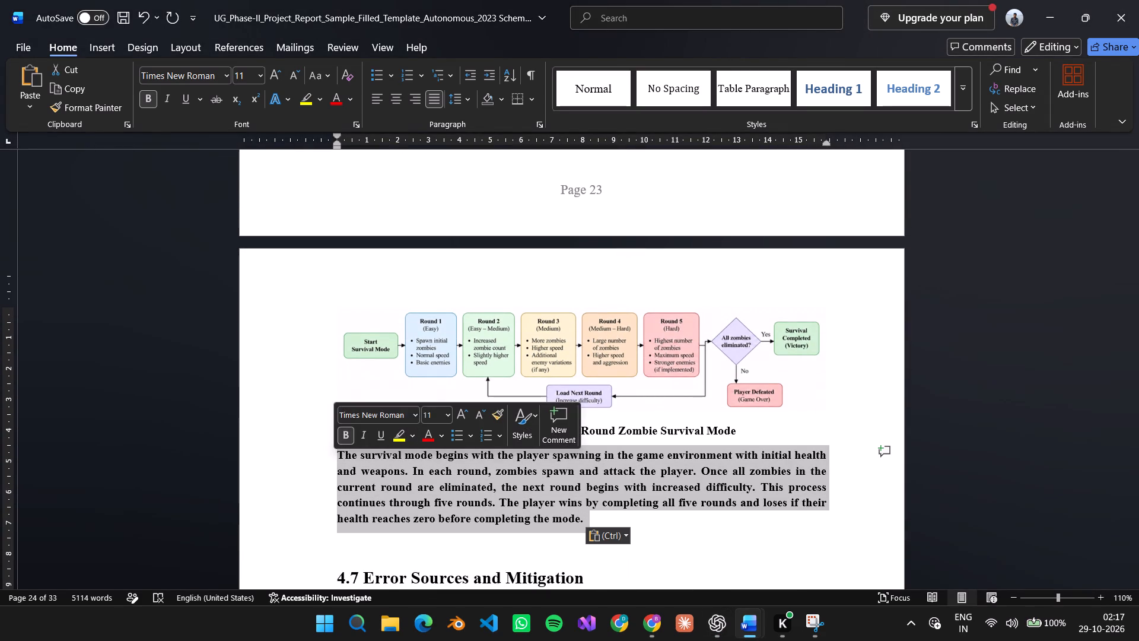
pyautogui.click(448, 418)
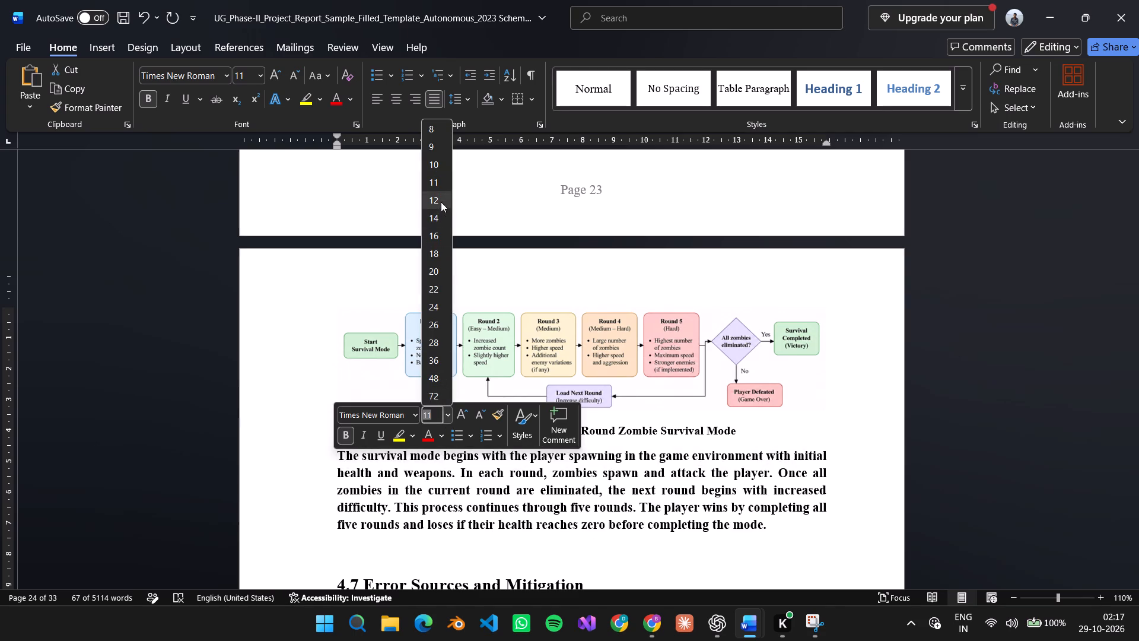
pyautogui.click(441, 202)
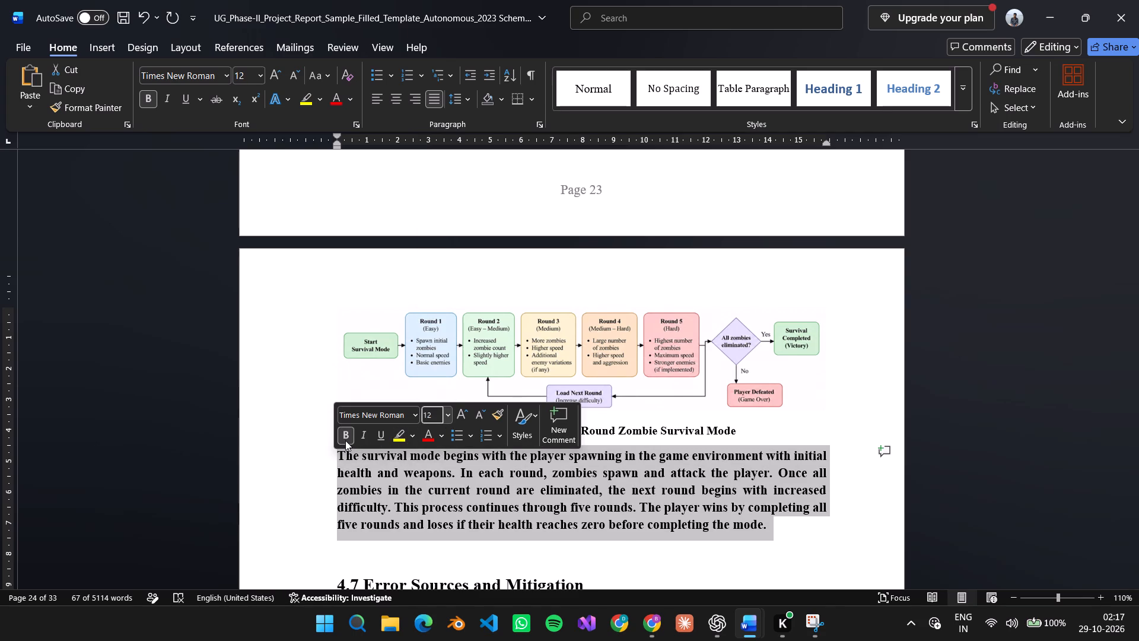
pyautogui.click(345, 440)
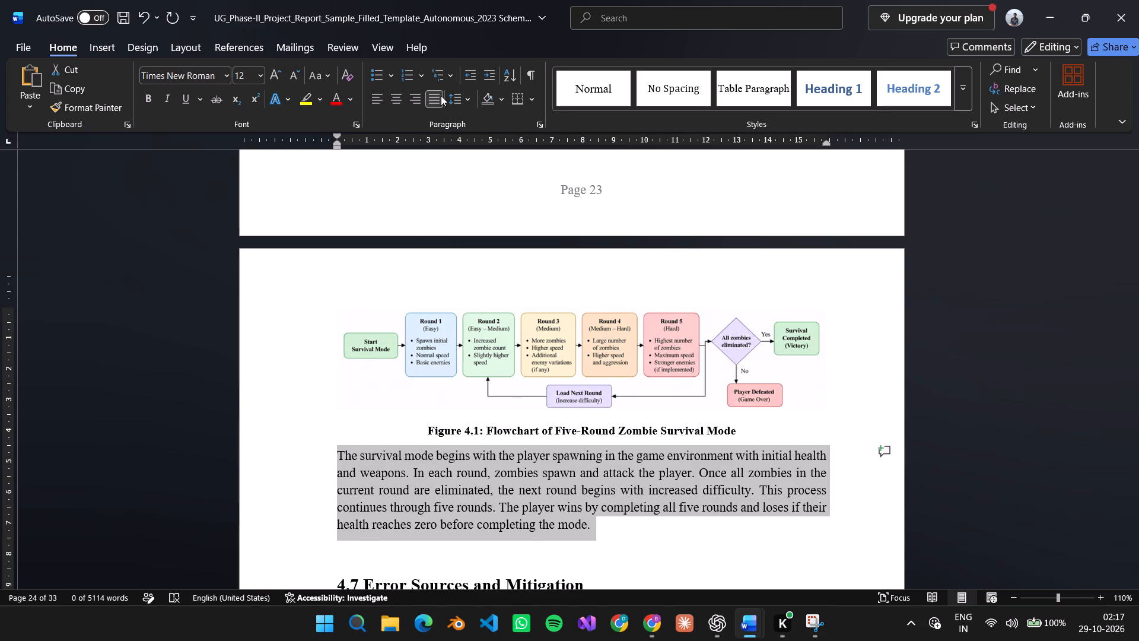
pyautogui.click(435, 96)
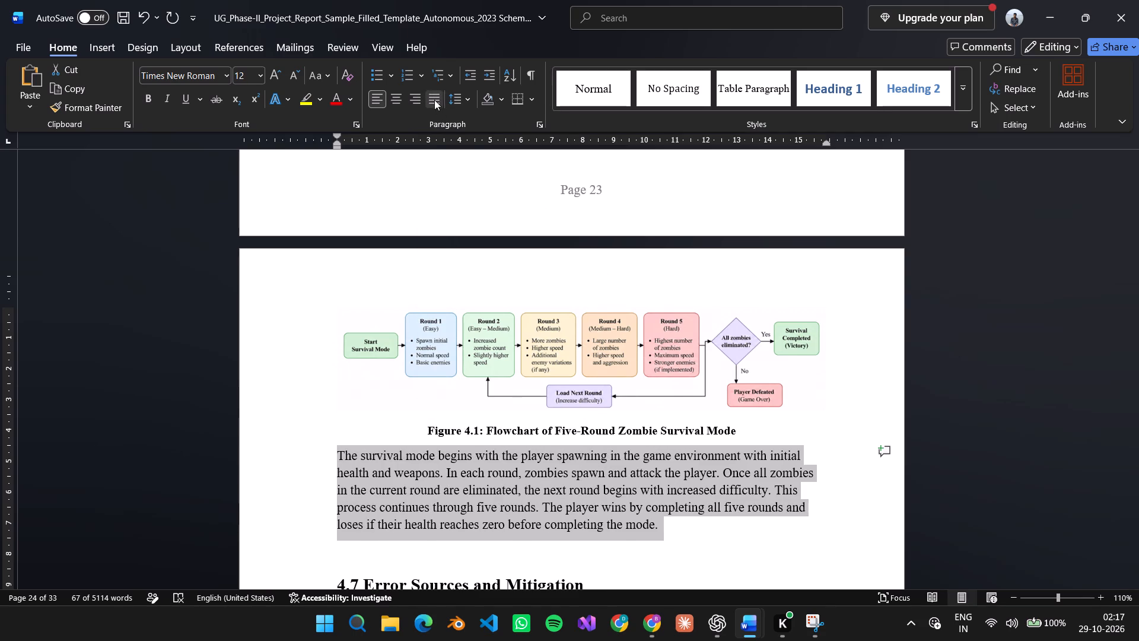
pyautogui.click(434, 99)
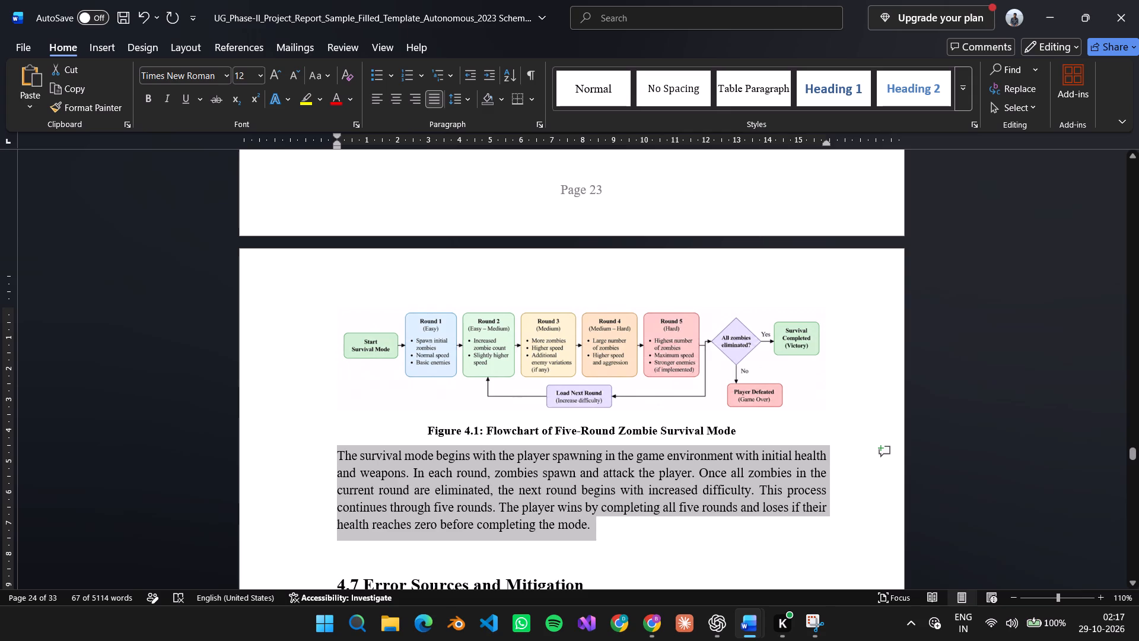
pyautogui.click(468, 99)
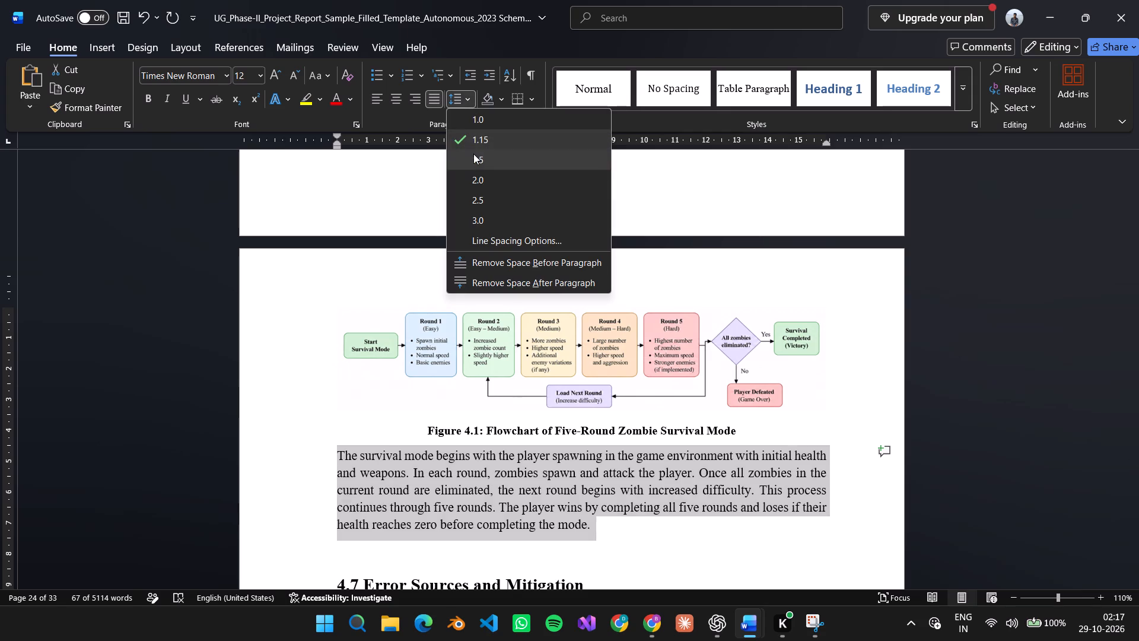
pyautogui.click(474, 156)
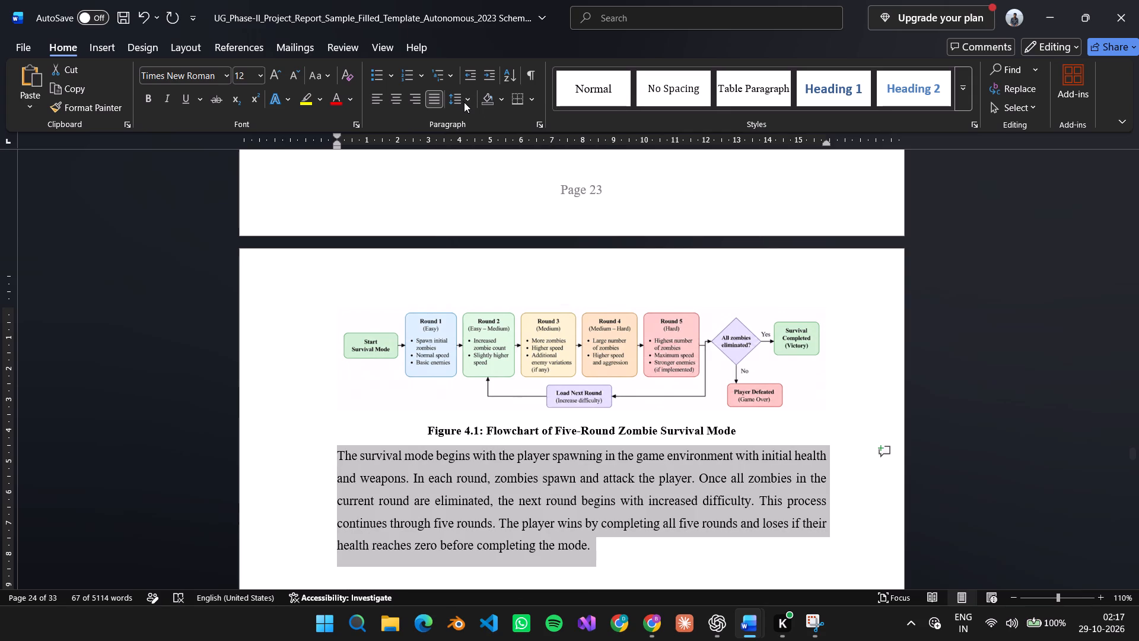
pyautogui.click(464, 102)
pyautogui.click(323, 306)
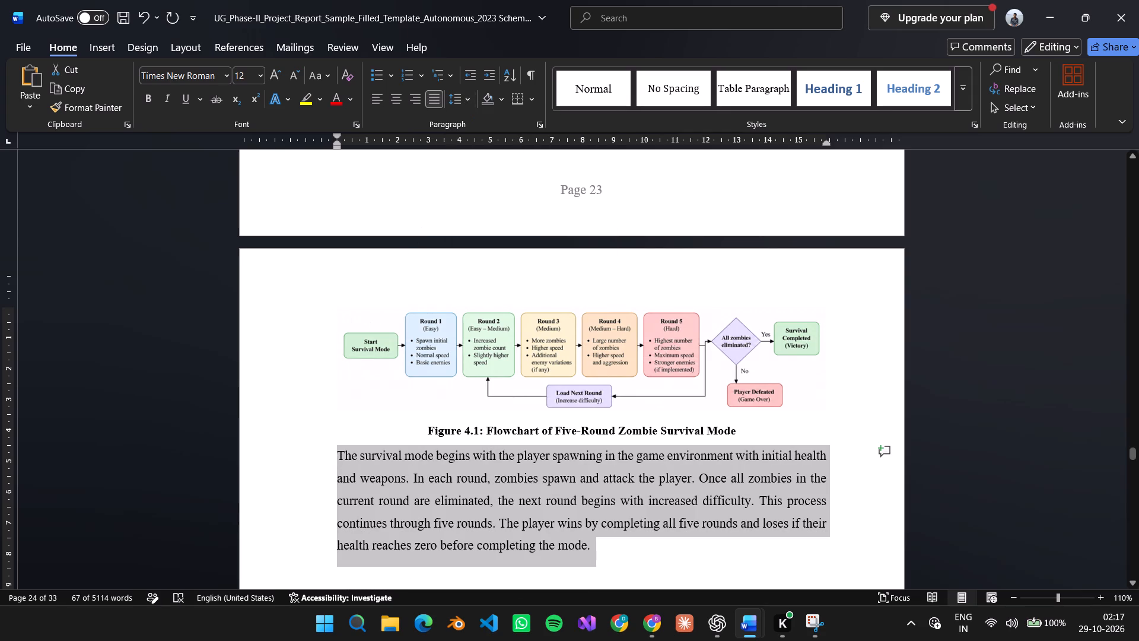
pyautogui.click(851, 536)
pyautogui.scroll(-2, 851, 535)
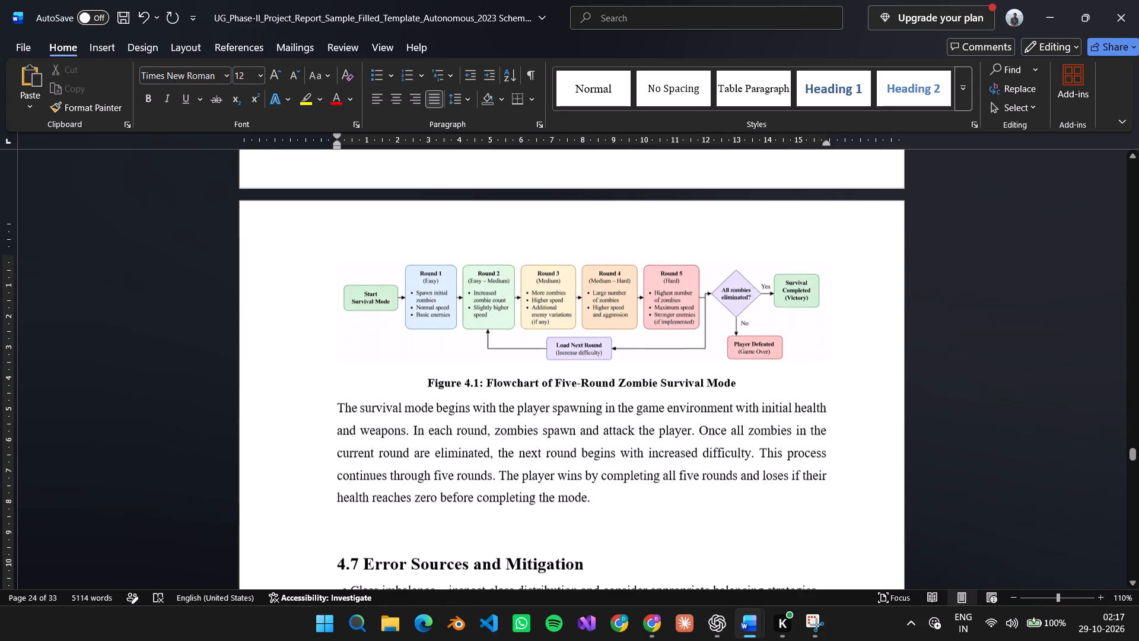
pyautogui.scroll(-4, 797, 438)
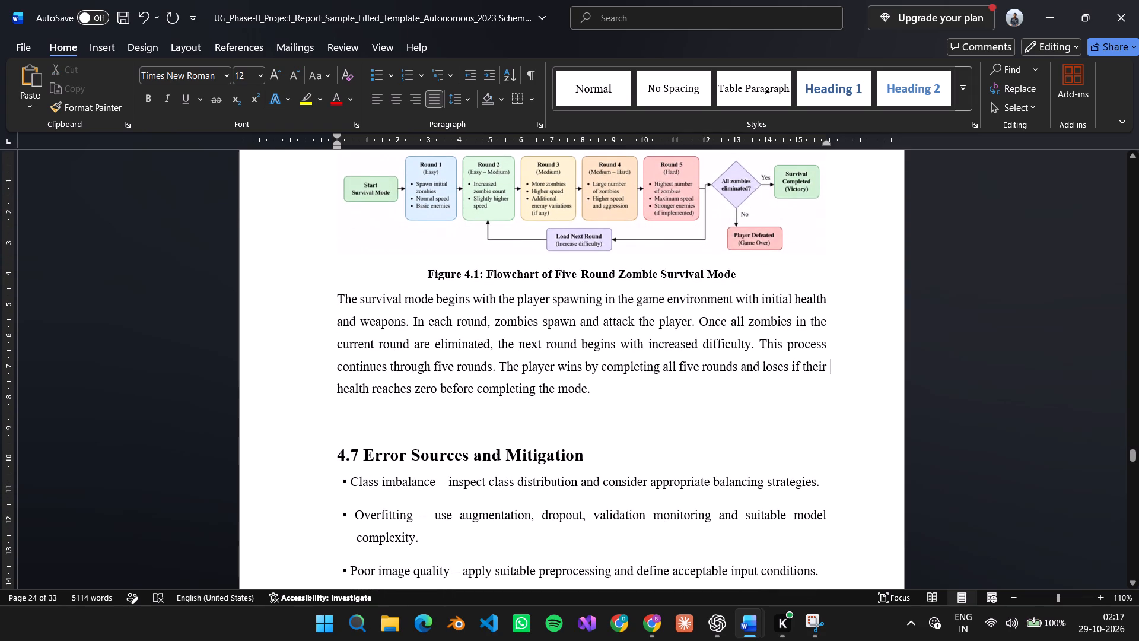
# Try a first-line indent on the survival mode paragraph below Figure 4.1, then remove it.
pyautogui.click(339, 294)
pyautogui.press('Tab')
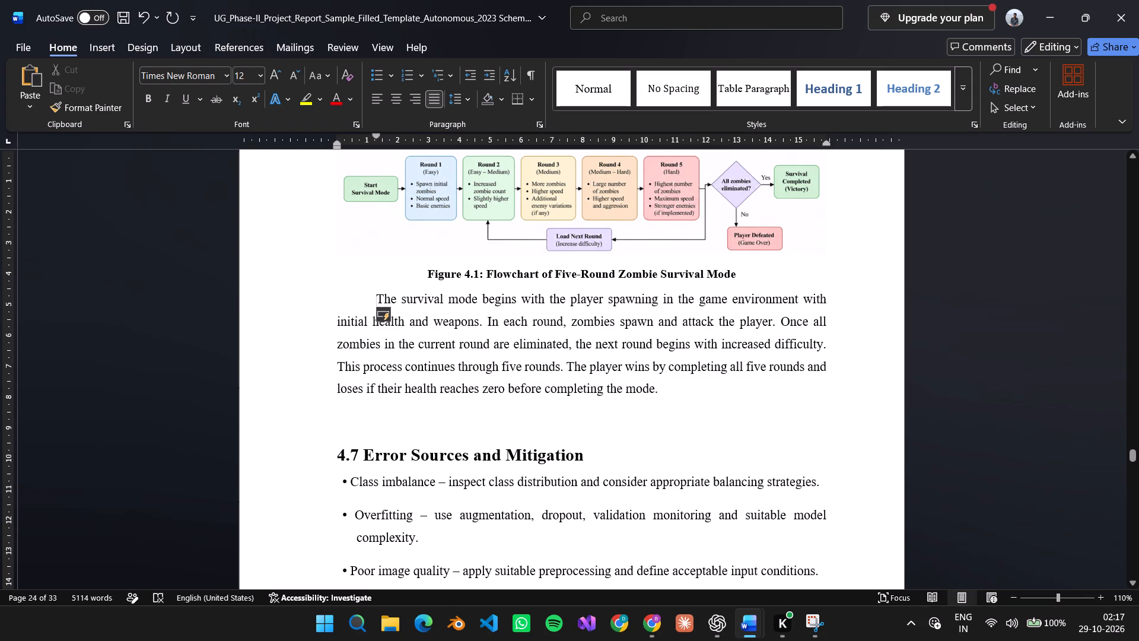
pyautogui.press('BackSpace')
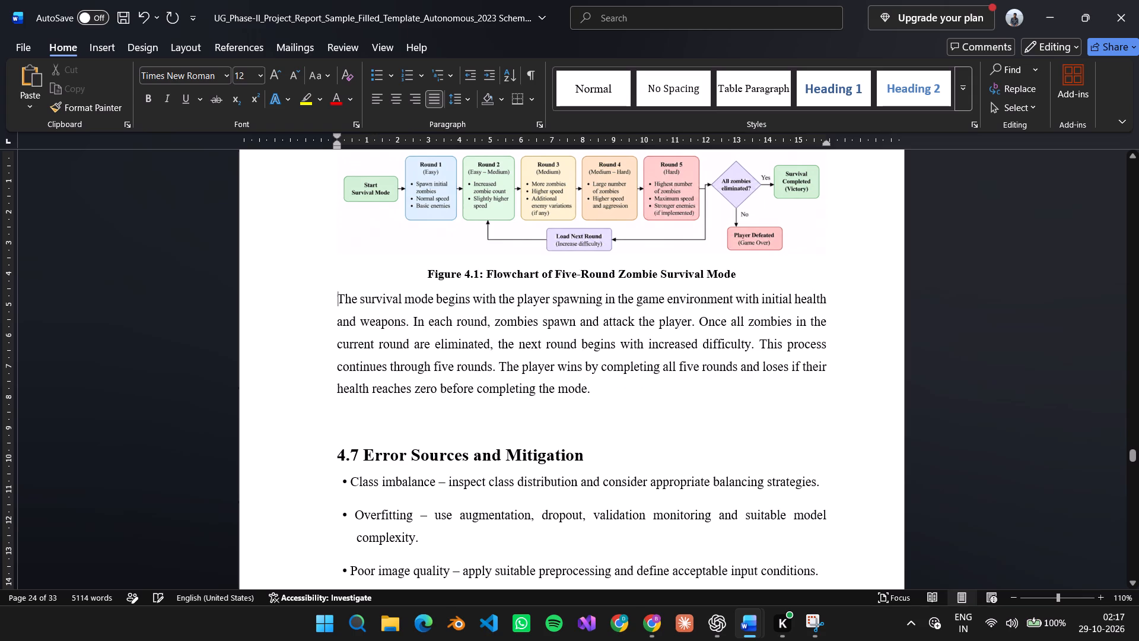
# Delete the empty paragraph between the survival mode explanation and the heading 4.7 Error Sources and Mitigation.
pyautogui.scroll(8, 606, 451)
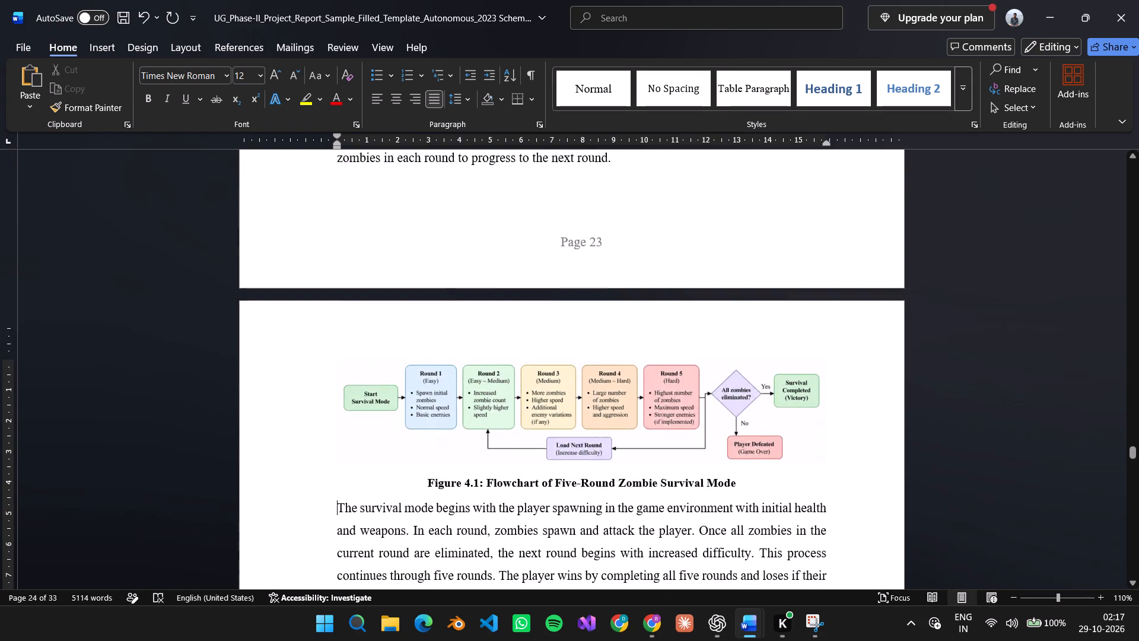
pyautogui.scroll(12, 588, 427)
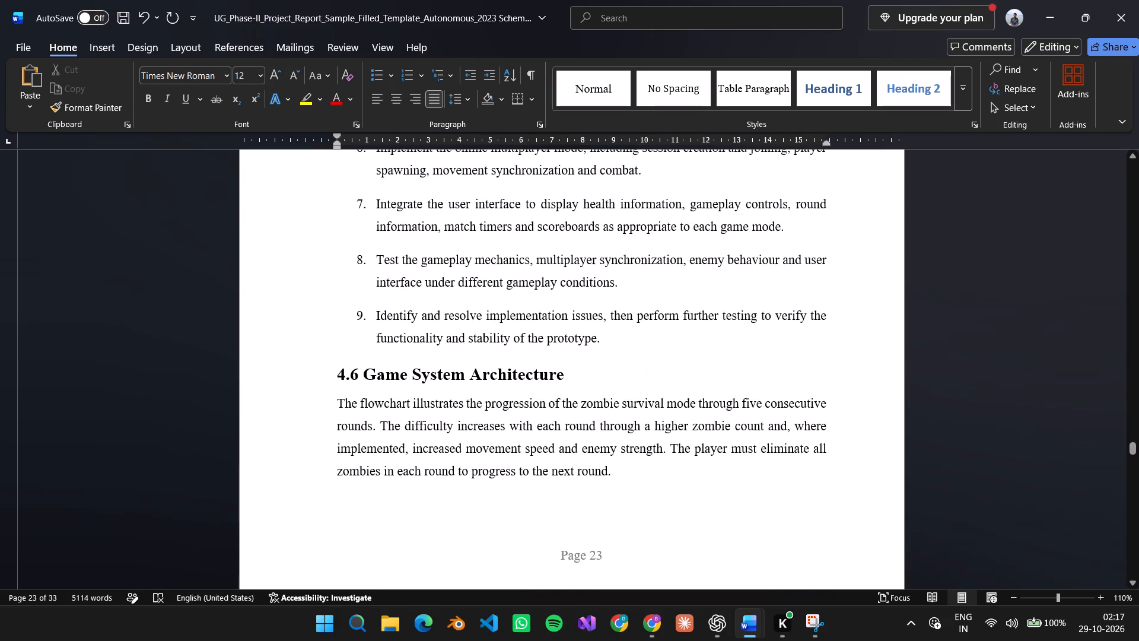
pyautogui.scroll(-4, 588, 427)
pyautogui.scroll(-20, 588, 427)
pyautogui.scroll(-2, 588, 427)
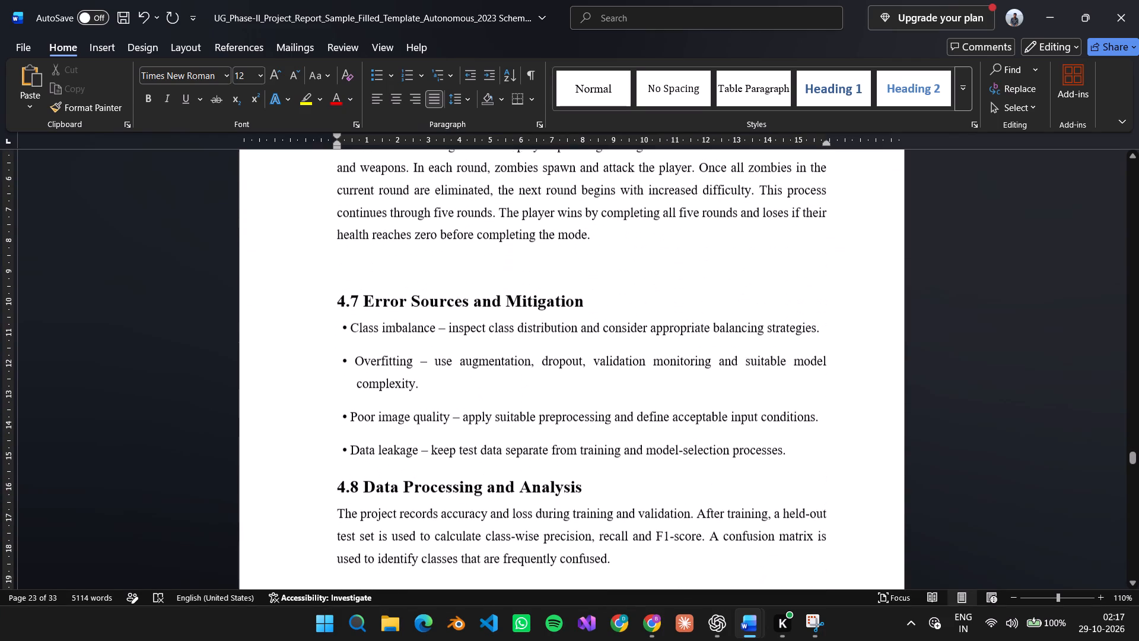
pyautogui.click(383, 271)
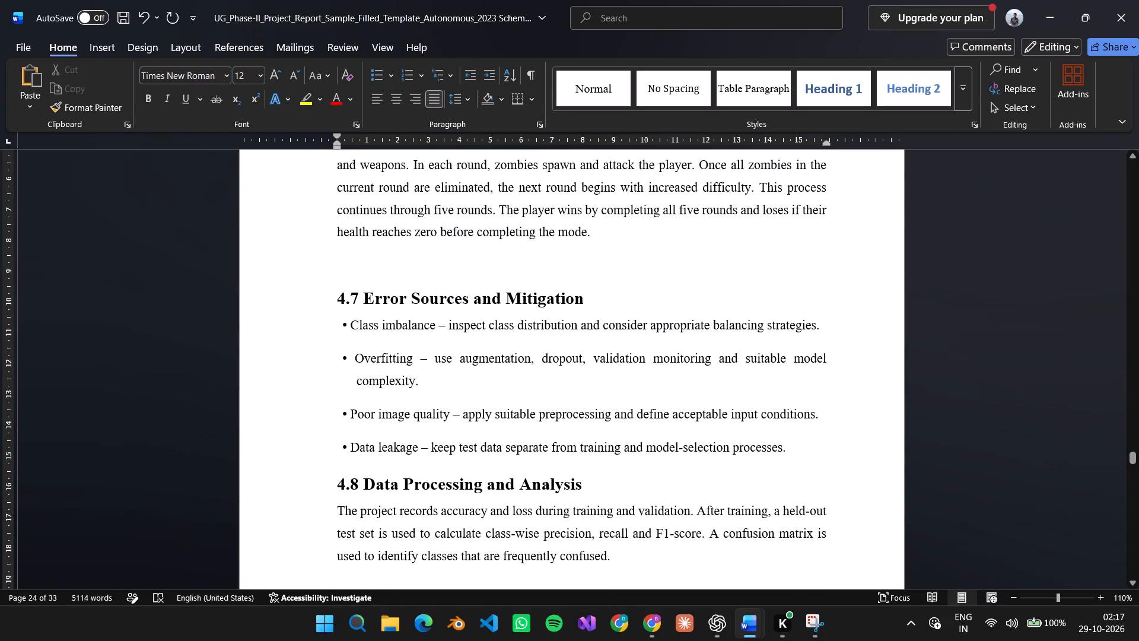
pyautogui.press('BackSpace')
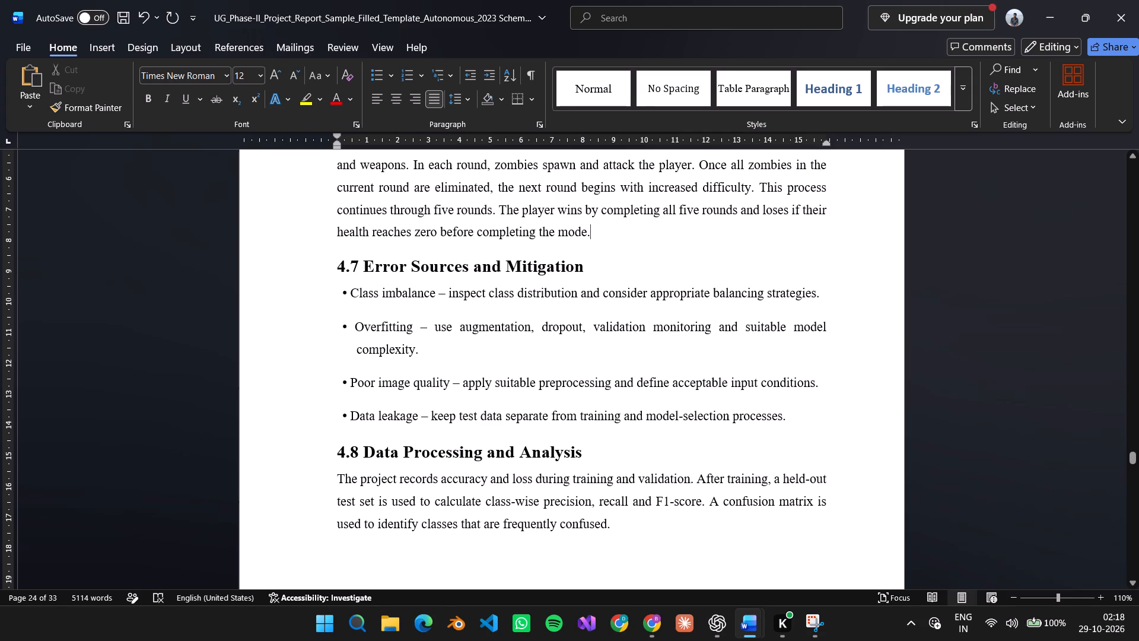
# Switch to the anuuuup Word document and examine its Chapter 4 structure, from Section 4.3 through Figure 4.1 to Table 4.3.
pyautogui.scroll(10, 443, 303)
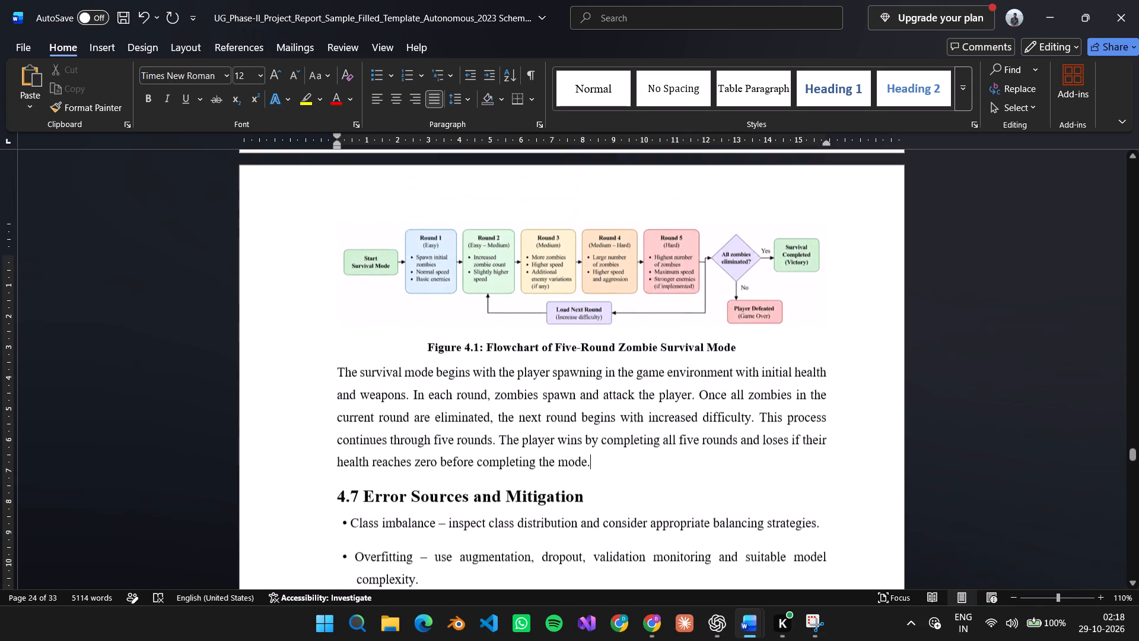
pyautogui.scroll(9, 443, 303)
pyautogui.scroll(-5, 443, 303)
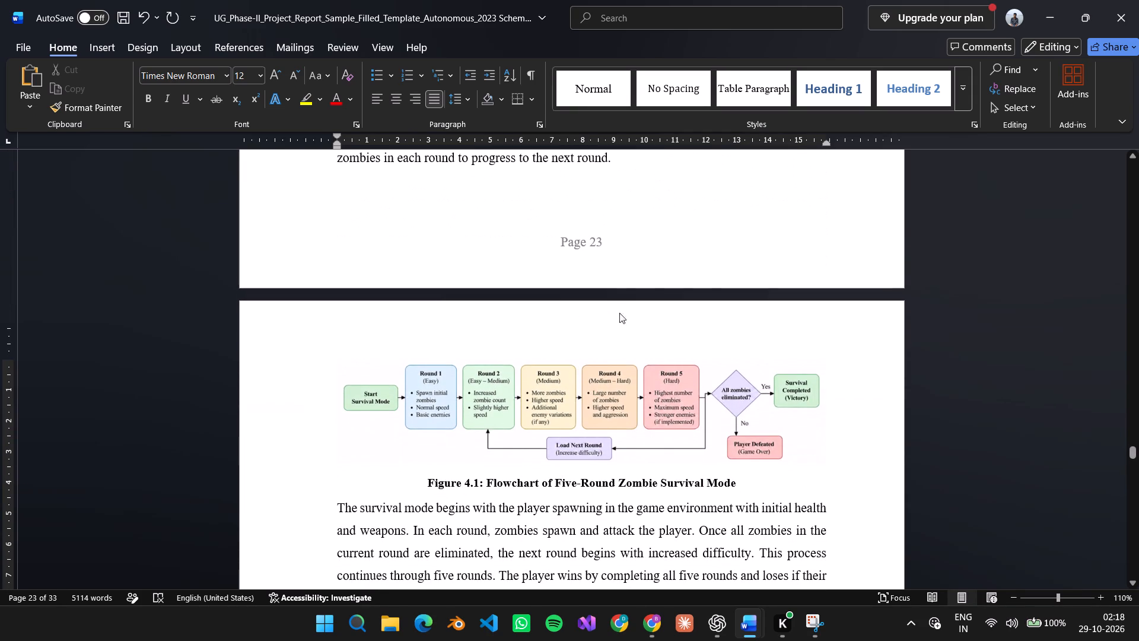
pyautogui.hotkey('alt', 'Tab')
pyautogui.hotkey('alt', 'Tab')
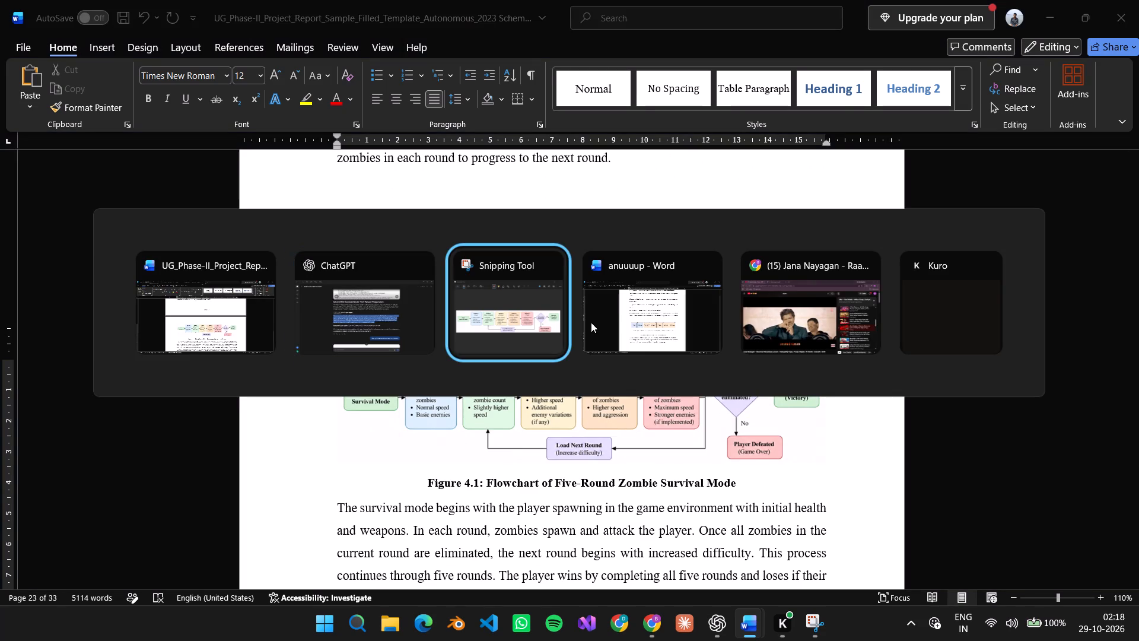
pyautogui.hotkey('alt', 'Tab')
pyautogui.scroll(-7, 513, 313)
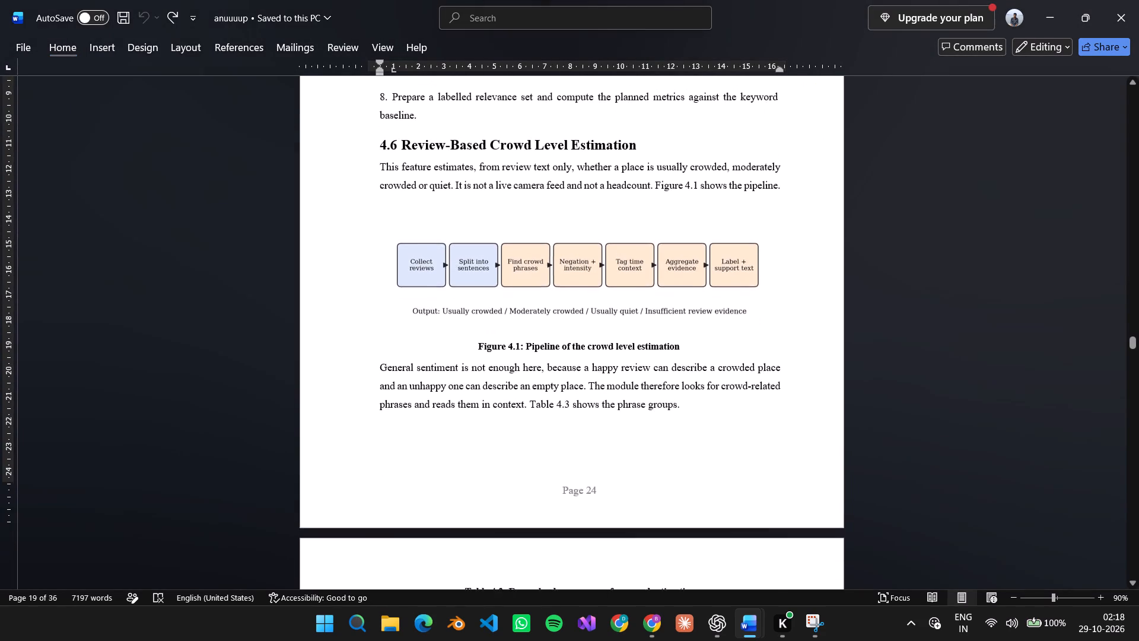
pyautogui.scroll(-7, 513, 313)
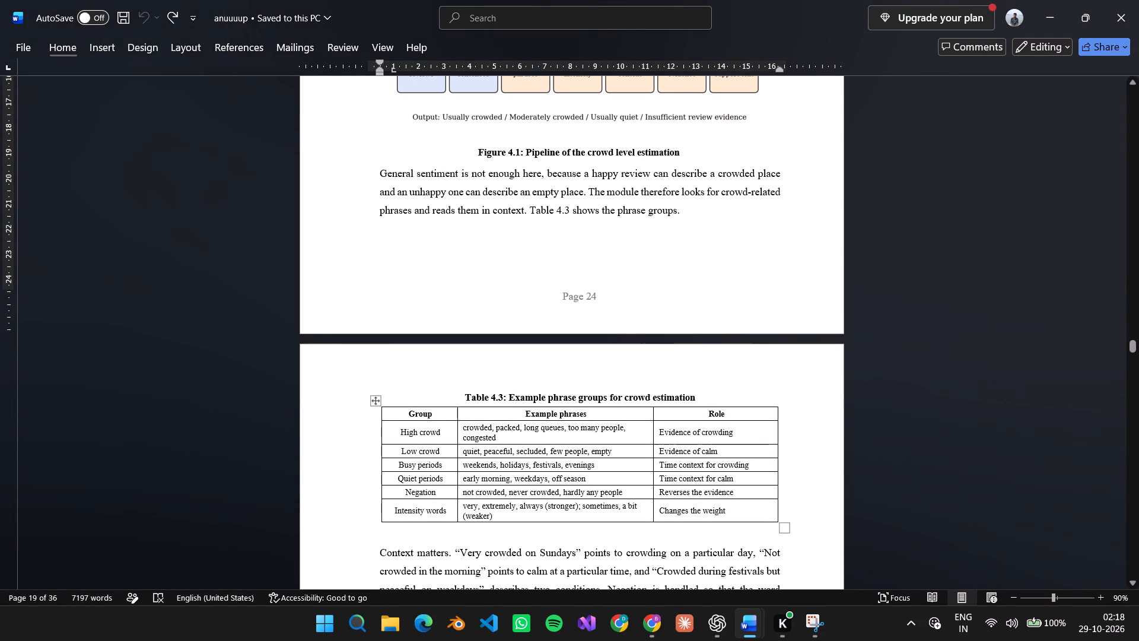
pyautogui.scroll(4, 521, 395)
pyautogui.moveTo(521, 395); pyautogui.dragTo(528, 351, button='middle')
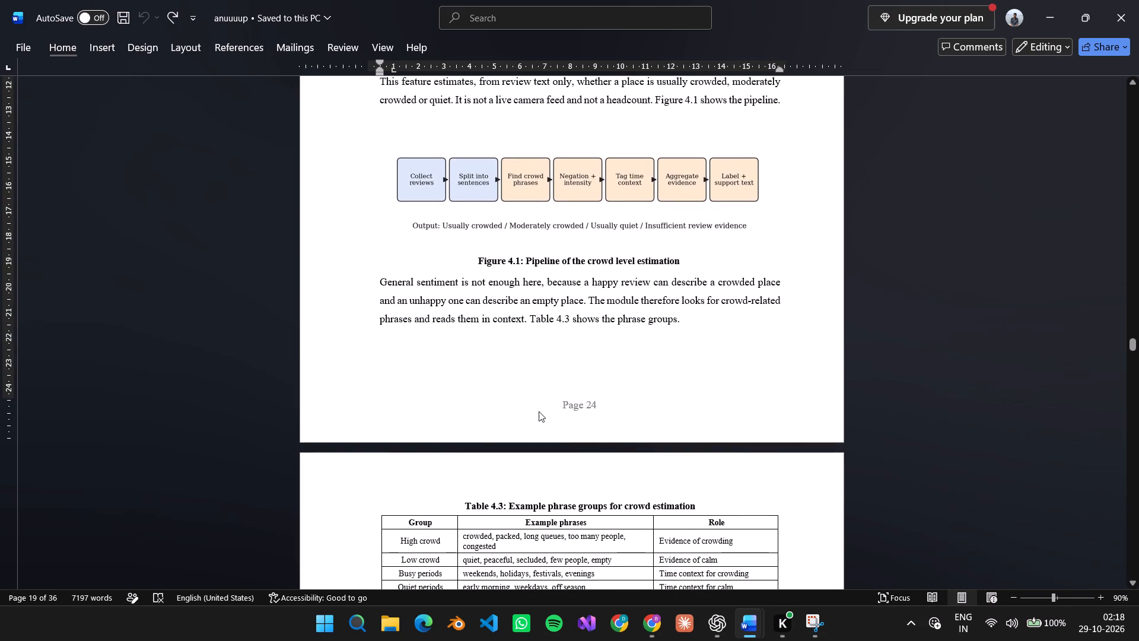
pyautogui.scroll(-5, 539, 411)
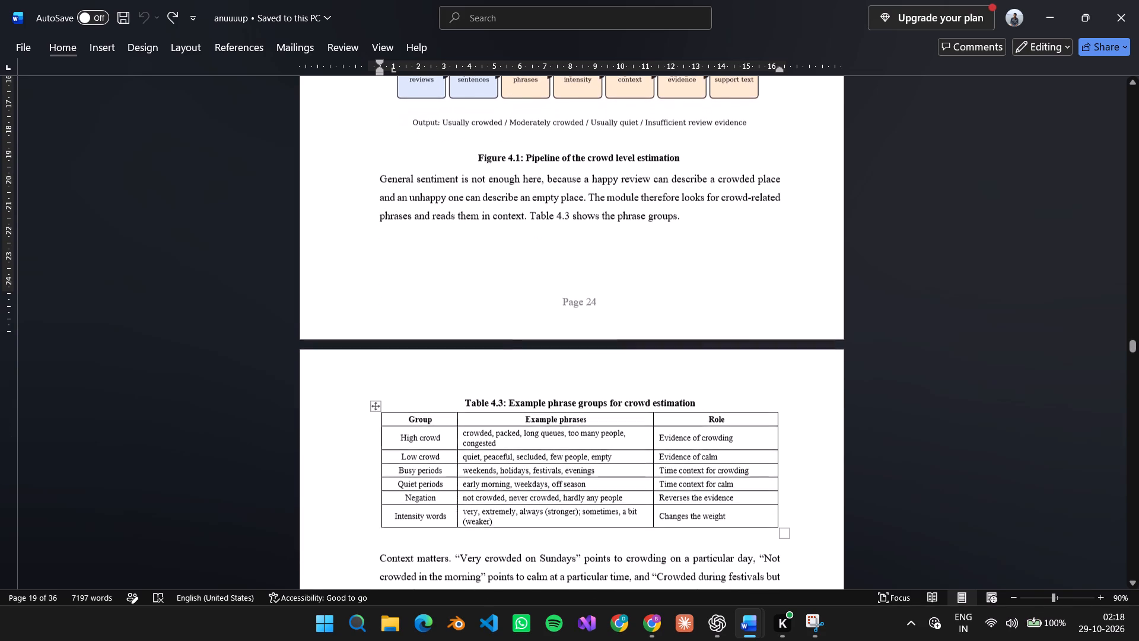
pyautogui.moveTo(539, 407); pyautogui.dragTo(549, 295, button='middle')
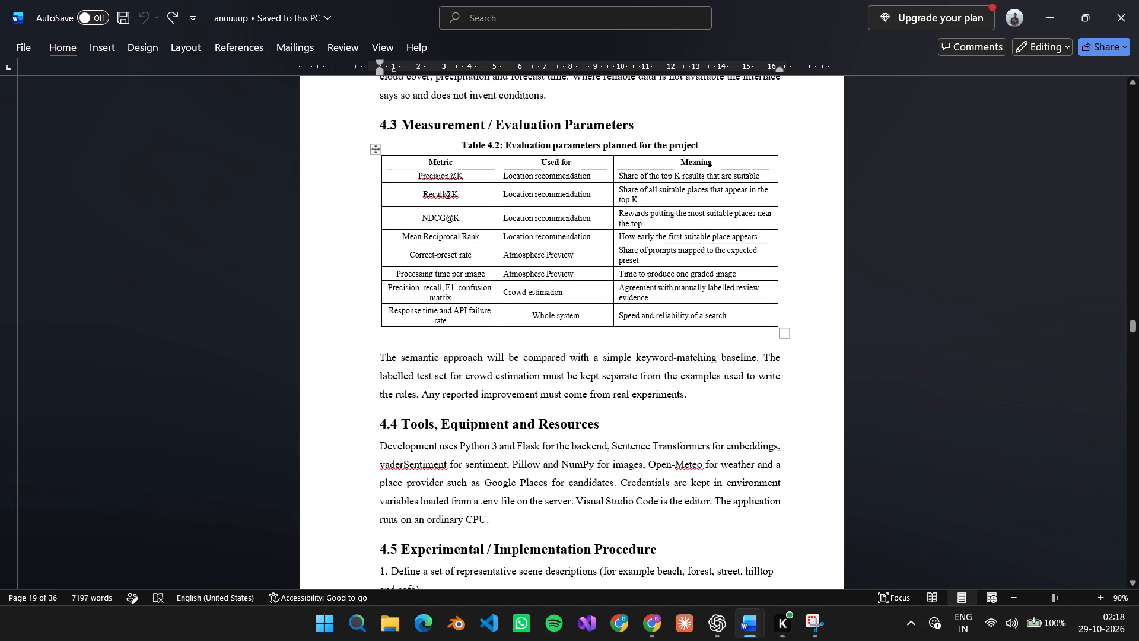
pyautogui.scroll(-12, 471, 237)
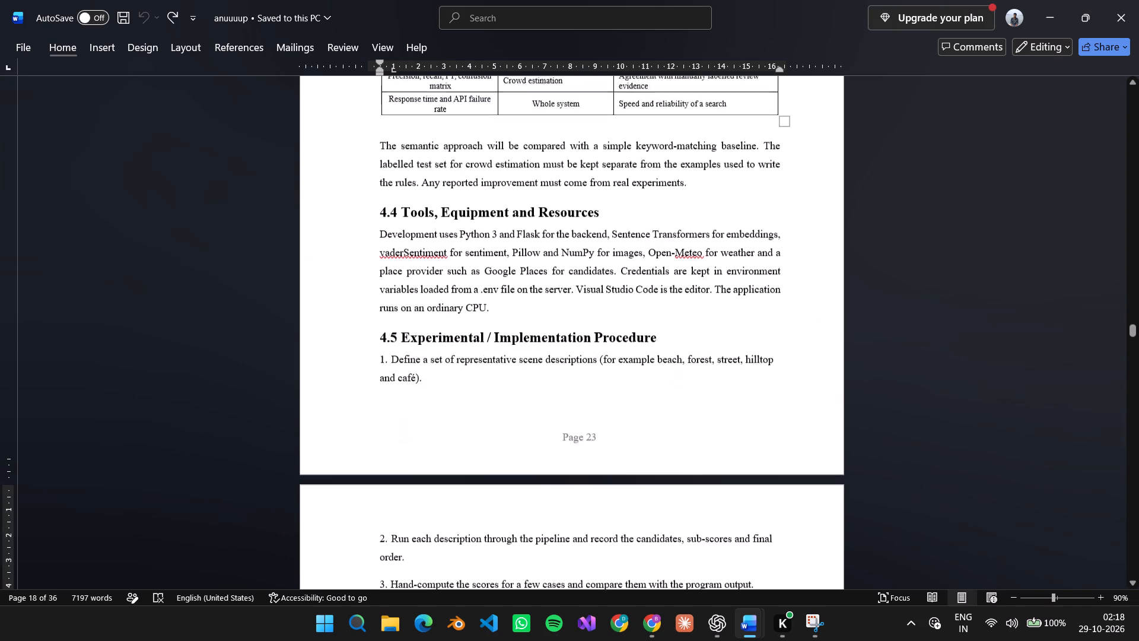
pyautogui.scroll(-20, 459, 268)
pyautogui.scroll(-20, 459, 268)
pyautogui.scroll(-5, 459, 268)
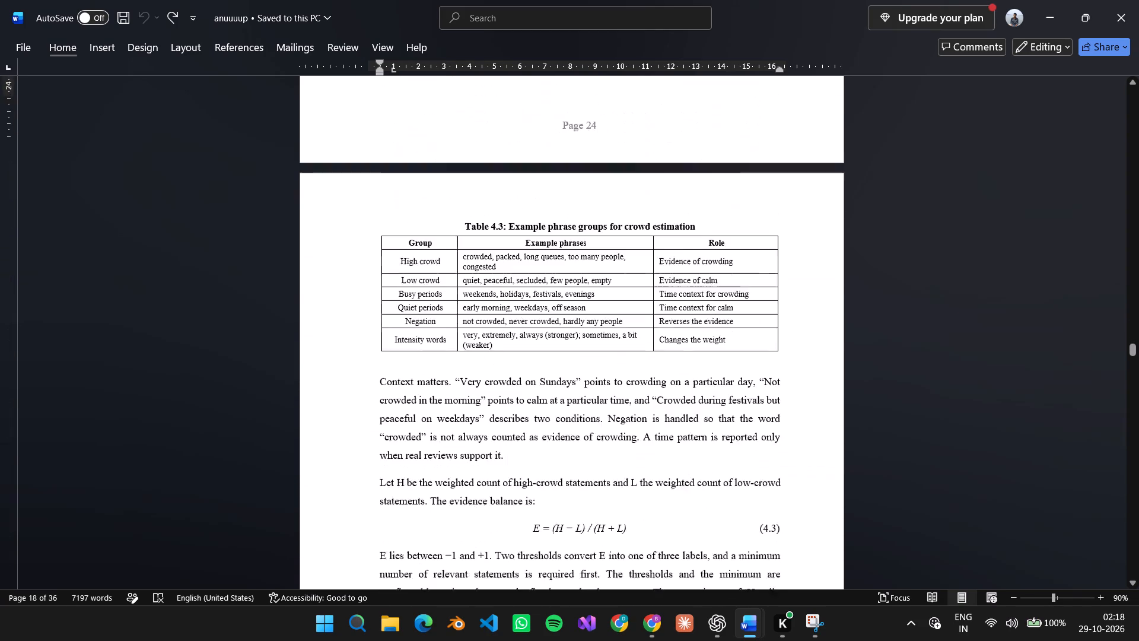
pyautogui.scroll(-5, 459, 274)
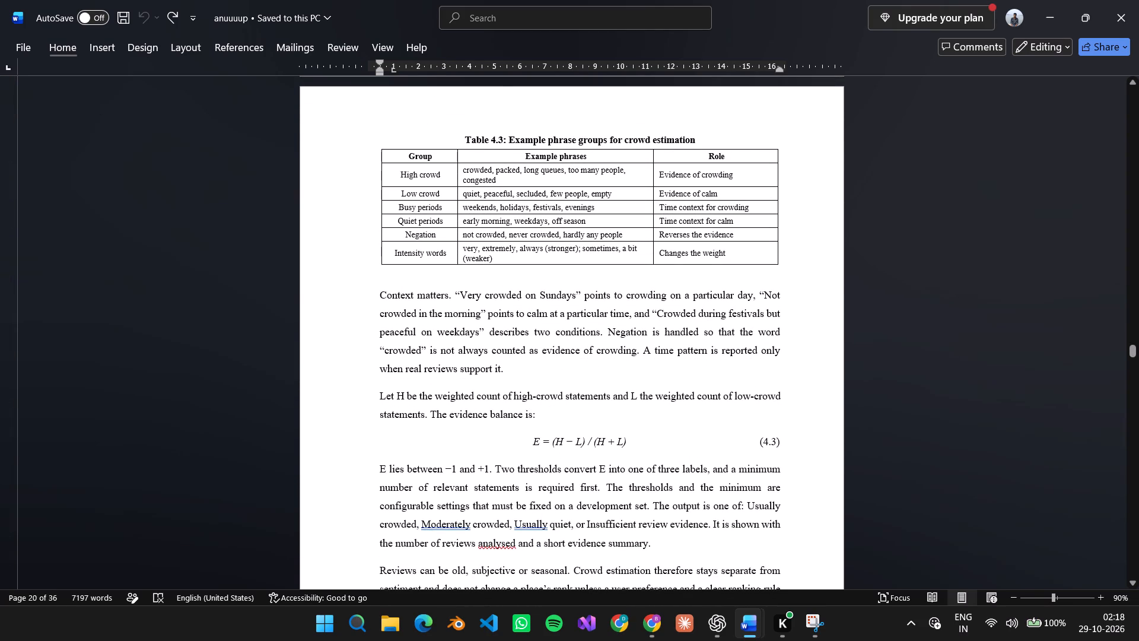
# Return to the project report and review the content from Figure 4.1 through Sections 4.7 and 4.8 to the end of Chapter 4.
pyautogui.hotkey('alt', 'Tab')
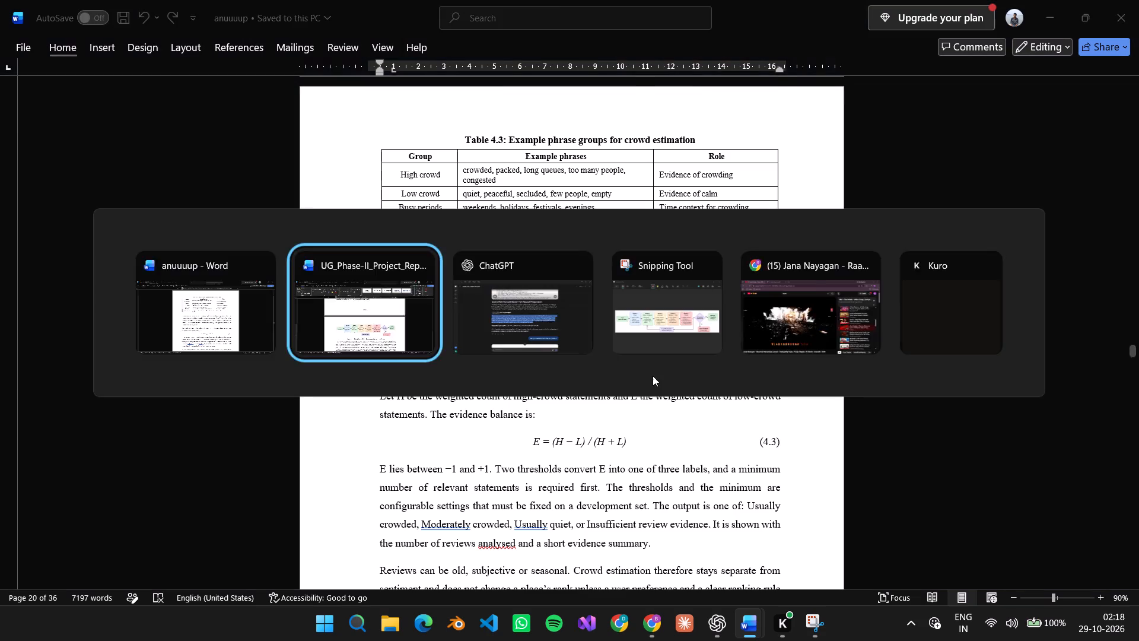
pyautogui.scroll(-6, 665, 375)
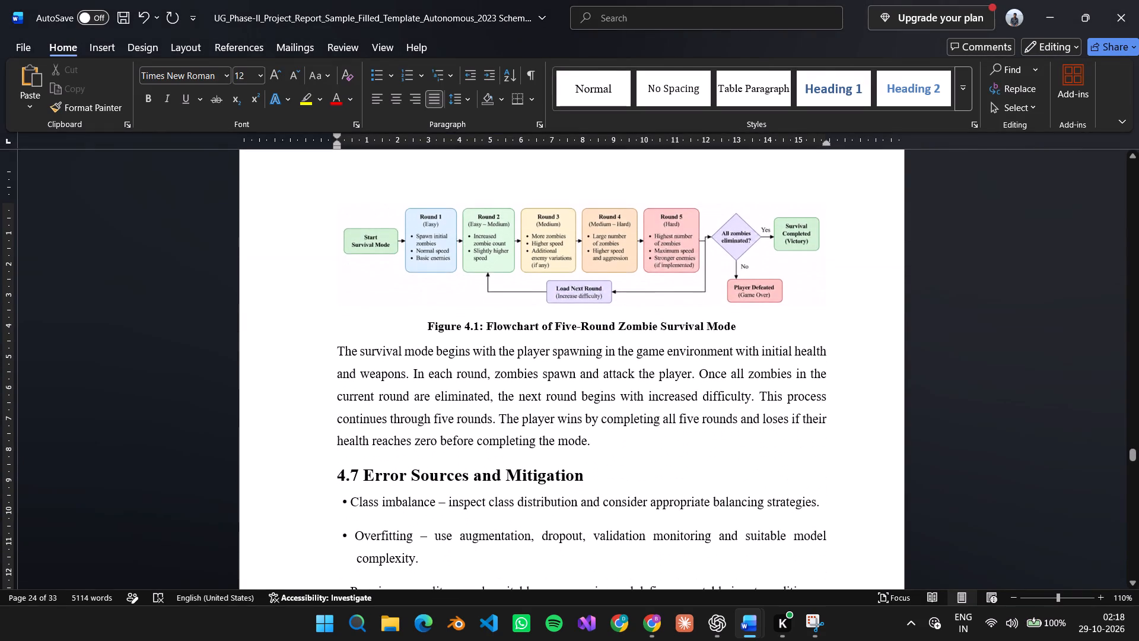
pyautogui.scroll(-5, 667, 373)
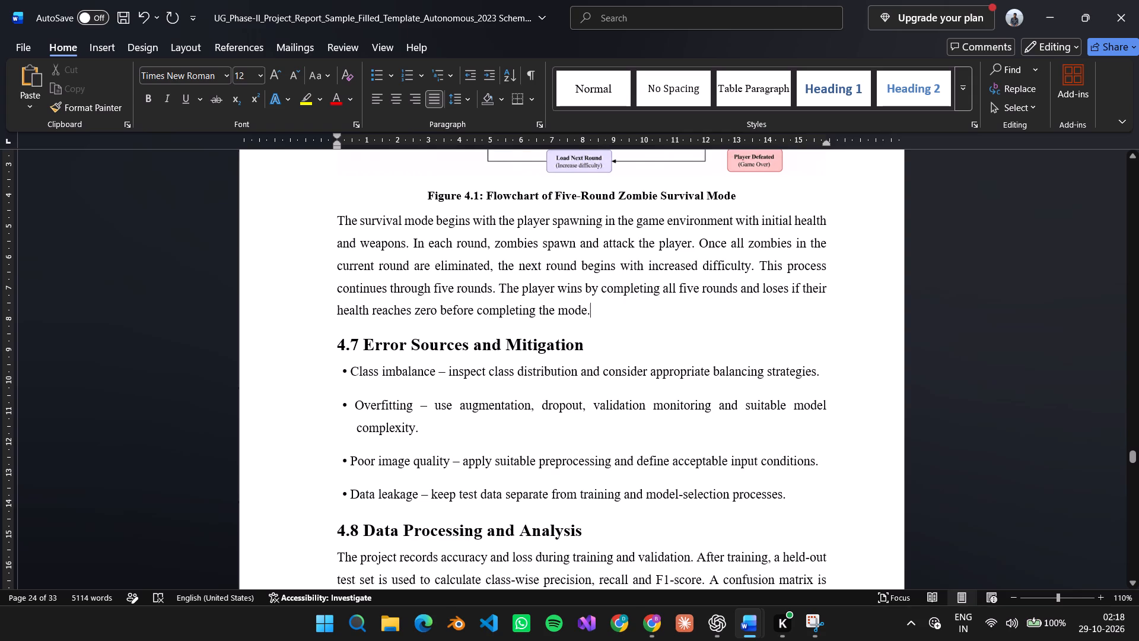
pyautogui.scroll(7, 620, 322)
pyautogui.scroll(-9, 620, 322)
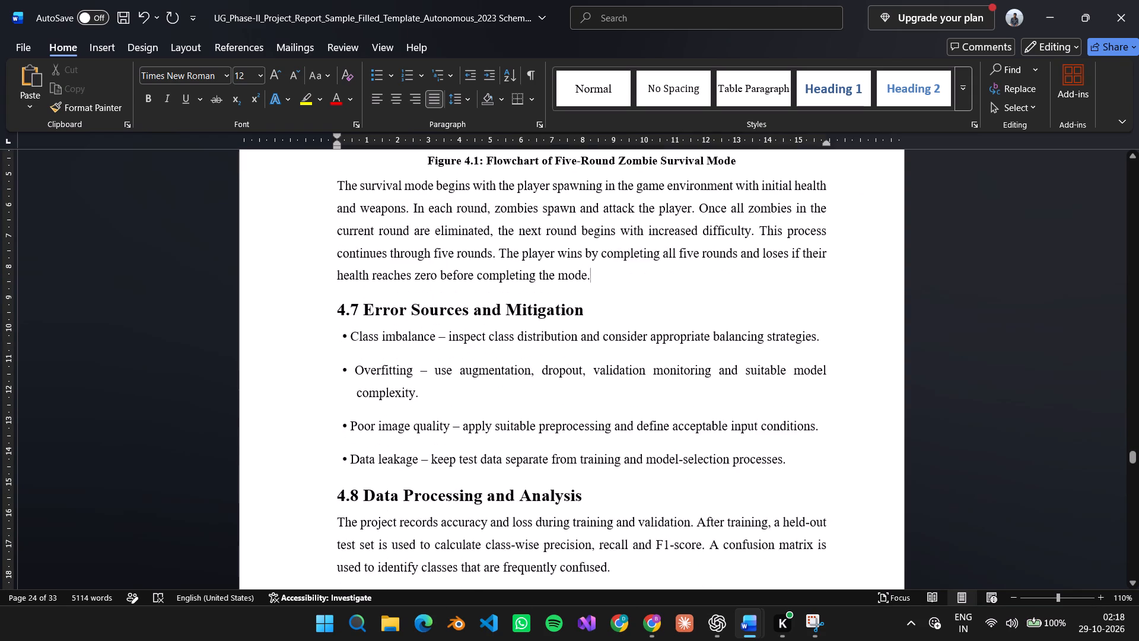
pyautogui.scroll(-4, 619, 321)
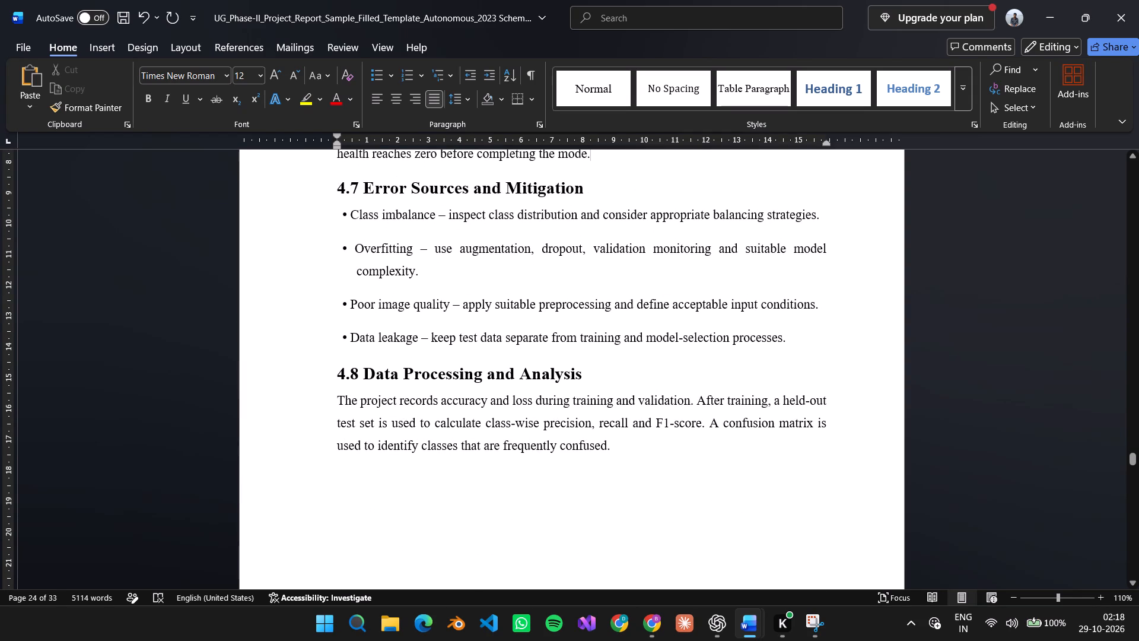
pyautogui.hotkey('alt', 'Tab')
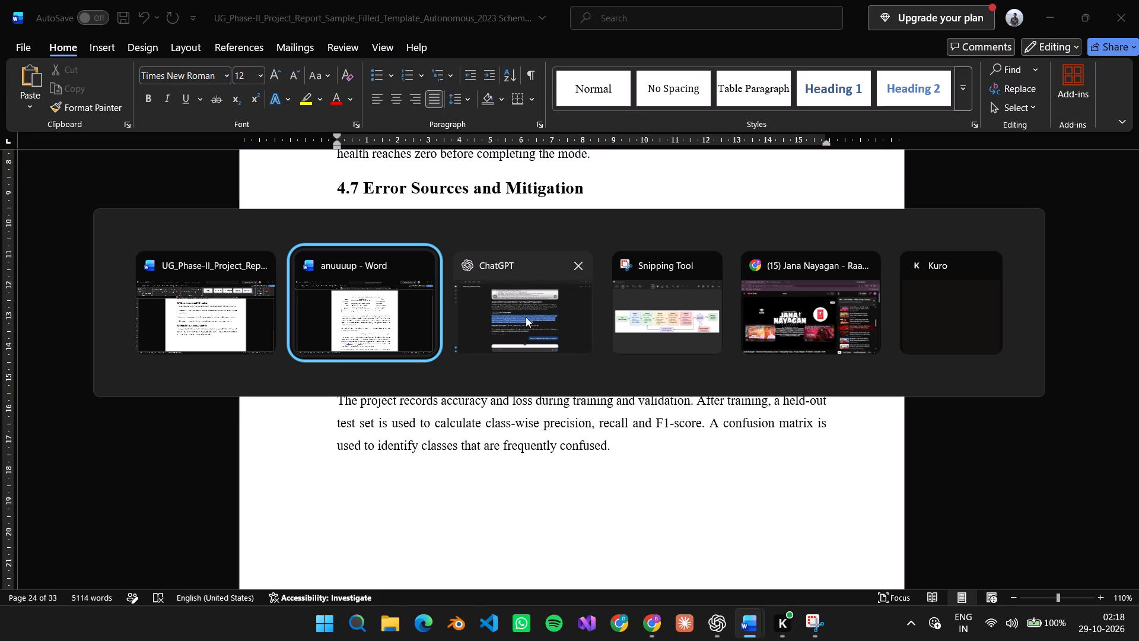
pyautogui.keyDown('alt'); pyautogui.click(227, 299); pyautogui.keyUp('alt')
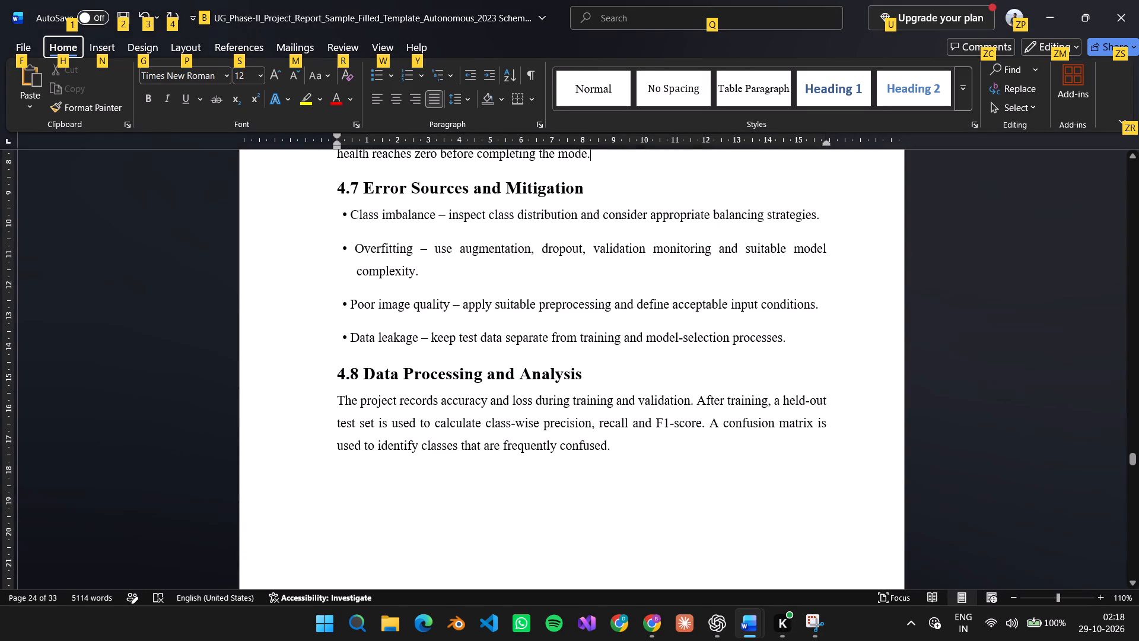
pyautogui.click(300, 402)
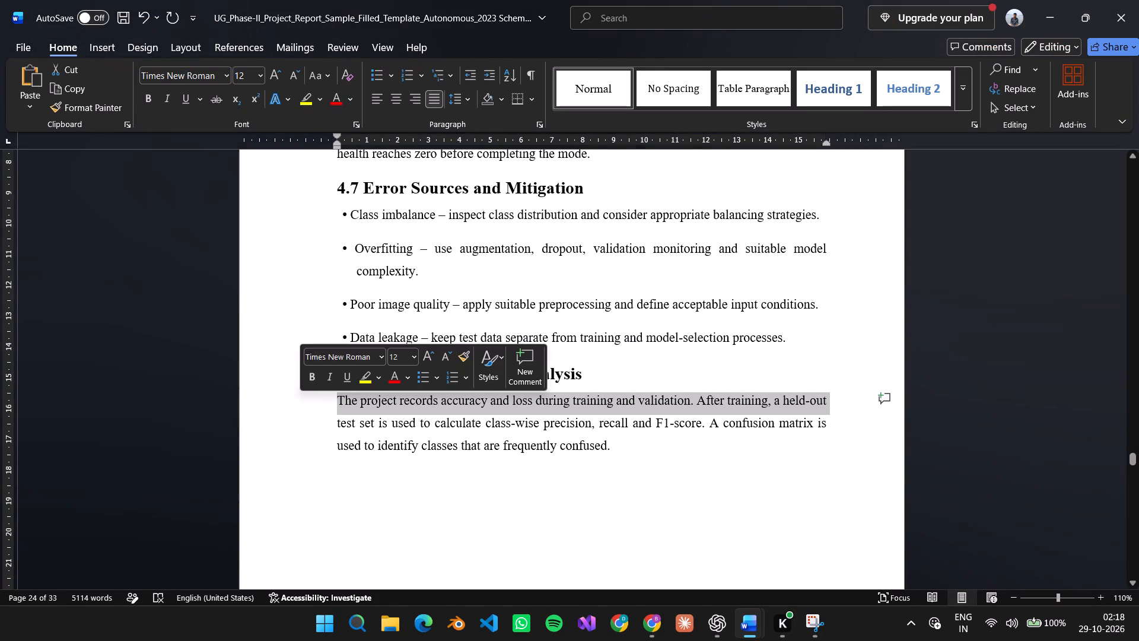
pyautogui.click(622, 481)
pyautogui.scroll(-8, 622, 481)
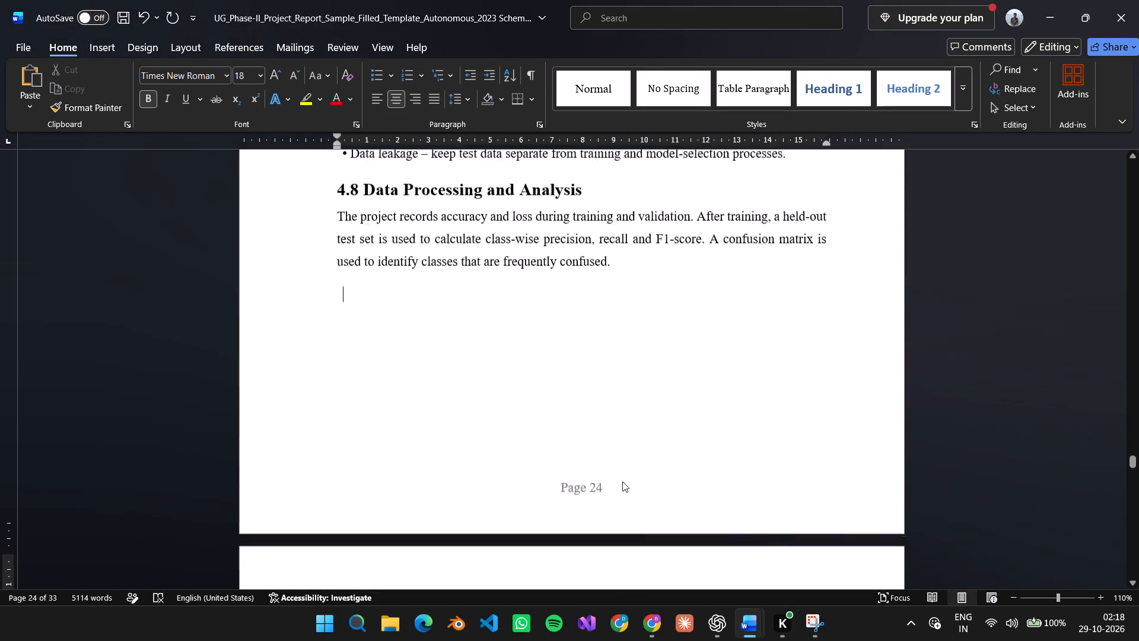
pyautogui.scroll(-2, 622, 481)
pyautogui.scroll(12, 623, 472)
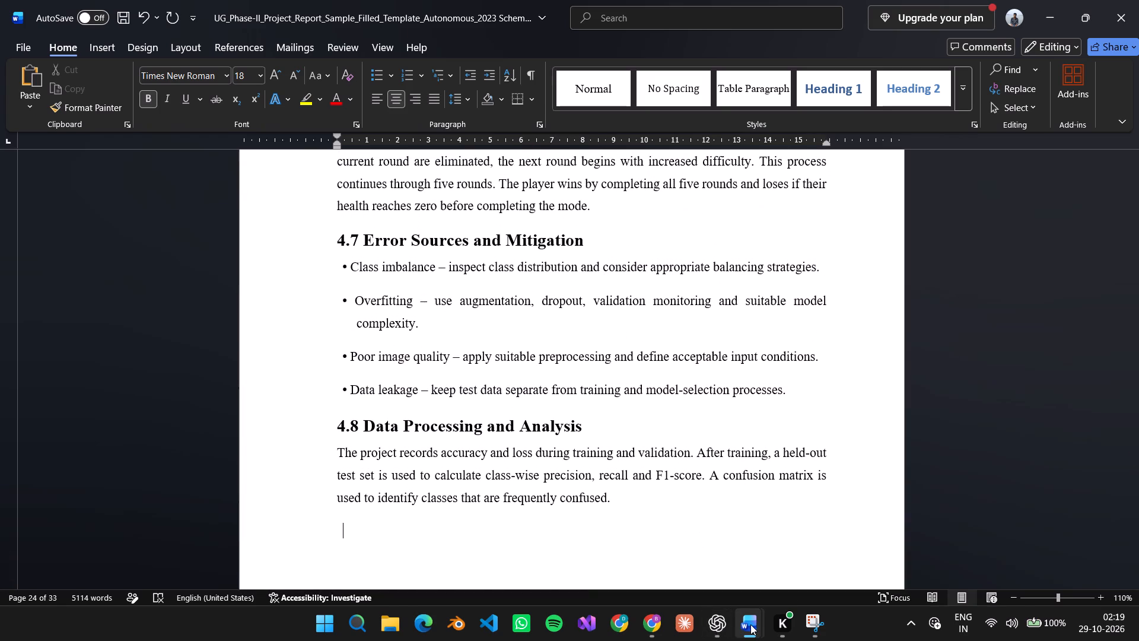
# Switch to the anuuuup document and read from Table 4.3 on to Section 4.7 Atmosphere Preview.
pyautogui.hotkey('alt', 'Tab')
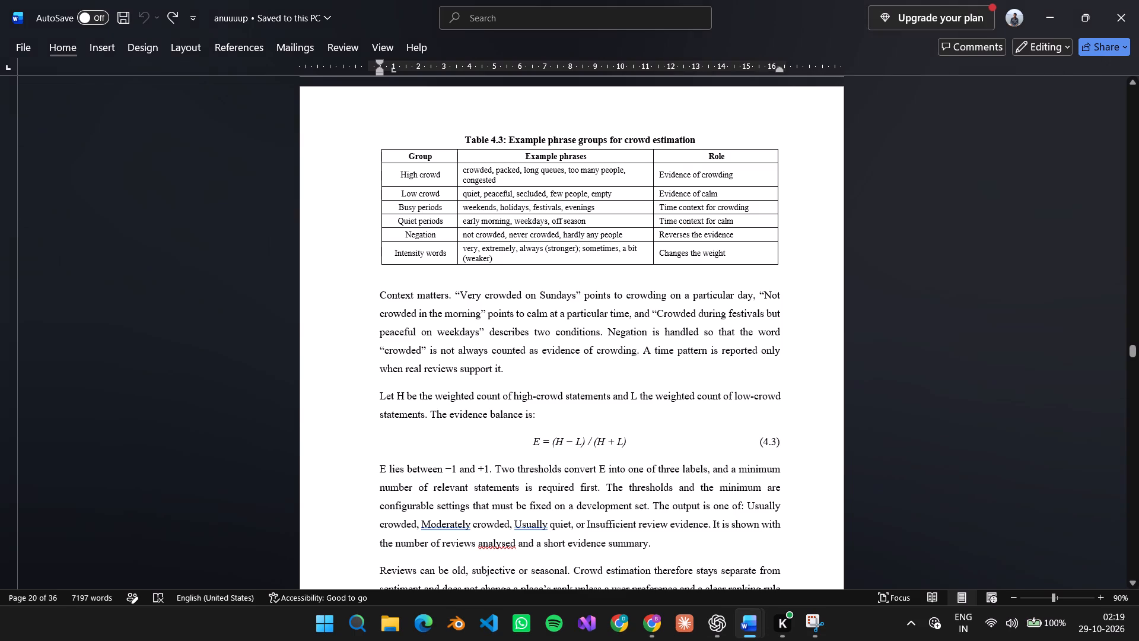
pyautogui.scroll(-3, 598, 415)
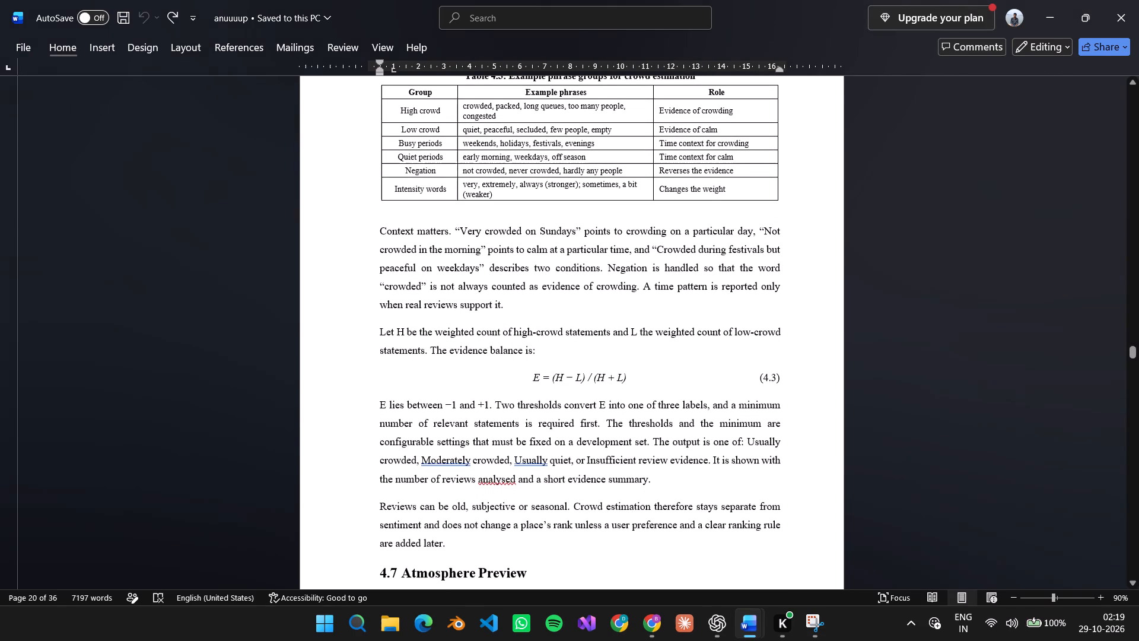
pyautogui.scroll(-2, 597, 255)
pyautogui.hotkey('alt', 'Tab')
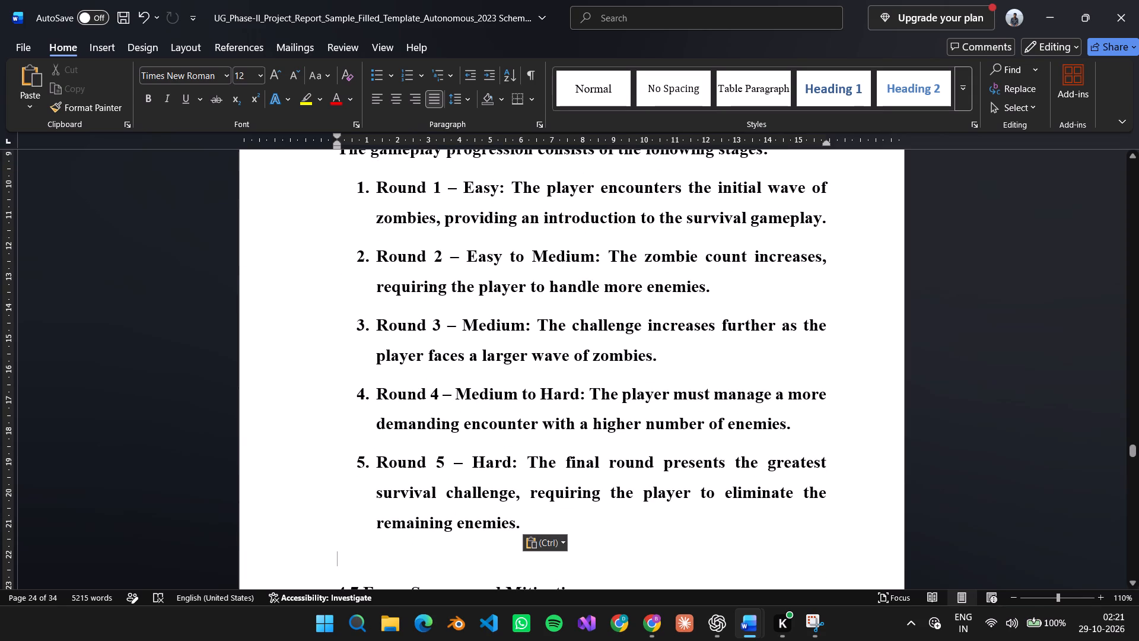
# Format the pasted gameplay progression line and five-round list as 12 pt text without bold.
pyautogui.scroll(6, 509, 329)
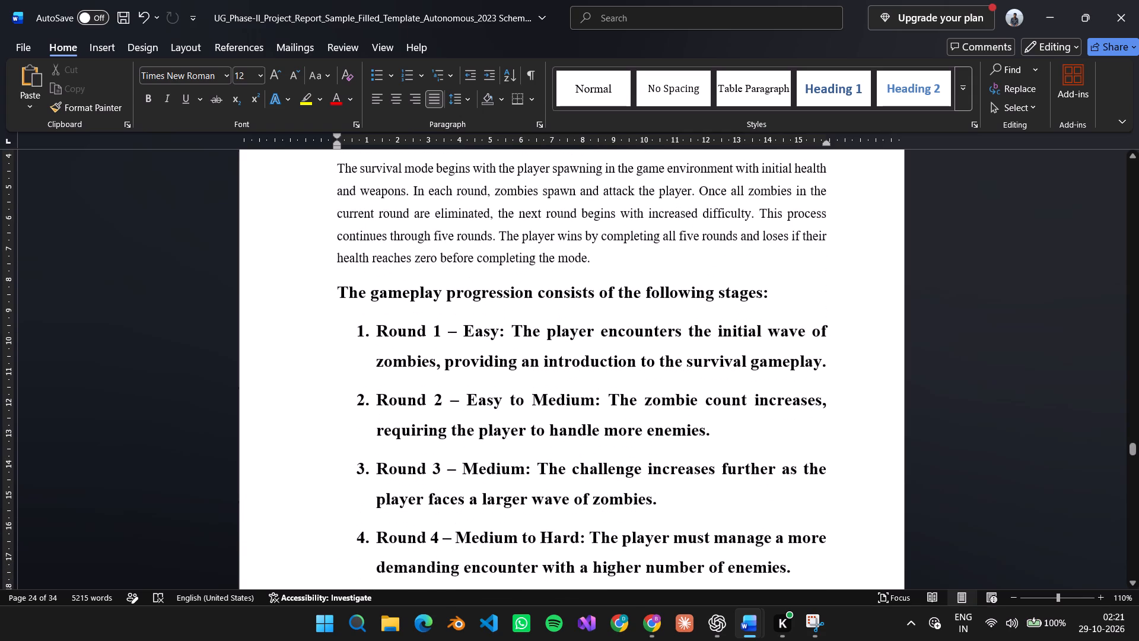
pyautogui.moveTo(332, 294); pyautogui.dragTo(447, 356)
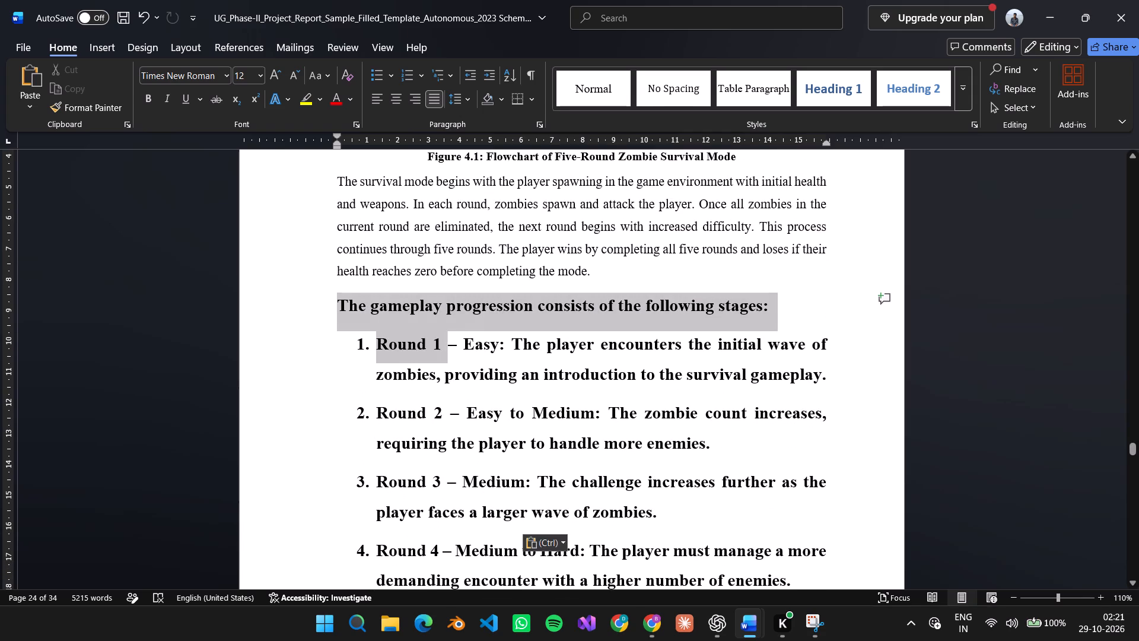
pyautogui.moveTo(447, 356); pyautogui.dragTo(488, 513)
pyautogui.scroll(-6, 460, 388)
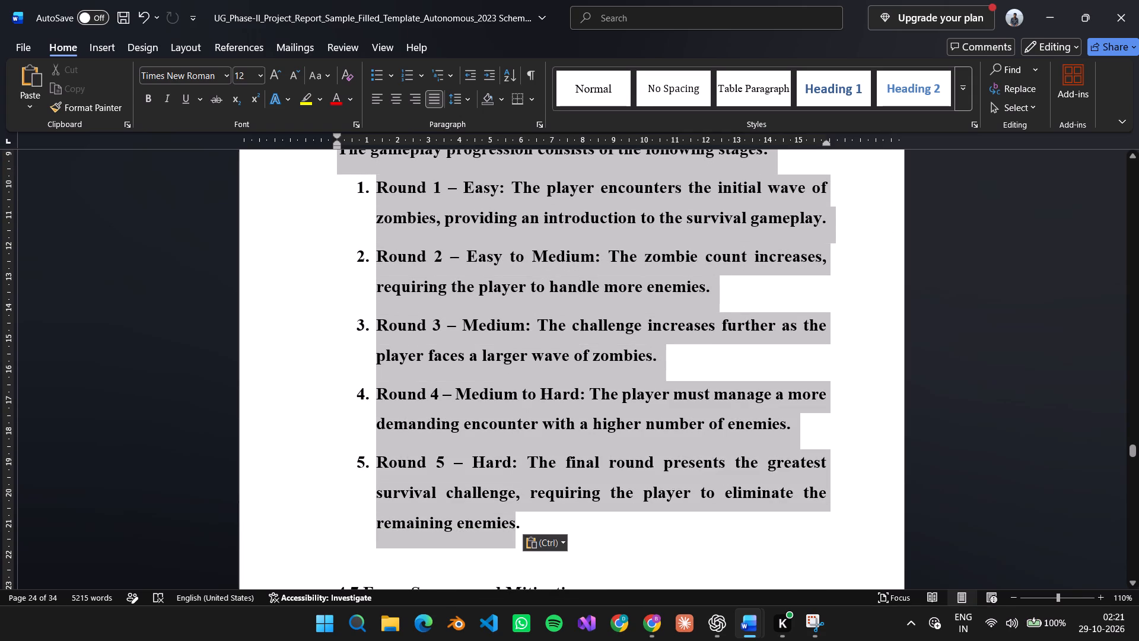
pyautogui.moveTo(488, 513); pyautogui.dragTo(527, 529)
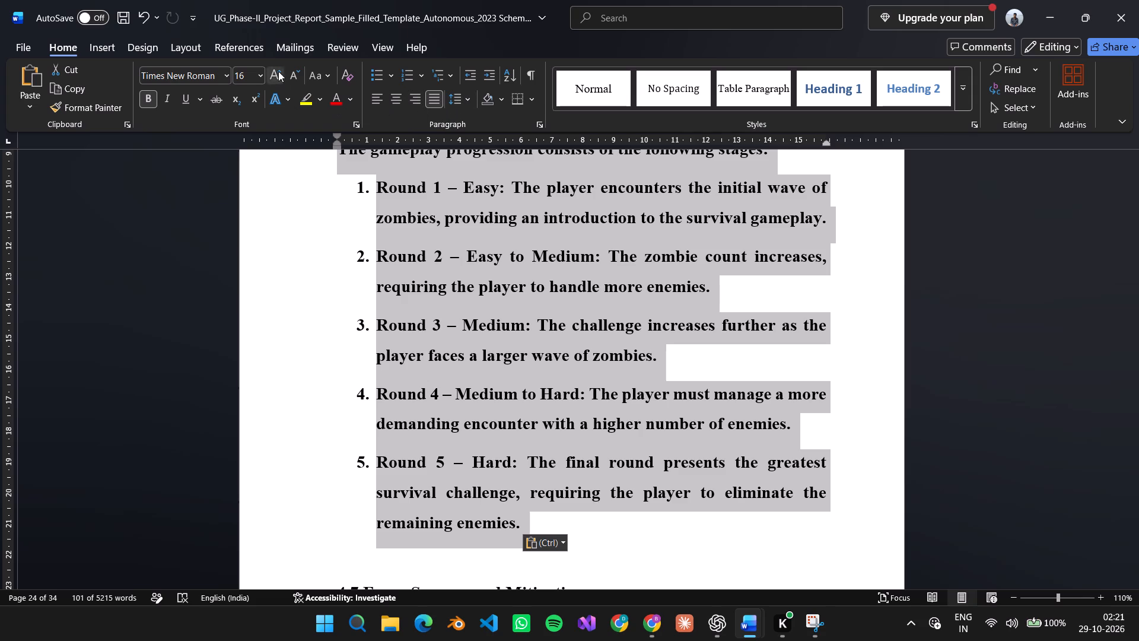
pyautogui.click(259, 76)
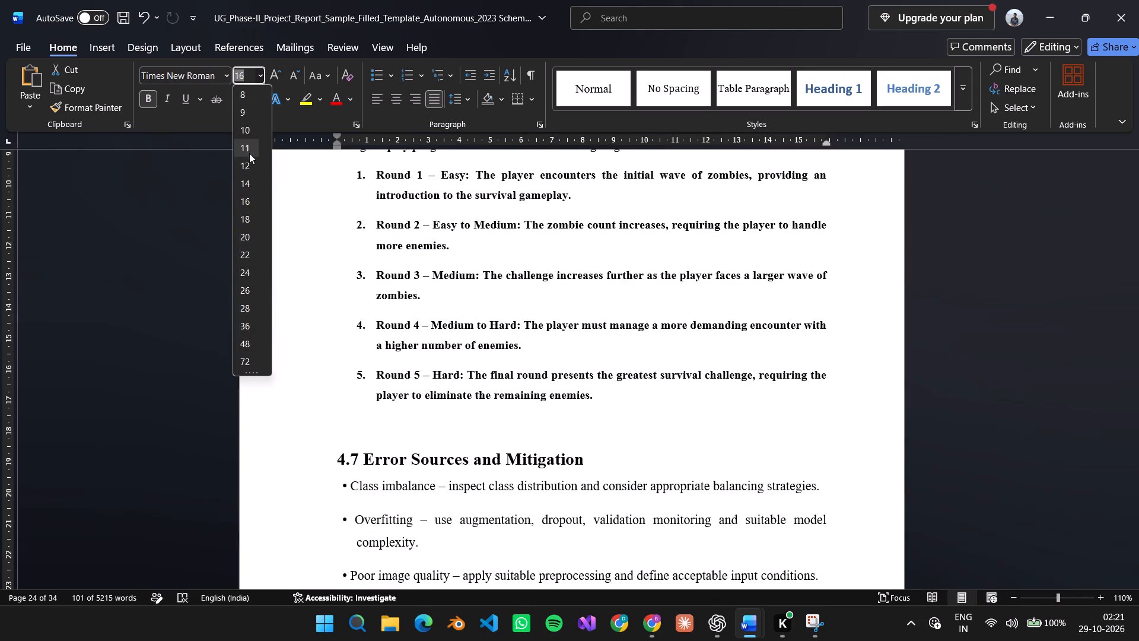
pyautogui.click(244, 166)
pyautogui.click(147, 98)
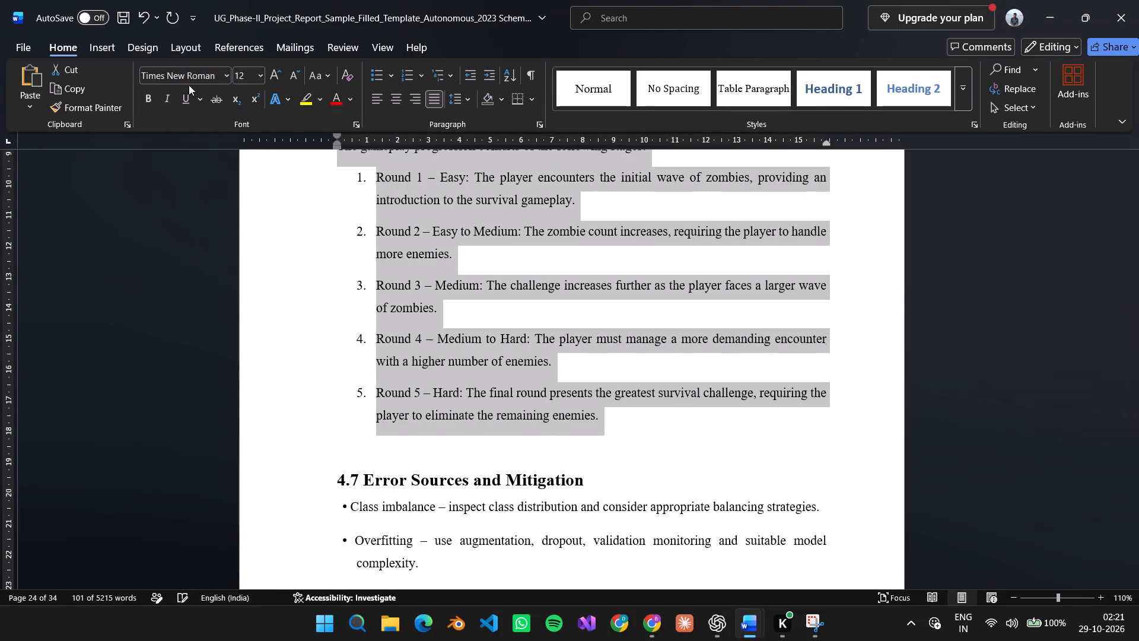
pyautogui.click(460, 99)
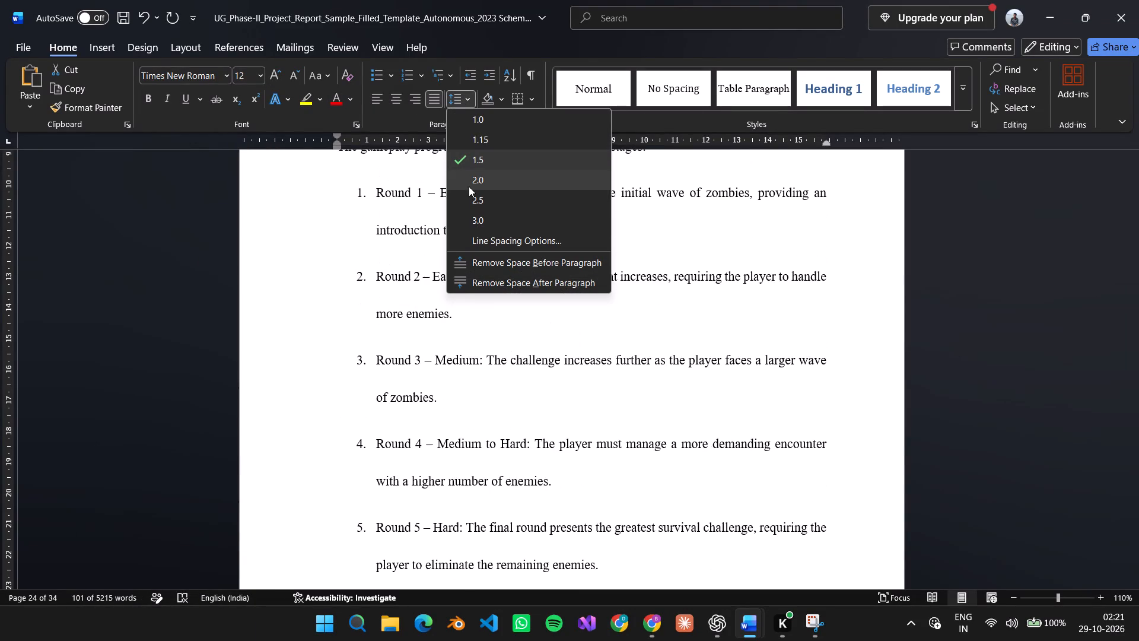
pyautogui.click(304, 220)
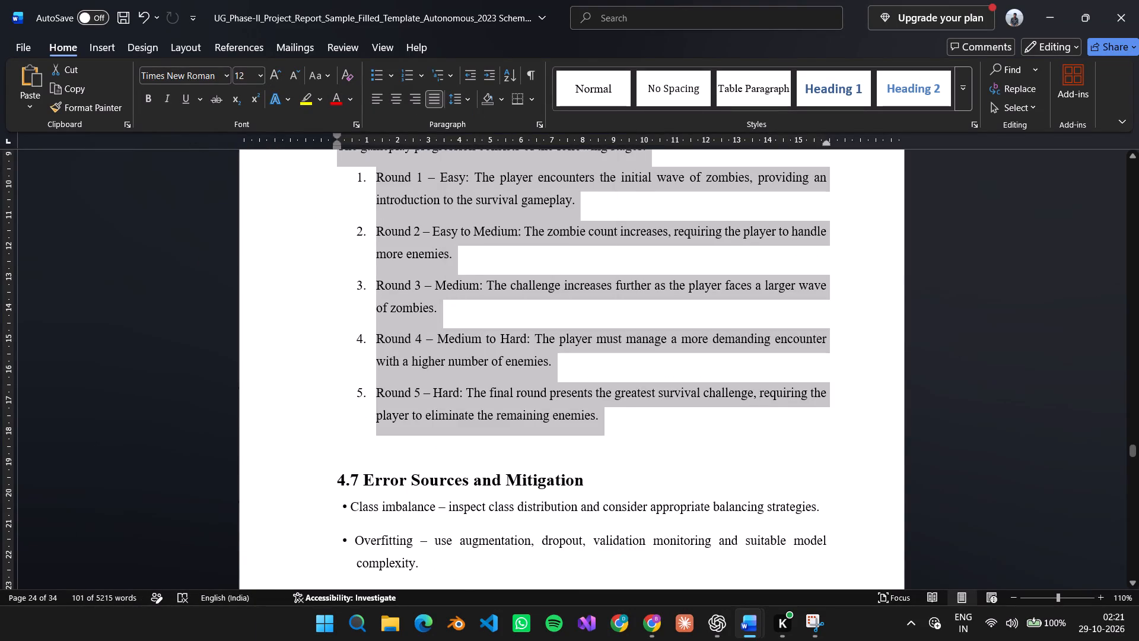
pyautogui.click(841, 364)
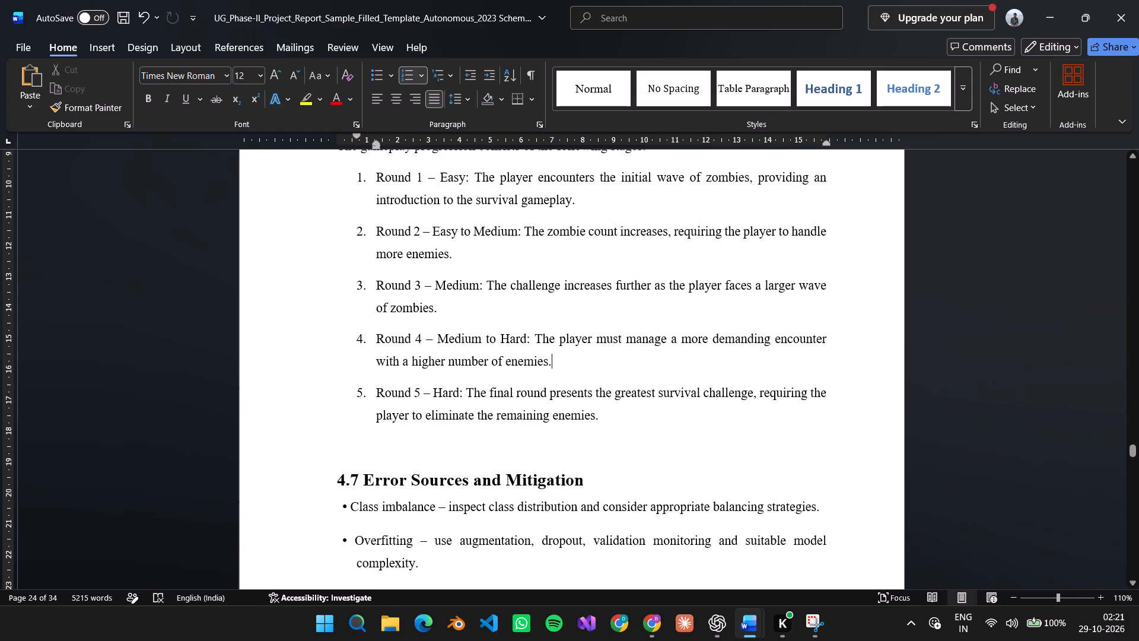
pyautogui.scroll(6, 696, 359)
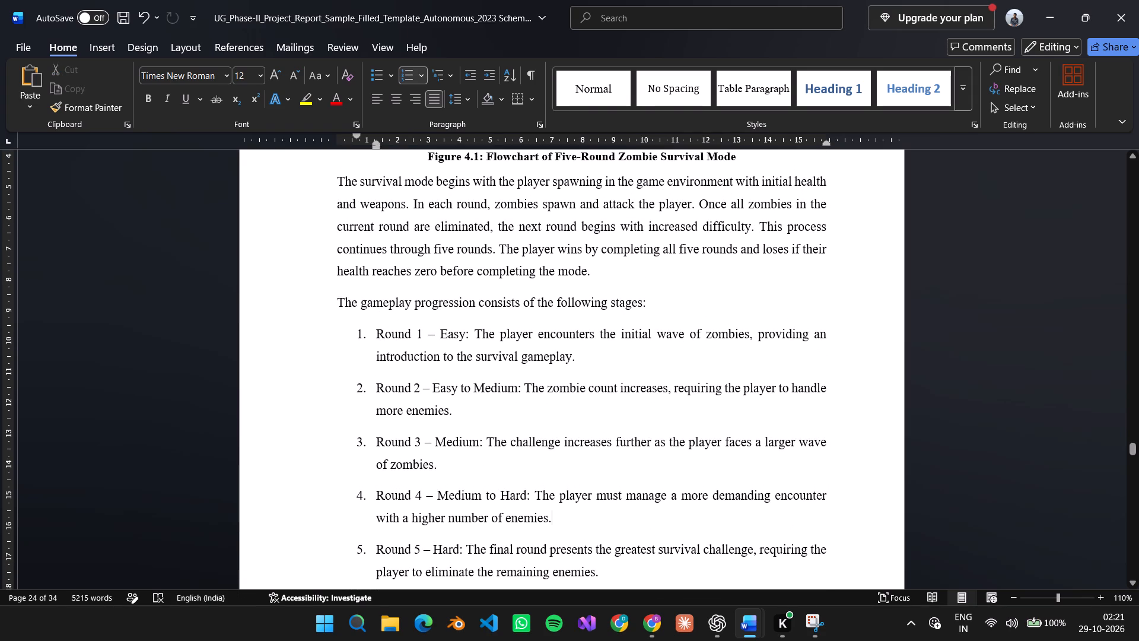
pyautogui.click(630, 266)
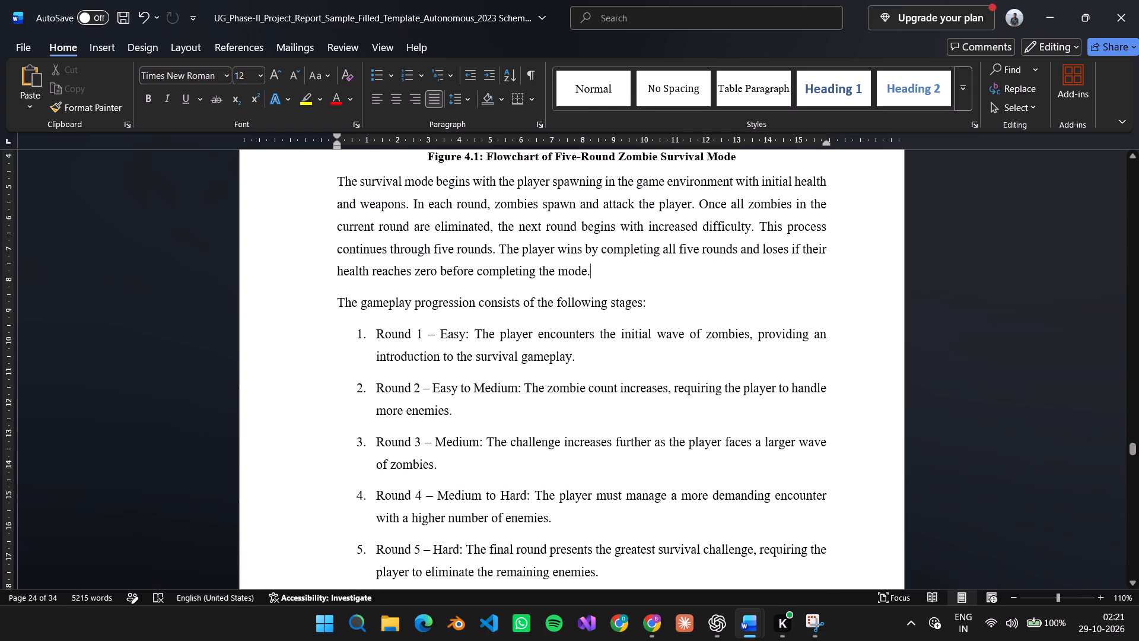
pyautogui.press('Return')
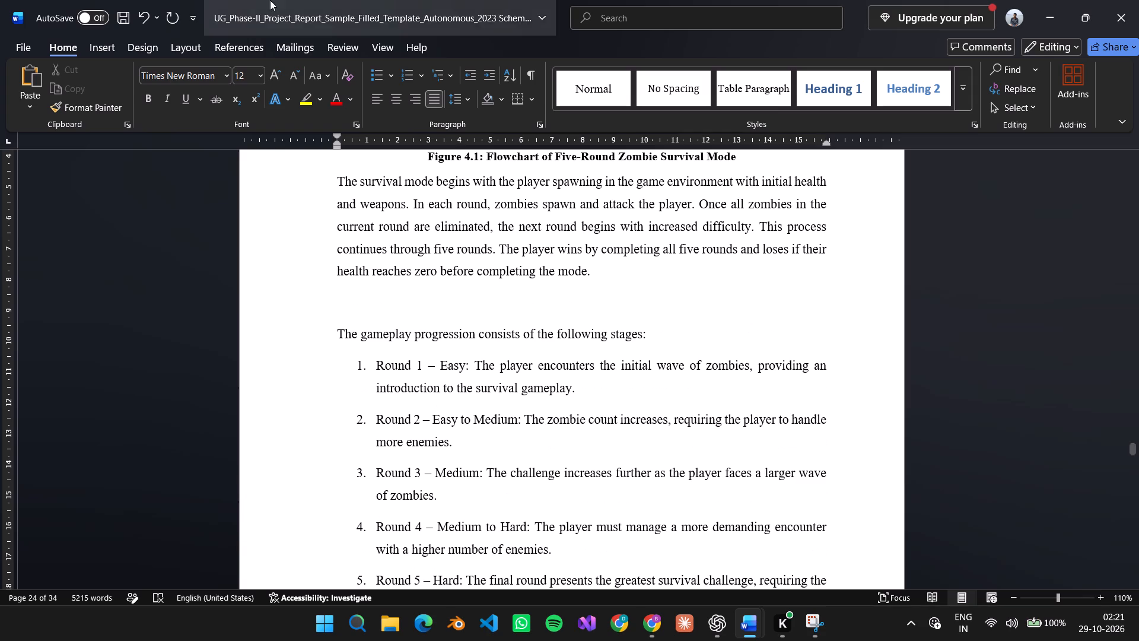
pyautogui.click(99, 51)
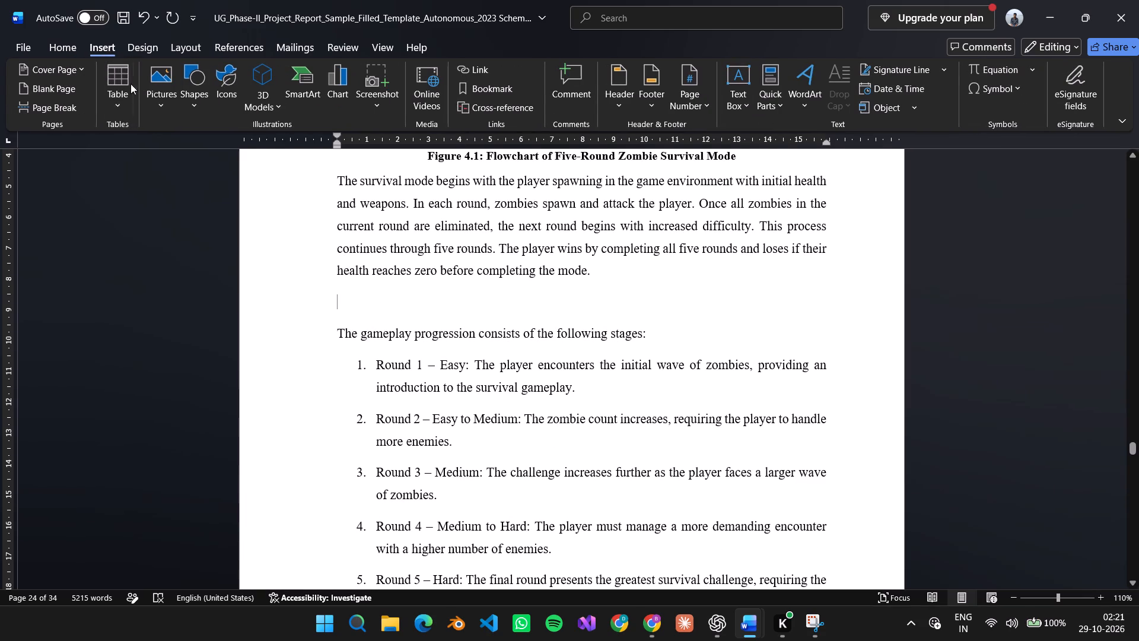
pyautogui.click(113, 78)
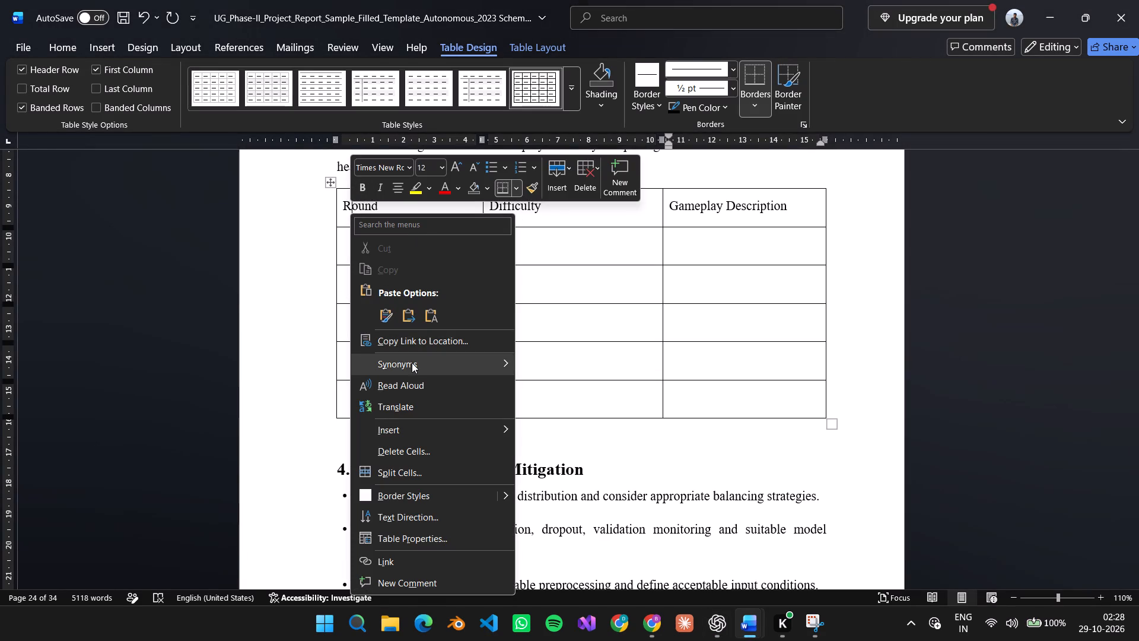
pyautogui.click(326, 285)
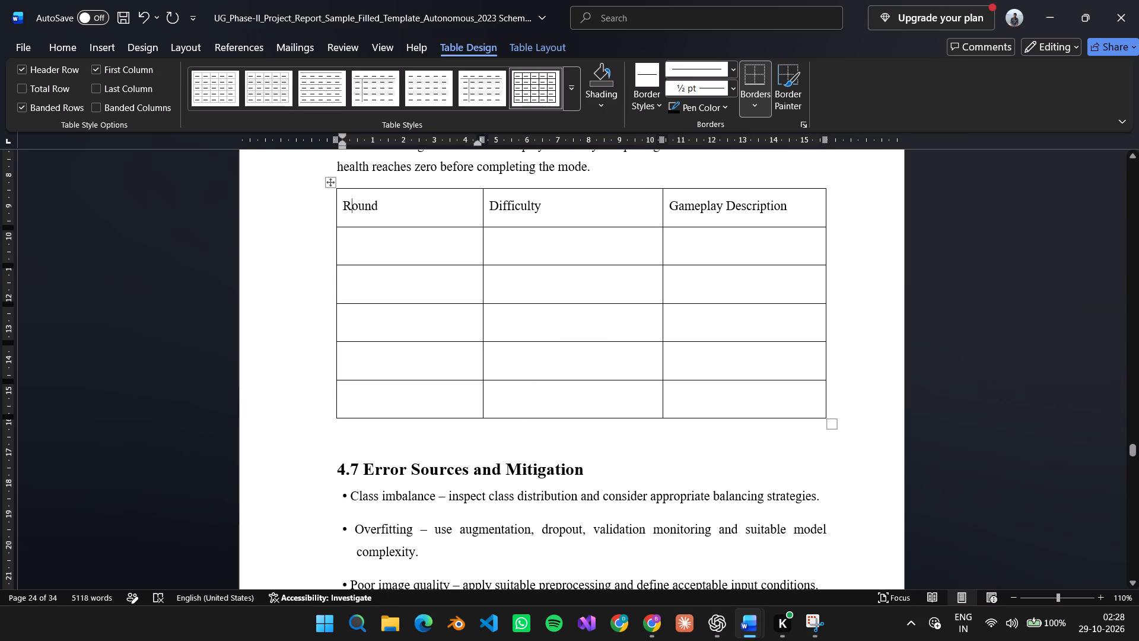
pyautogui.click(367, 192)
pyautogui.rightClick(363, 193)
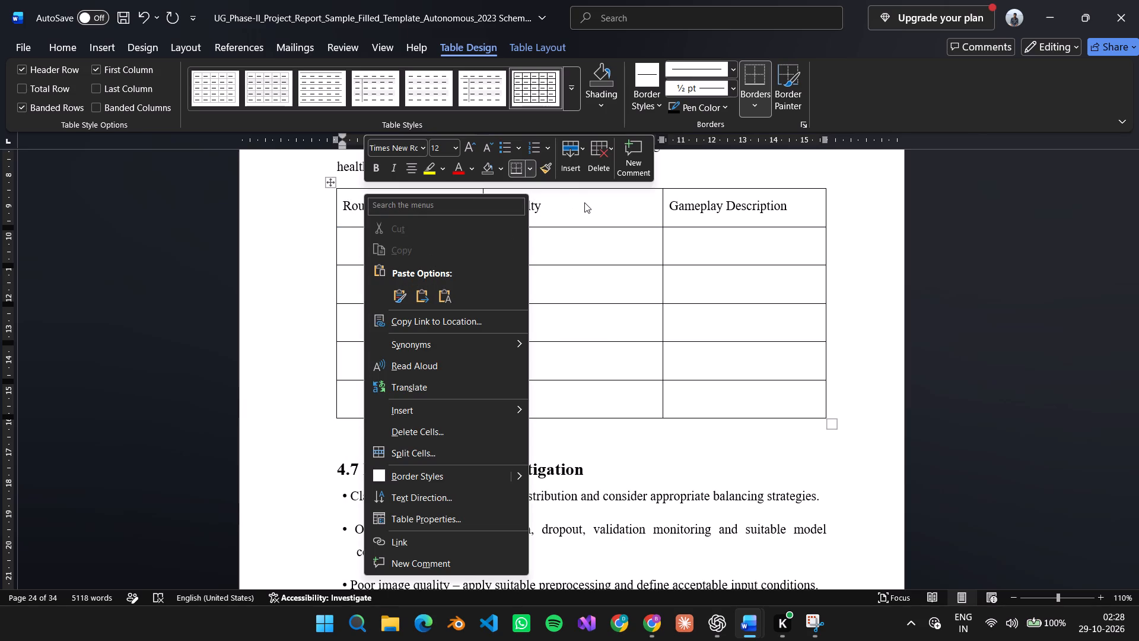
pyautogui.click(600, 163)
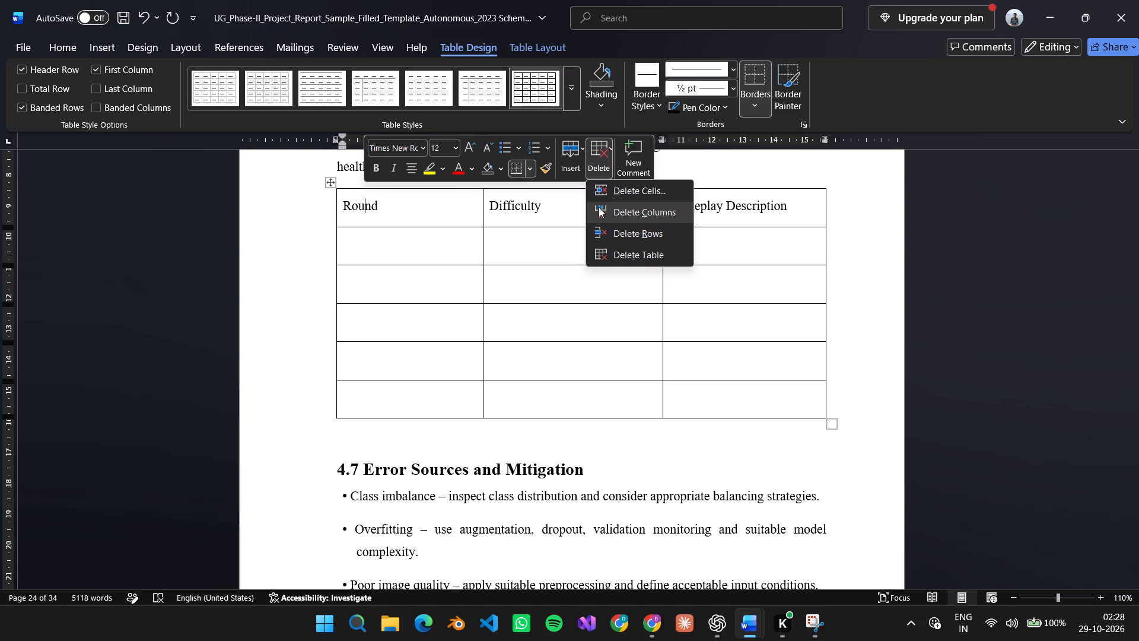
pyautogui.click(618, 252)
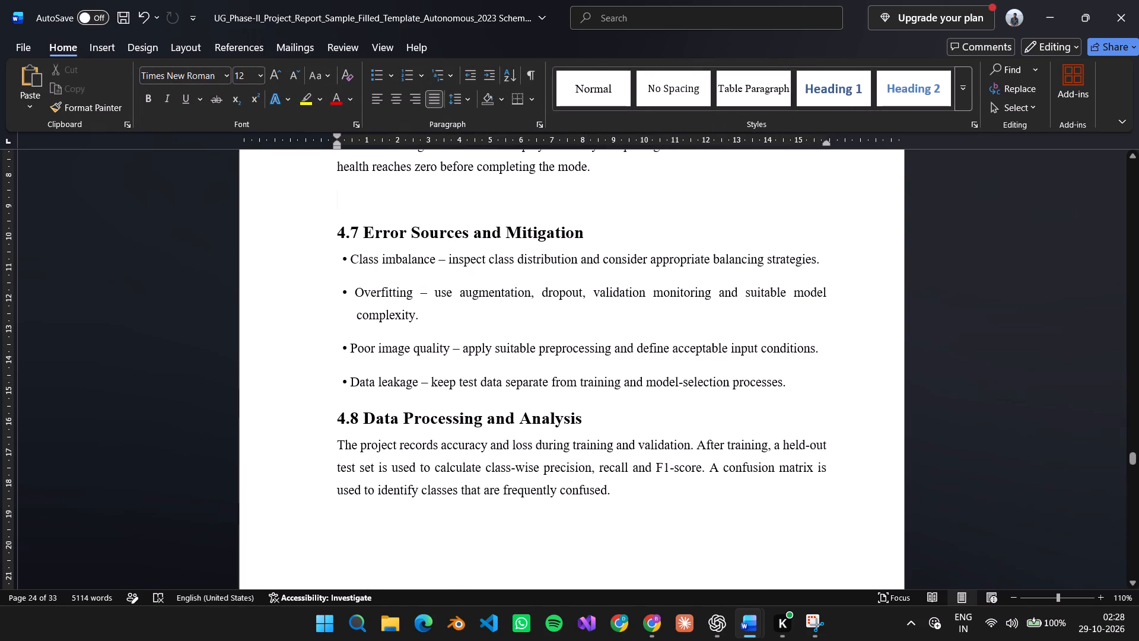
# Insert an empty table of six columns and six rows above section 4.7.
pyautogui.click(109, 48)
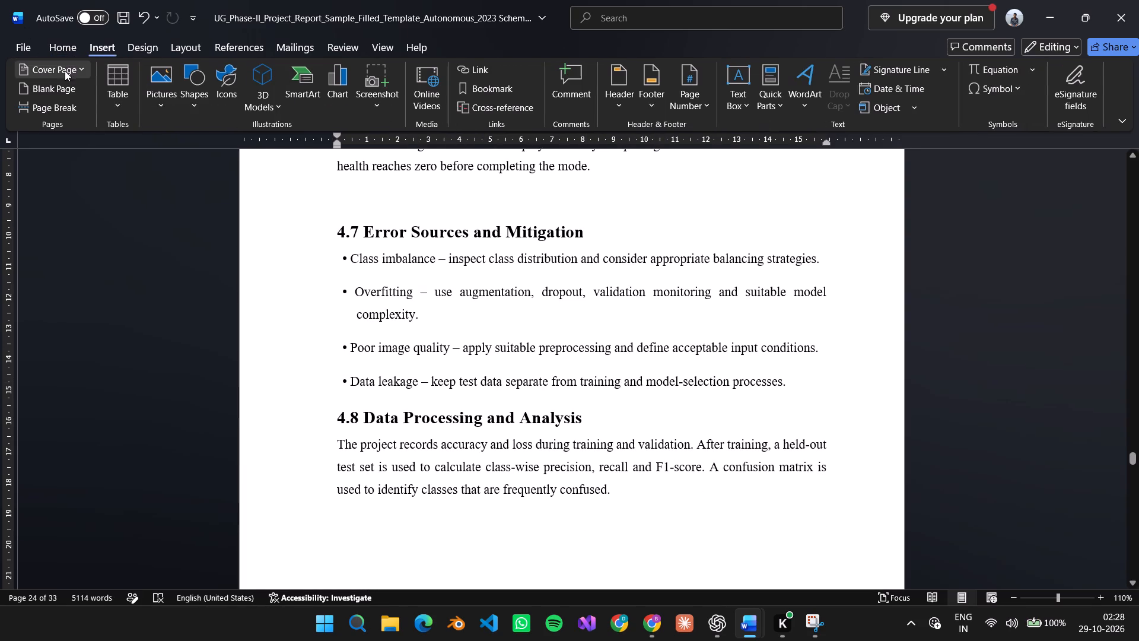
pyautogui.click(114, 77)
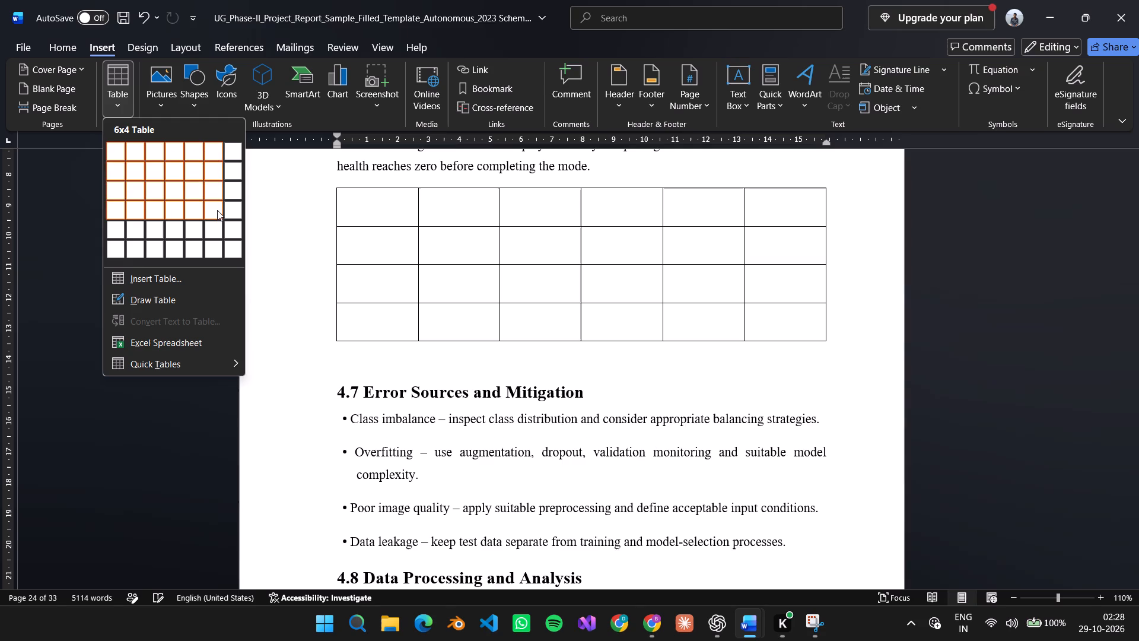
pyautogui.click(220, 243)
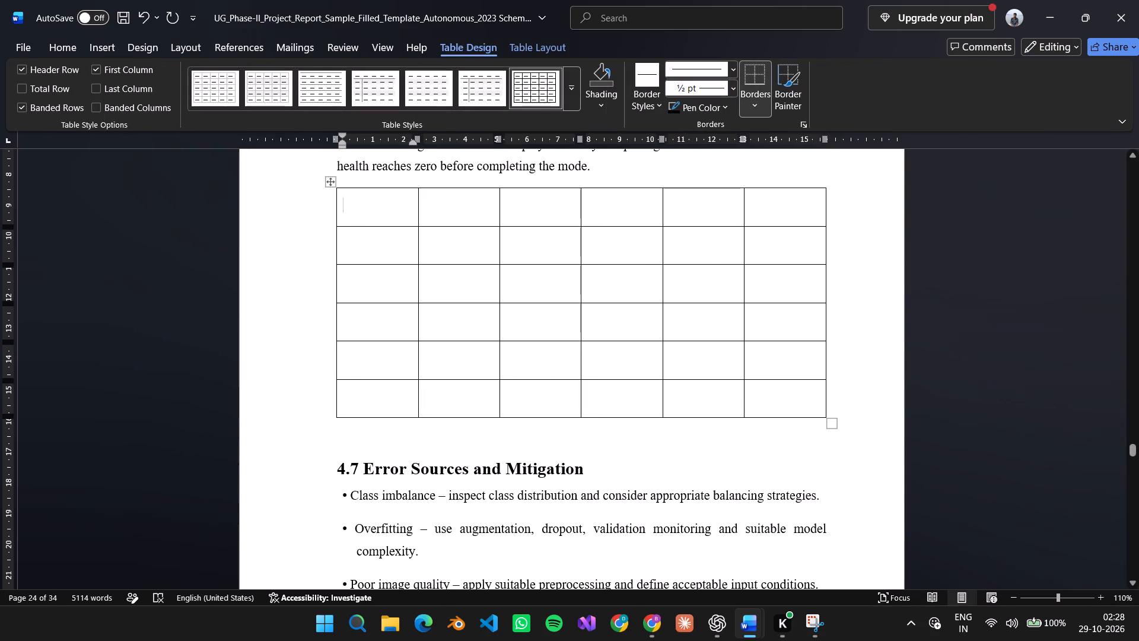
# Browse the report to section 5.3 and examine the layout of its existing Experimental Setup / Test Cases table.
pyautogui.scroll(6, 474, 275)
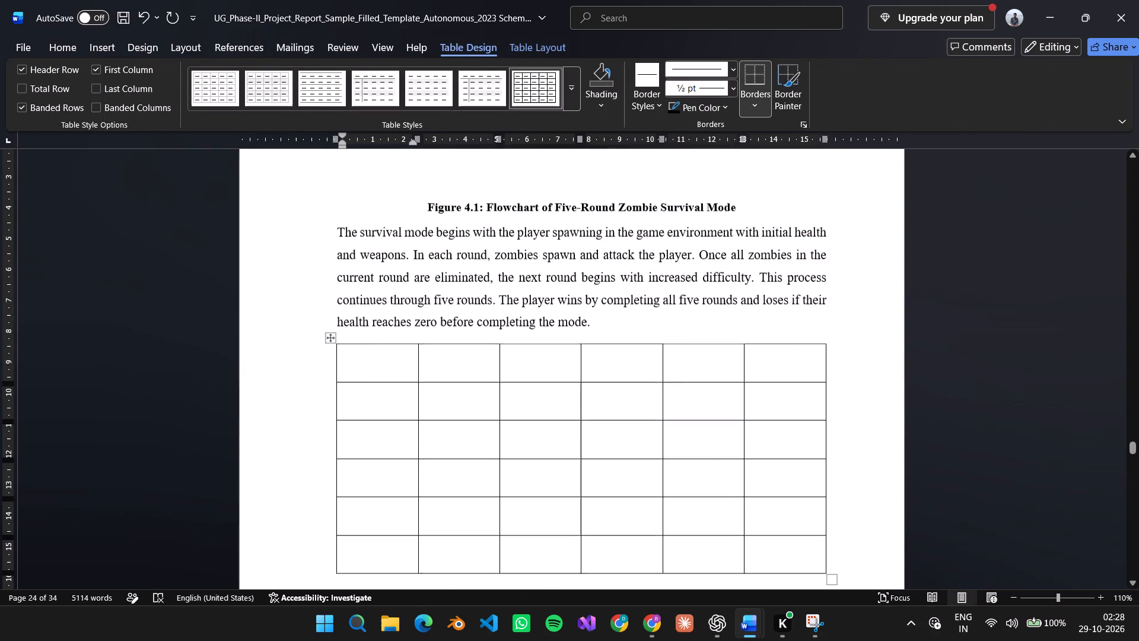
pyautogui.scroll(11, 474, 275)
pyautogui.middleClick(474, 275)
pyautogui.moveTo(474, 275); pyautogui.dragTo(499, 226, button='middle')
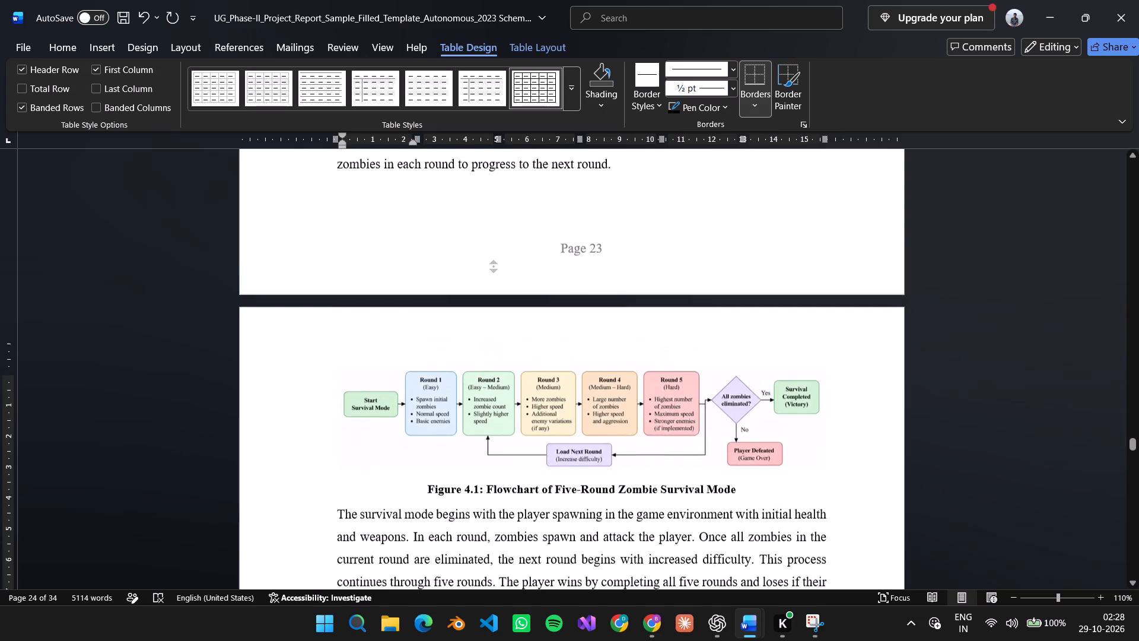
pyautogui.moveTo(499, 226); pyautogui.dragTo(507, 189, button='middle')
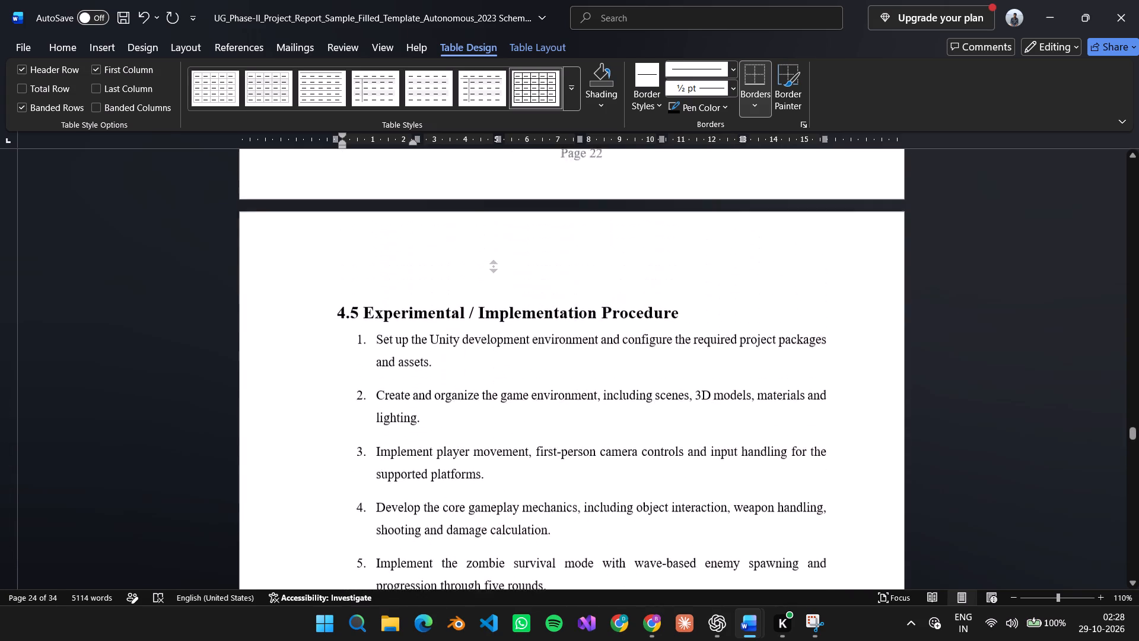
pyautogui.moveTo(507, 189); pyautogui.dragTo(501, 386, button='middle')
pyautogui.scroll(9, 508, 364)
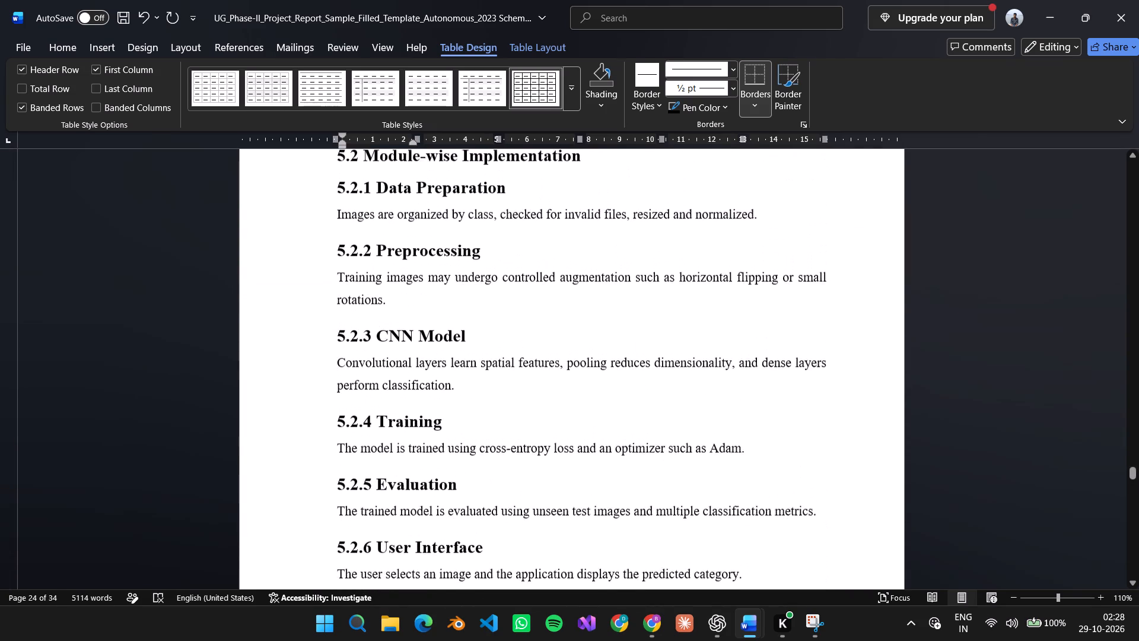
pyautogui.scroll(1, 505, 331)
pyautogui.scroll(-17, 505, 331)
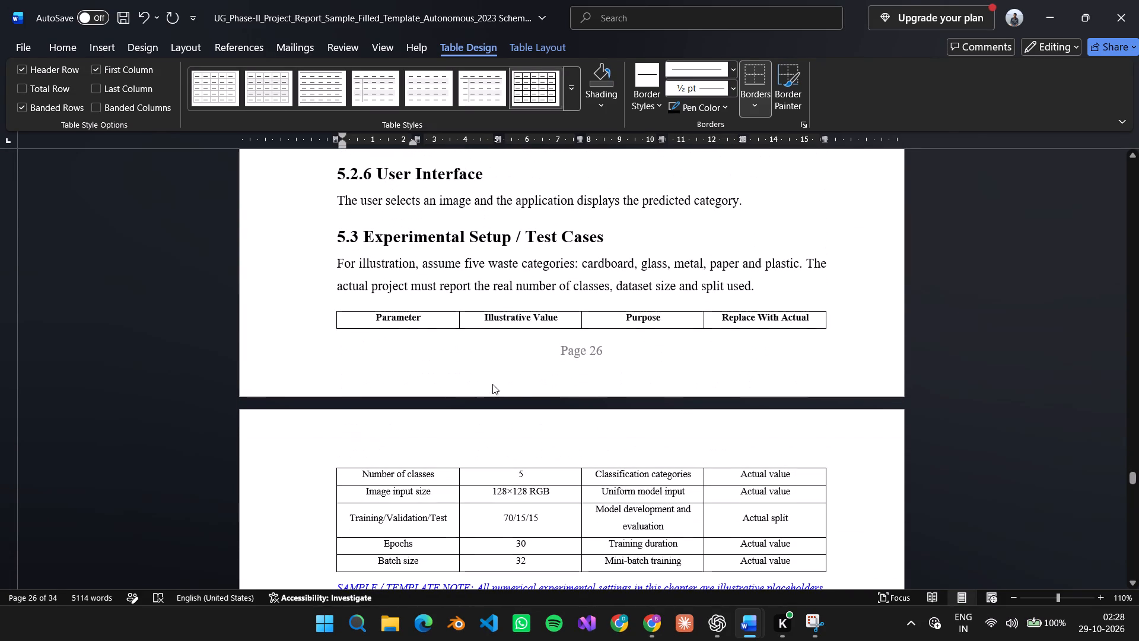
pyautogui.click(478, 481)
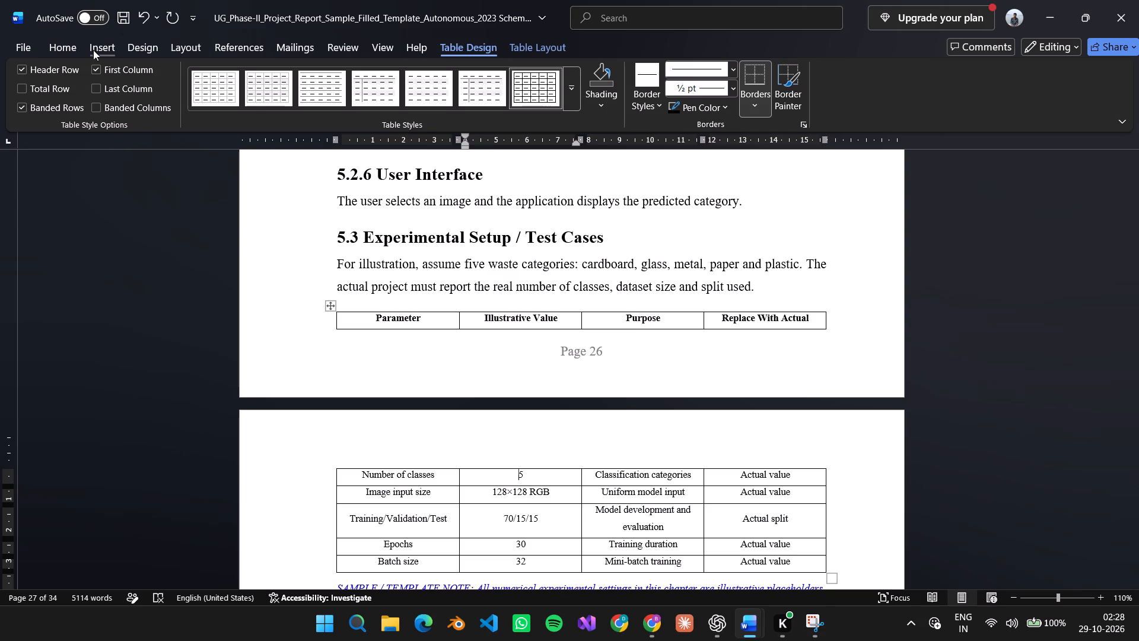
pyautogui.click(348, 331)
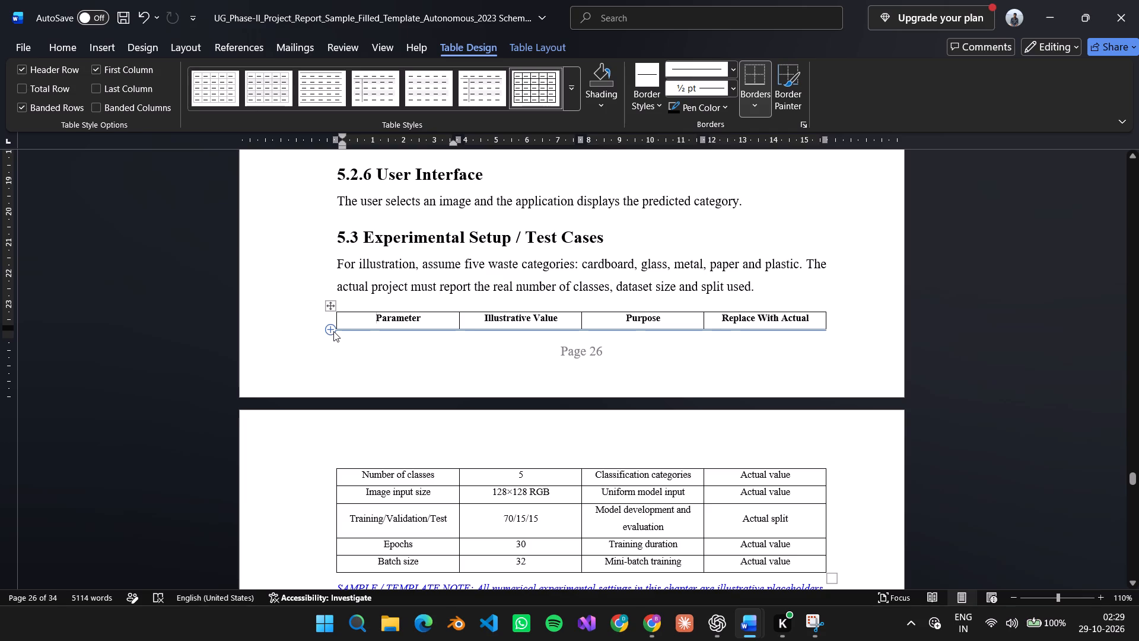
pyautogui.scroll(1, 261, 244)
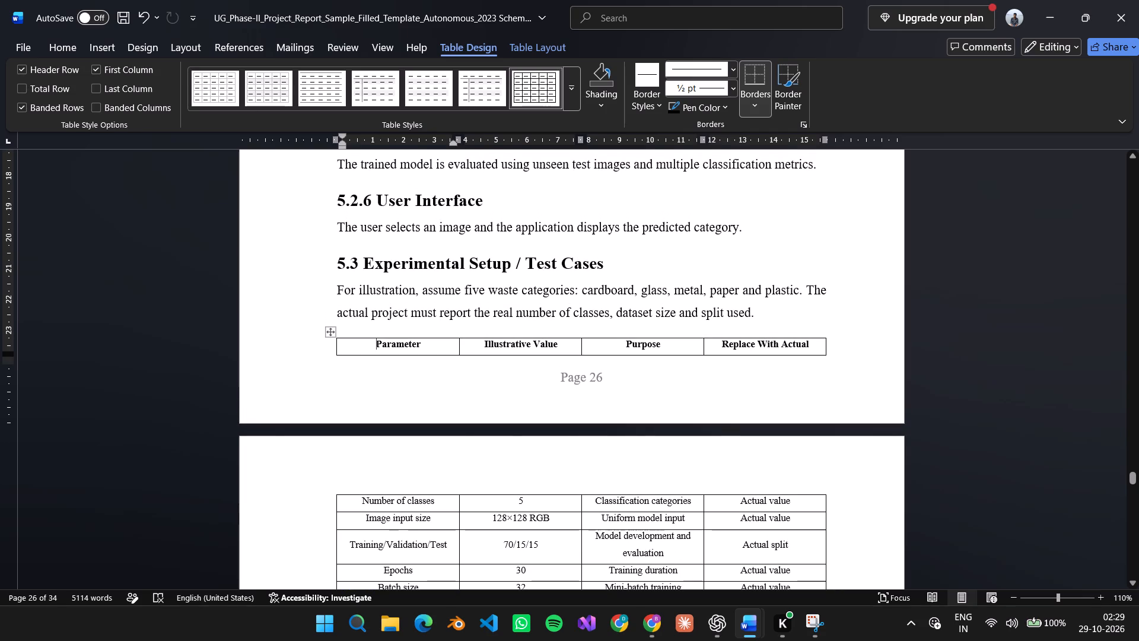
pyautogui.click(321, 229)
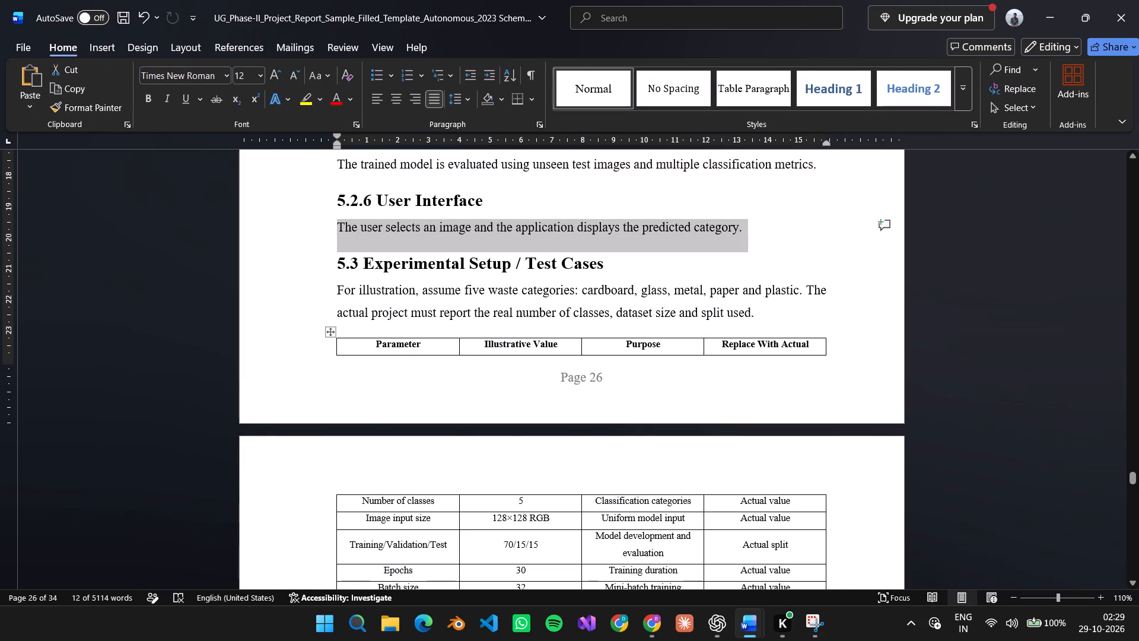
pyautogui.click(358, 343)
pyautogui.scroll(7, 337, 299)
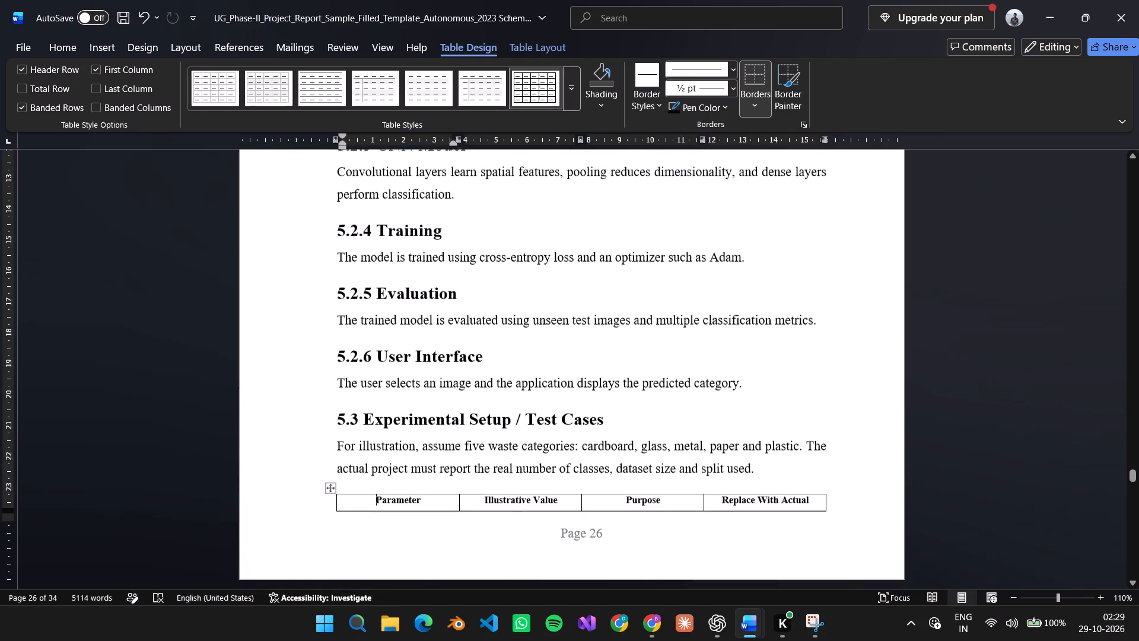
pyautogui.scroll(10, 337, 299)
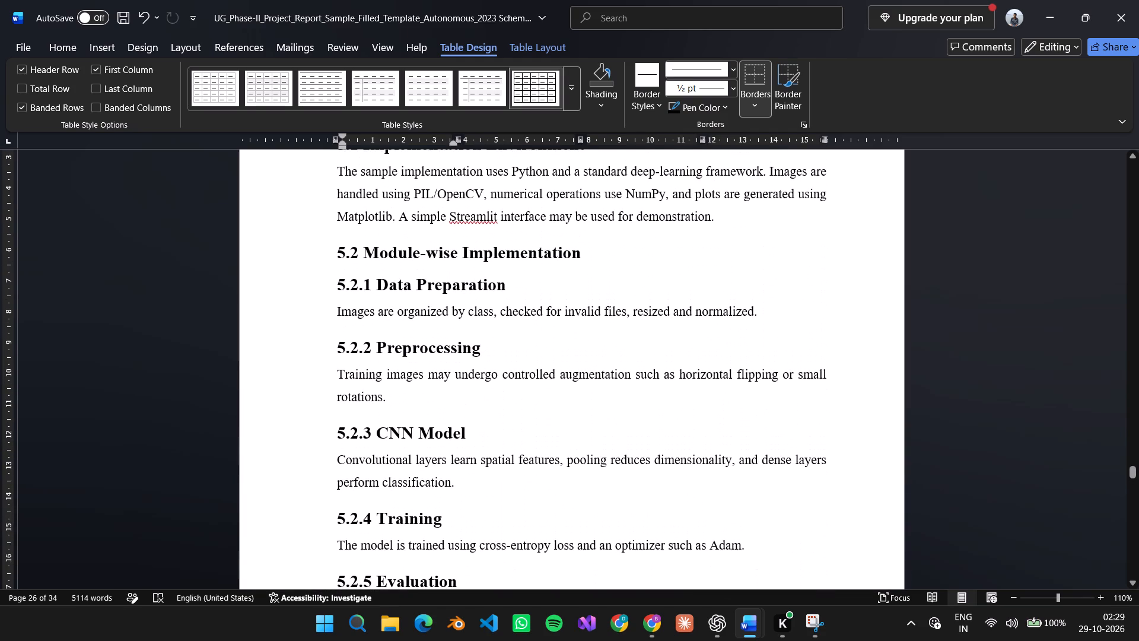
pyautogui.scroll(6, 337, 299)
pyautogui.scroll(18, 337, 299)
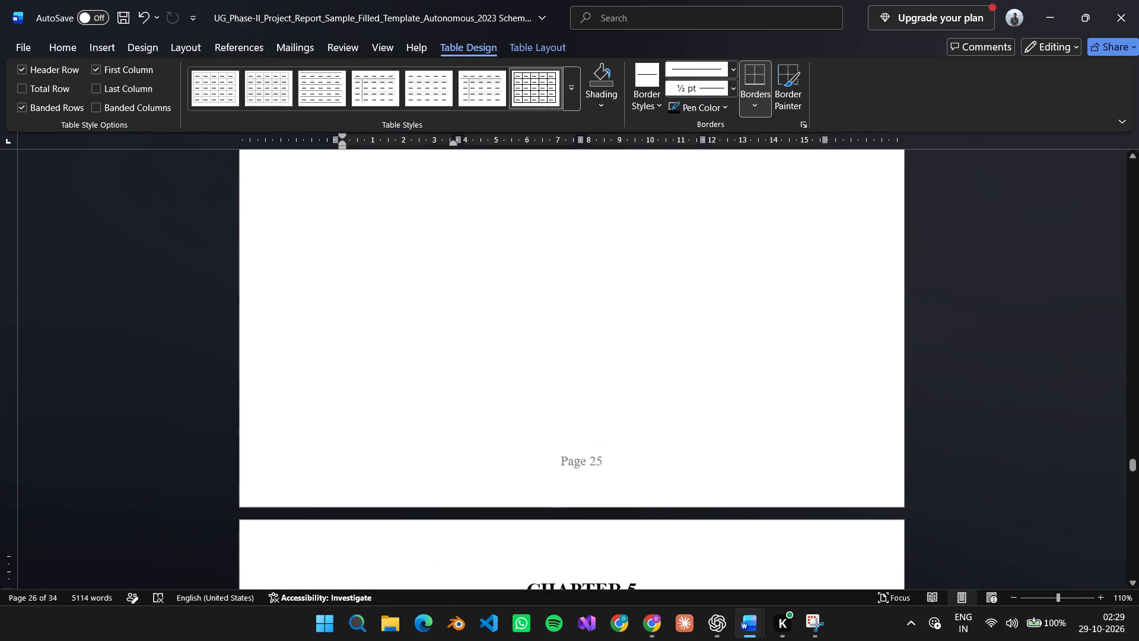
pyautogui.scroll(20, 337, 299)
pyautogui.scroll(17, 337, 299)
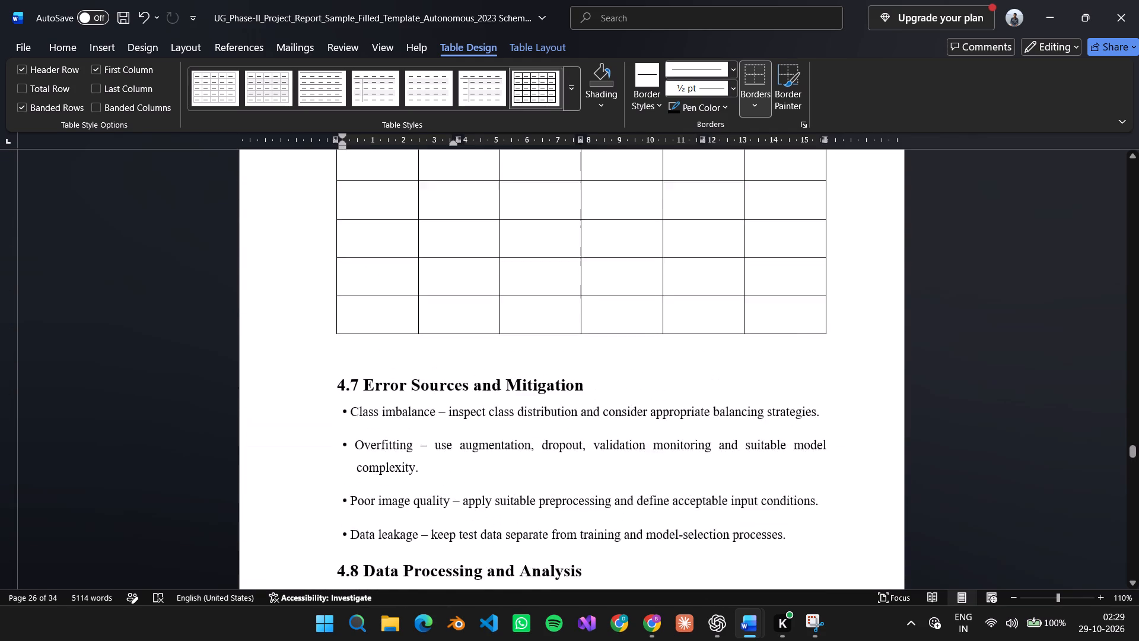
pyautogui.scroll(5, 308, 290)
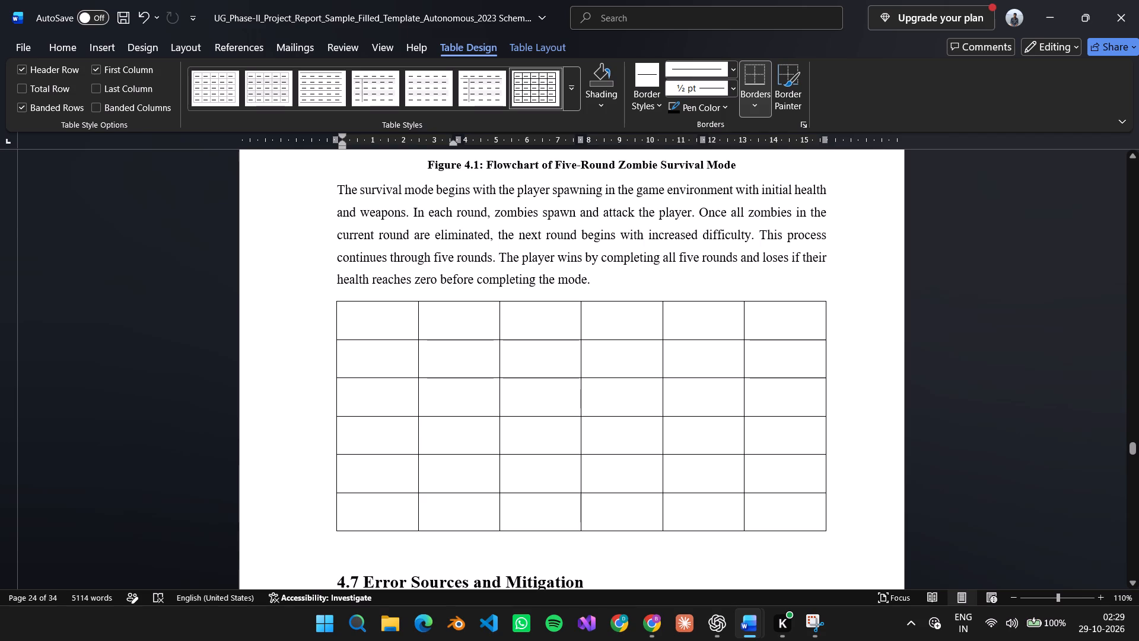
pyautogui.click(377, 364)
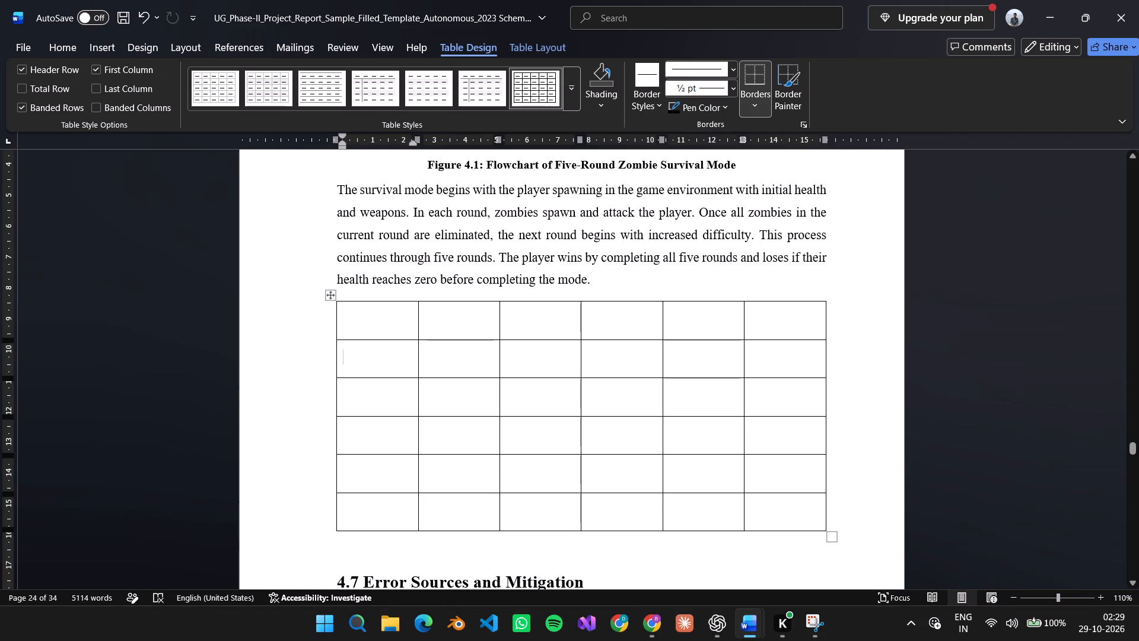
pyautogui.scroll(7, 365, 365)
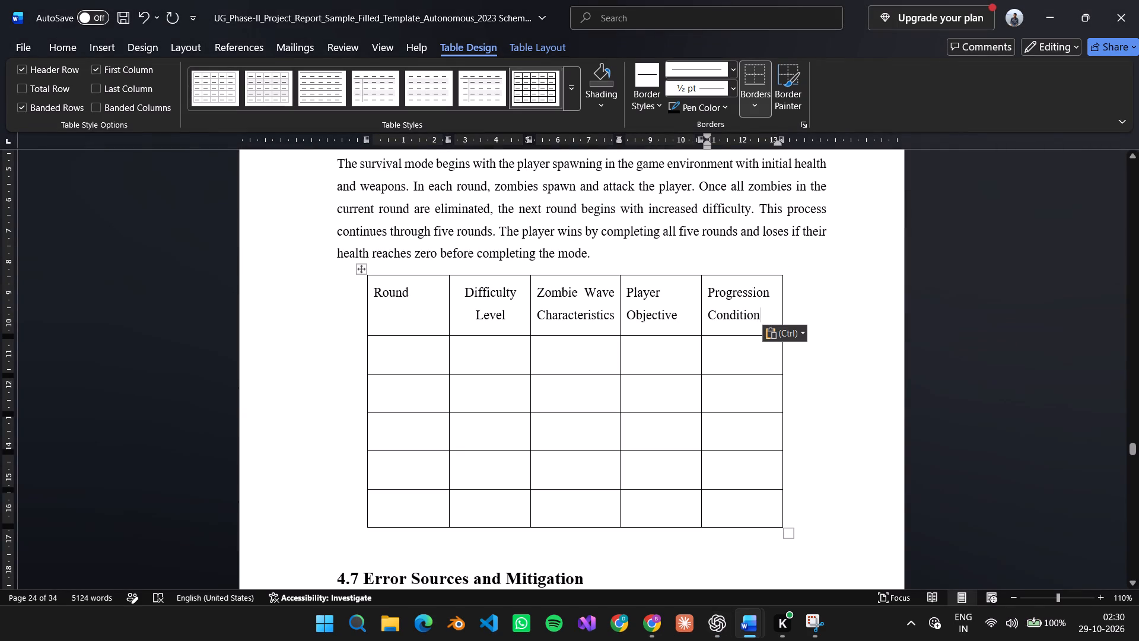
# Widen the table's first and last columns outward so its outer borders line up approximately with the body text margins.
pyautogui.moveTo(367, 344); pyautogui.dragTo(338, 347)
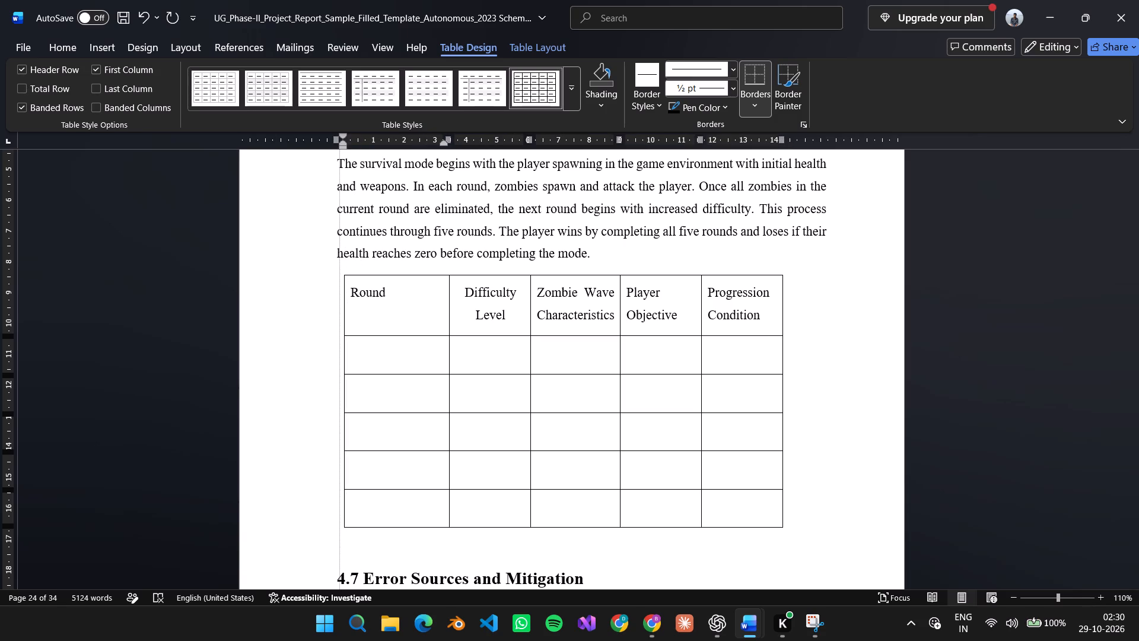
pyautogui.moveTo(338, 347); pyautogui.dragTo(337, 347)
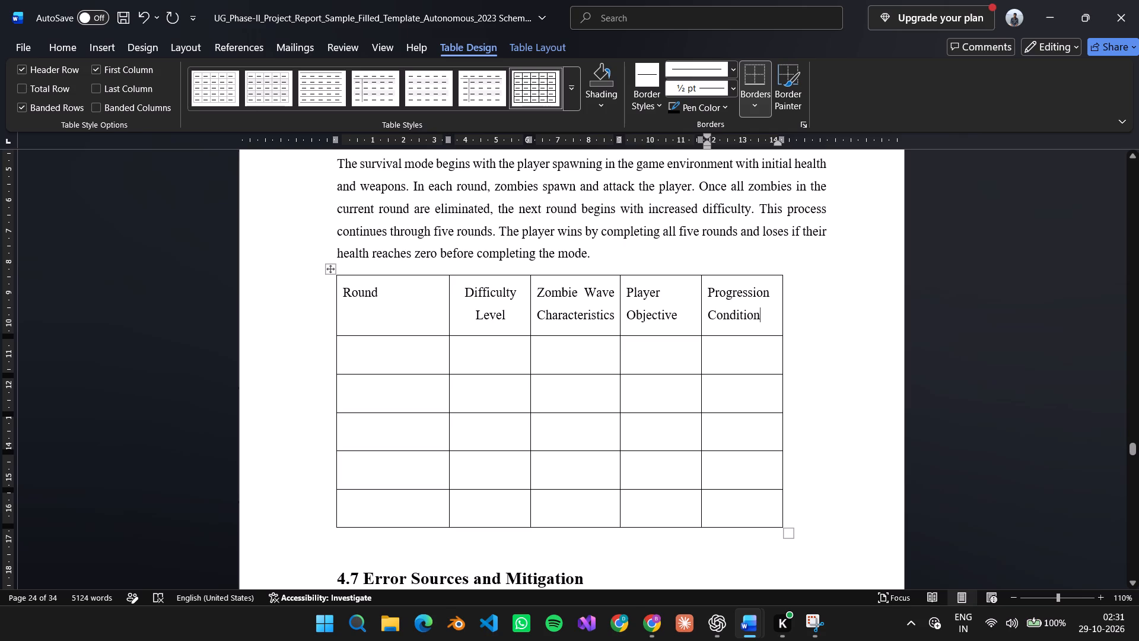
pyautogui.moveTo(782, 359); pyautogui.dragTo(787, 359)
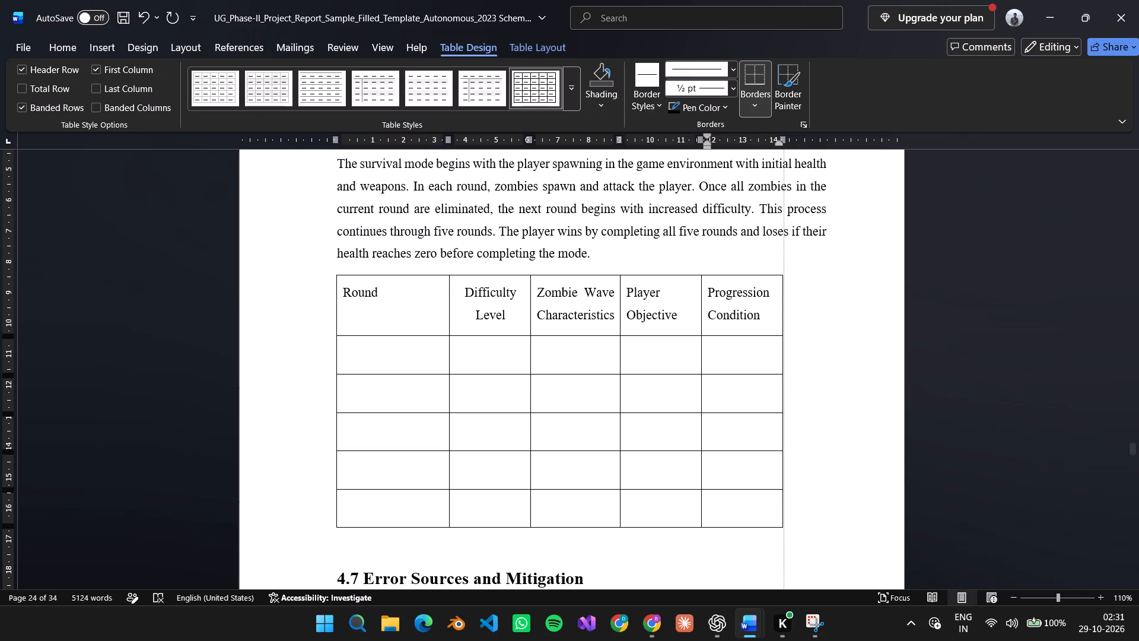
pyautogui.moveTo(787, 359); pyautogui.dragTo(815, 368)
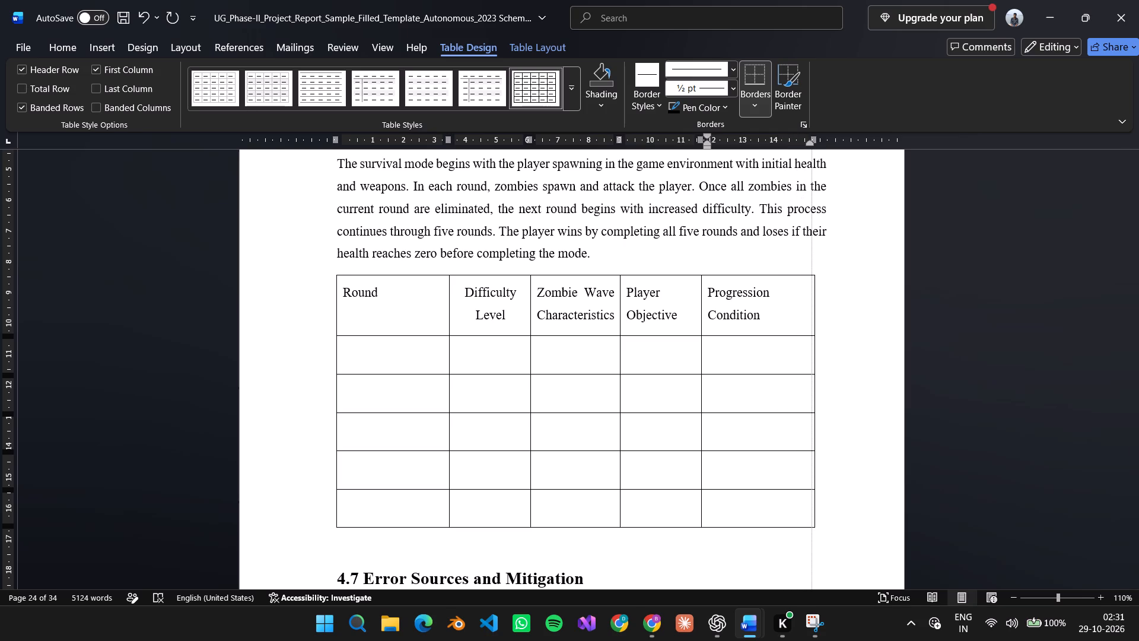
pyautogui.moveTo(815, 368); pyautogui.dragTo(827, 373)
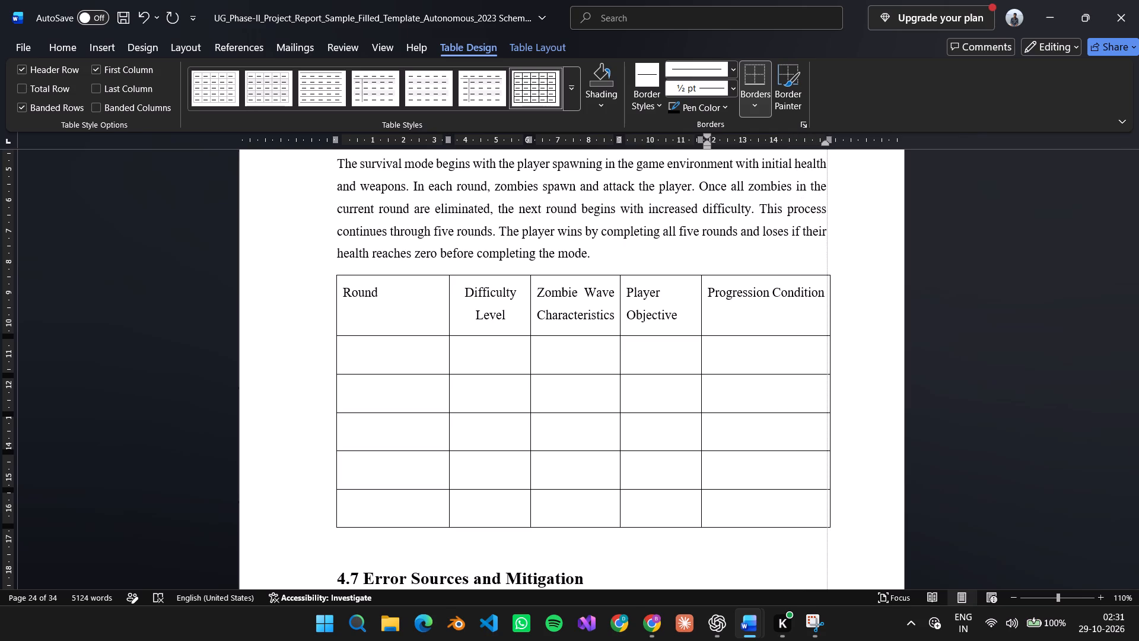
pyautogui.moveTo(827, 373); pyautogui.dragTo(825, 374)
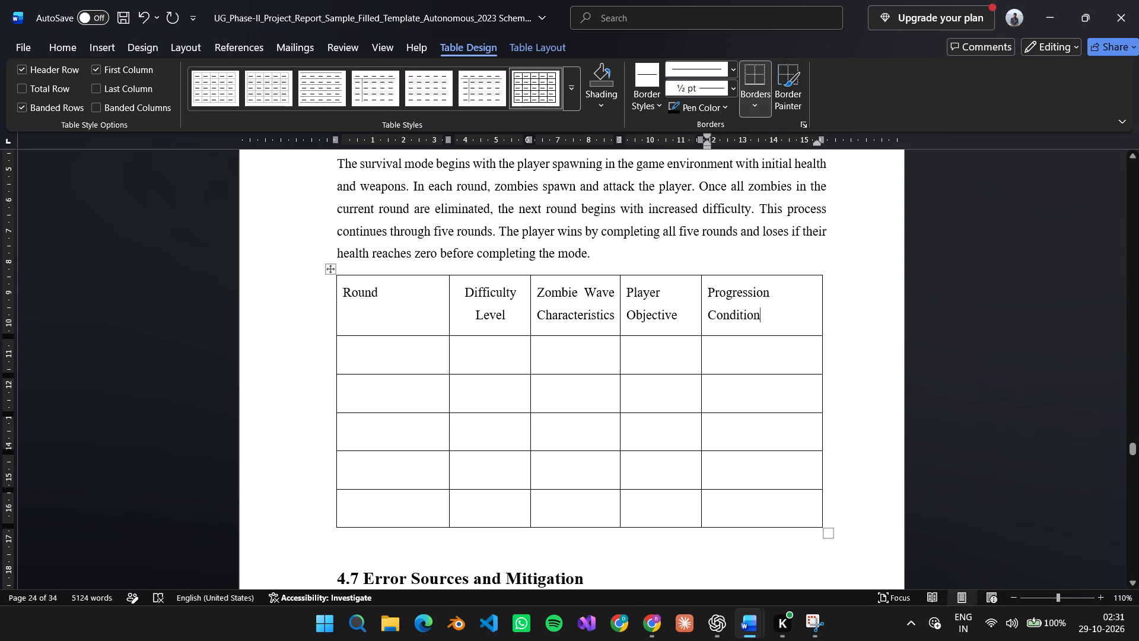
# Narrow the "Round" column to about 1.7 cm and the "Difficulty Level" column to about 3.5 cm.
pyautogui.moveTo(448, 325); pyautogui.dragTo(398, 320)
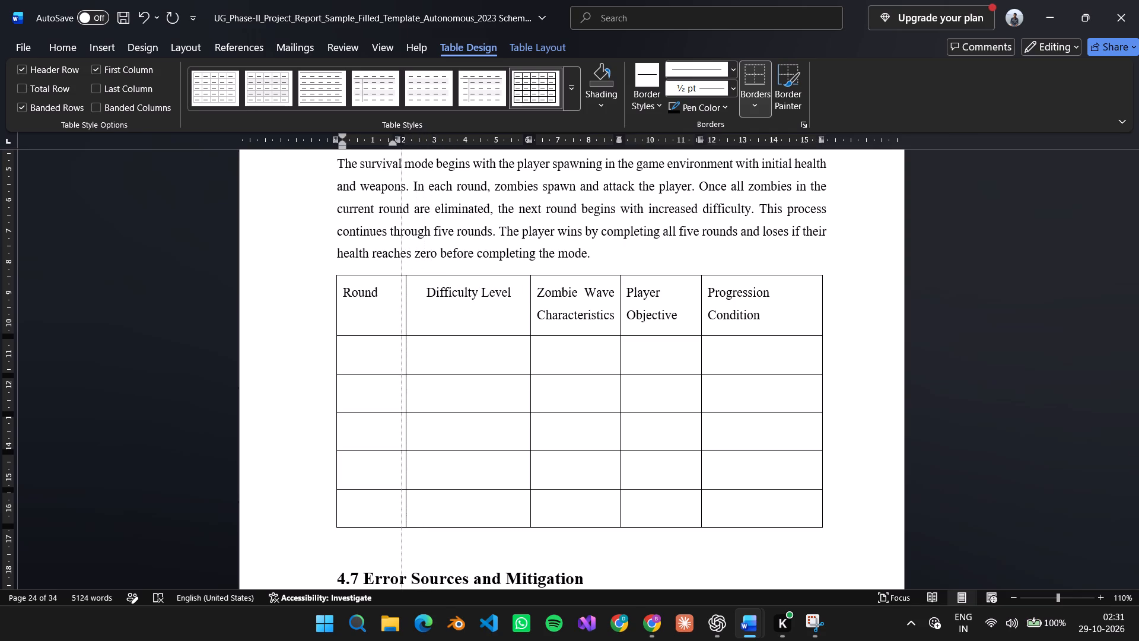
pyautogui.moveTo(398, 320); pyautogui.dragTo(399, 323)
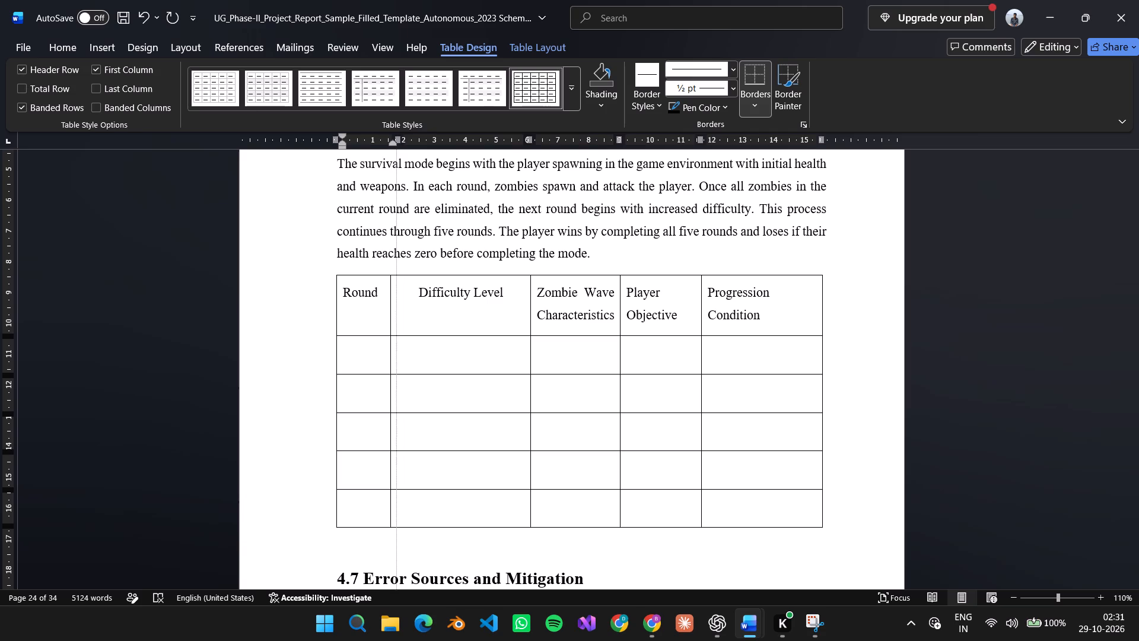
pyautogui.moveTo(399, 323); pyautogui.dragTo(392, 320)
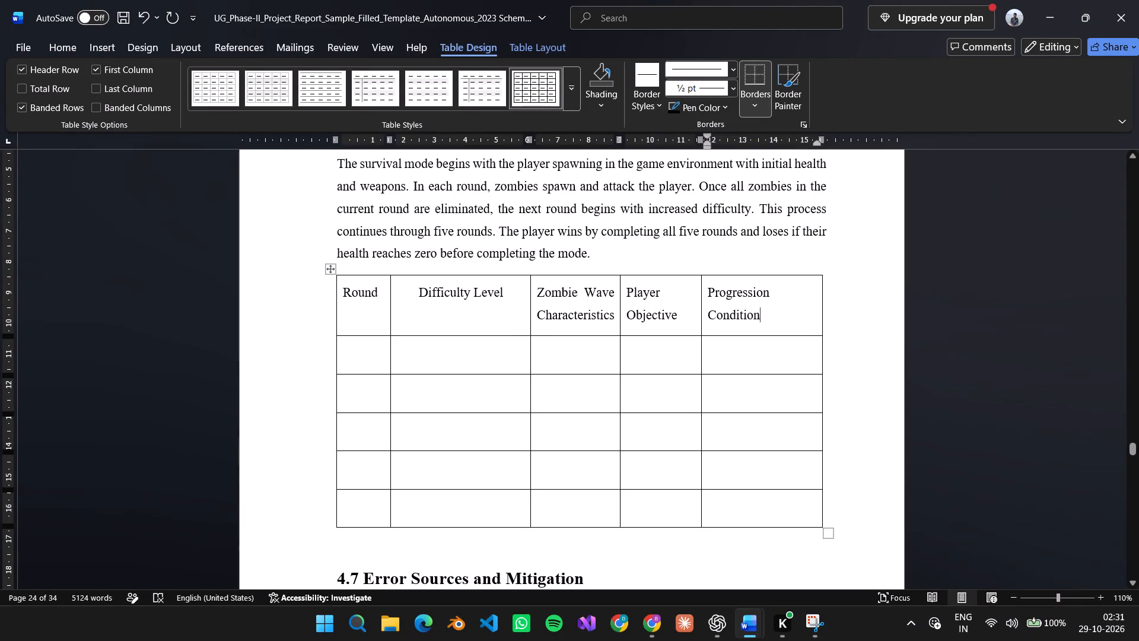
pyautogui.moveTo(529, 329); pyautogui.dragTo(520, 328)
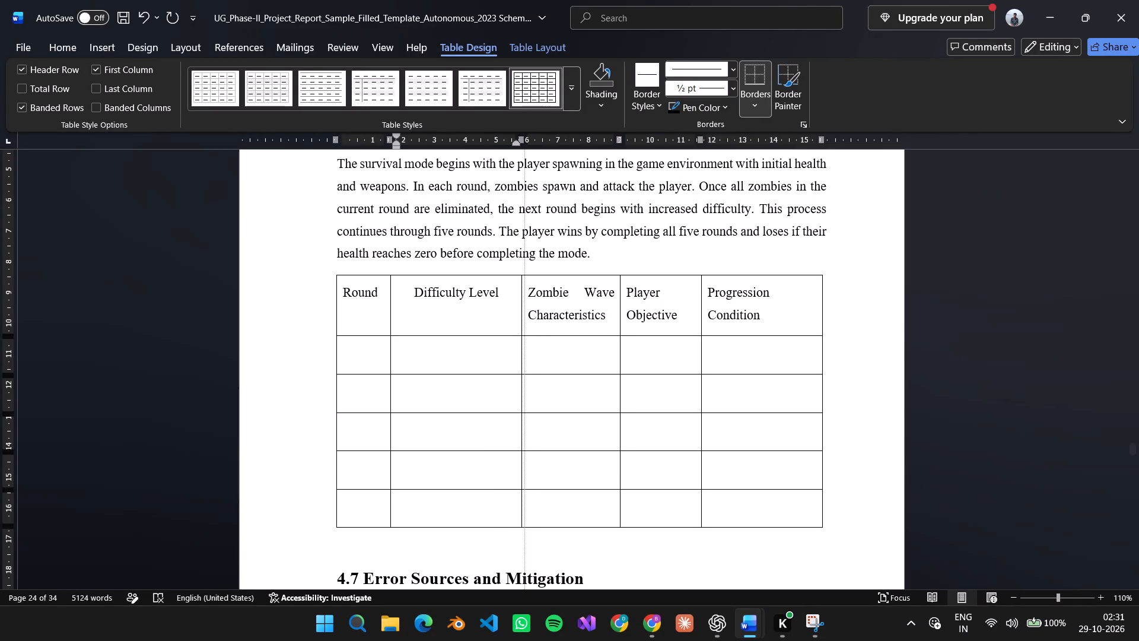
pyautogui.moveTo(520, 328); pyautogui.dragTo(499, 327)
# Place the cursor in the "Difficulty Level" header cell and bring up the text and paragraph formatting options.
pyautogui.click(476, 299)
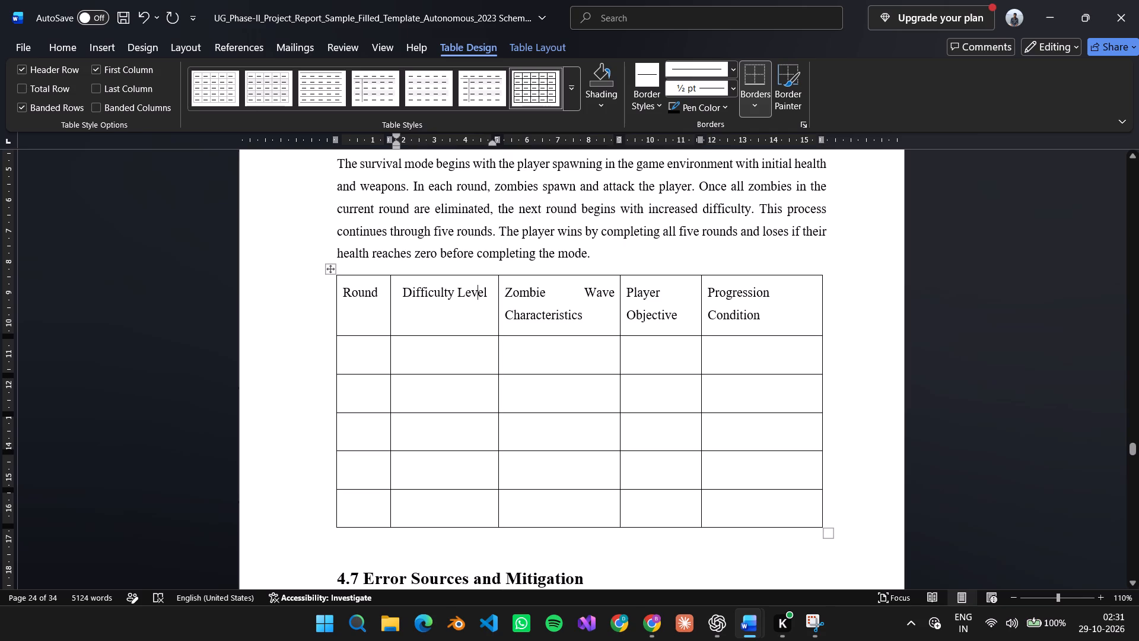
pyautogui.click(476, 299)
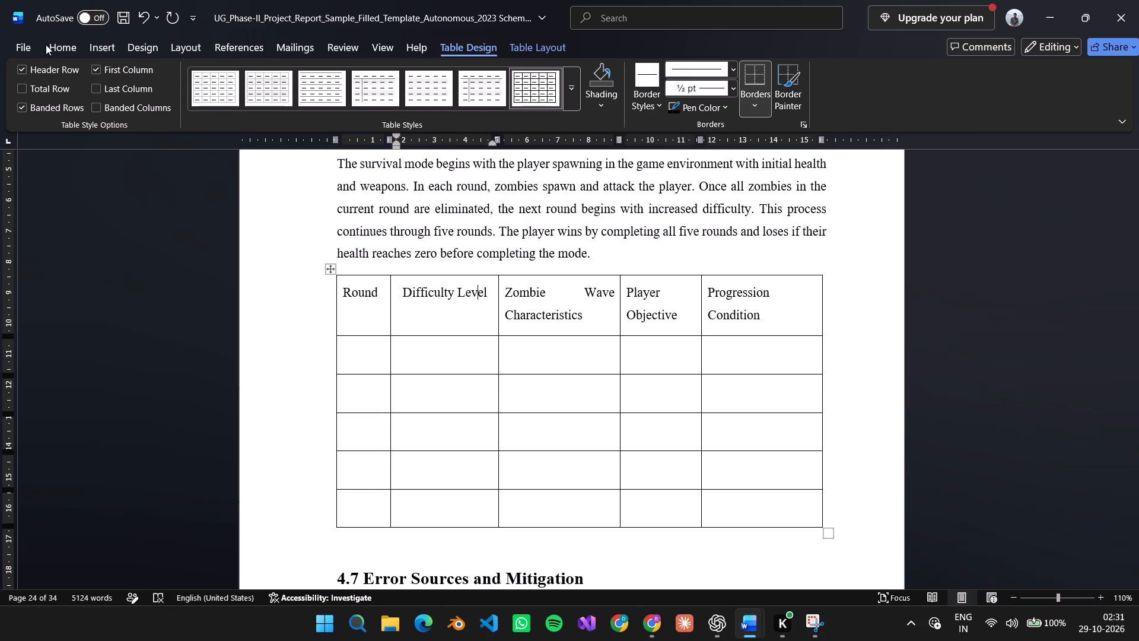
pyautogui.click(69, 50)
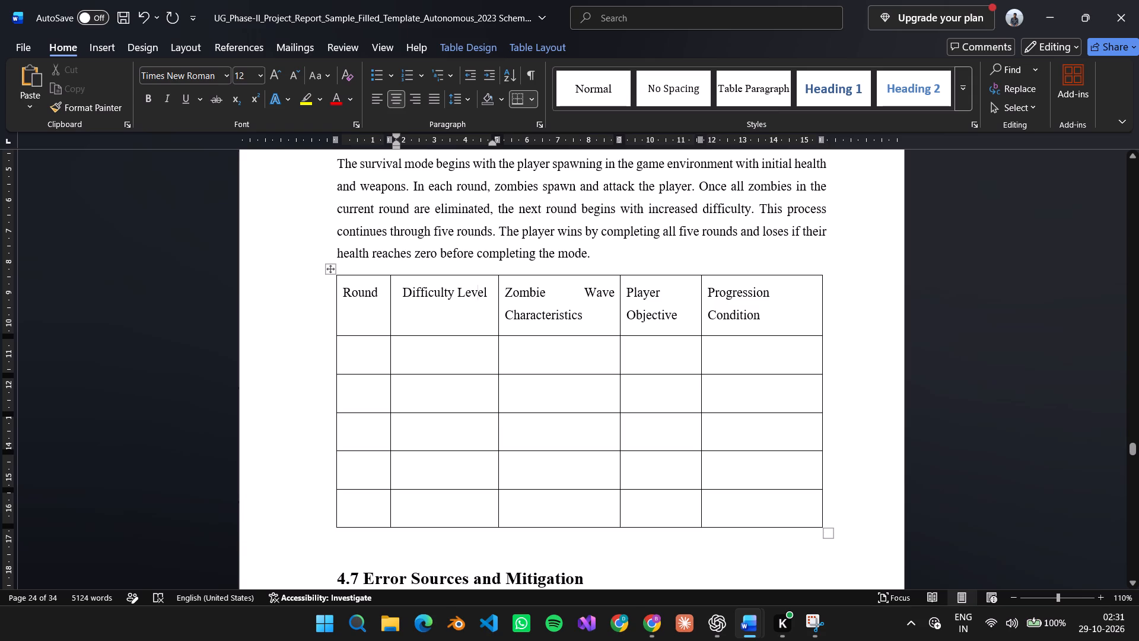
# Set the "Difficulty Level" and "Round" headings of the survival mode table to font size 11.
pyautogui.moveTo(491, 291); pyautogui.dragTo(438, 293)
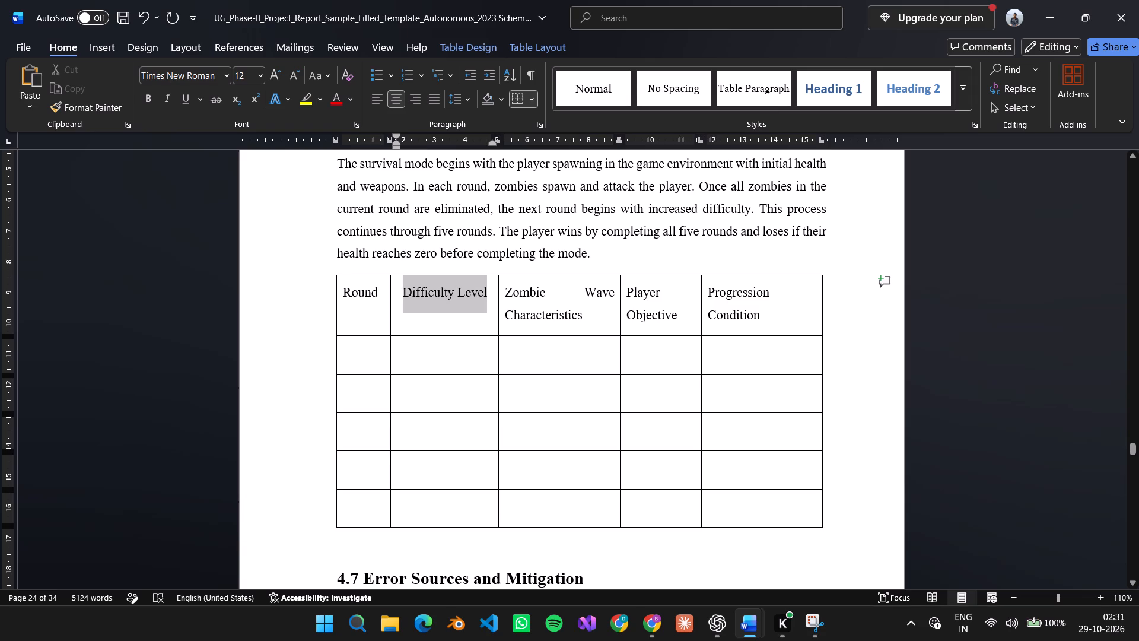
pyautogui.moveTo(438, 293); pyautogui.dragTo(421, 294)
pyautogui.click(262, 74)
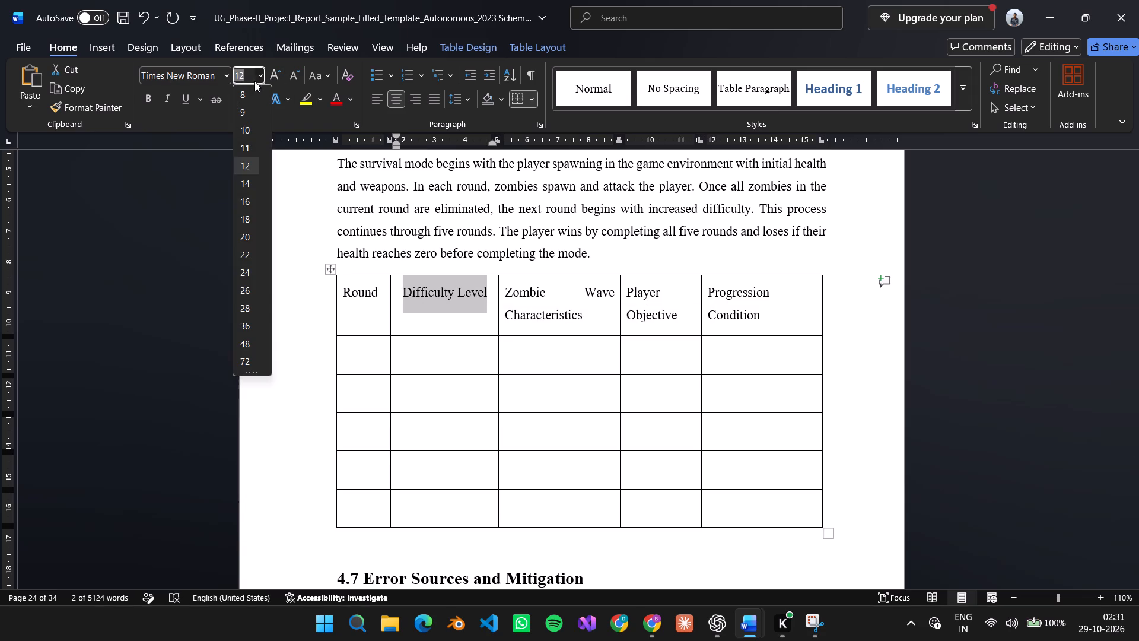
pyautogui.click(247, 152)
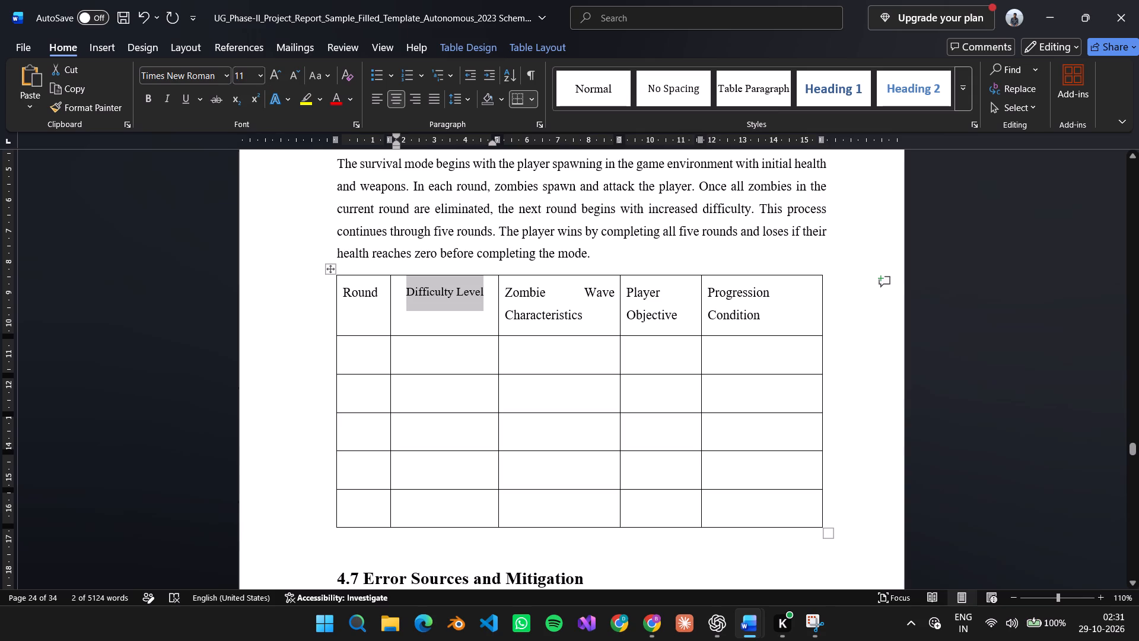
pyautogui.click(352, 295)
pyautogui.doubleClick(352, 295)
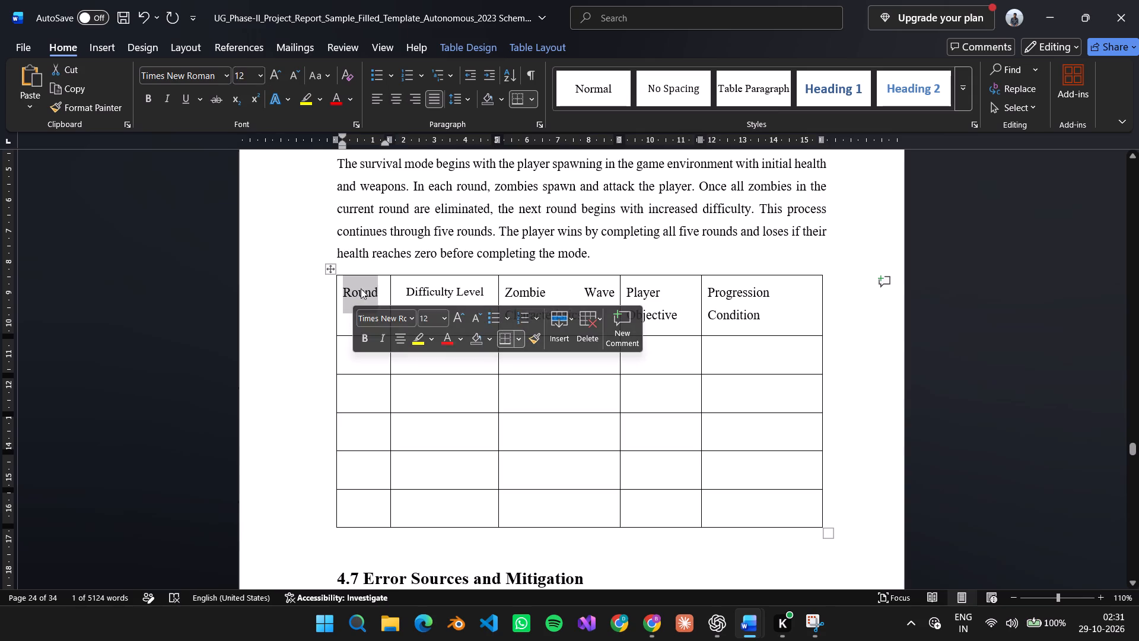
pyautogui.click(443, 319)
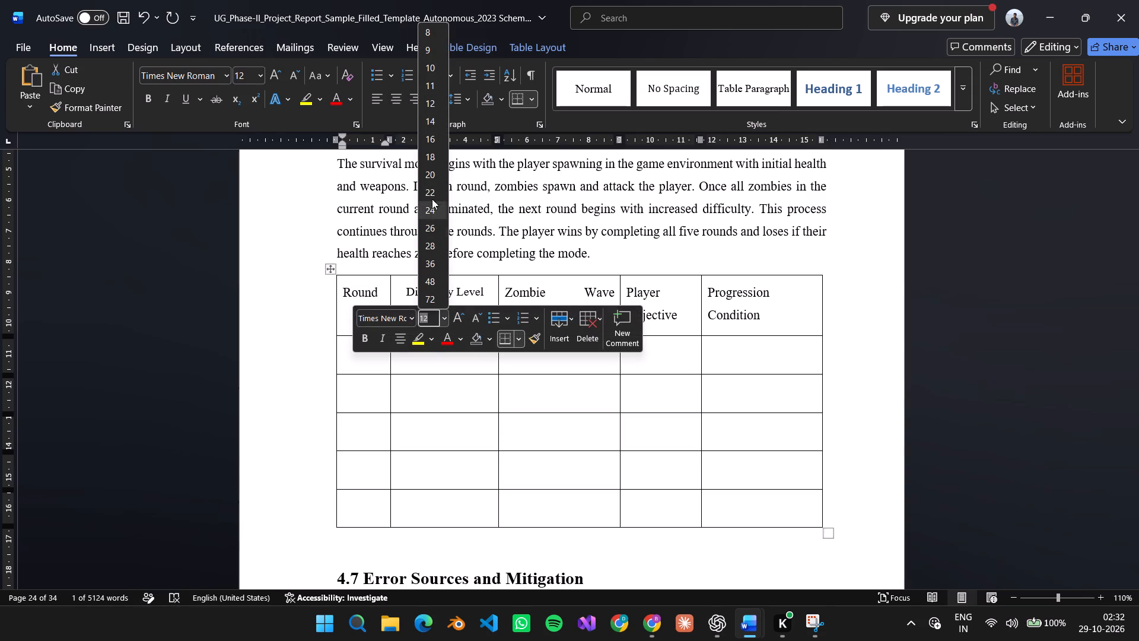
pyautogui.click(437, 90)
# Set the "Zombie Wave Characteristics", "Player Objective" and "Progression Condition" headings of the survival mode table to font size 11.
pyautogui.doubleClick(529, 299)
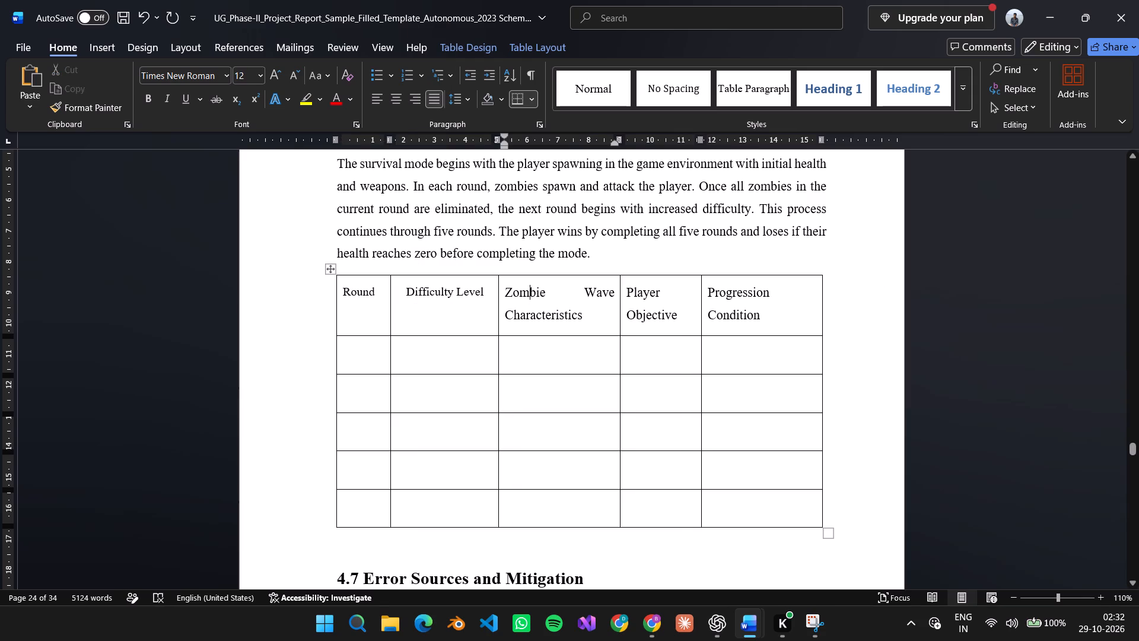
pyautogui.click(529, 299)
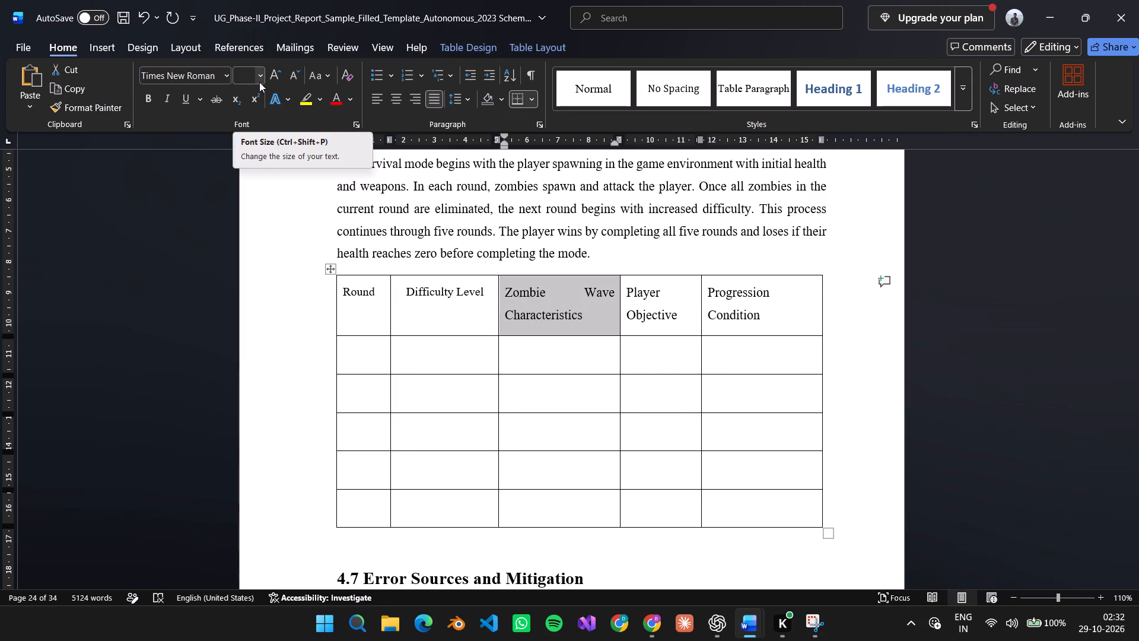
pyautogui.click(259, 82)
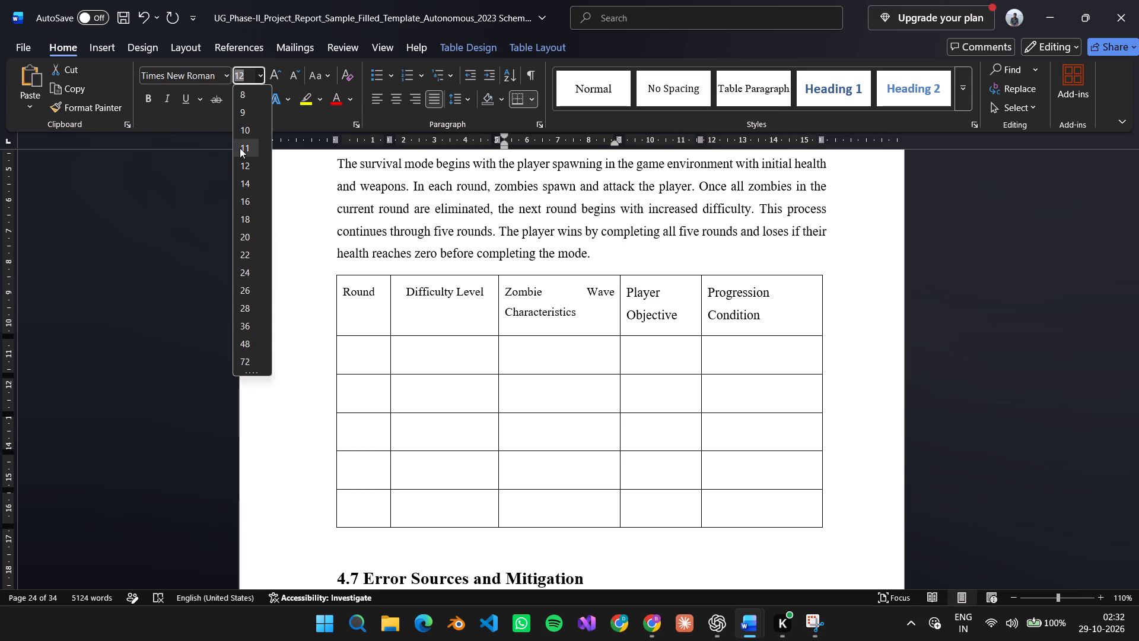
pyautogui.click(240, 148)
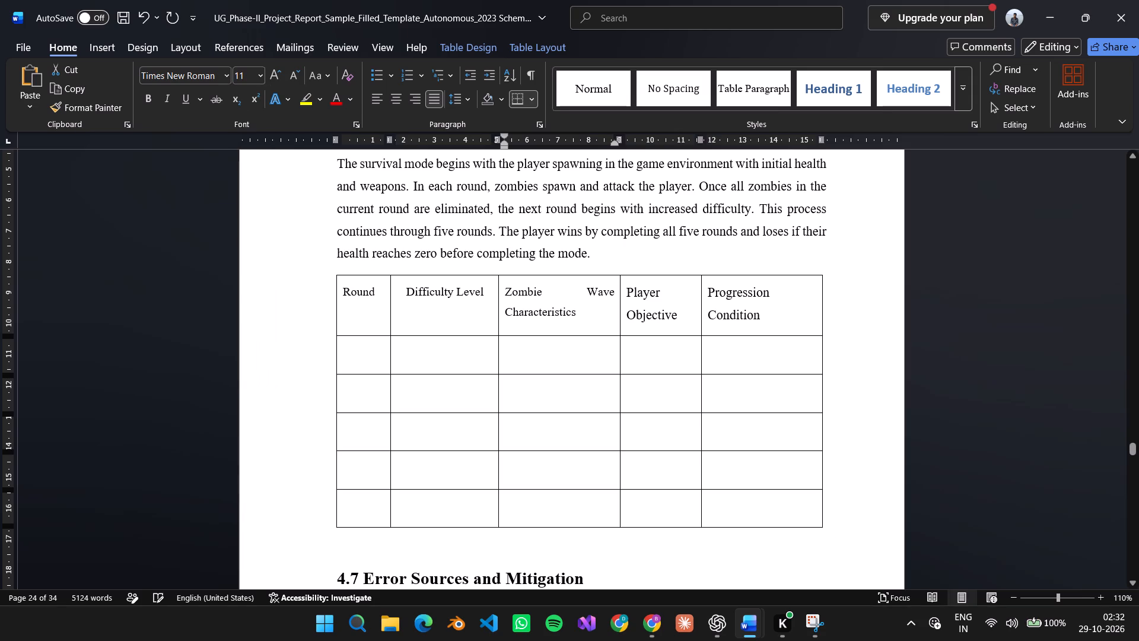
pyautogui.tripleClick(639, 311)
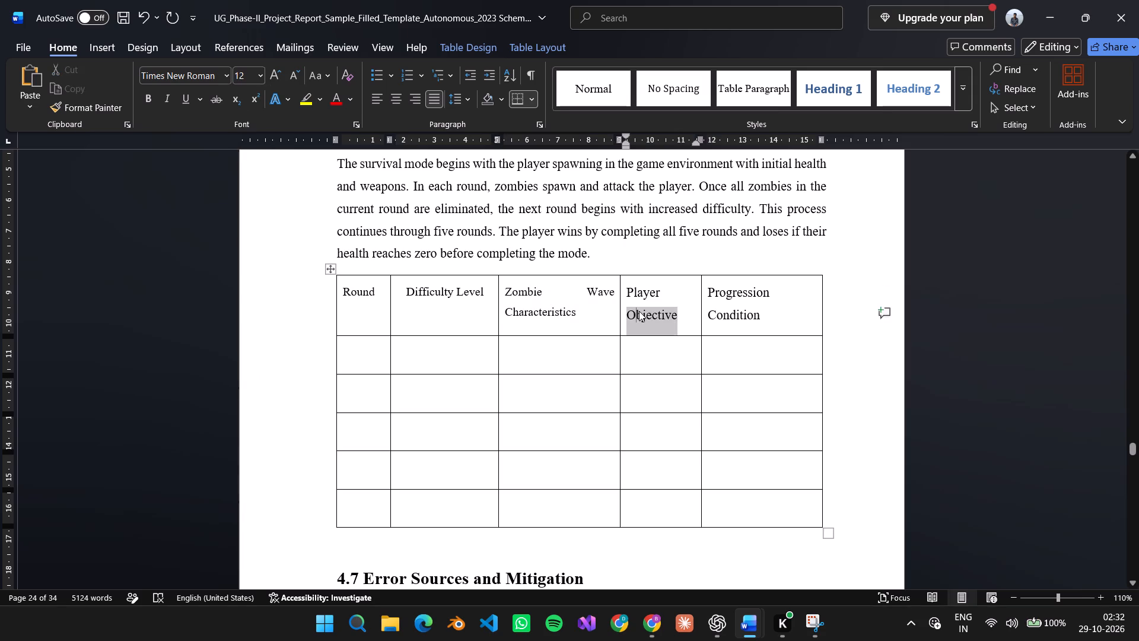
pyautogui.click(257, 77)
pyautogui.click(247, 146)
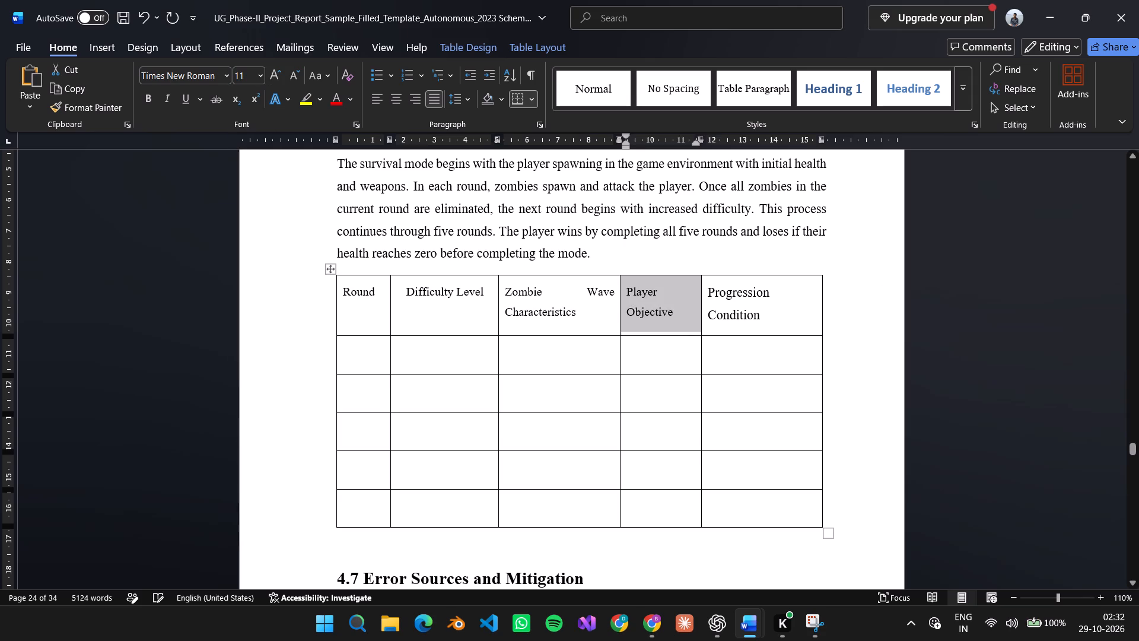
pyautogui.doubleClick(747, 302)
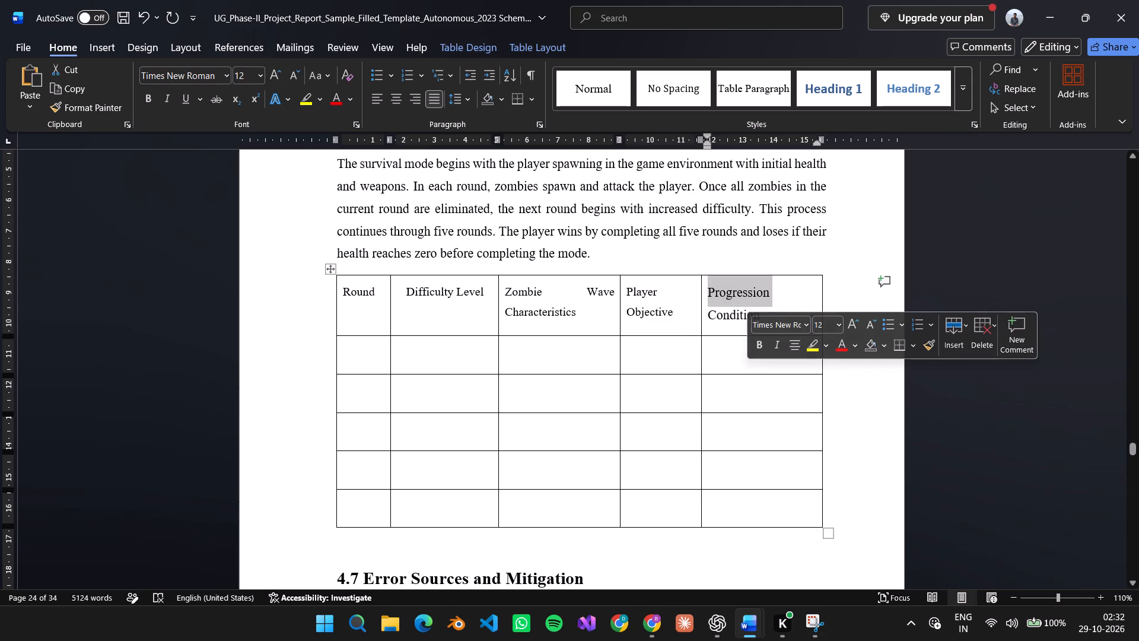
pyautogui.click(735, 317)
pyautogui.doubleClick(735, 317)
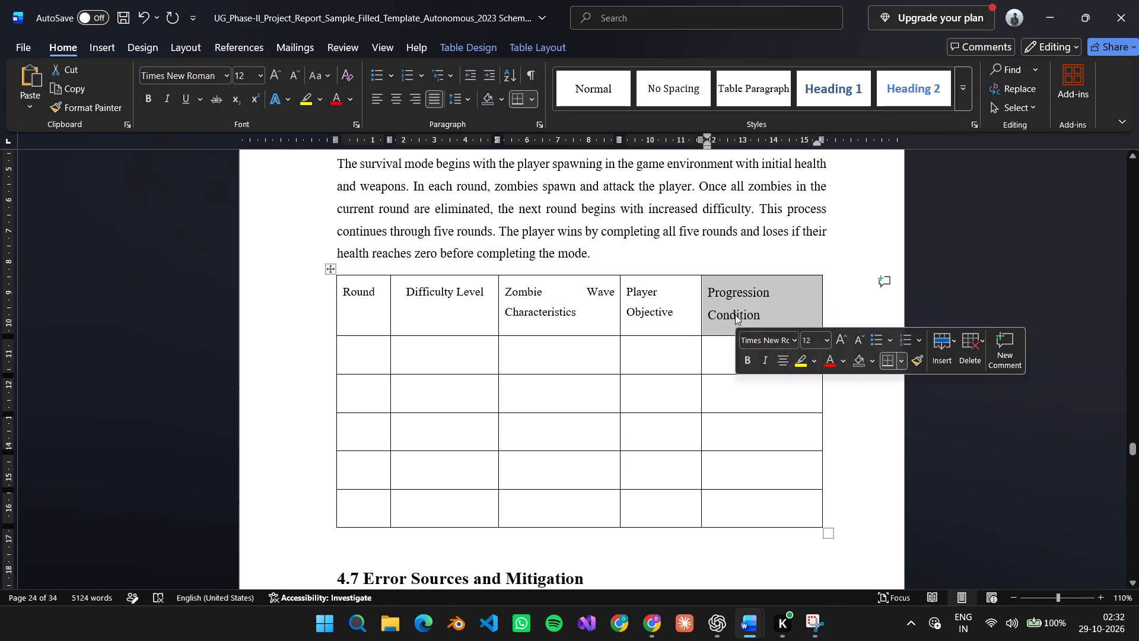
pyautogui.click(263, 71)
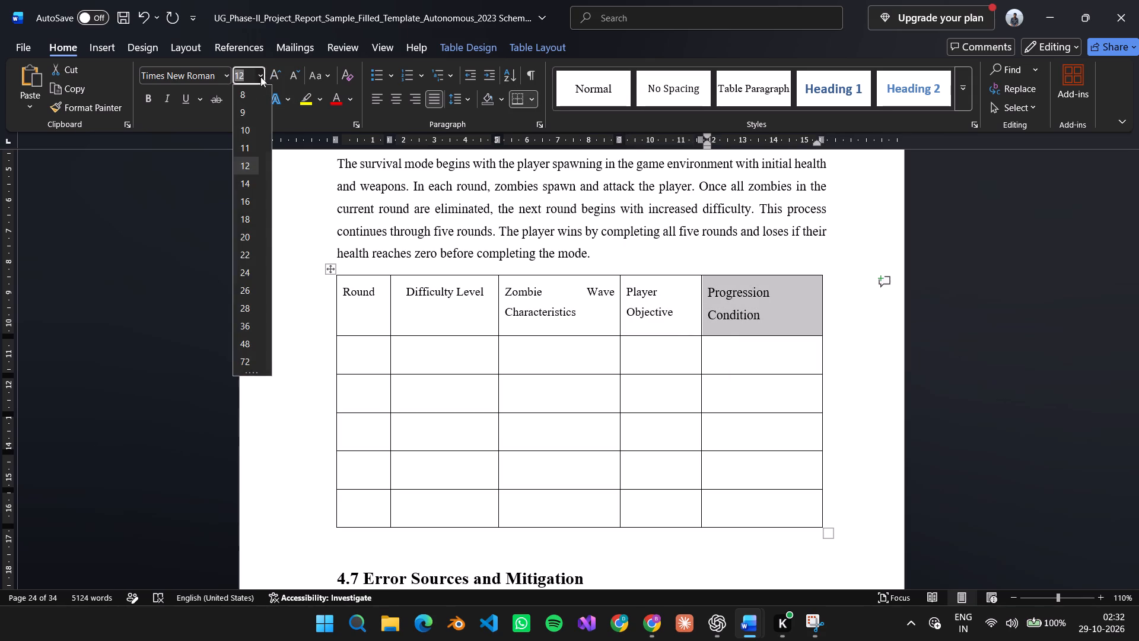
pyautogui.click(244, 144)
# Insert an empty paragraph between the section 5.3 text and its parameter table.
pyautogui.scroll(-20, 413, 302)
pyautogui.scroll(-7, 413, 302)
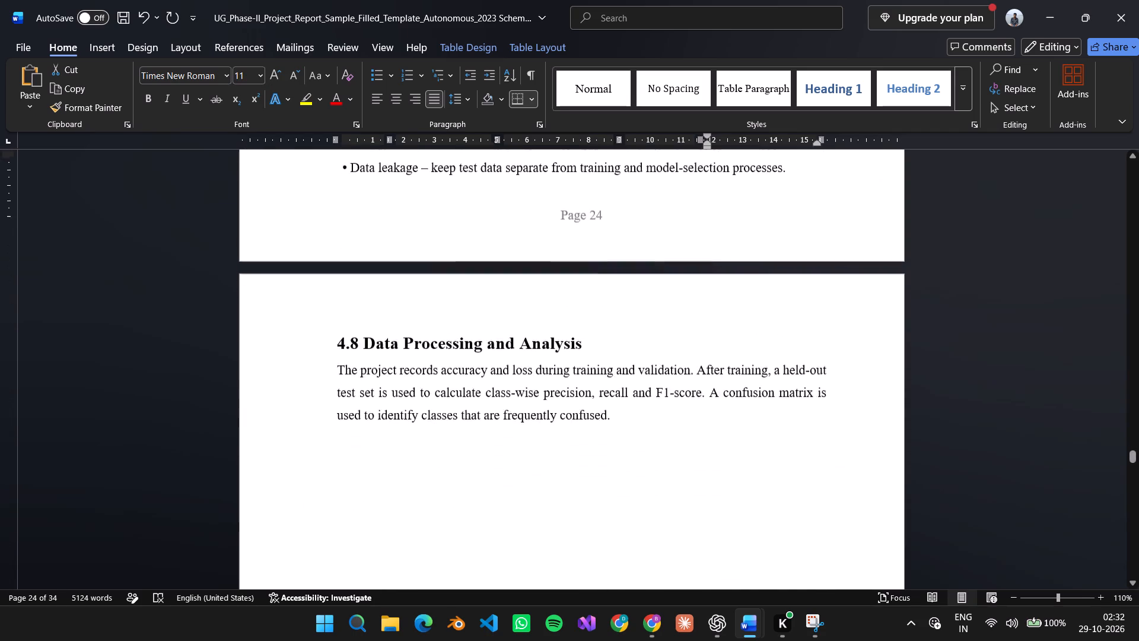
pyautogui.scroll(-15, 376, 417)
pyautogui.scroll(-14, 463, 533)
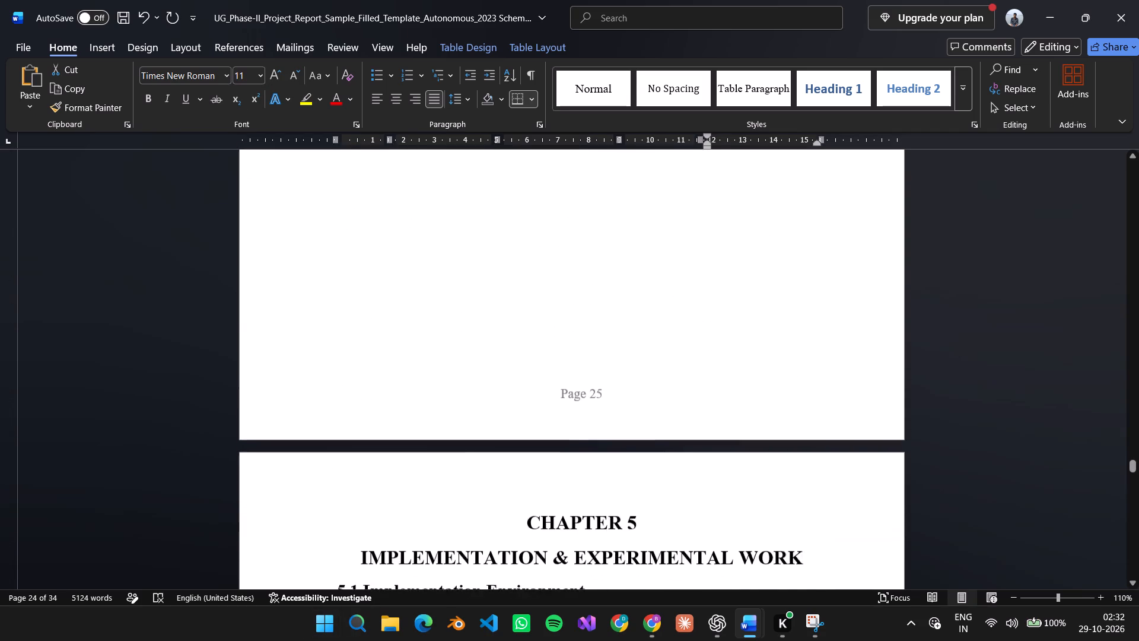
pyautogui.scroll(-20, 469, 445)
pyautogui.scroll(-11, 469, 445)
pyautogui.scroll(-3, 484, 388)
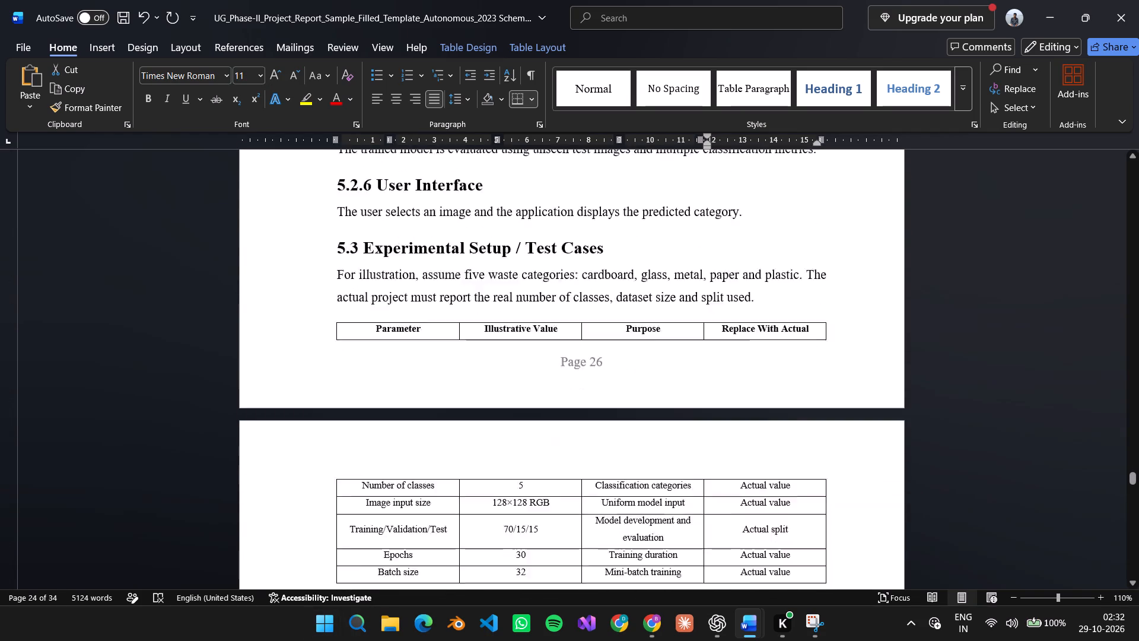
pyautogui.scroll(-5, 484, 388)
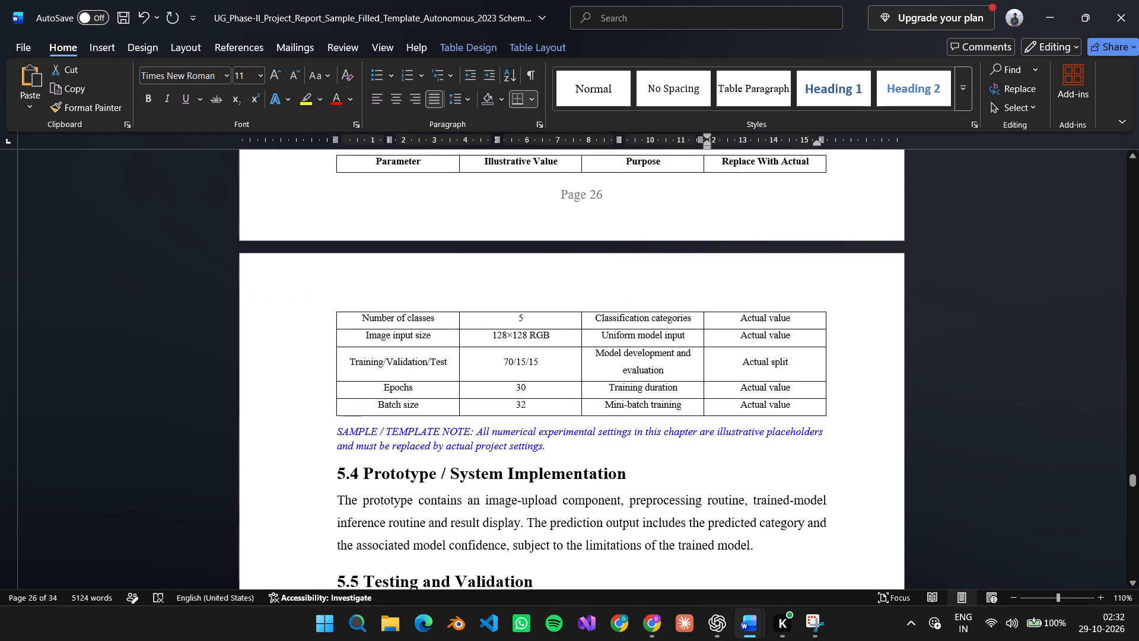
pyautogui.scroll(3, 484, 388)
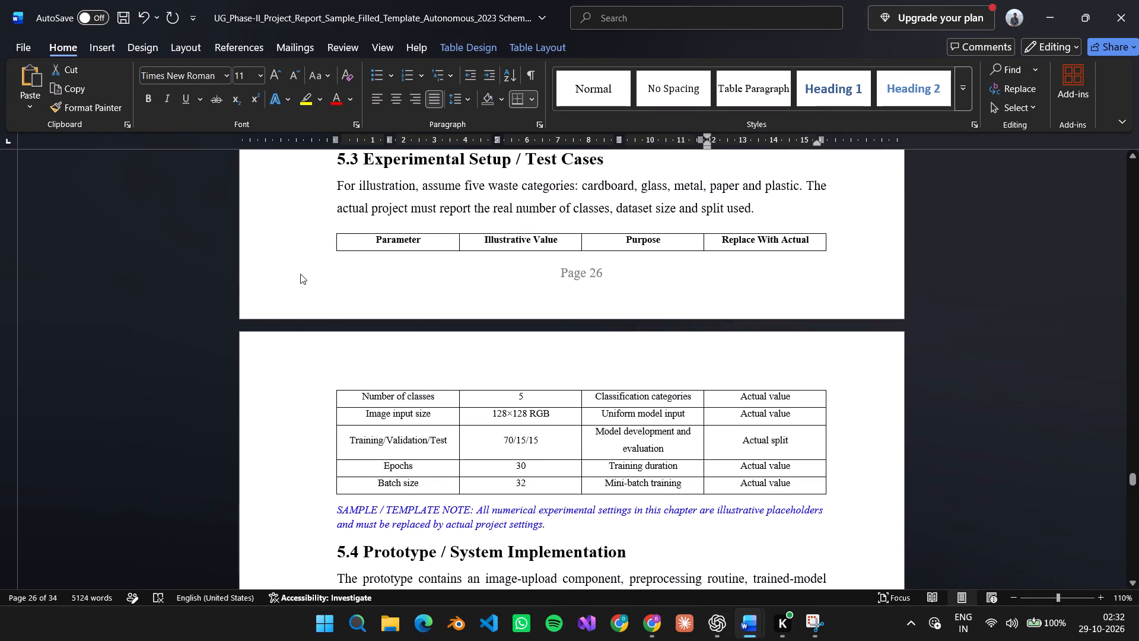
pyautogui.click(337, 244)
pyautogui.click(347, 226)
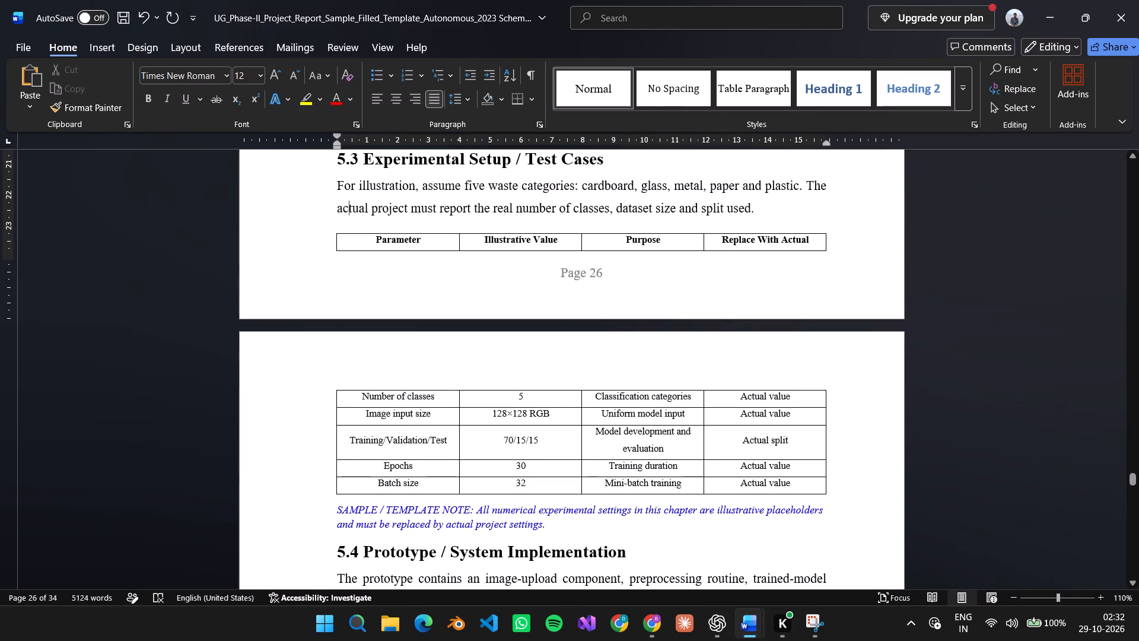
pyautogui.click(815, 219)
pyautogui.press('Return')
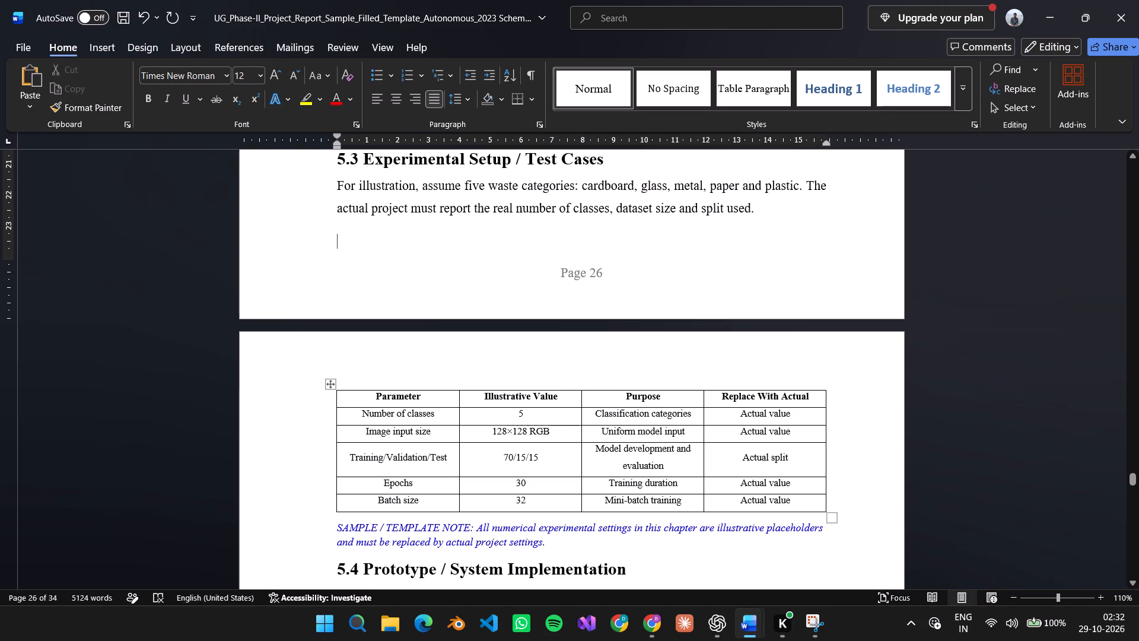
# Copy the entire parameter table of section 5.3 Experimental Setup / Test Cases.
pyautogui.click(332, 382)
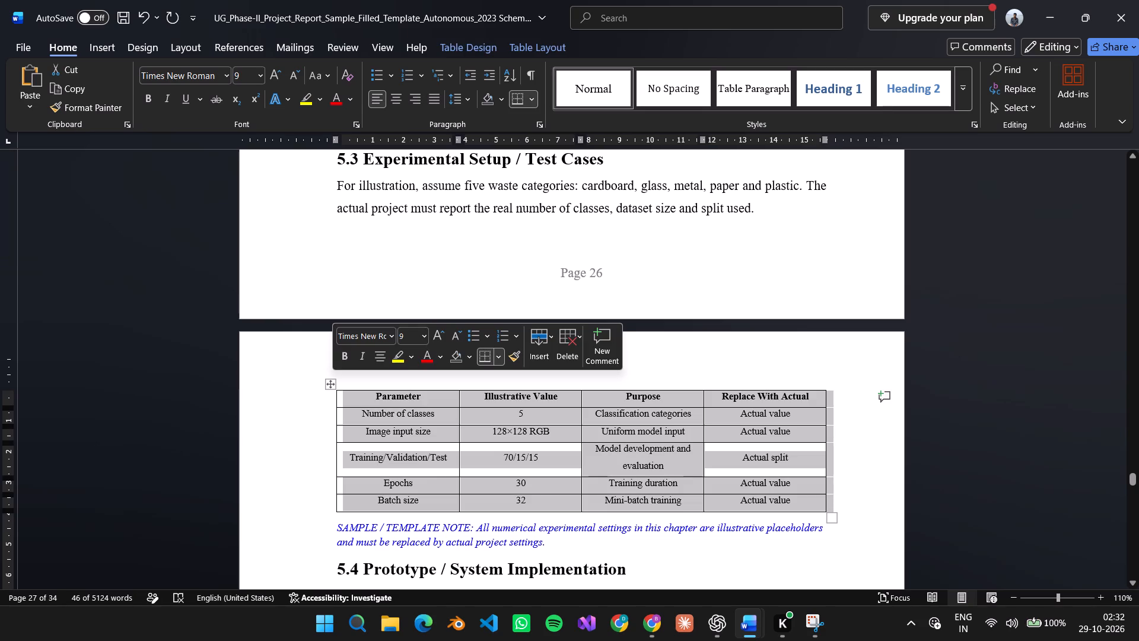
pyautogui.rightClick(332, 382)
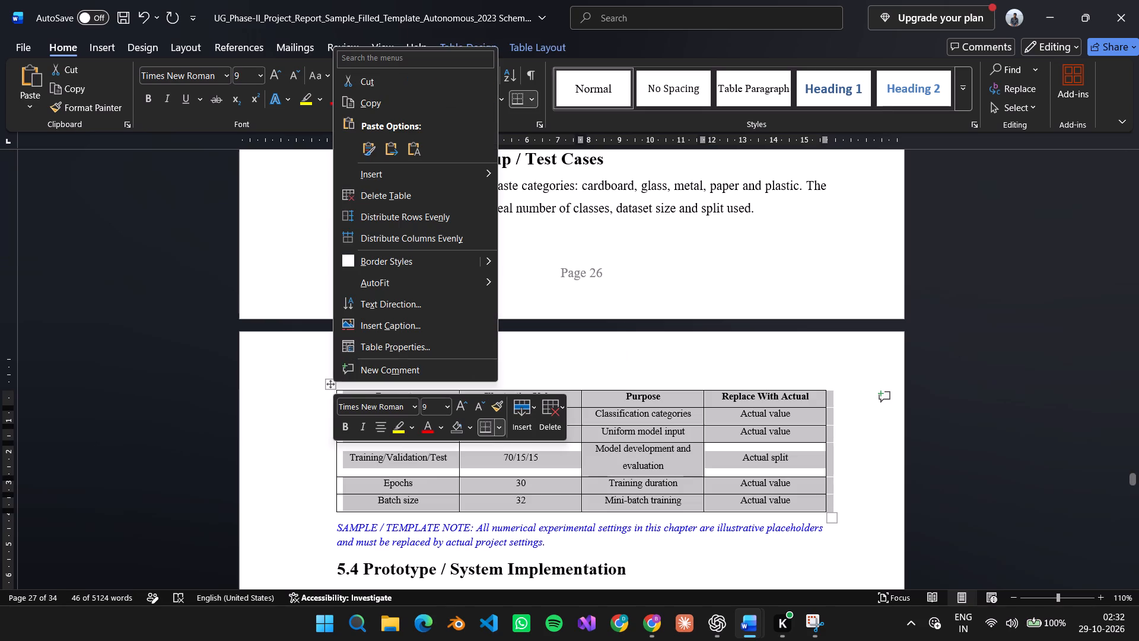
pyautogui.click(370, 109)
# Delete the five-column survival mode table above section 4.7 and paste the copied parameter table in its place.
pyautogui.scroll(20, 466, 211)
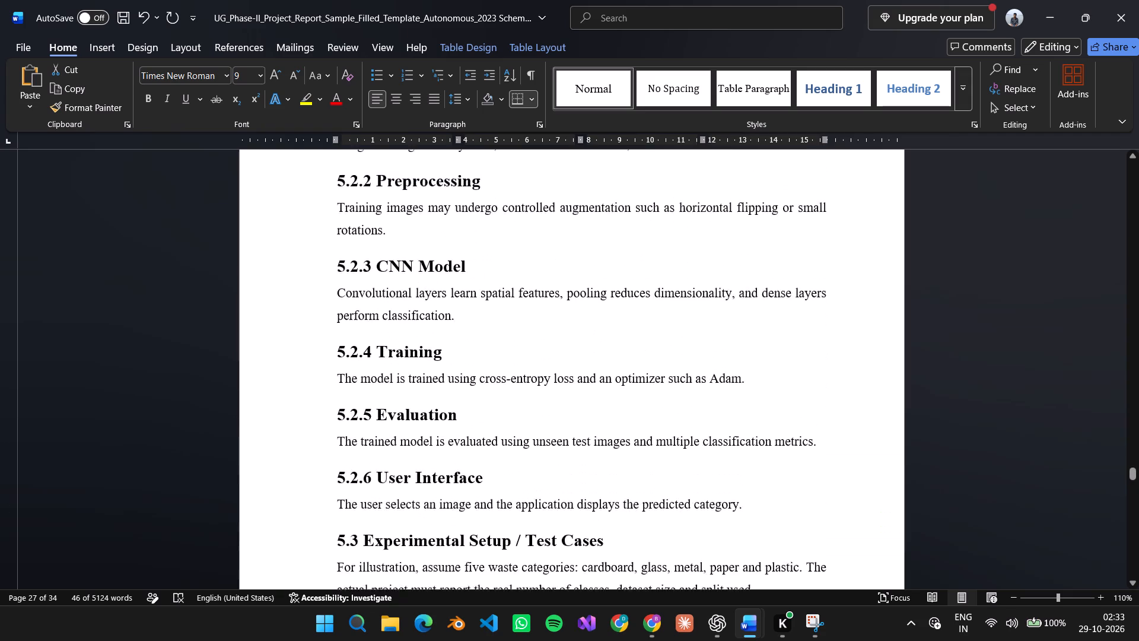
pyautogui.scroll(20, 466, 211)
pyautogui.scroll(20, 466, 211)
pyautogui.scroll(2, 466, 211)
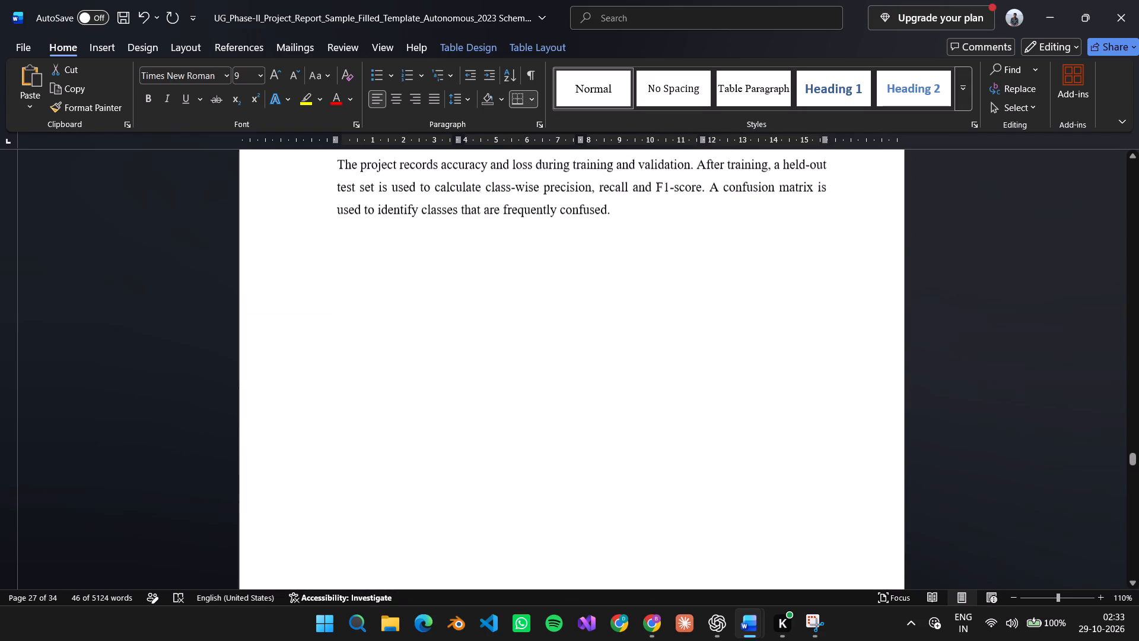
pyautogui.scroll(20, 466, 211)
pyautogui.scroll(9, 466, 211)
pyautogui.scroll(-6, 419, 318)
pyautogui.click(343, 258)
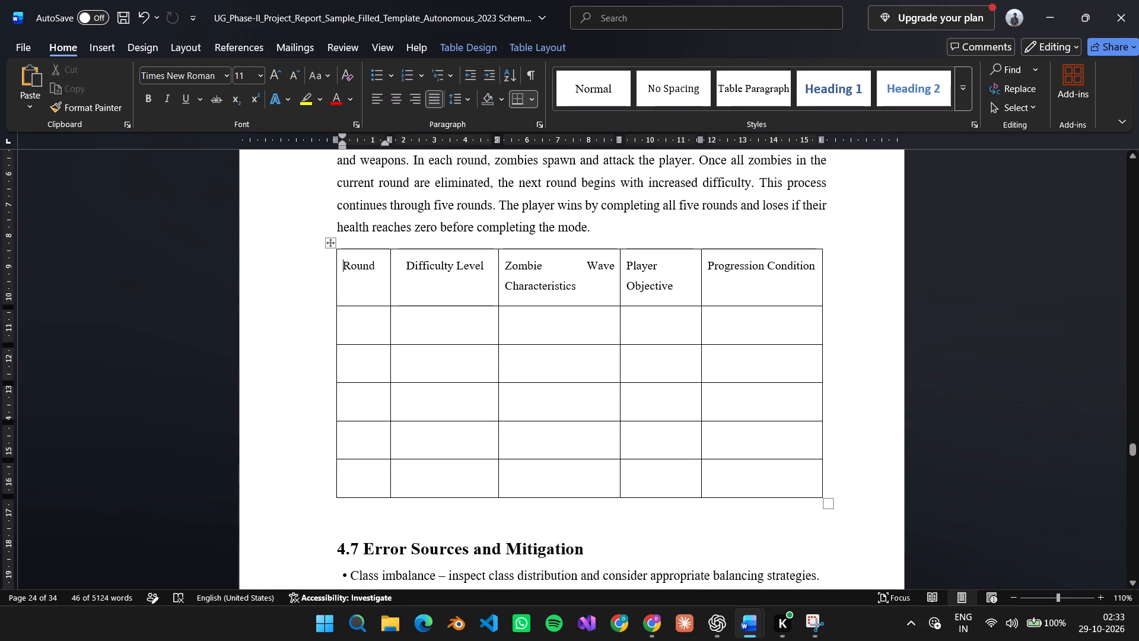
pyautogui.rightClick(343, 256)
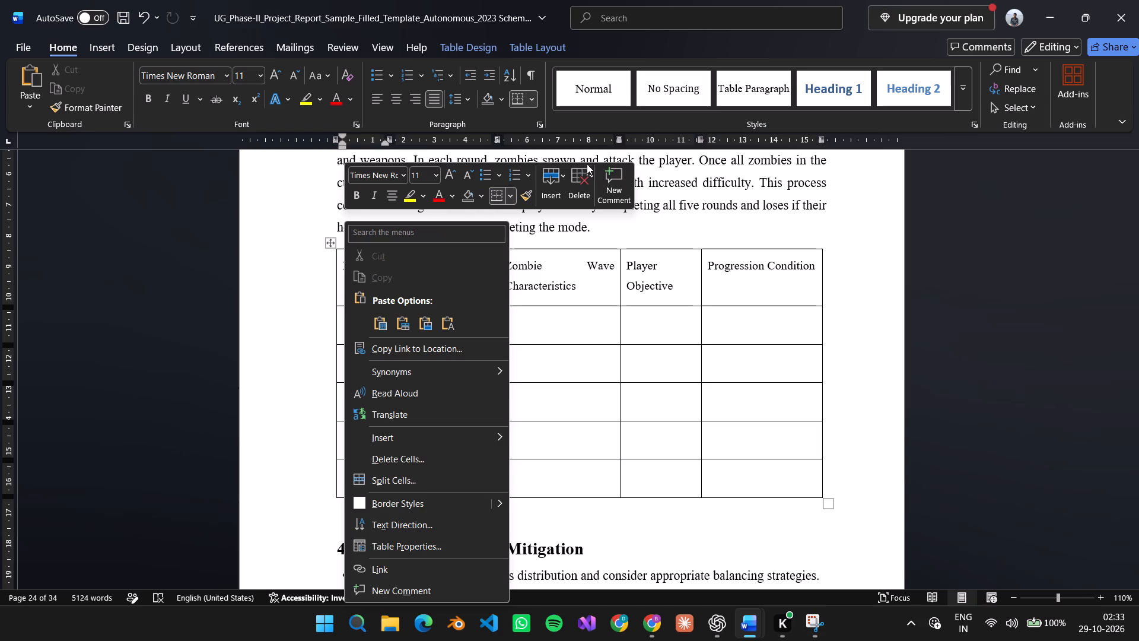
pyautogui.click(575, 179)
pyautogui.click(582, 277)
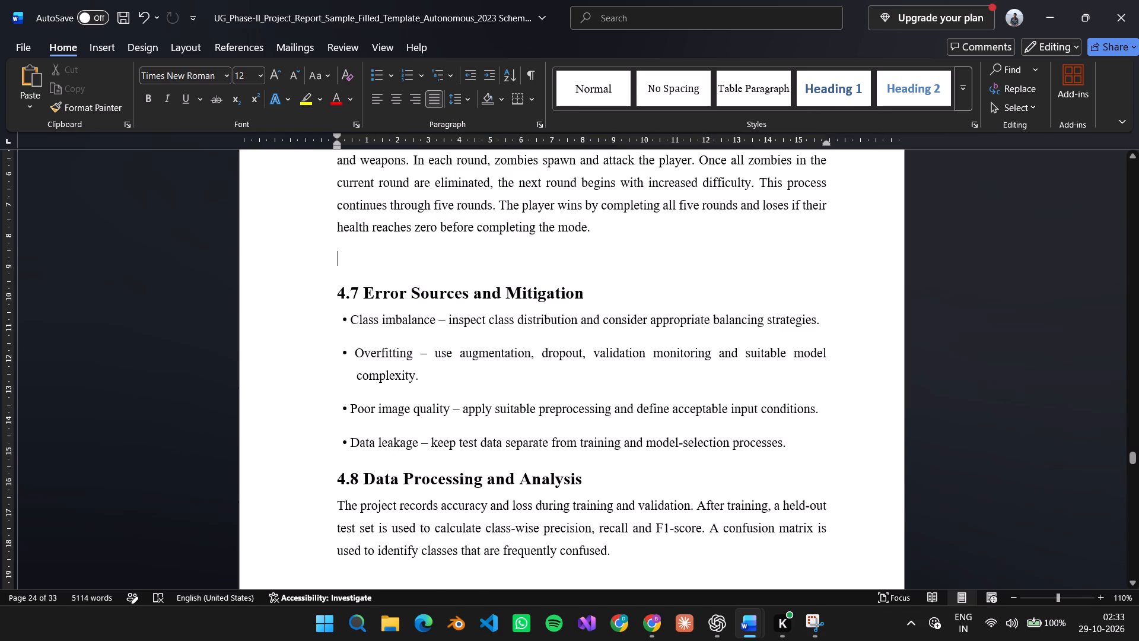
pyautogui.hotkey('ctrl', 'v')
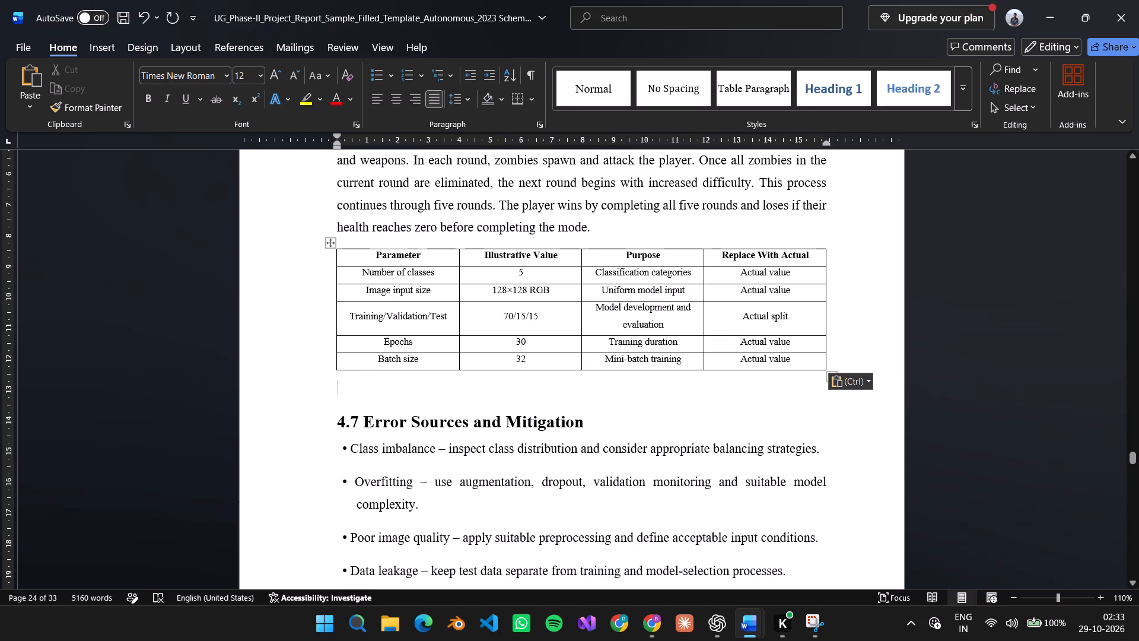
# Insert a fifth column after "Replace With Actual" in the pasted table above section 4.7.
pyautogui.rightClick(763, 264)
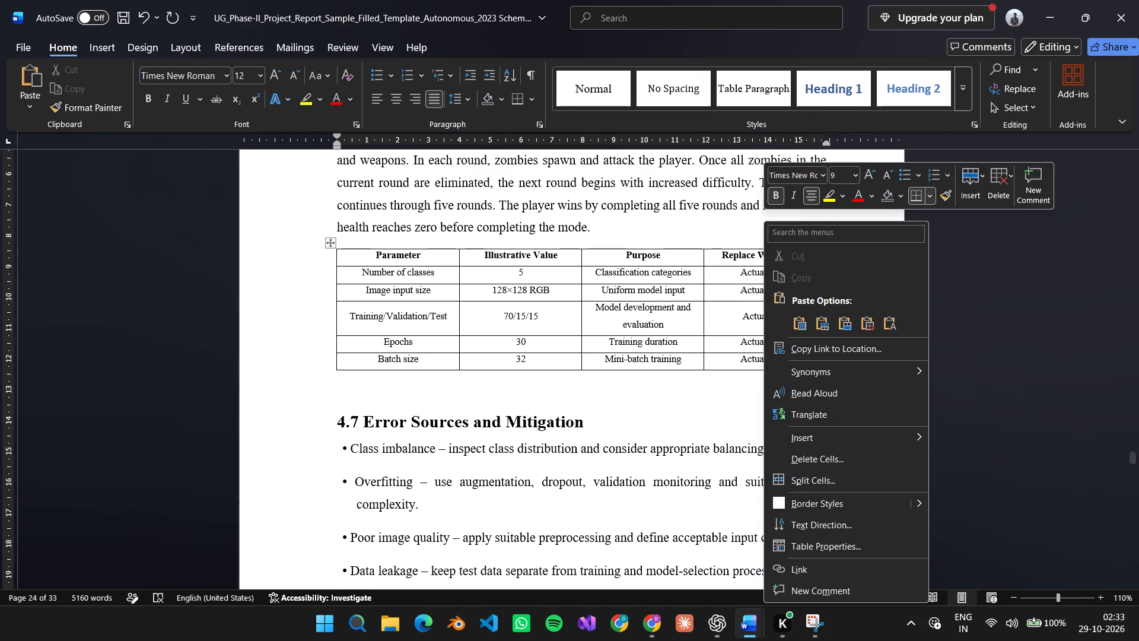
pyautogui.click(973, 191)
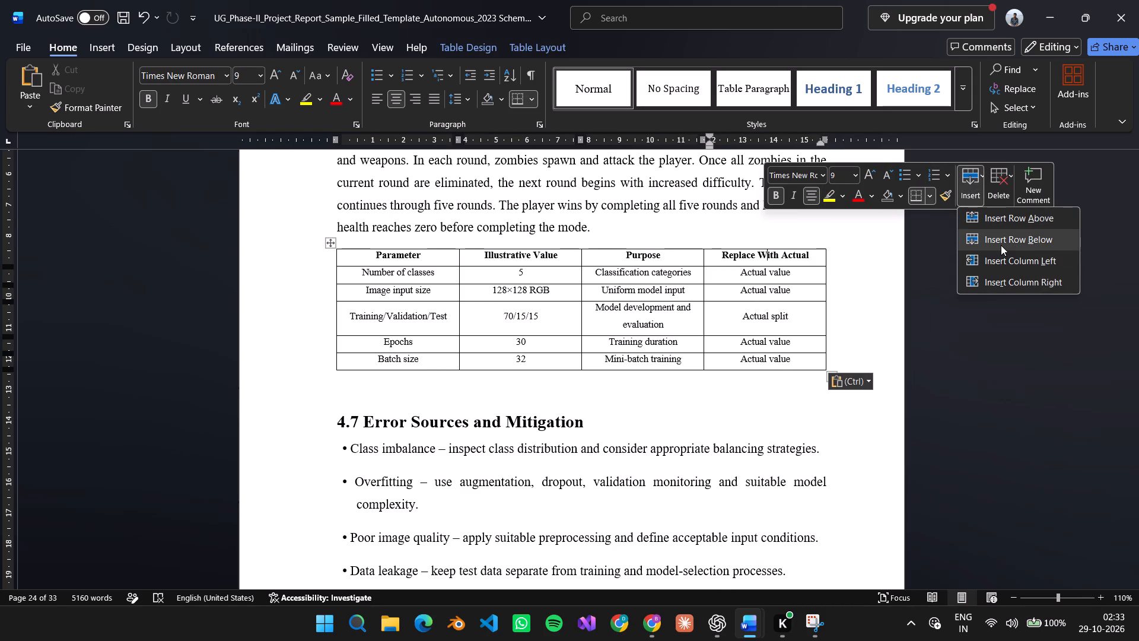
pyautogui.click(1027, 283)
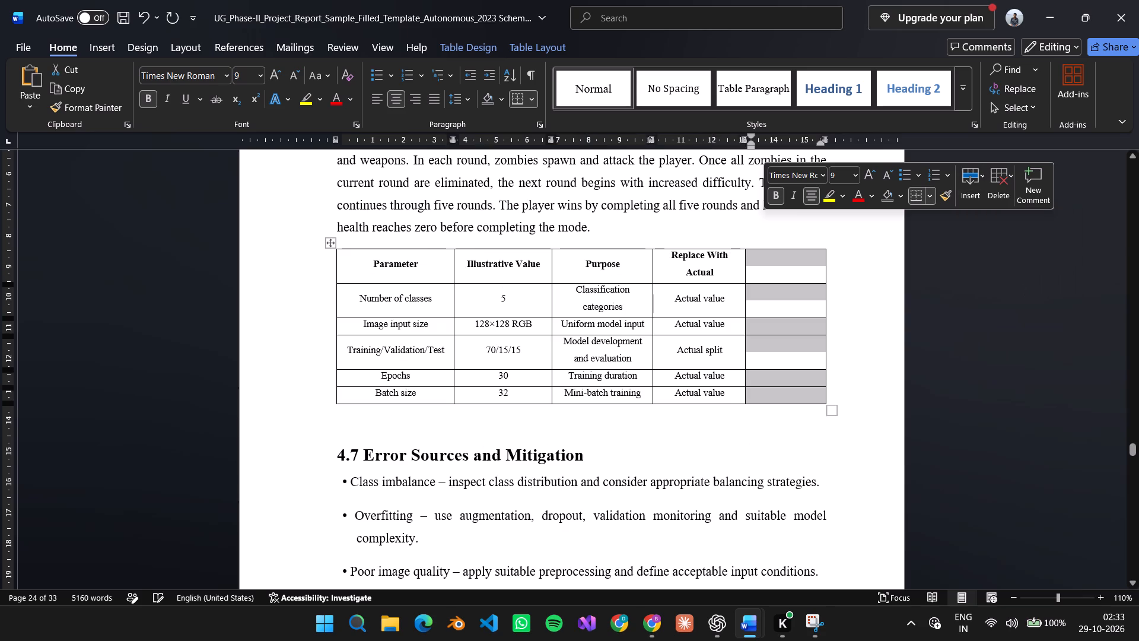
pyautogui.click(857, 307)
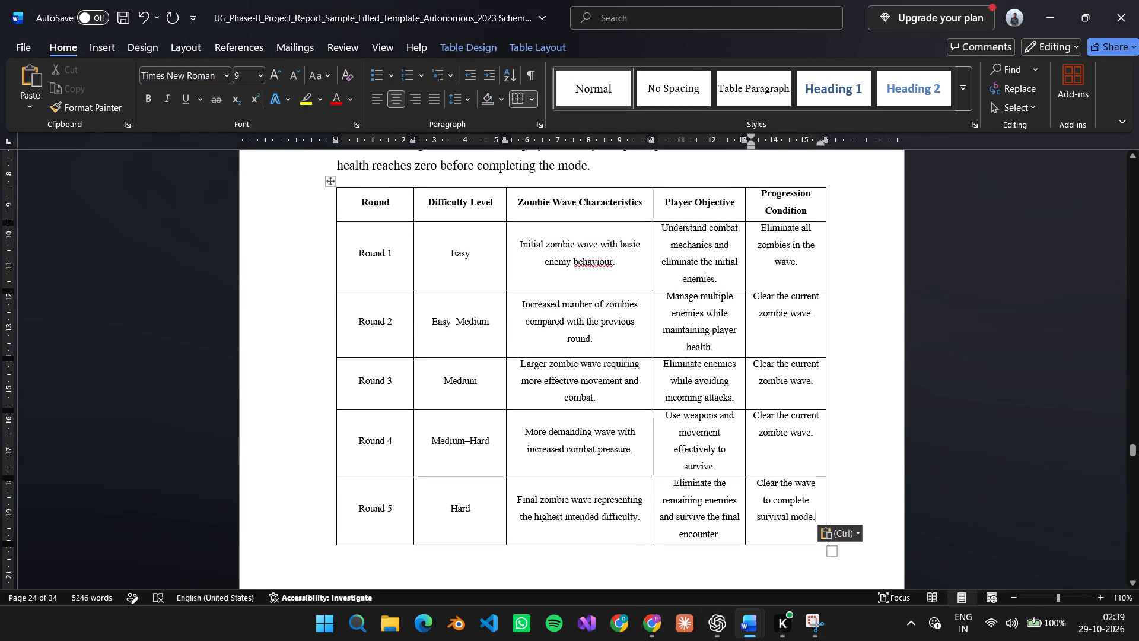
pyautogui.click(580, 266)
pyautogui.rightClick(606, 263)
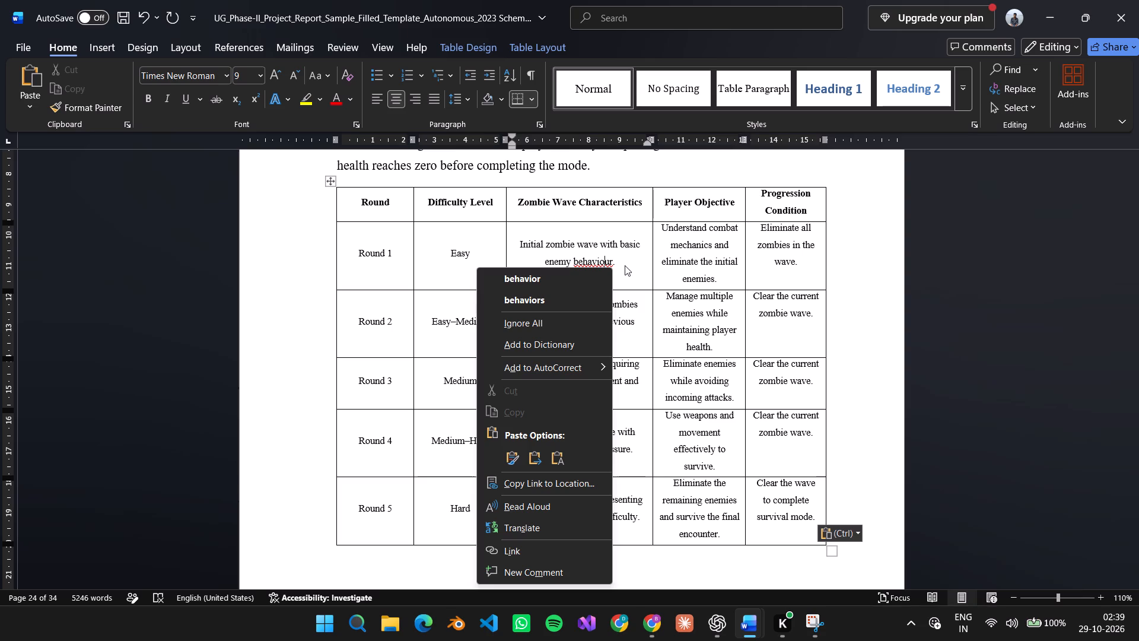
pyautogui.click(533, 325)
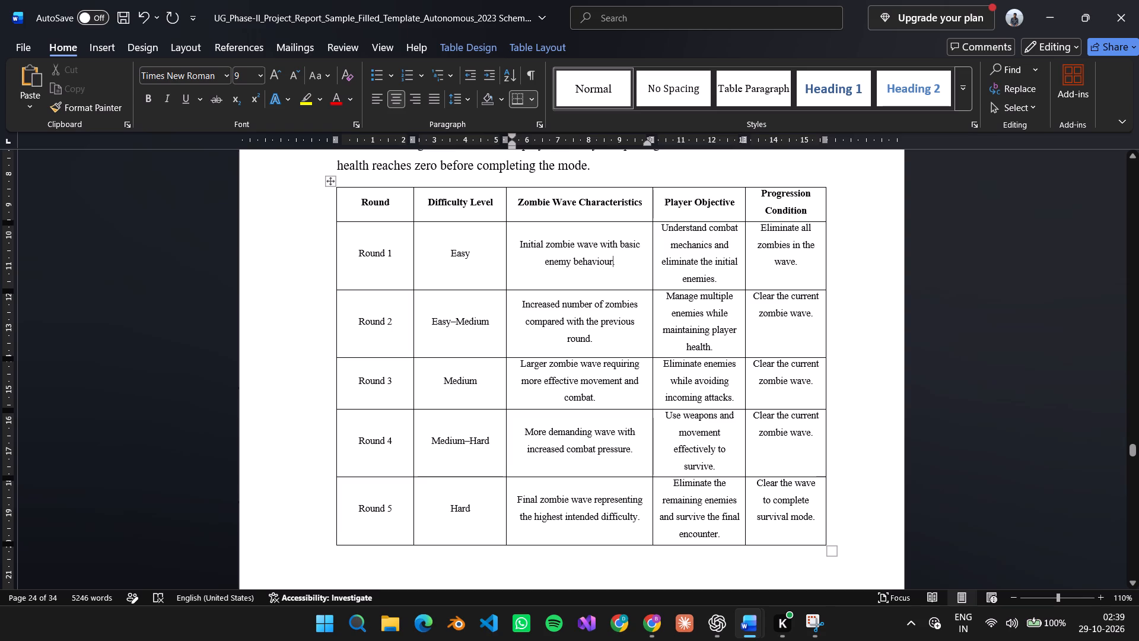
# Narrow the report table's "Round" and "Difficulty Level" columns, giving the freed width to "Zombie Wave Characteristics".
pyautogui.moveTo(412, 274); pyautogui.dragTo(398, 275)
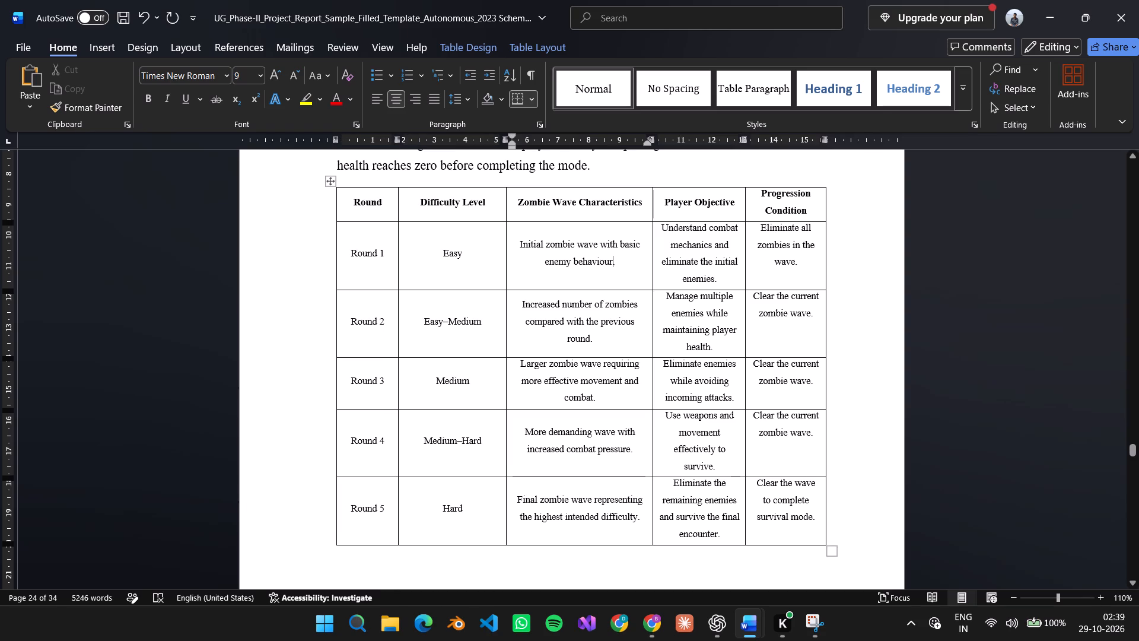
pyautogui.moveTo(505, 263); pyautogui.dragTo(484, 265)
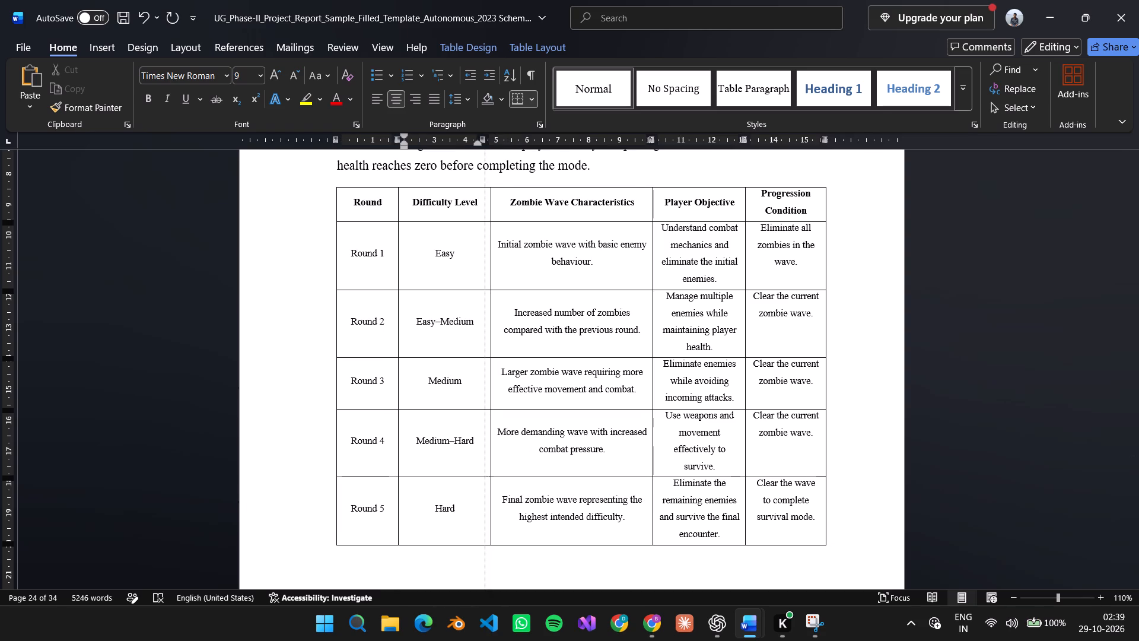
# Narrow the report table's "Difficulty Level" and "Zombie Wave Characteristics" columns, giving the freed width to "Player Objective" and "Progression Condition".
pyautogui.moveTo(484, 265); pyautogui.dragTo(479, 266)
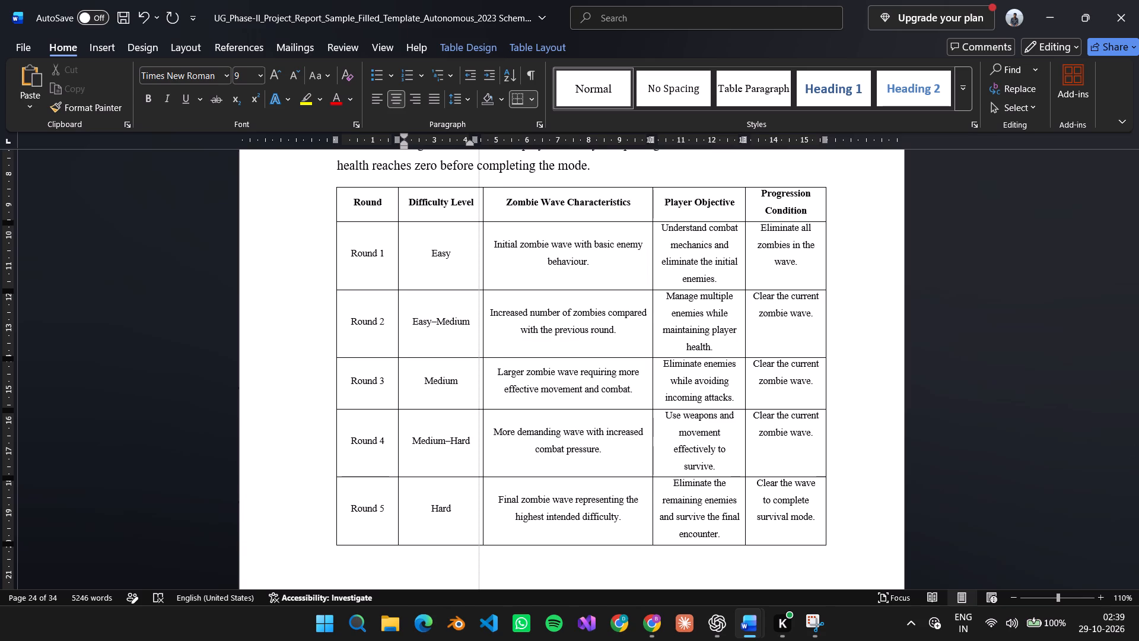
pyautogui.moveTo(479, 266); pyautogui.dragTo(473, 269)
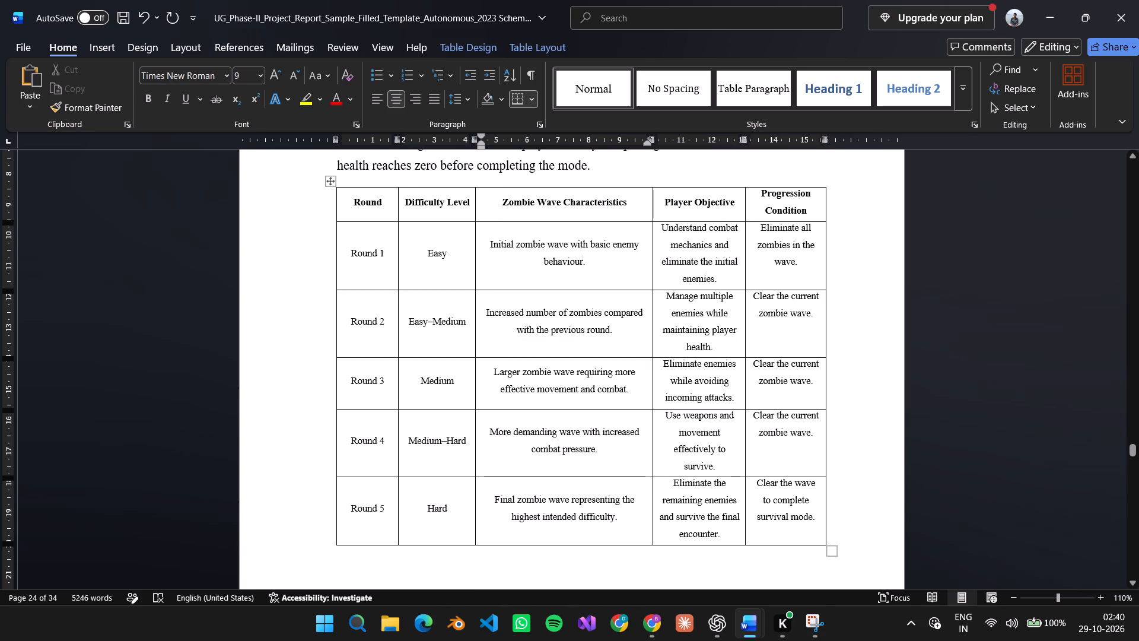
pyautogui.moveTo(651, 272); pyautogui.dragTo(631, 272)
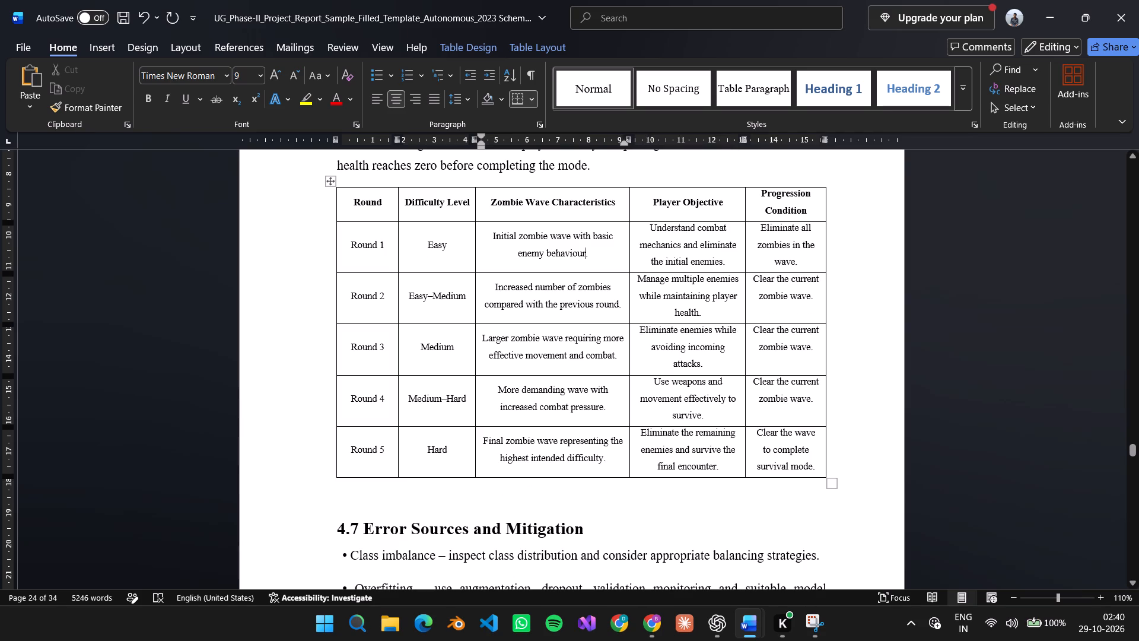
pyautogui.moveTo(628, 257); pyautogui.dragTo(618, 256)
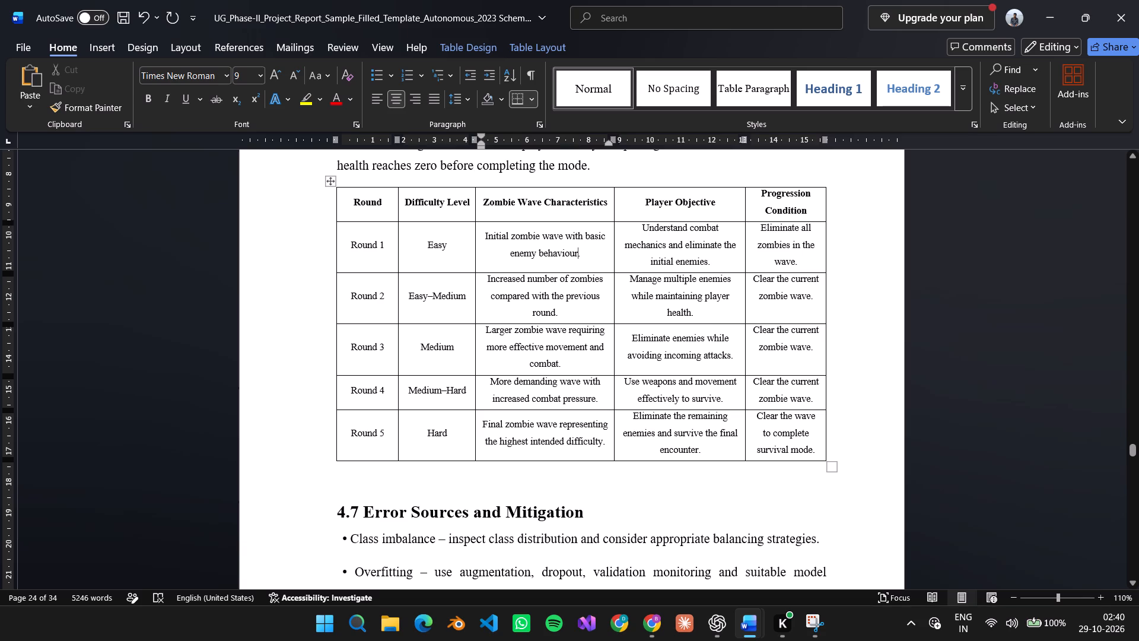
pyautogui.click(613, 252)
pyautogui.scroll(1, 782, 255)
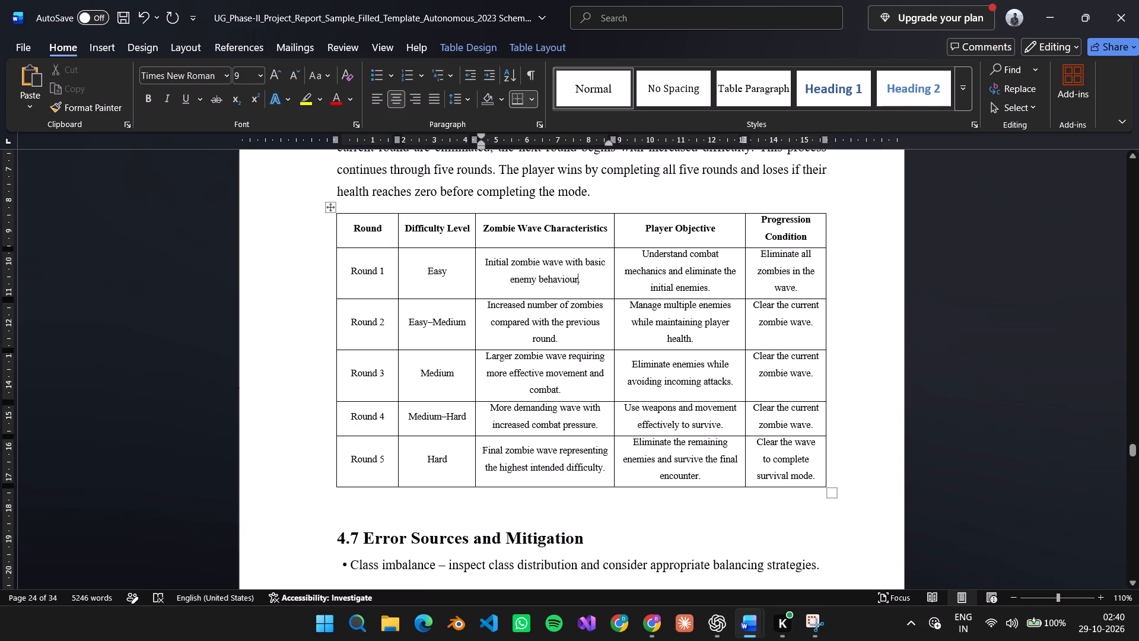
pyautogui.click(745, 271)
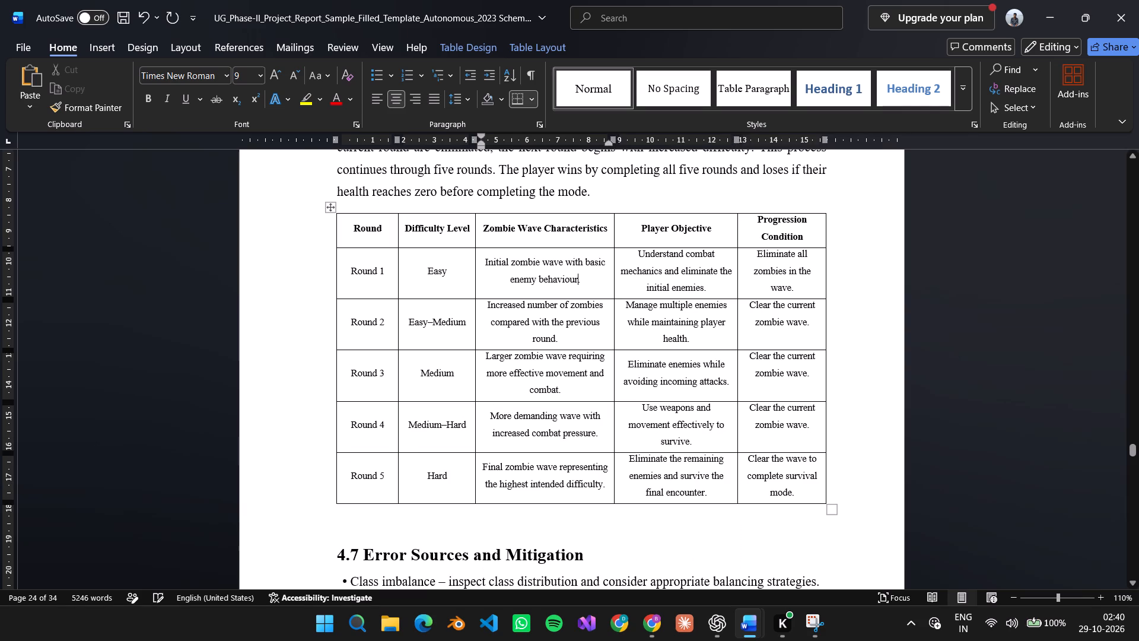
pyautogui.scroll(-1, 855, 268)
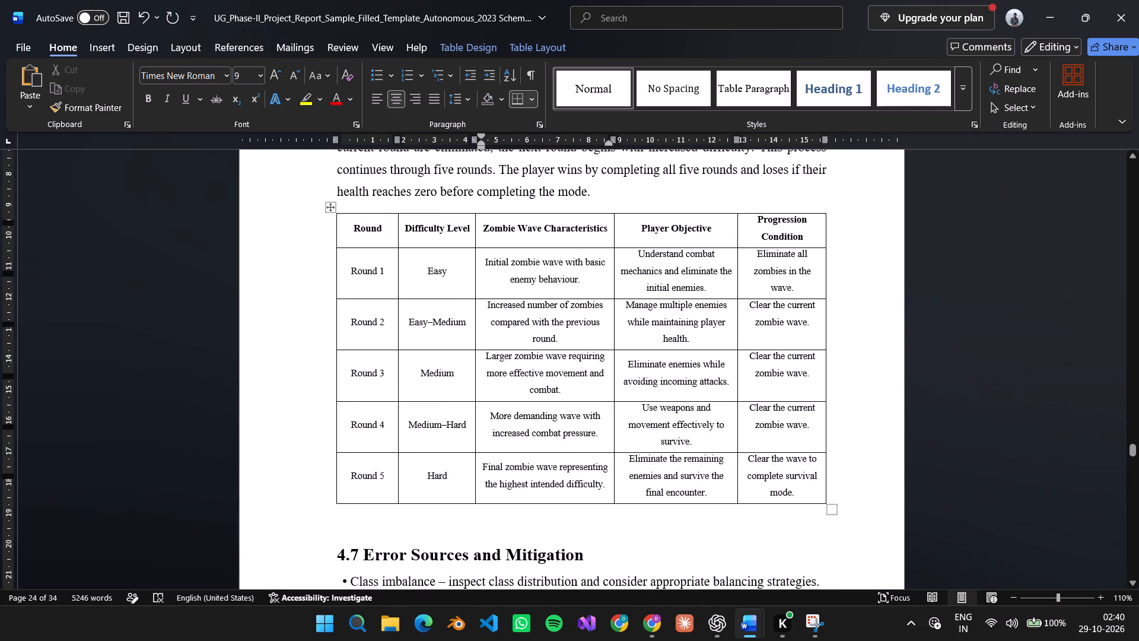
pyautogui.click(891, 350)
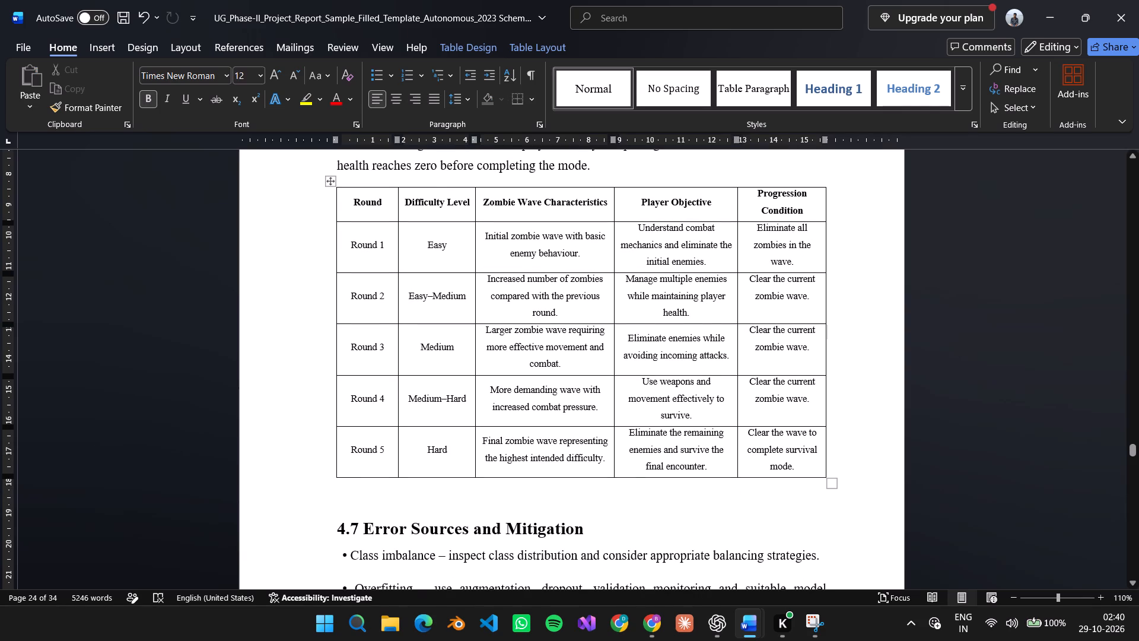
# Review the round progression table's layout on page 24 alongside the Figure 4.1 flowchart and the neighbouring report pages.
pyautogui.scroll(-2, 744, 429)
pyautogui.scroll(4, 745, 424)
pyautogui.scroll(-2, 745, 424)
pyautogui.scroll(4, 745, 424)
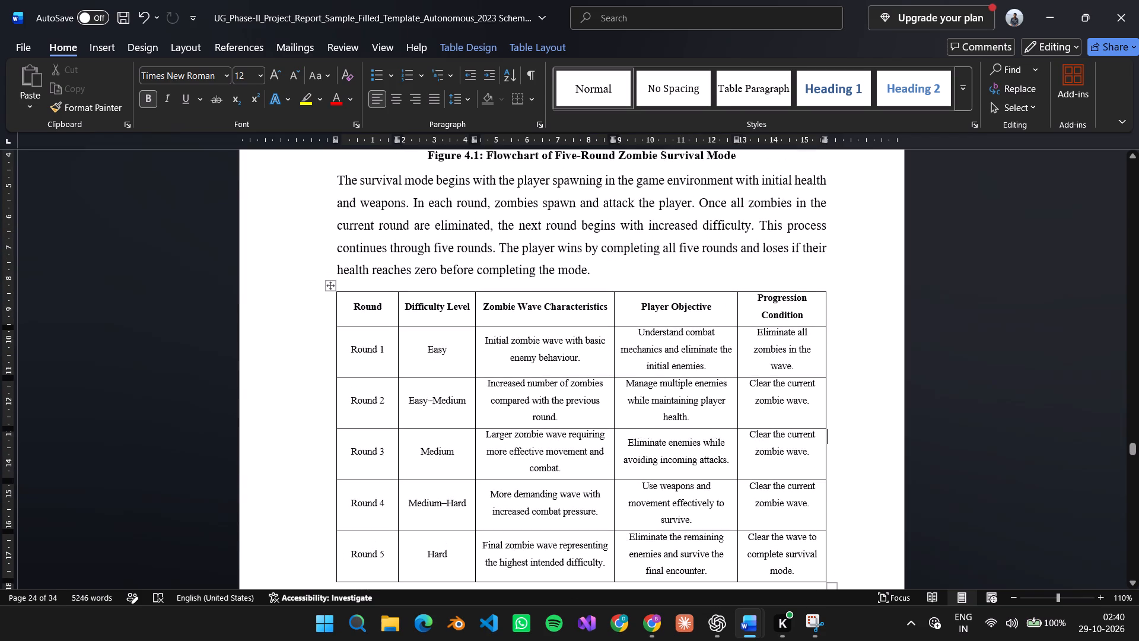
pyautogui.scroll(6, 745, 424)
pyautogui.scroll(-1, 745, 424)
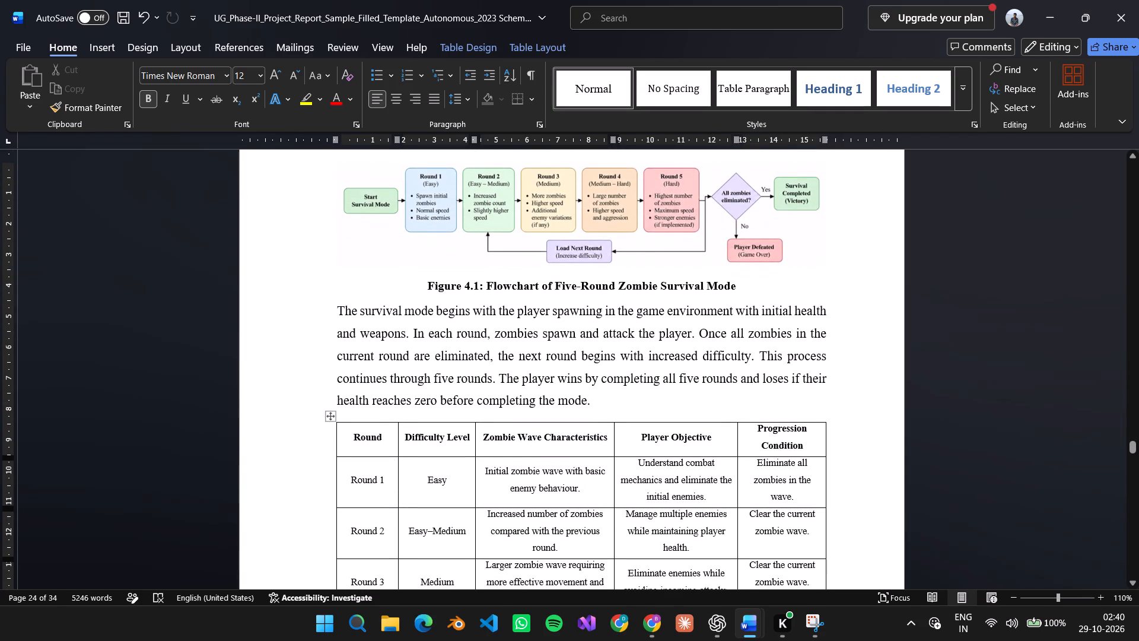
pyautogui.keyDown('ctrl'); pyautogui.scroll(-3, 788, 467); pyautogui.keyUp('ctrl')
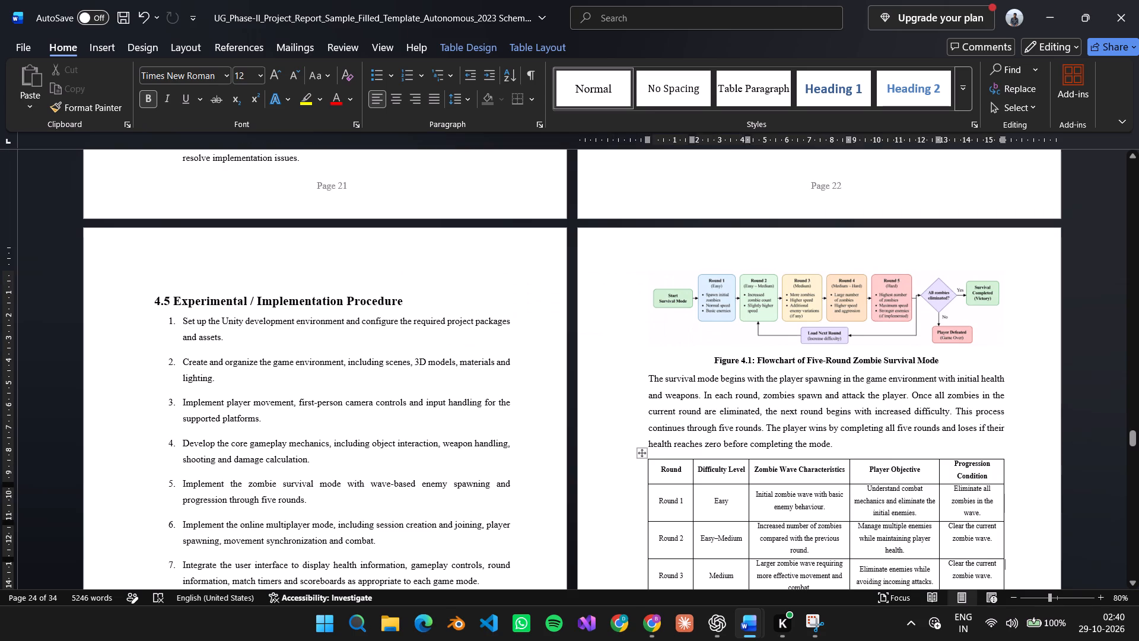
pyautogui.keyDown('ctrl'); pyautogui.scroll(-1, 825, 468); pyautogui.keyUp('ctrl')
pyautogui.scroll(-4, 825, 468)
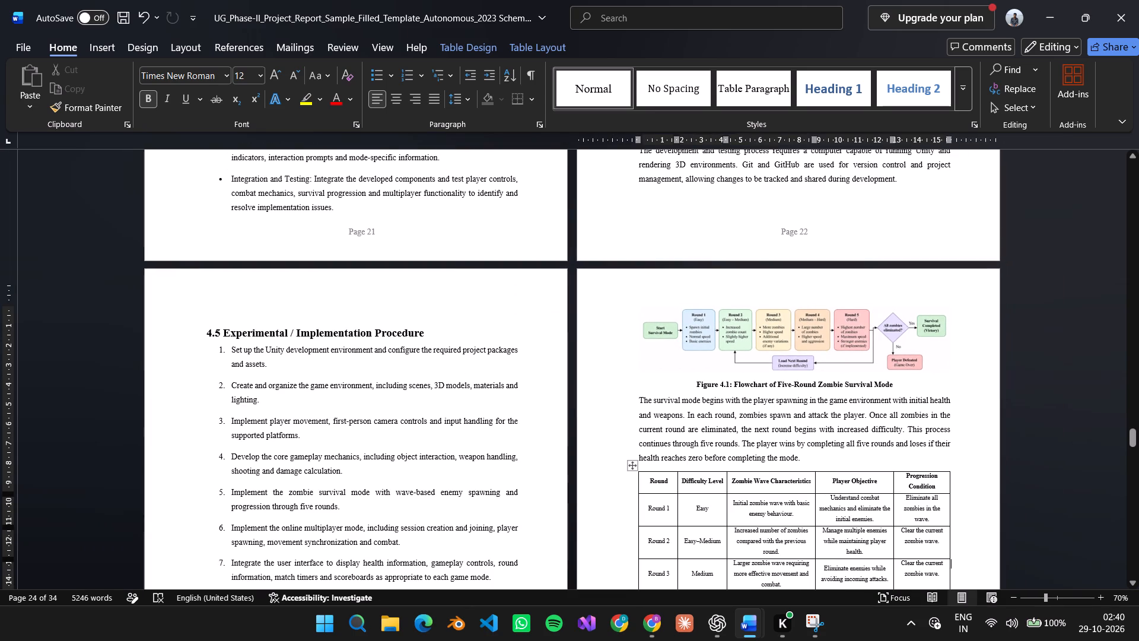
pyautogui.scroll(-8, 780, 353)
pyautogui.keyDown('ctrl'); pyautogui.scroll(-2, 780, 353); pyautogui.keyUp('ctrl')
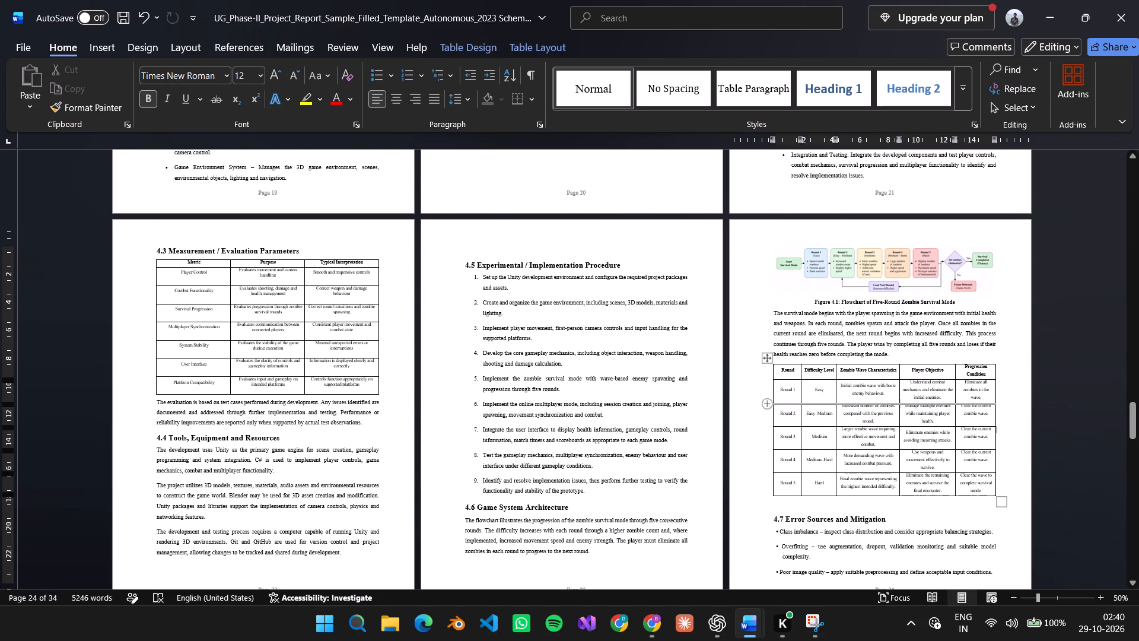
pyautogui.scroll(-8, 751, 417)
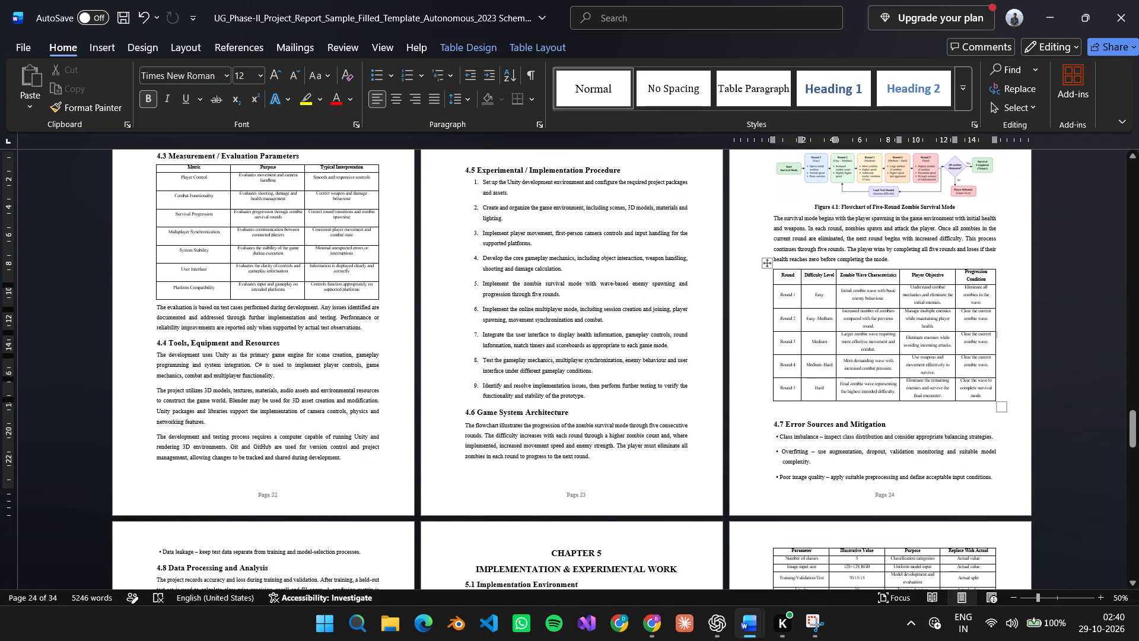
pyautogui.click(832, 294)
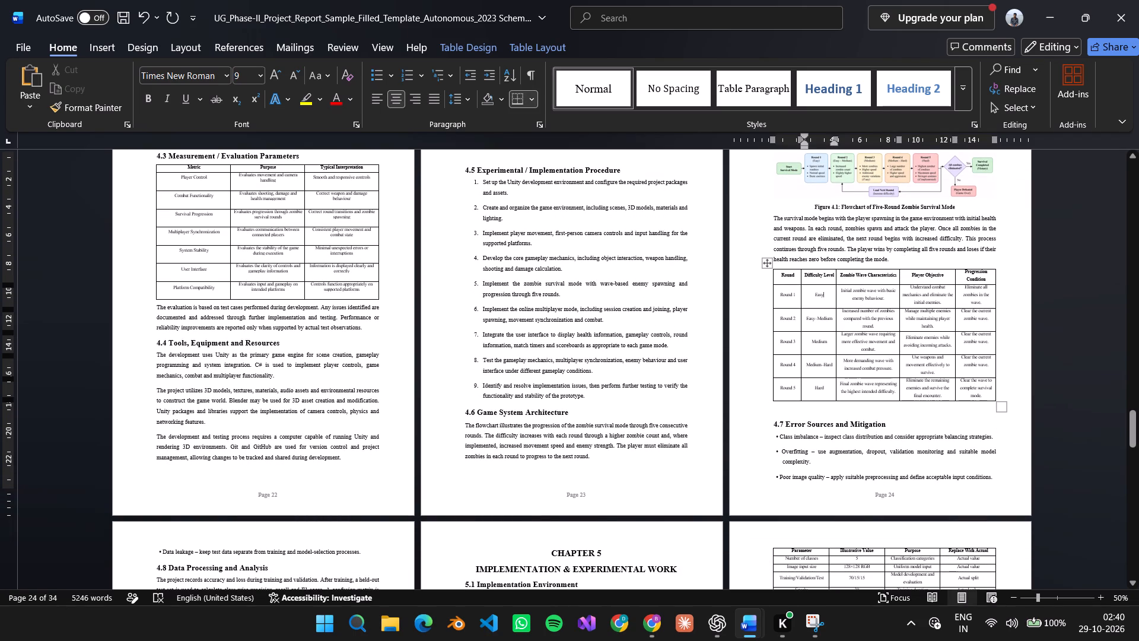
pyautogui.scroll(5, 803, 284)
pyautogui.scroll(2, 841, 376)
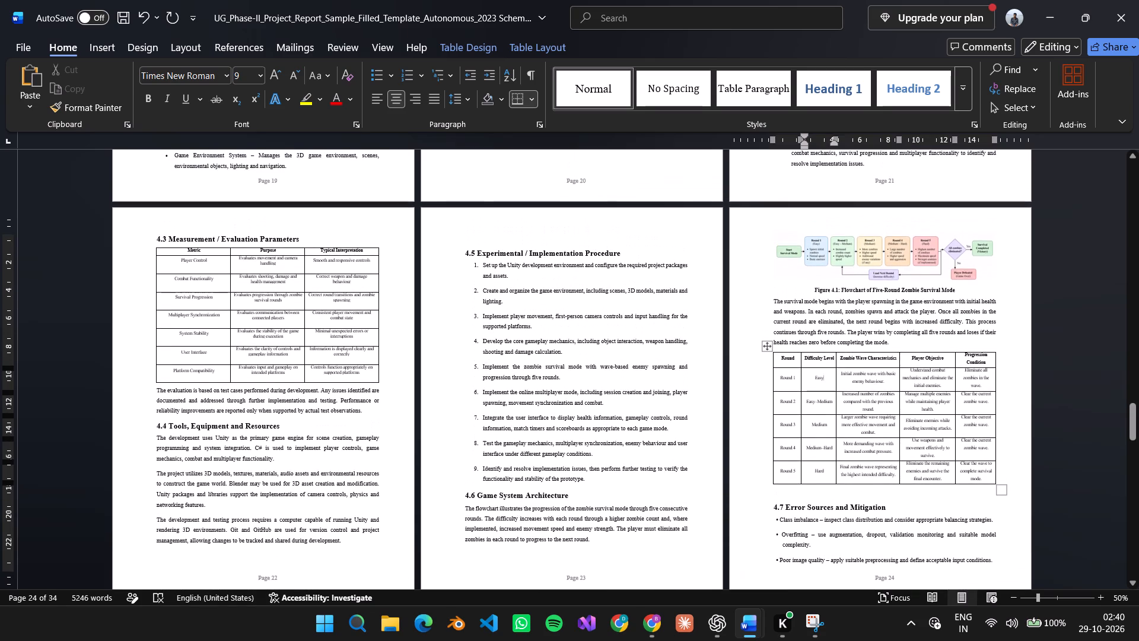
pyautogui.keyDown('ctrl'); pyautogui.scroll(5, 841, 376); pyautogui.keyUp('ctrl')
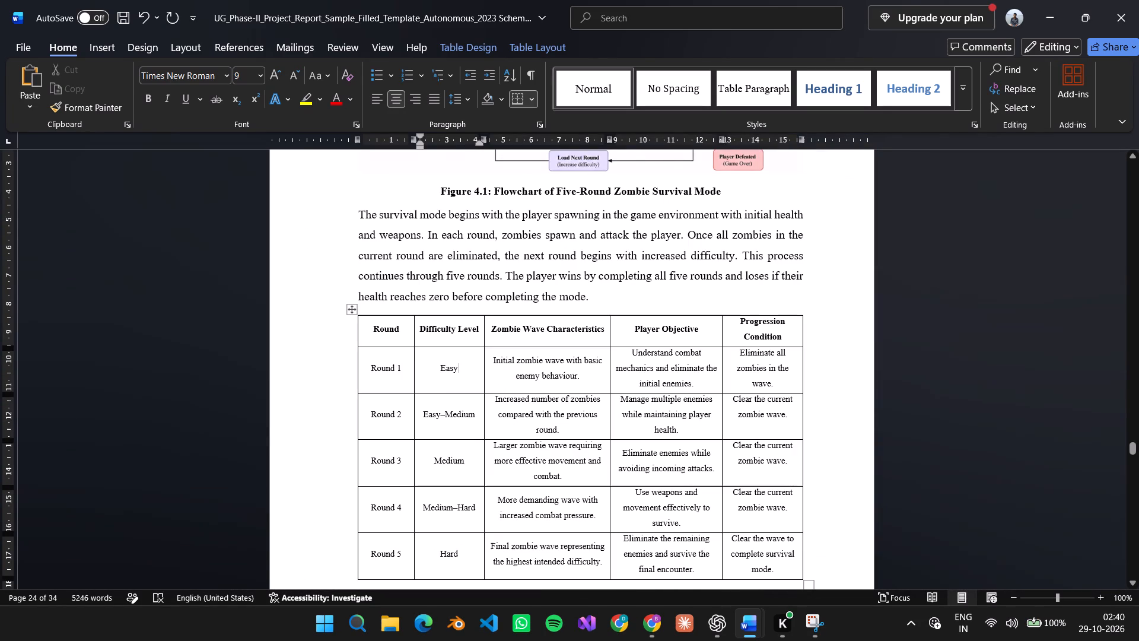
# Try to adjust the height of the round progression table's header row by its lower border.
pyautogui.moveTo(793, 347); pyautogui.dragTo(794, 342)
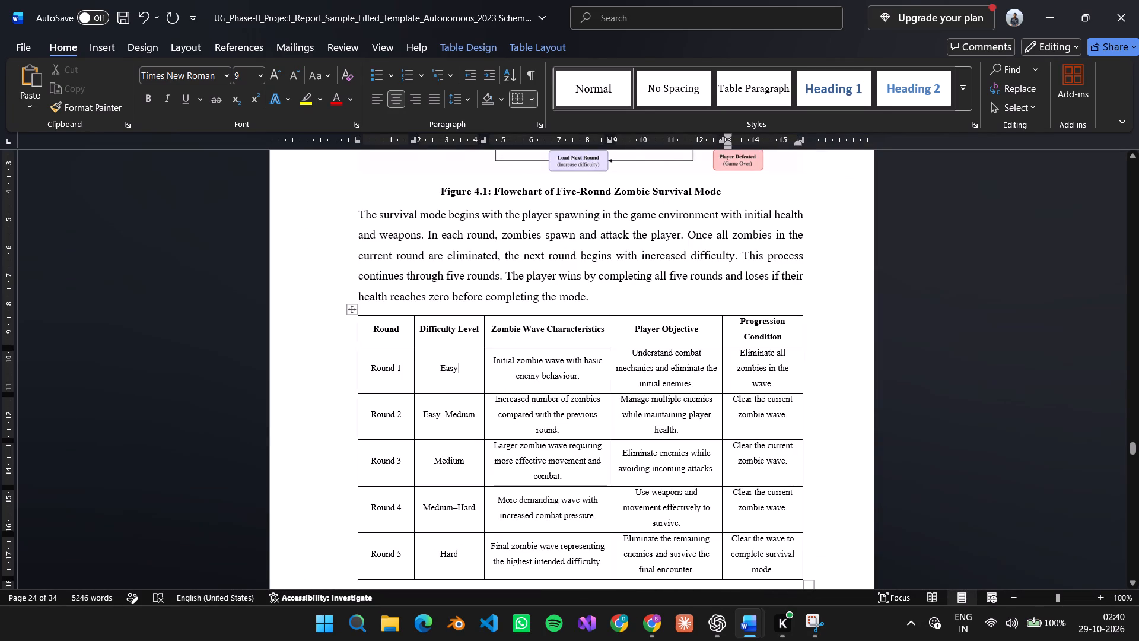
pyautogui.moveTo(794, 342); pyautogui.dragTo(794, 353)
# Examine the report from the round progression table through sections 4.7 and 5.3, including the experimental parameter table.
pyautogui.scroll(-2, 665, 341)
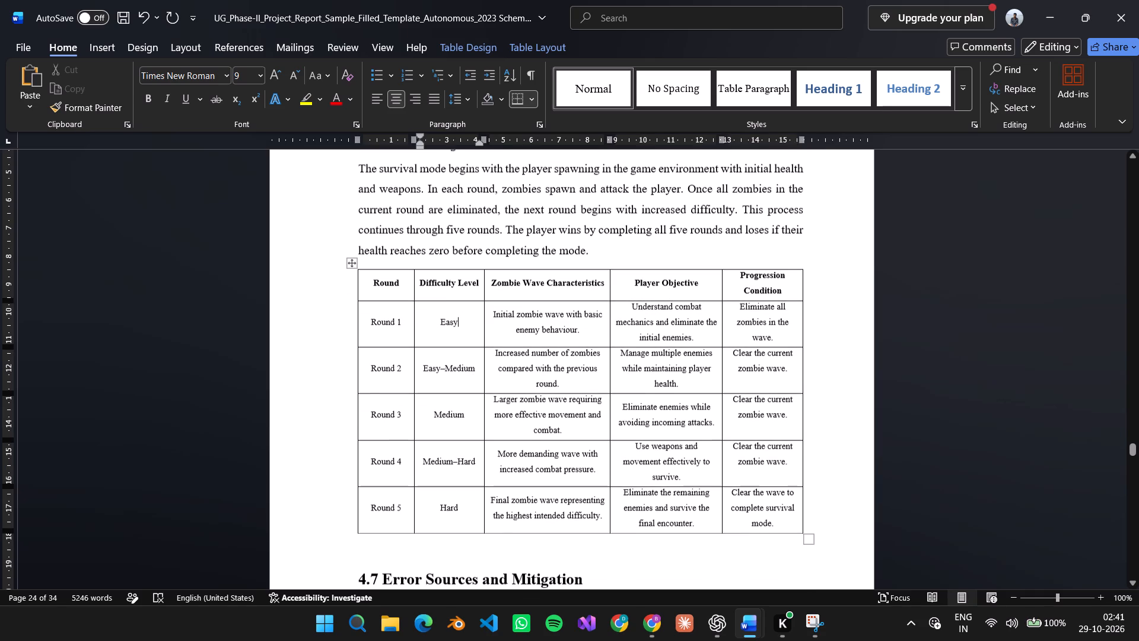
pyautogui.scroll(-20, 665, 341)
pyautogui.scroll(-17, 665, 341)
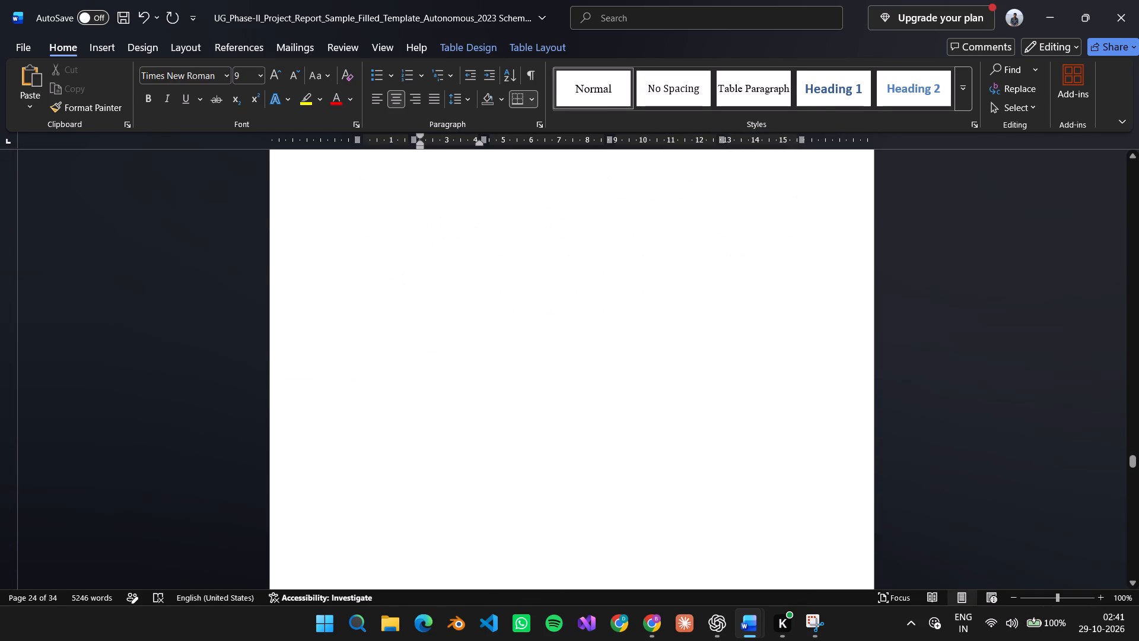
pyautogui.scroll(-20, 595, 496)
pyautogui.scroll(-20, 595, 496)
pyautogui.scroll(-2, 595, 496)
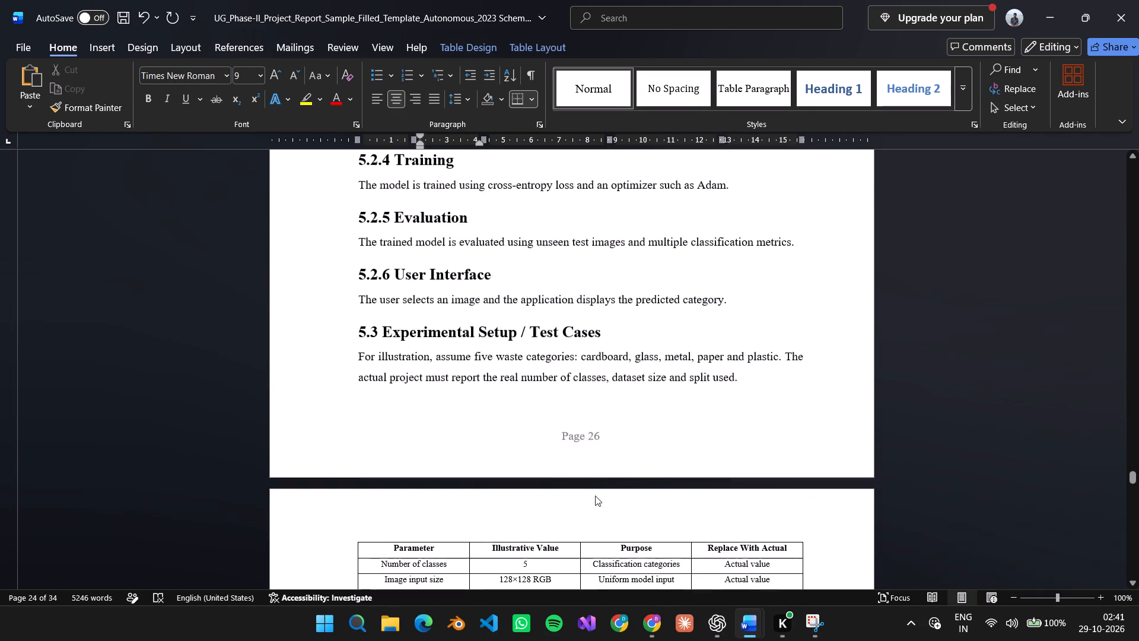
pyautogui.scroll(-6, 595, 496)
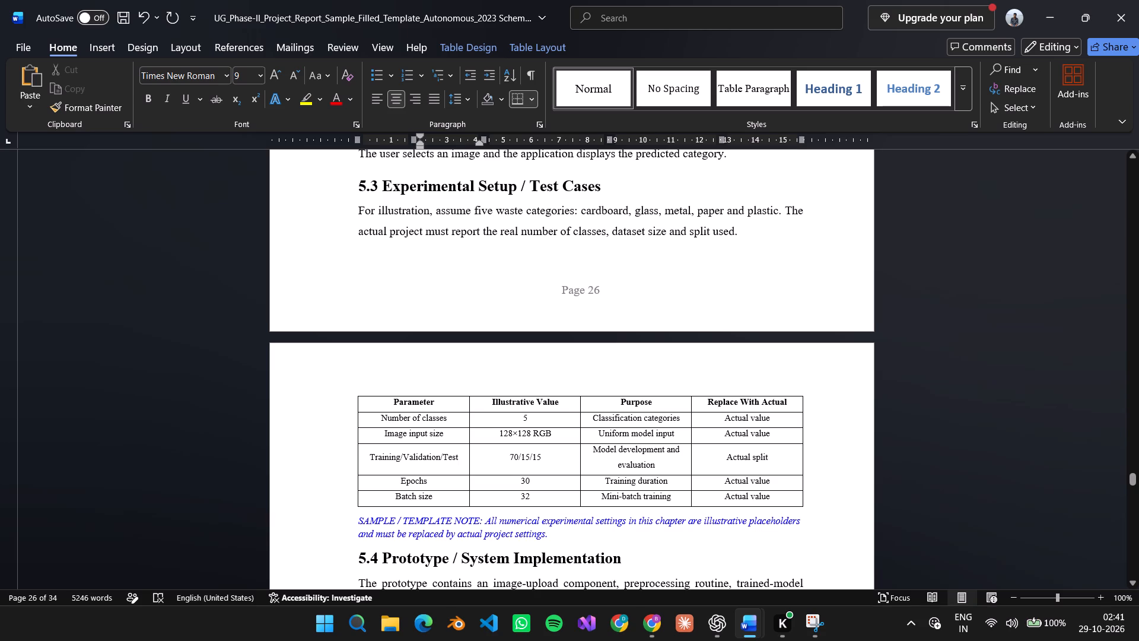
pyautogui.scroll(13, 721, 408)
pyautogui.scroll(9, 704, 415)
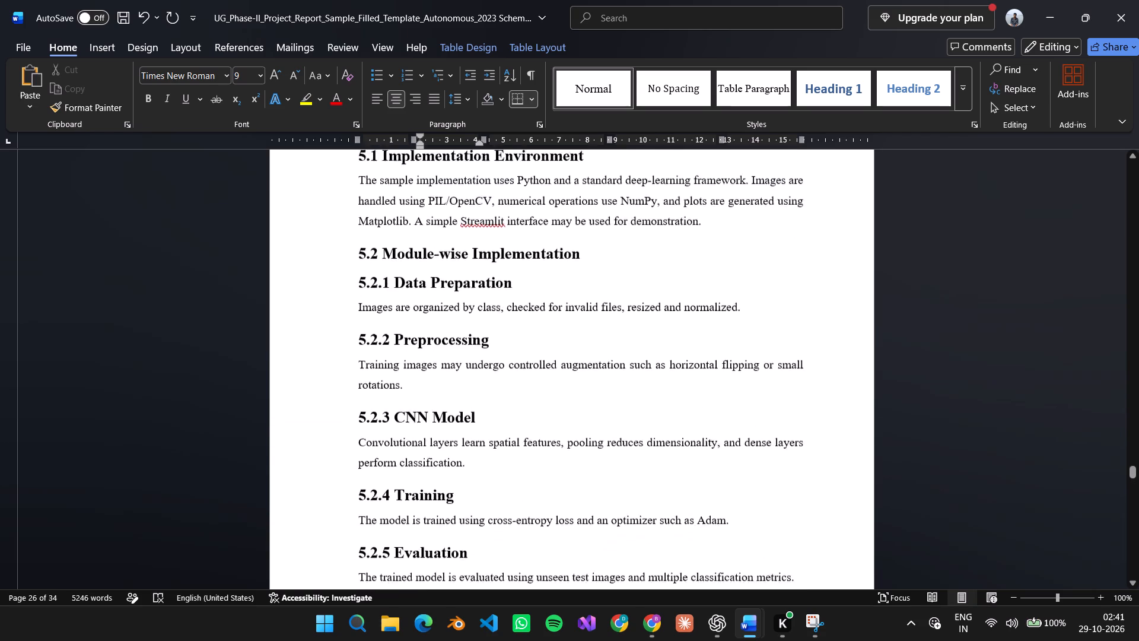
pyautogui.scroll(20, 704, 415)
pyautogui.scroll(20, 704, 415)
pyautogui.scroll(9, 704, 415)
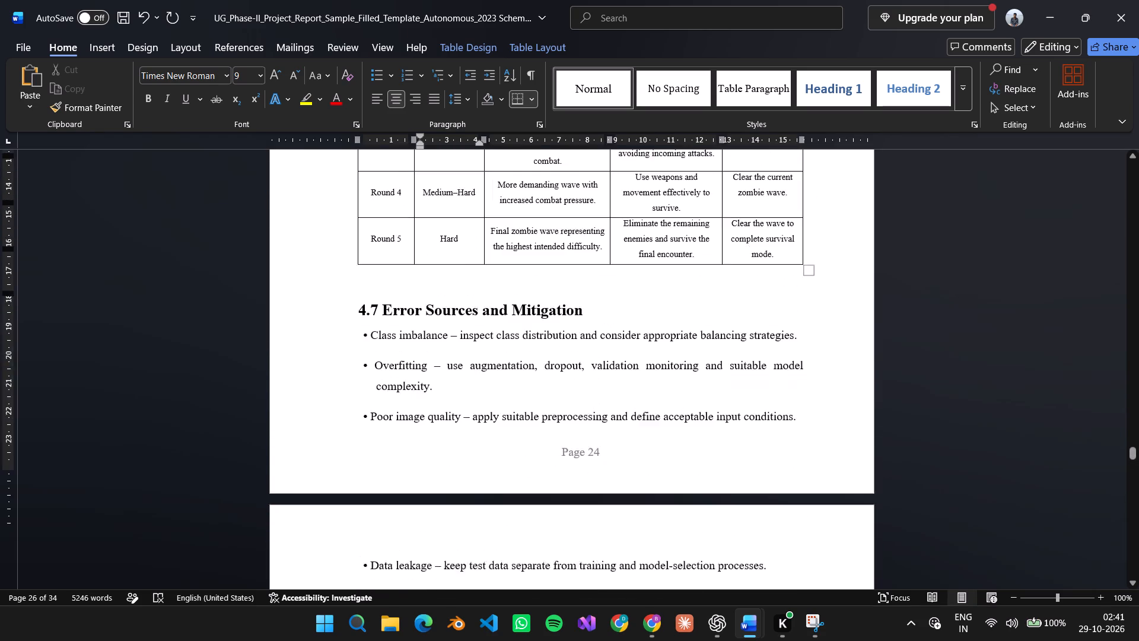
pyautogui.scroll(20, 704, 415)
pyautogui.scroll(1, 704, 415)
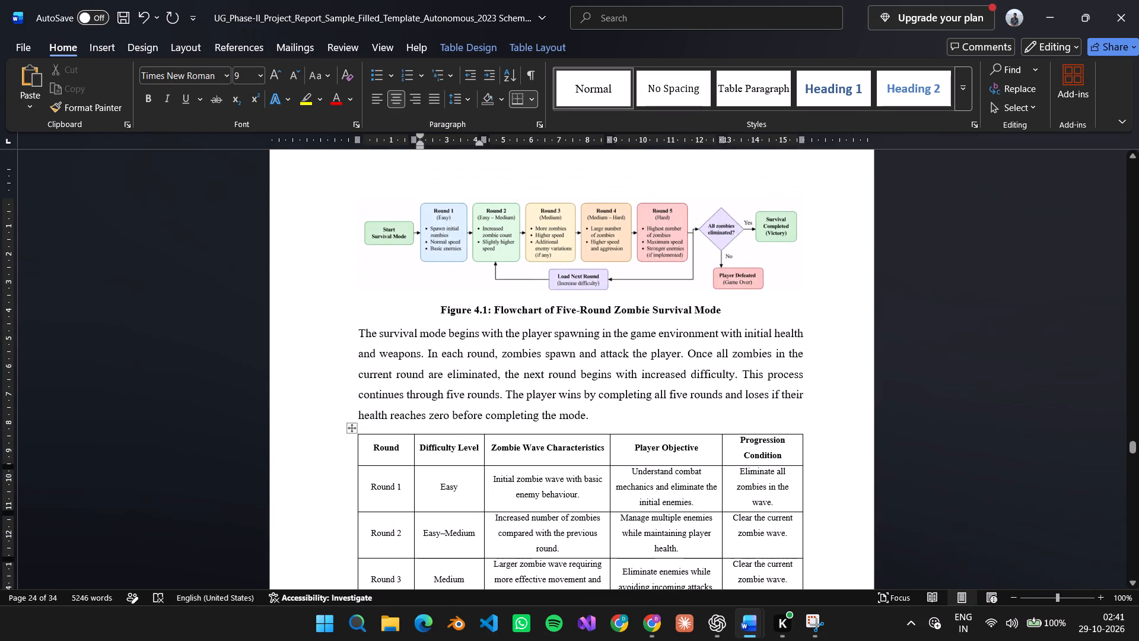
pyautogui.scroll(-10, 714, 383)
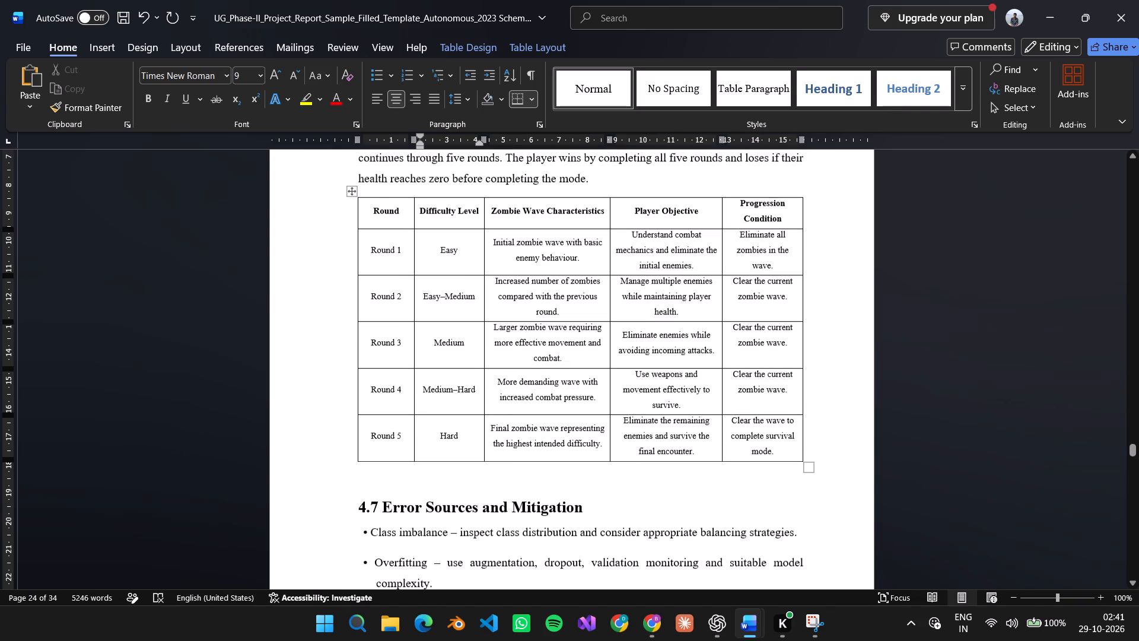
pyautogui.scroll(-3, 549, 400)
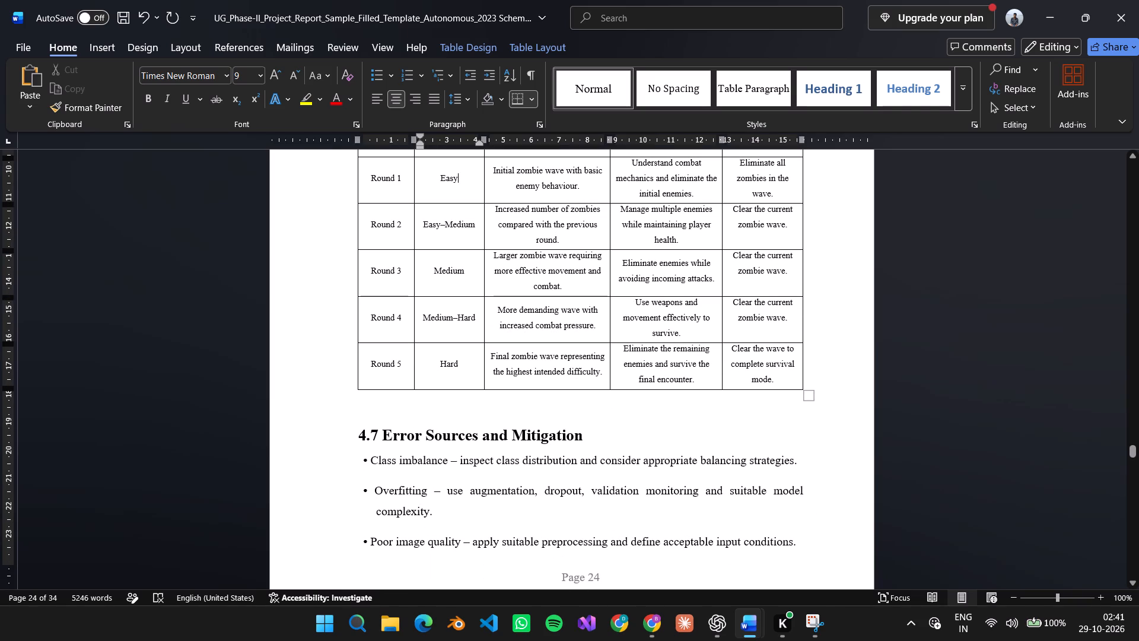
pyautogui.scroll(-1, 547, 455)
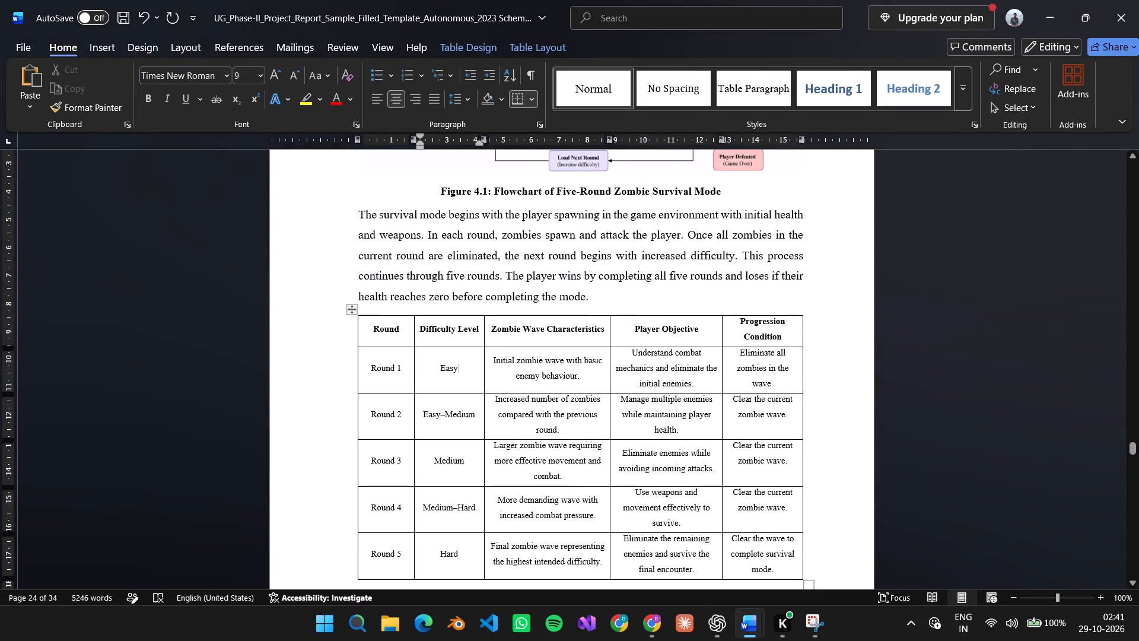
# Review the project report's Chapter 4 backwards from the Figure 4.1 flowchart and round progression table, including the section 4.3 evaluation parameters table.
pyautogui.scroll(3, 524, 380)
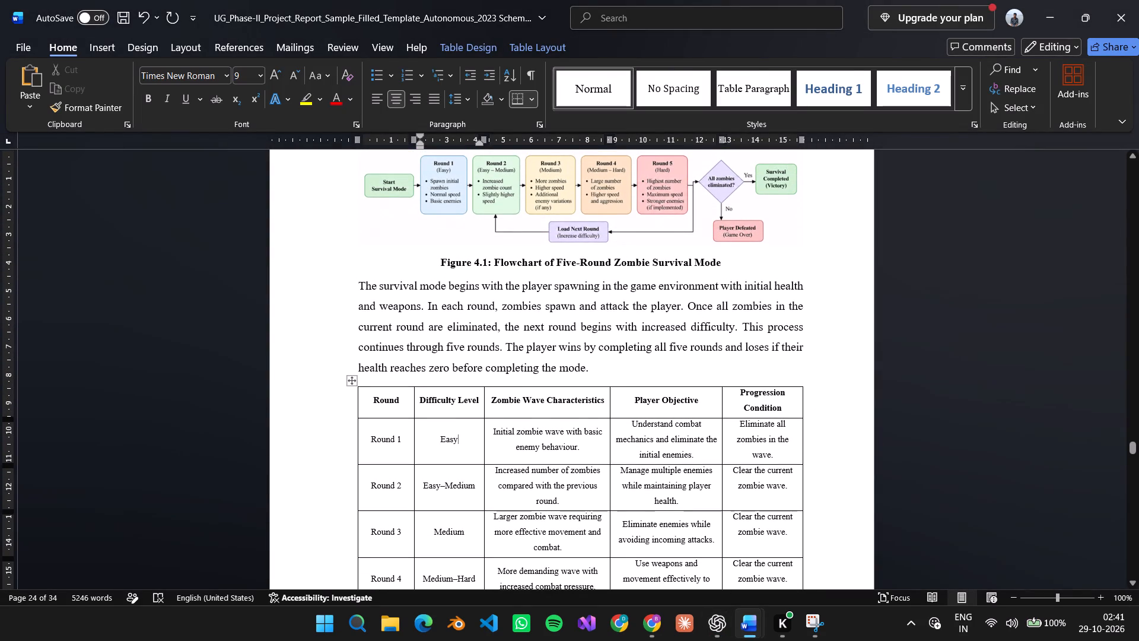
pyautogui.scroll(4, 513, 384)
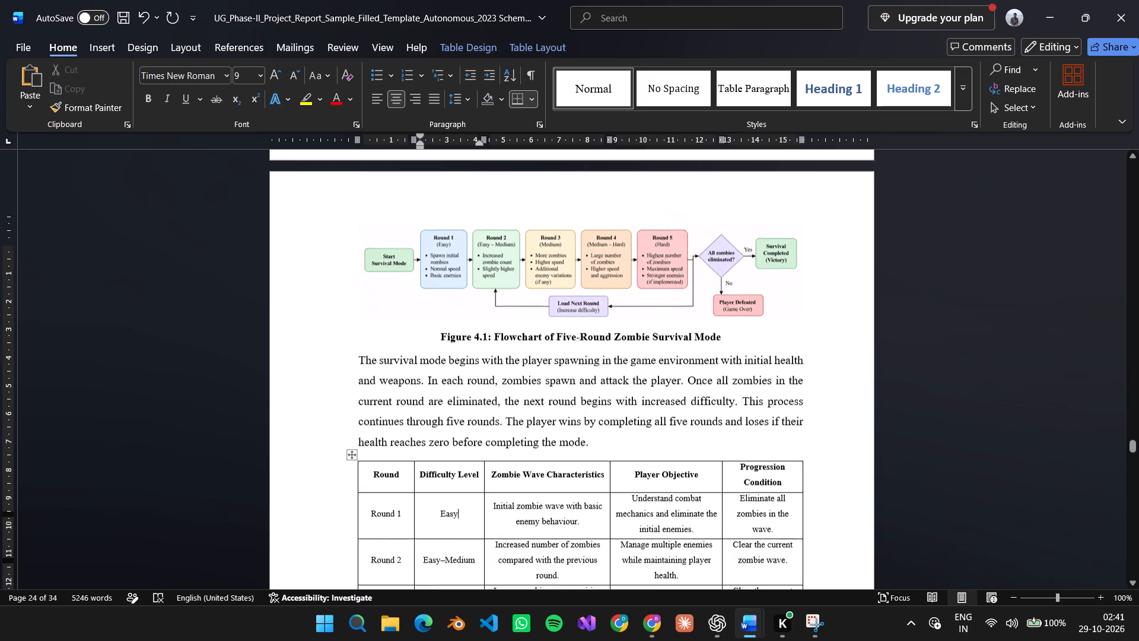
pyautogui.scroll(20, 513, 384)
pyautogui.scroll(14, 513, 384)
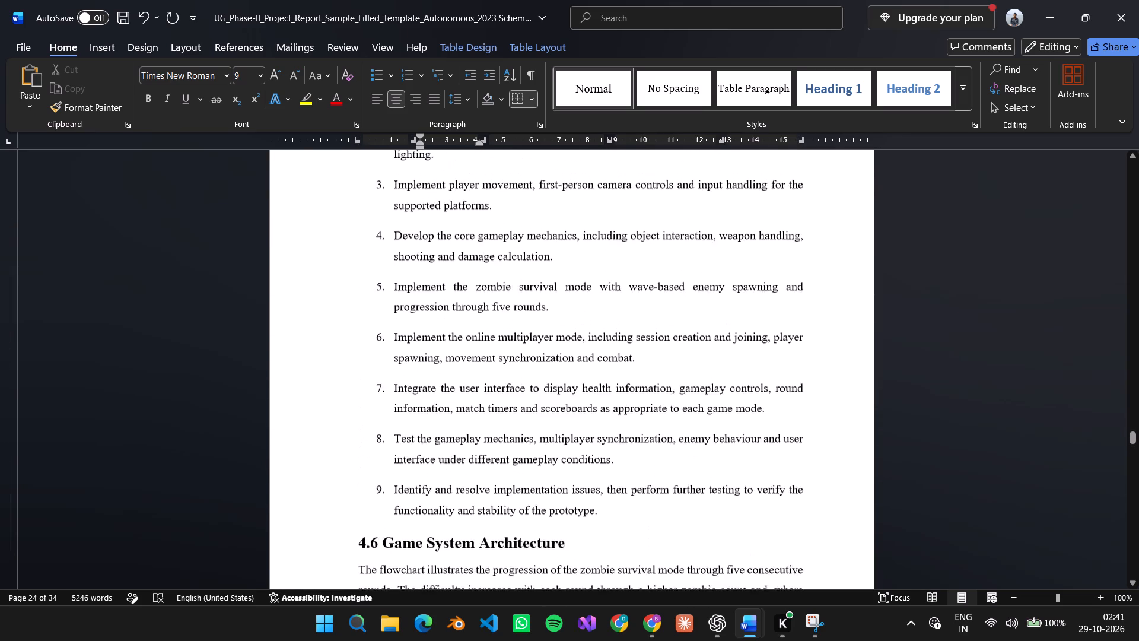
pyautogui.scroll(19, 513, 384)
pyautogui.scroll(13, 513, 384)
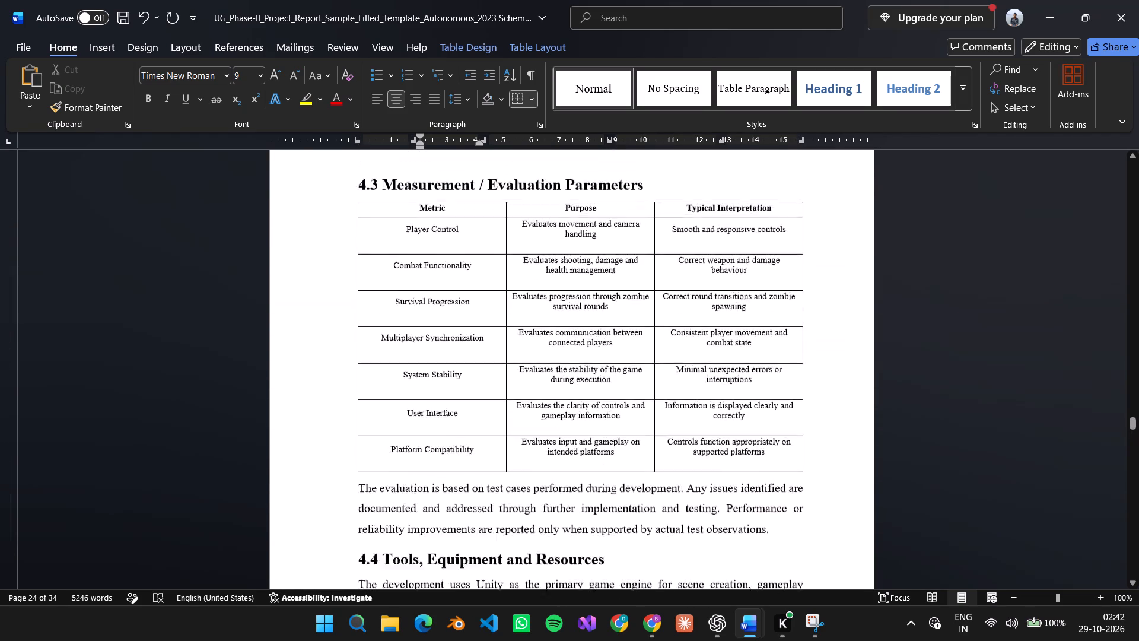
pyautogui.scroll(19, 513, 384)
pyautogui.scroll(15, 513, 384)
pyautogui.scroll(12, 513, 384)
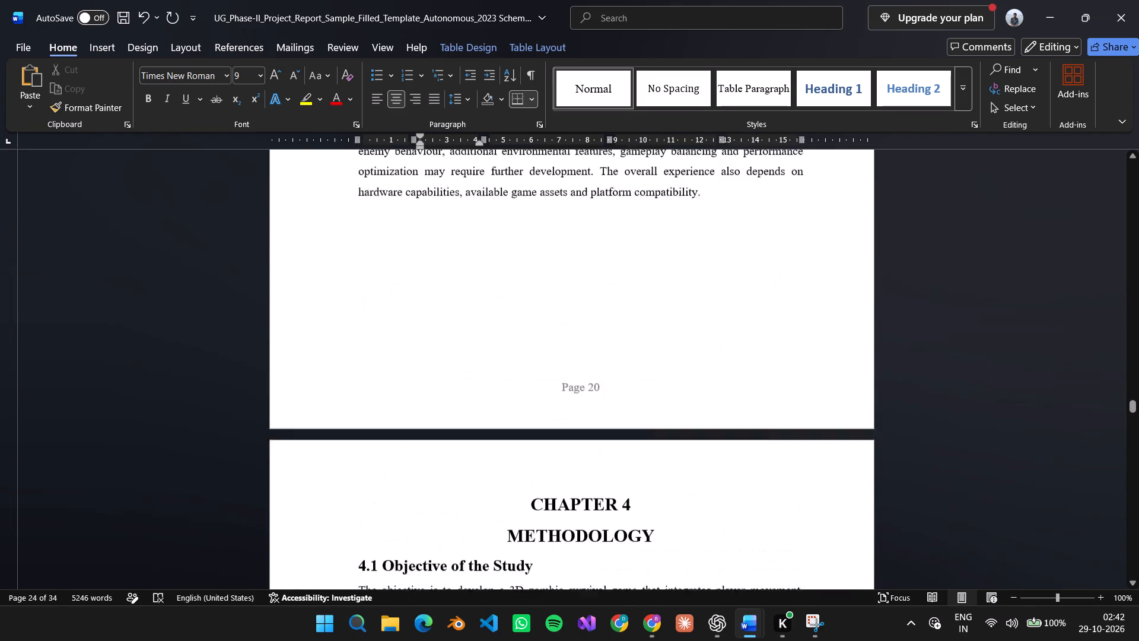
# Review Chapter 3's architecture figure, requirements and proposed solution, continuing back through Chapter 2 to section 1.7.
pyautogui.scroll(15, 513, 384)
pyautogui.scroll(20, 513, 384)
pyautogui.scroll(10, 513, 384)
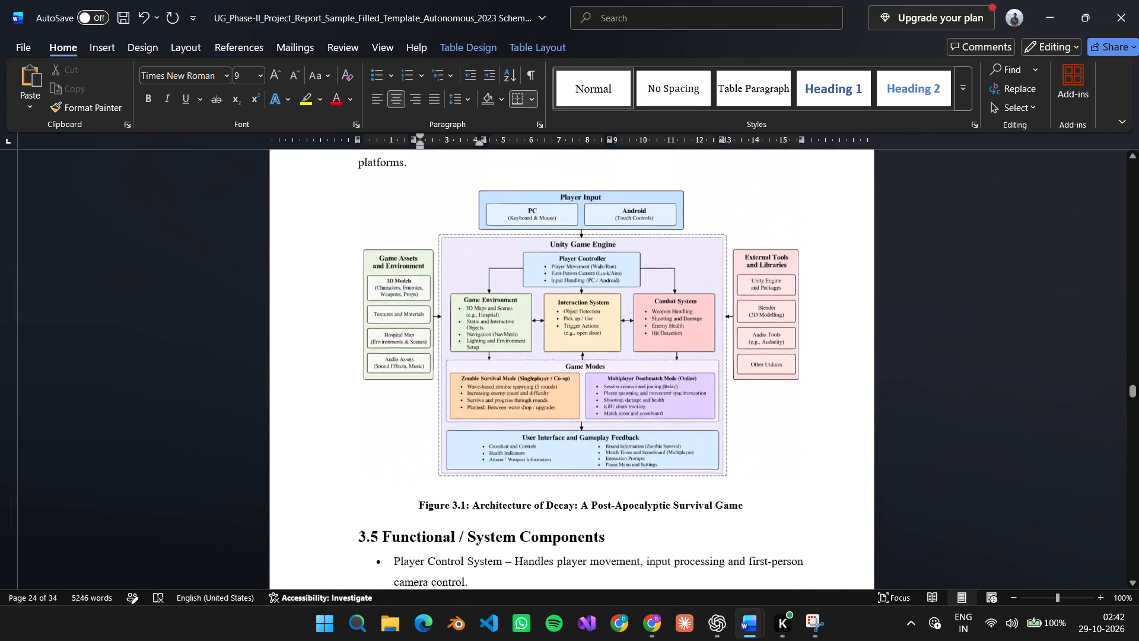
pyautogui.scroll(20, 513, 384)
pyautogui.scroll(15, 513, 384)
pyautogui.scroll(12, 513, 384)
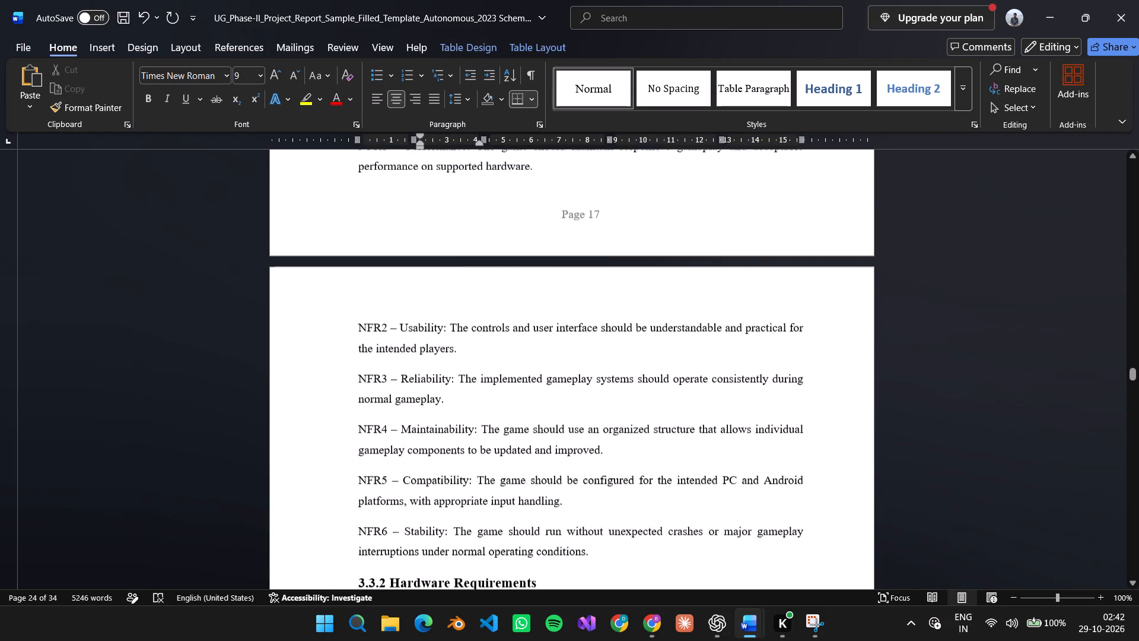
pyautogui.scroll(20, 513, 384)
pyautogui.scroll(17, 513, 384)
pyautogui.scroll(4, 513, 384)
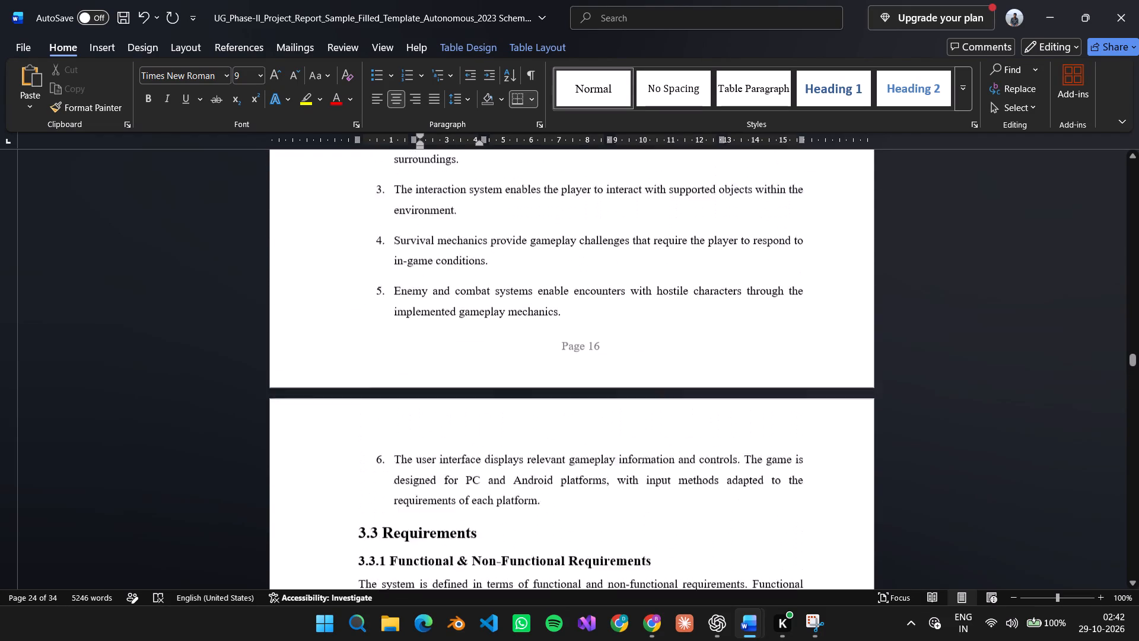
pyautogui.scroll(1, 513, 384)
pyautogui.moveTo(513, 384); pyautogui.dragTo(519, 332, button='middle')
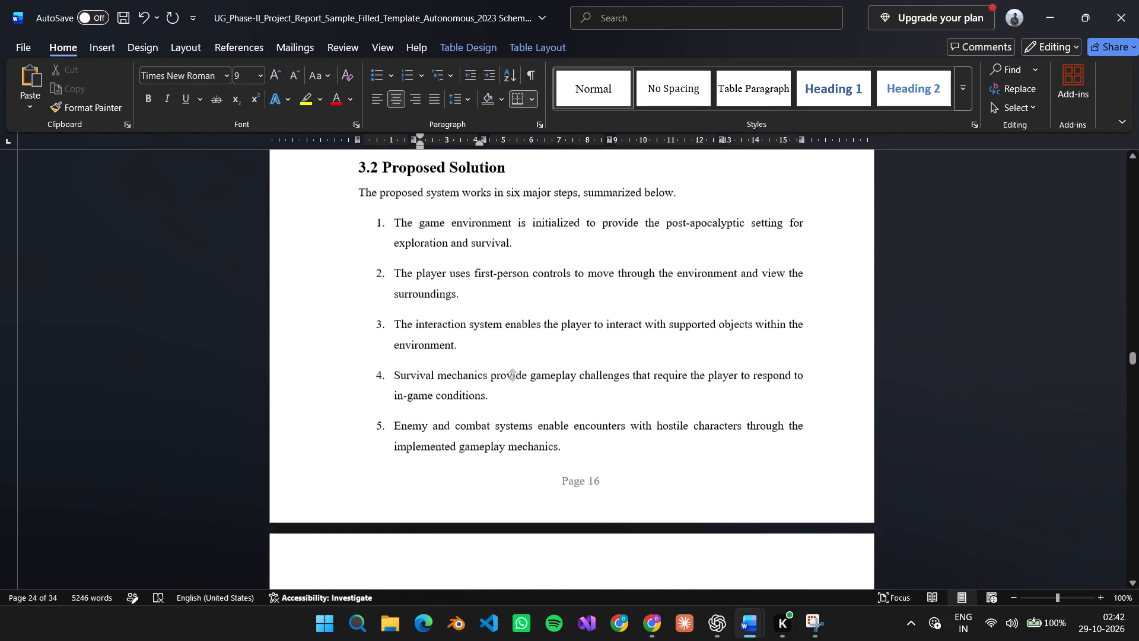
pyautogui.moveTo(519, 332); pyautogui.dragTo(526, 280, button='middle')
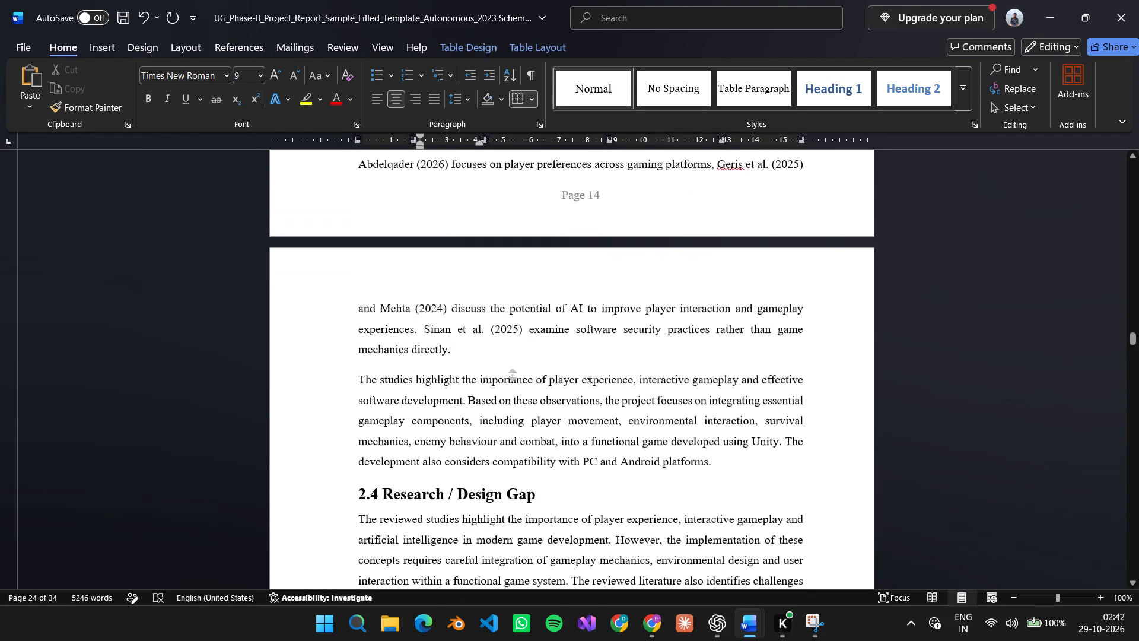
pyautogui.moveTo(526, 280); pyautogui.dragTo(527, 279, button='middle')
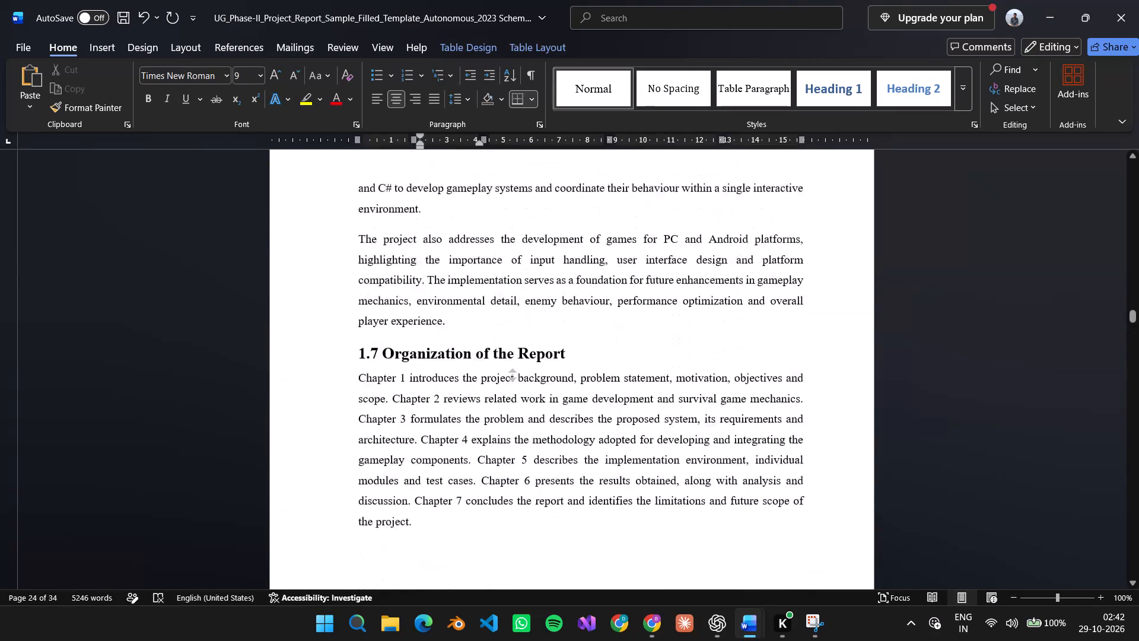
pyautogui.moveTo(527, 279); pyautogui.dragTo(528, 279, button='middle')
pyautogui.moveTo(529, 279); pyautogui.dragTo(511, 396, button='middle')
# Examine the literature table in section 2.2 Review of Existing Work and place the cursor on the blank line below it.
pyautogui.scroll(20, 513, 392)
pyautogui.scroll(2, 513, 392)
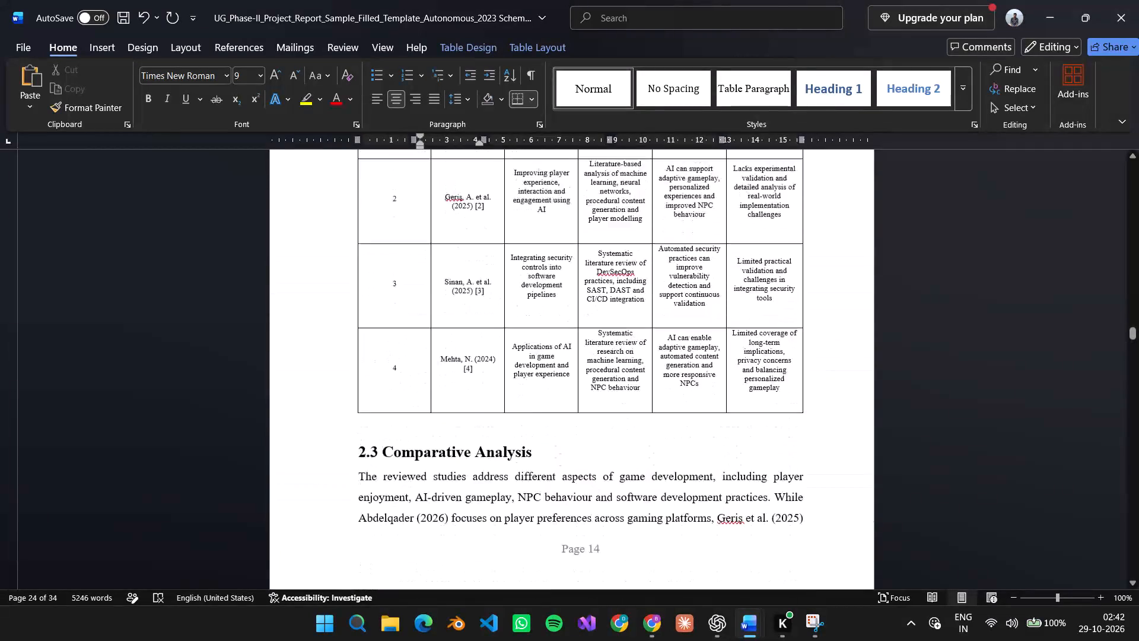
pyautogui.scroll(6, 522, 383)
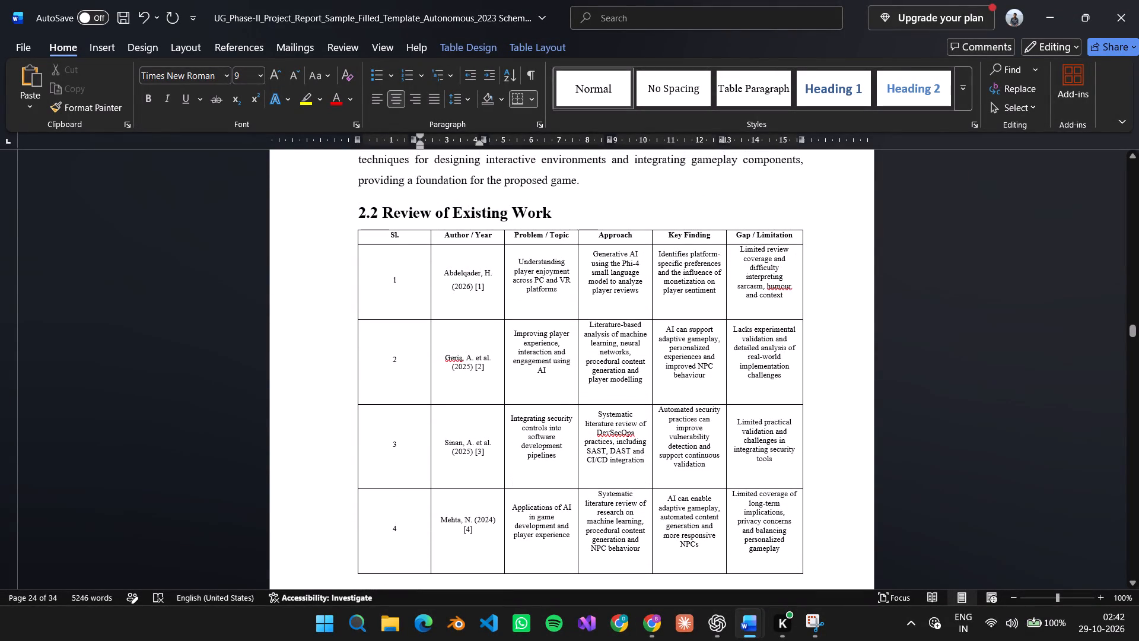
pyautogui.scroll(-2, 675, 333)
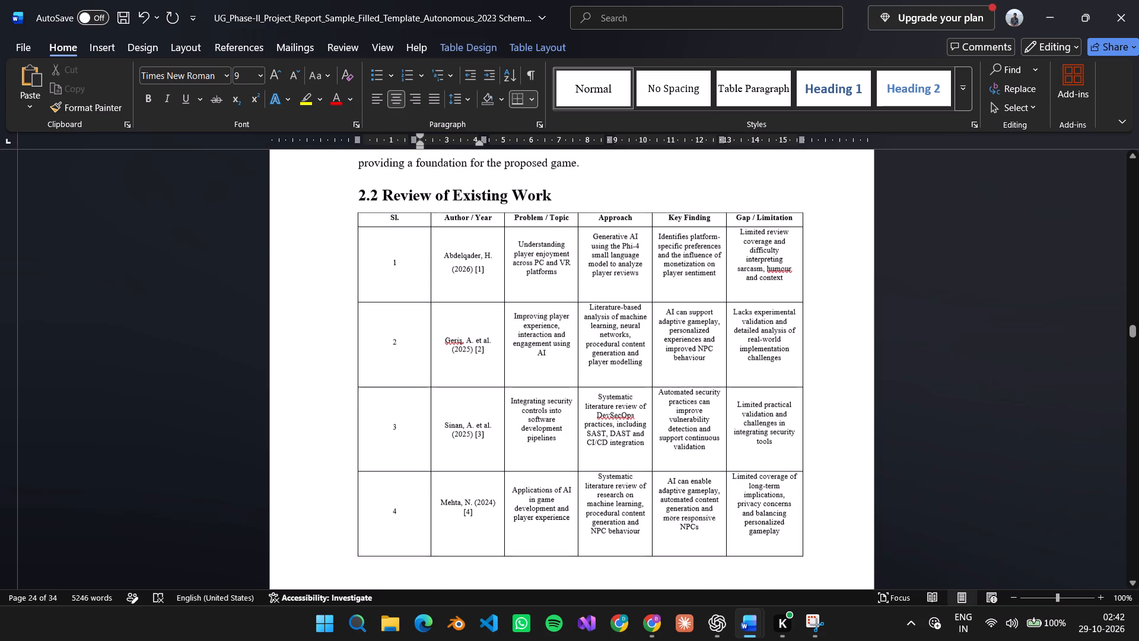
pyautogui.scroll(-1, 674, 334)
pyautogui.scroll(-1, 565, 344)
pyautogui.click(538, 496)
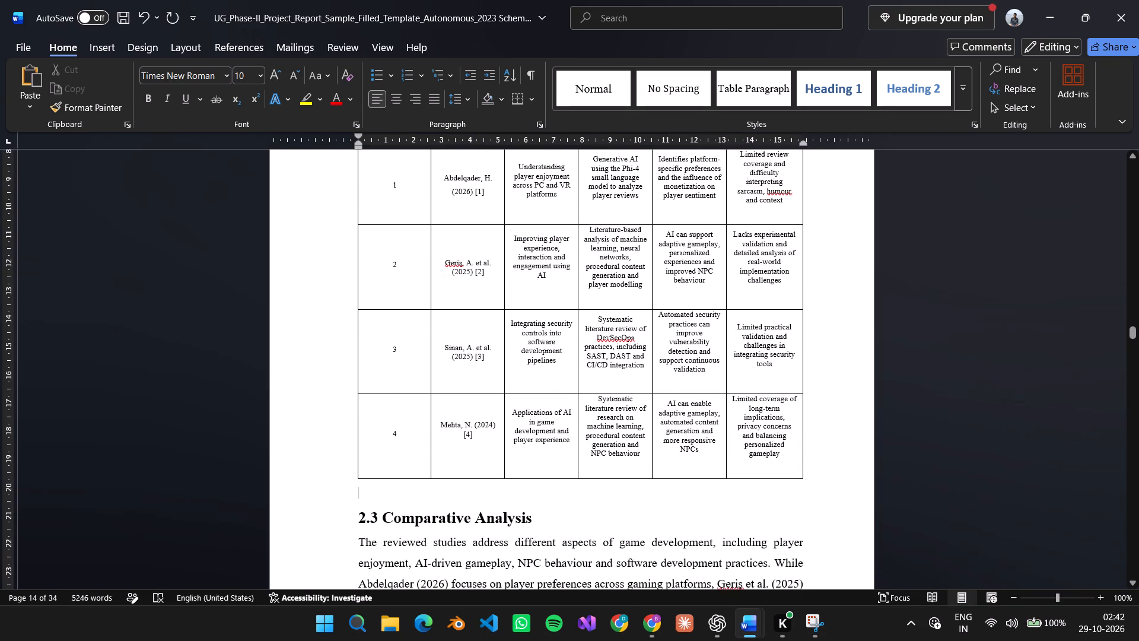
# Switch to the anuuuup report to examine the captions of Tables 4.3 and 4.2, comparing them with the project report's section 2.2 table.
pyautogui.hotkey('alt', 'Tab')
pyautogui.hotkey('alt', 'Tab')
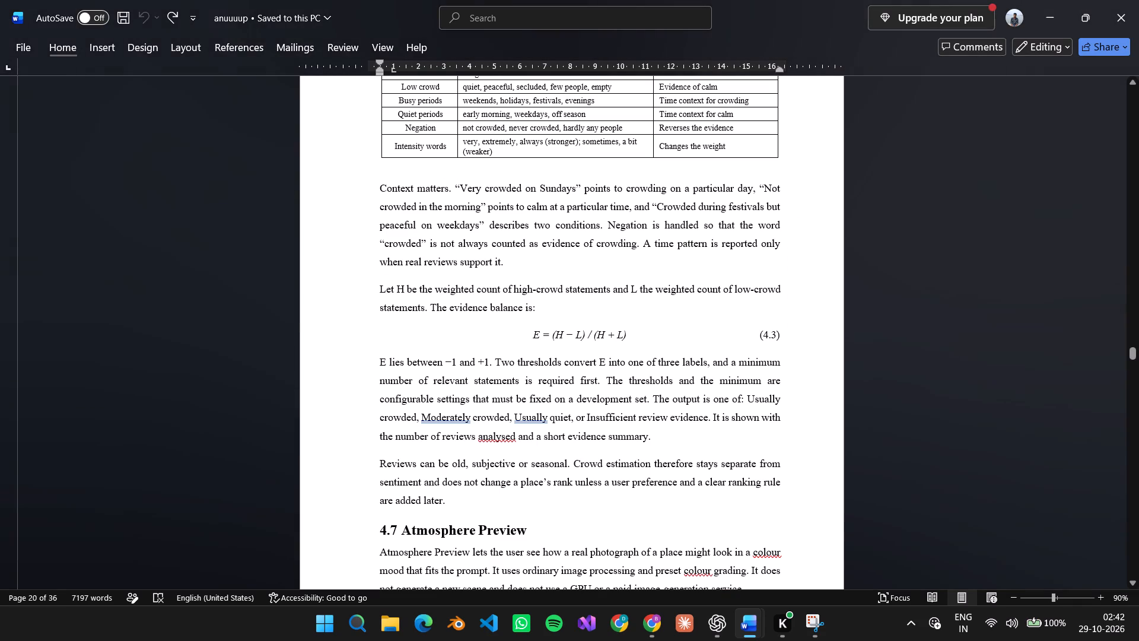
pyautogui.scroll(14, 549, 463)
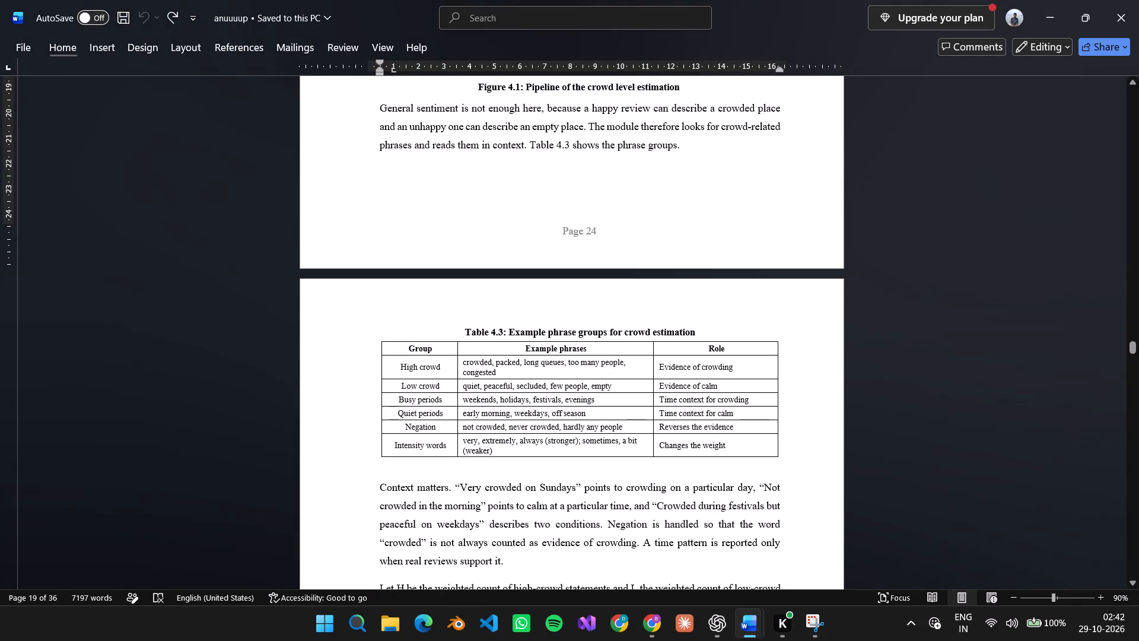
pyautogui.scroll(20, 523, 458)
pyautogui.scroll(2, 523, 458)
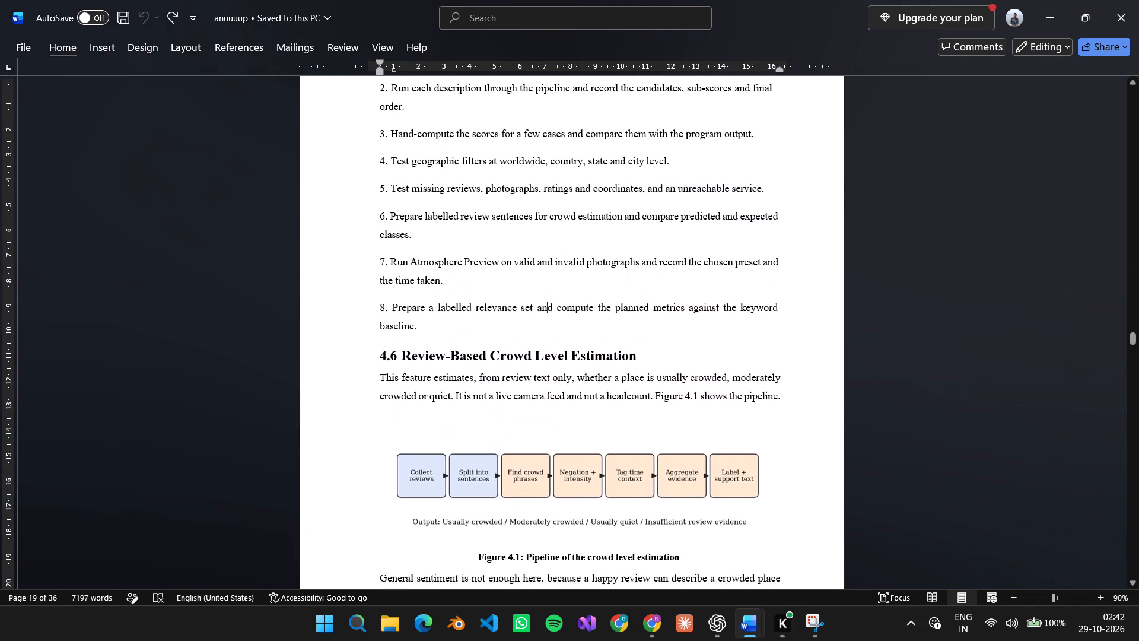
pyautogui.scroll(1, 523, 458)
pyautogui.scroll(20, 523, 458)
pyautogui.scroll(6, 523, 458)
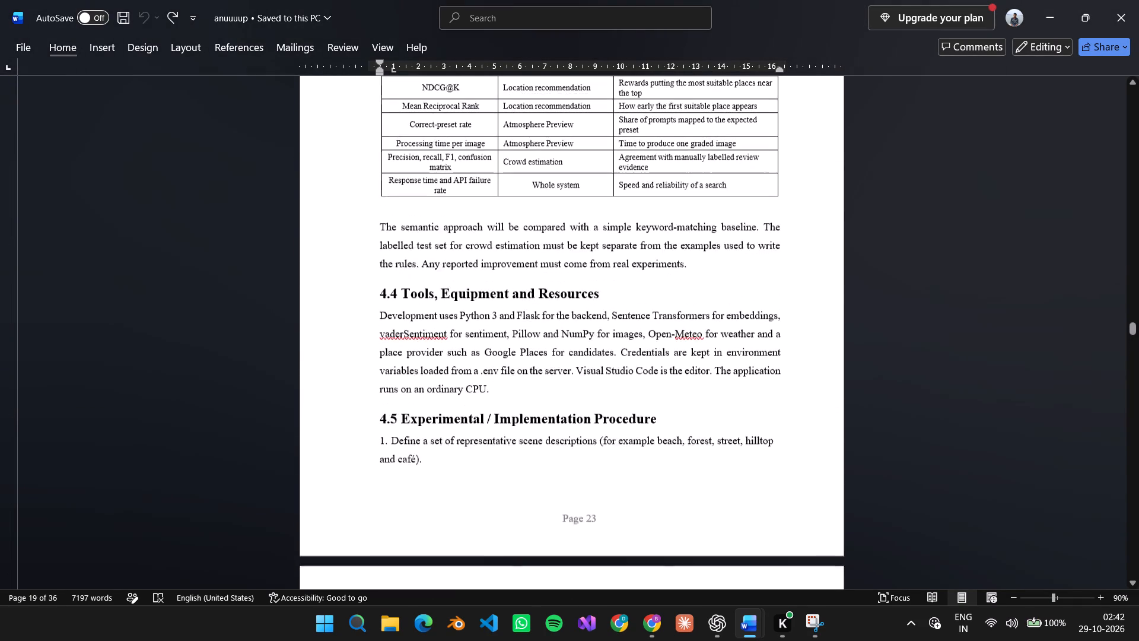
pyautogui.scroll(7, 523, 458)
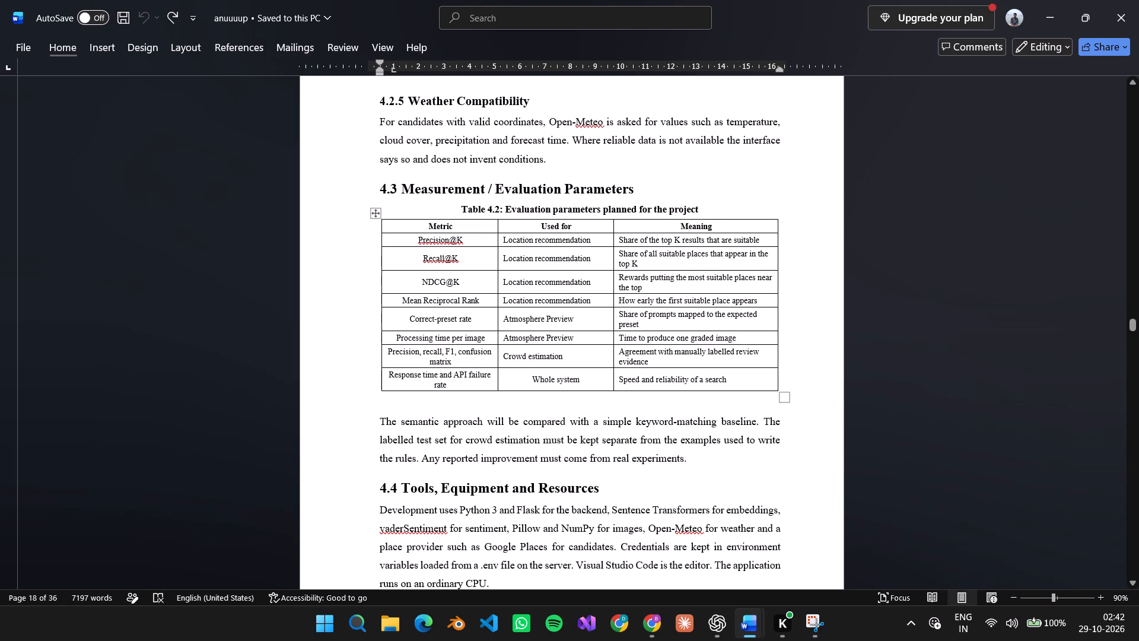
pyautogui.hotkey('alt', 'Tab')
pyautogui.scroll(6, 522, 278)
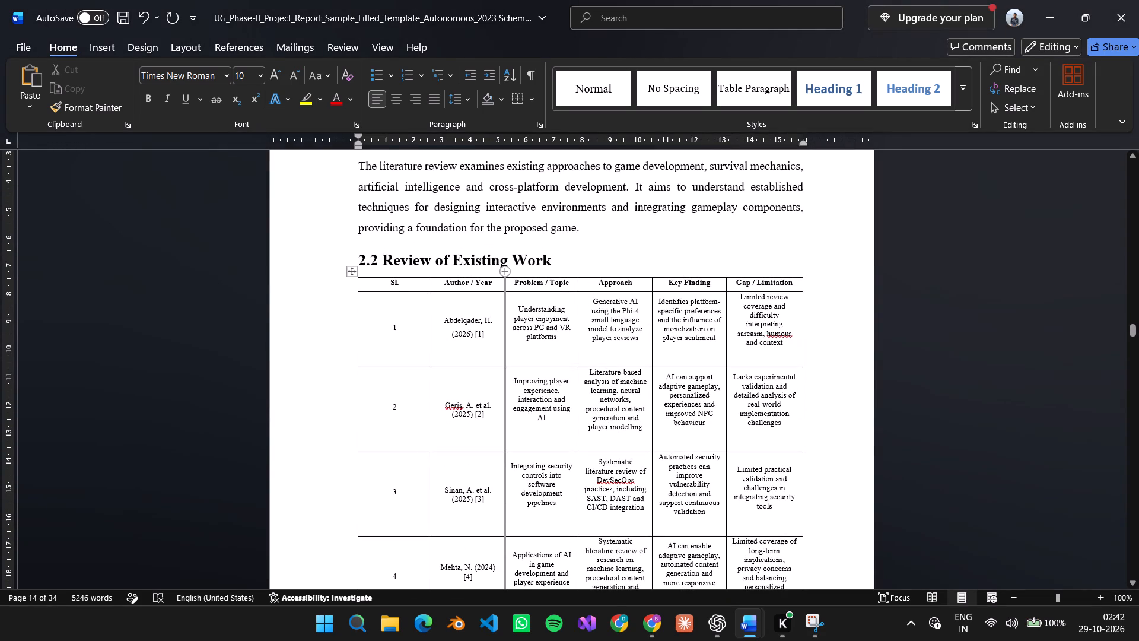
pyautogui.hotkey('alt', 'Tab')
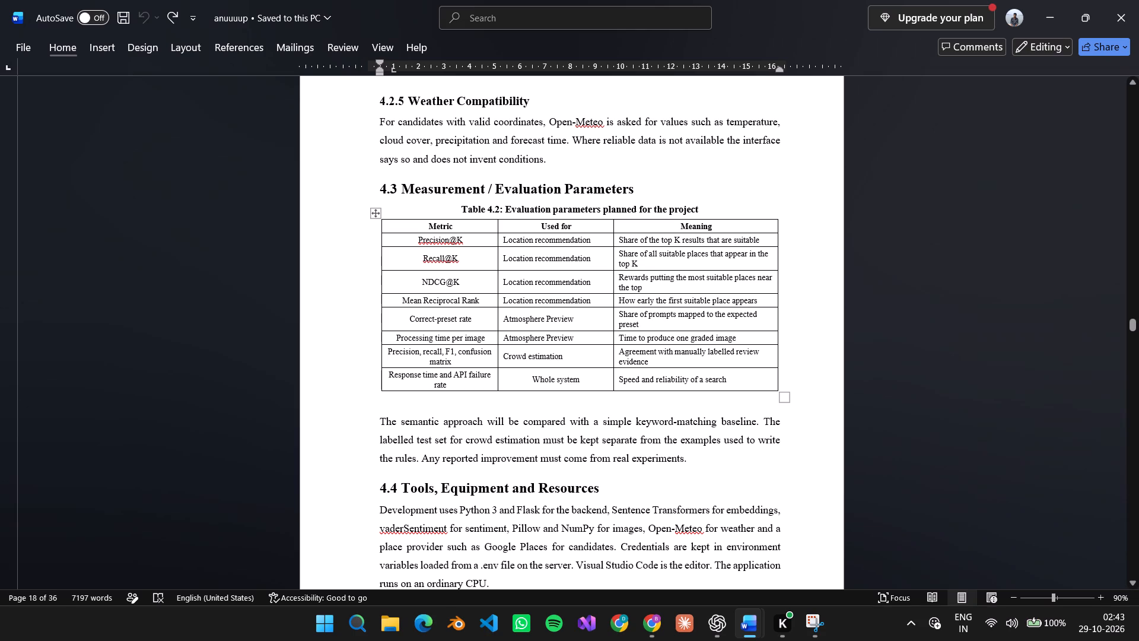
pyautogui.hotkey('alt', 'Tab')
pyautogui.hotkey('alt', 'Tab')
# Look back through the anuuuup report from Table 4.2 to find the captioned literature table in section 2.2 of Chapter 2.
pyautogui.scroll(10, 539, 237)
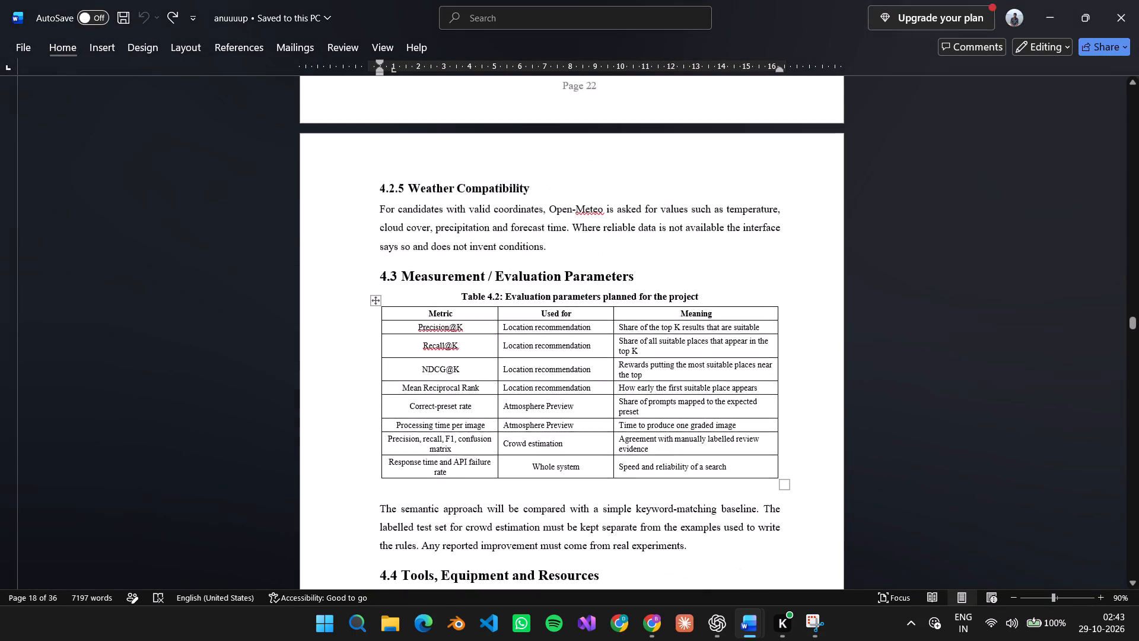
pyautogui.scroll(20, 539, 237)
pyautogui.scroll(19, 539, 237)
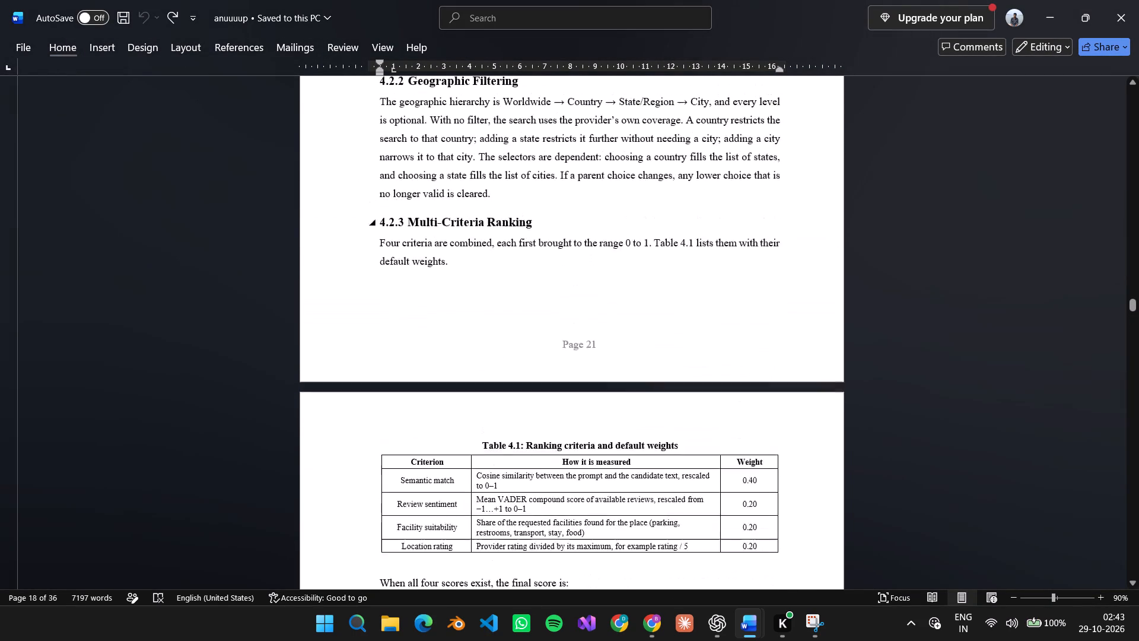
pyautogui.scroll(5, 539, 237)
pyautogui.moveTo(539, 237); pyautogui.dragTo(544, 167, button='middle')
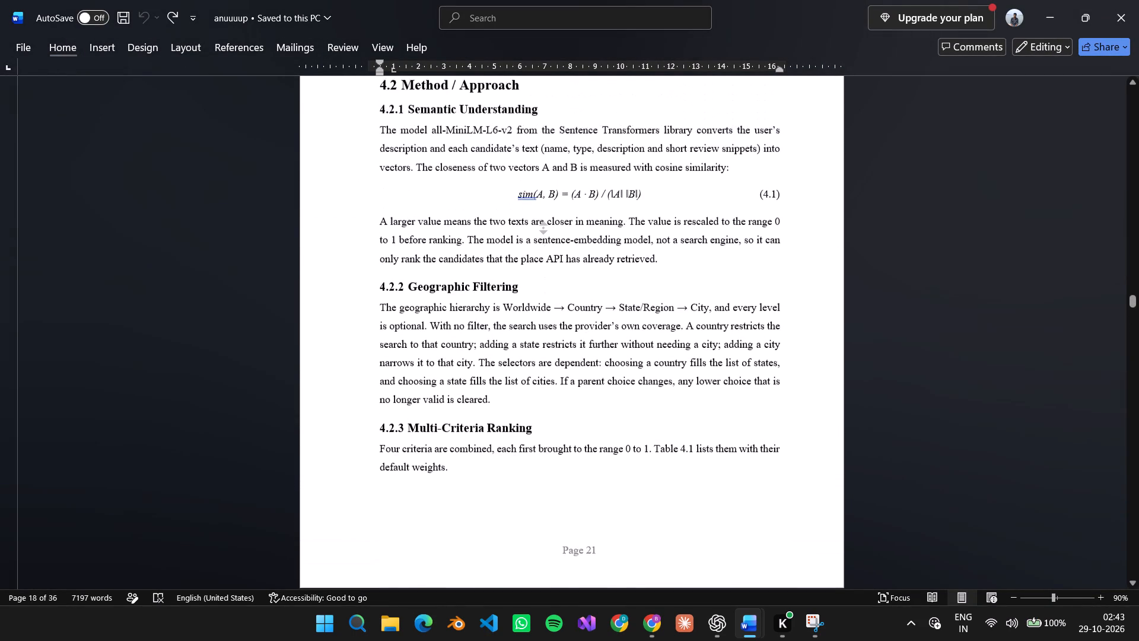
pyautogui.moveTo(544, 167); pyautogui.dragTo(546, 133, button='middle')
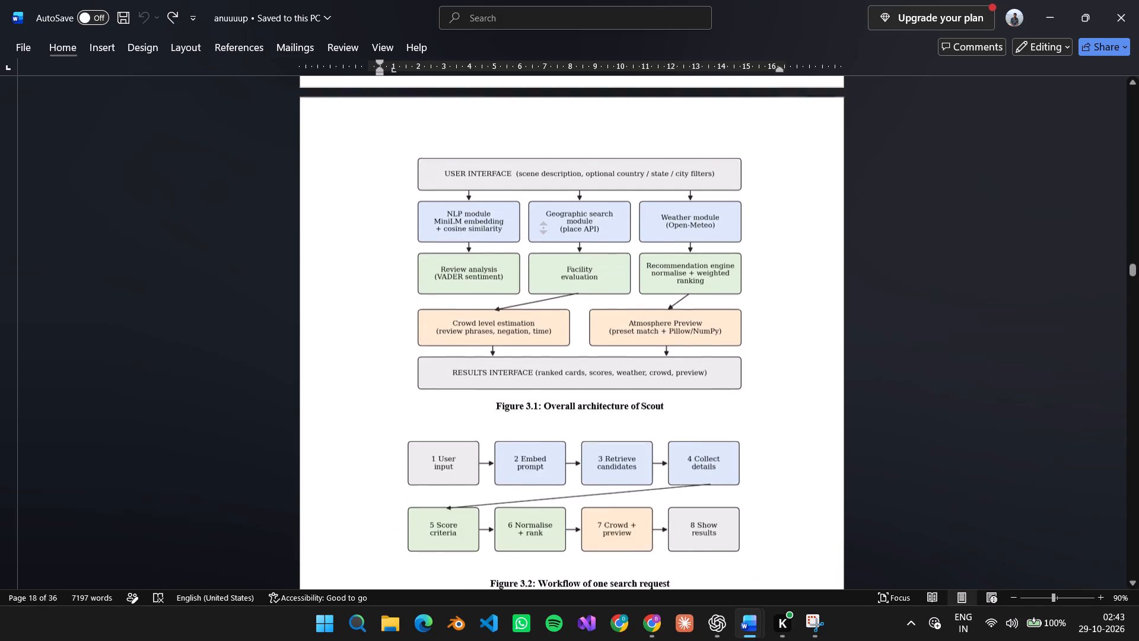
pyautogui.moveTo(546, 133); pyautogui.dragTo(549, 124, button='middle')
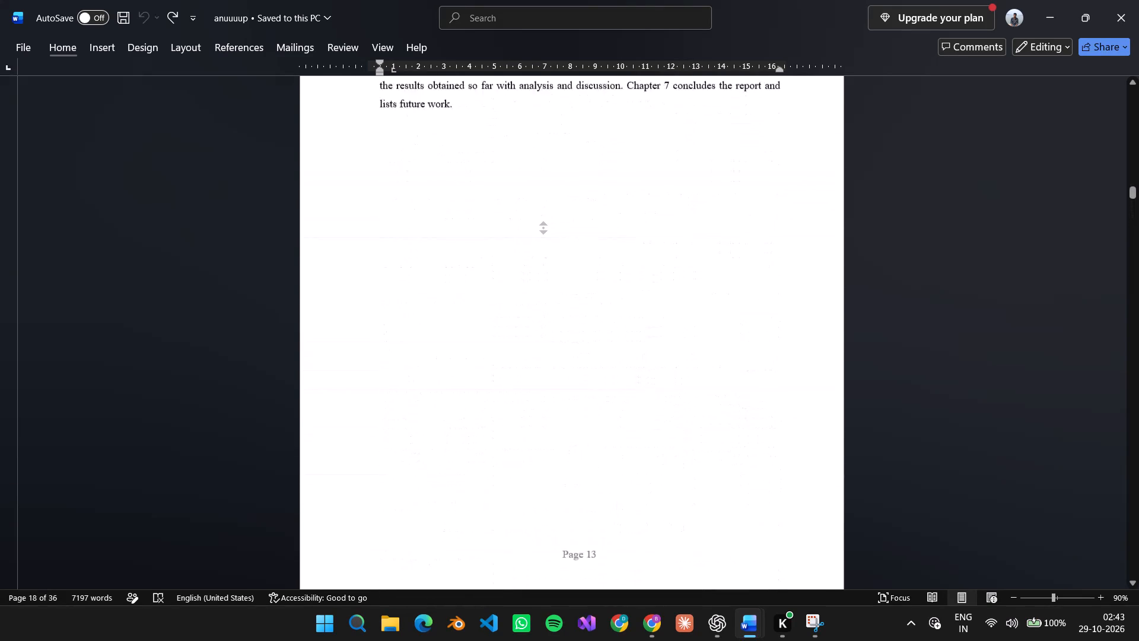
pyautogui.scroll(-9, 549, 124)
pyautogui.scroll(5, 548, 124)
pyautogui.scroll(-5, 545, 124)
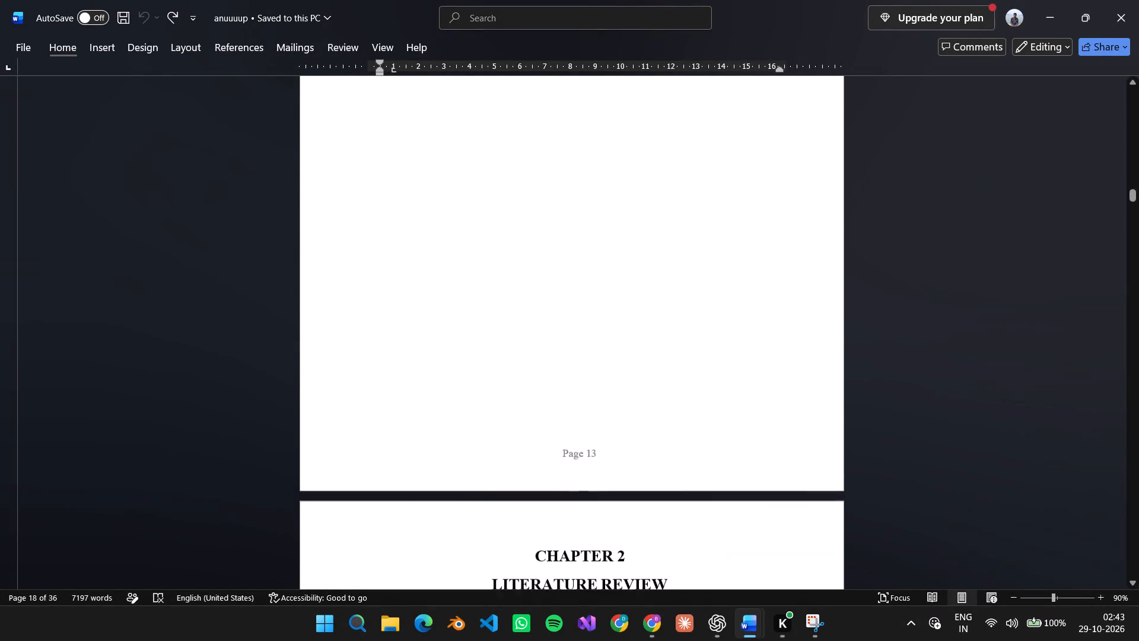
pyautogui.scroll(-19, 544, 125)
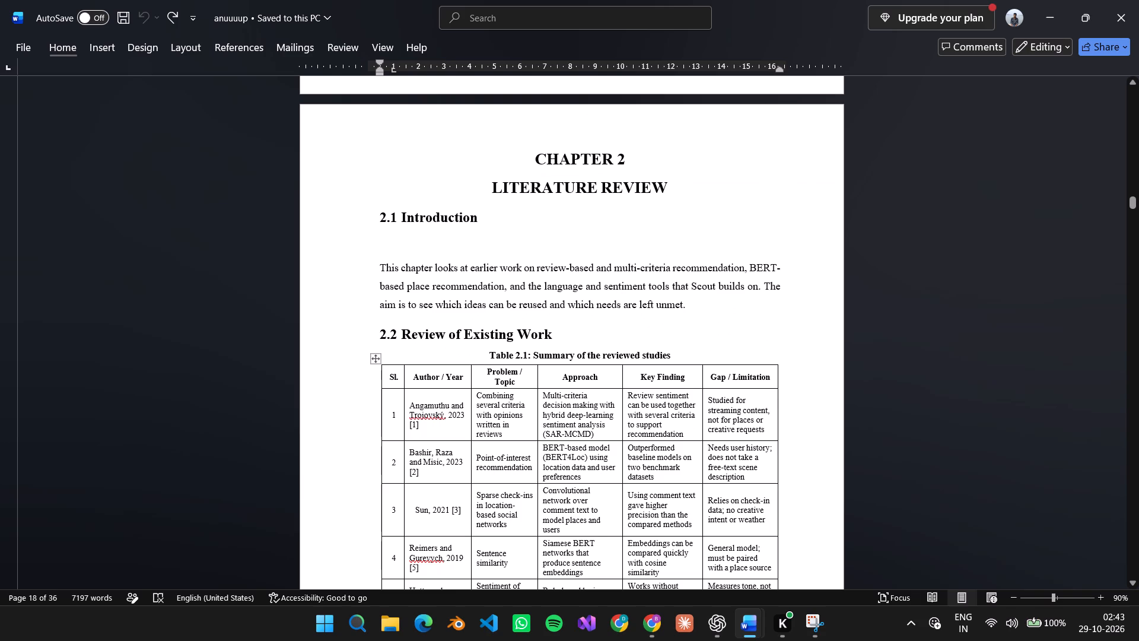
# In the project report, add an empty line between the 2.2 Review of Existing Work heading and its table.
pyautogui.hotkey('alt', 'Tab')
pyautogui.scroll(-3, 509, 290)
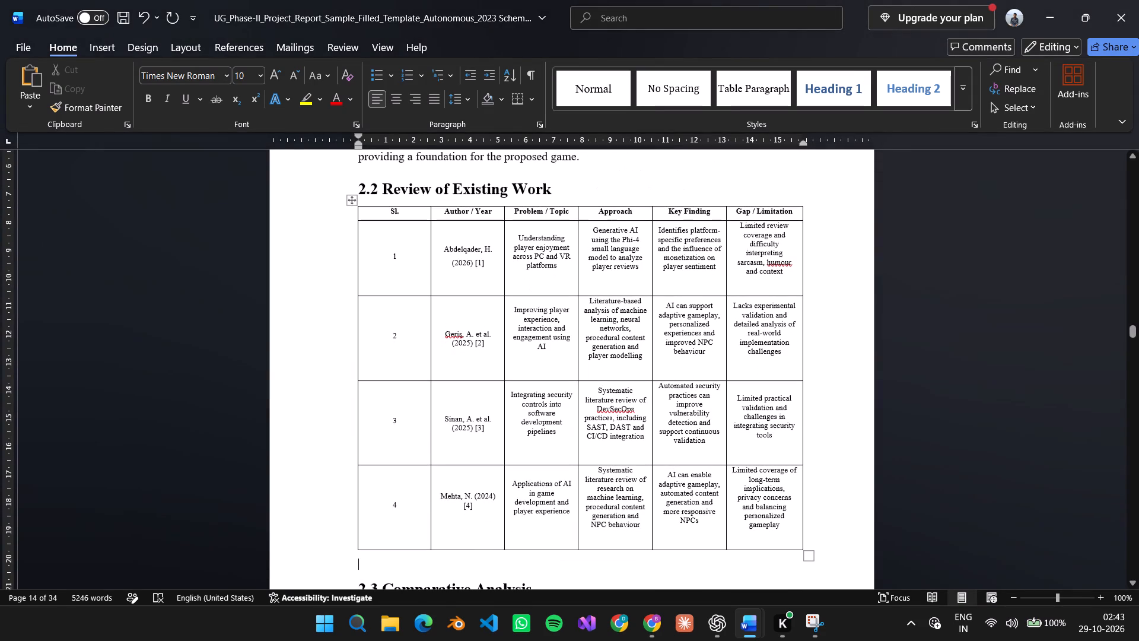
pyautogui.click(569, 195)
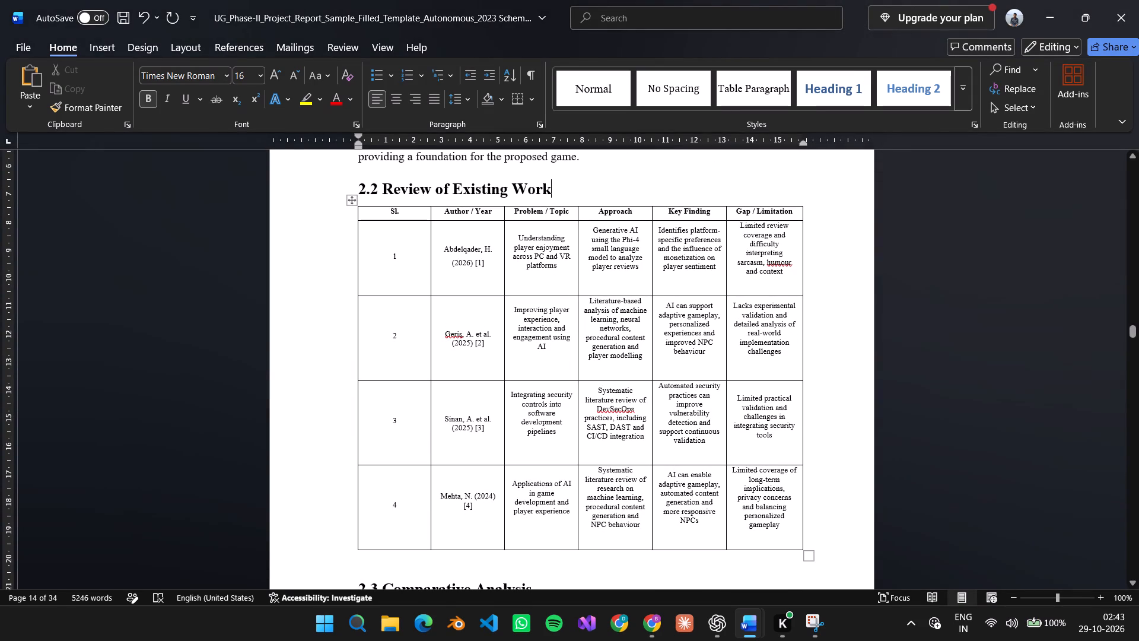
pyautogui.press('Return')
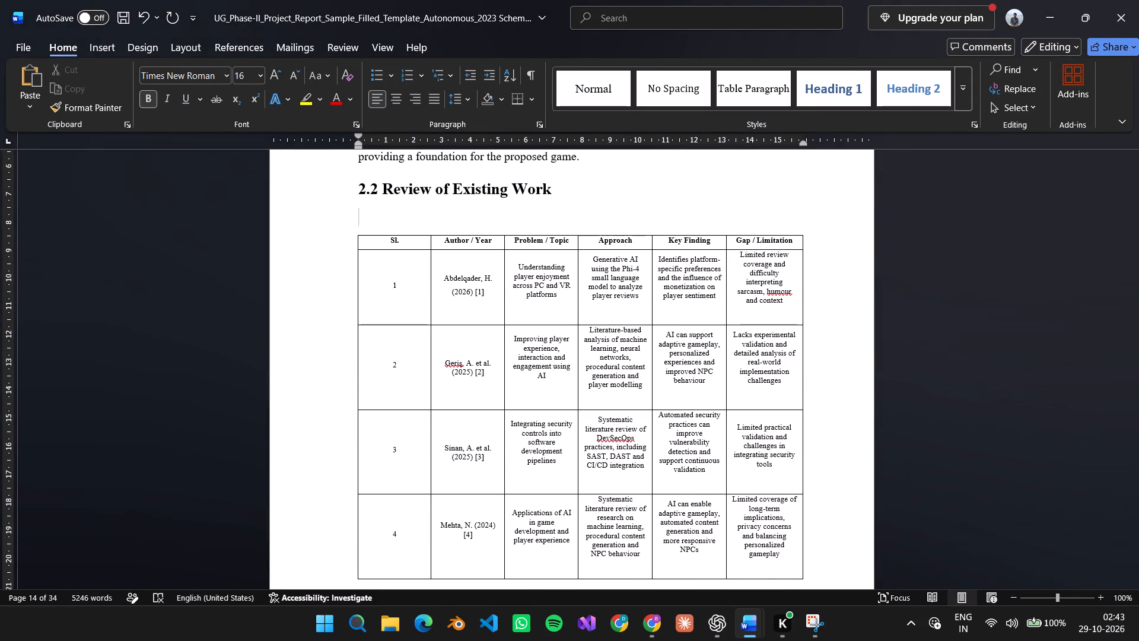
# Copy the caption "Table 2.1: Summary of the reviewed studies" from the anuuuup report to directly above the project report's section 2.2 table, without a blank line between.
pyautogui.hotkey('alt', 'Tab')
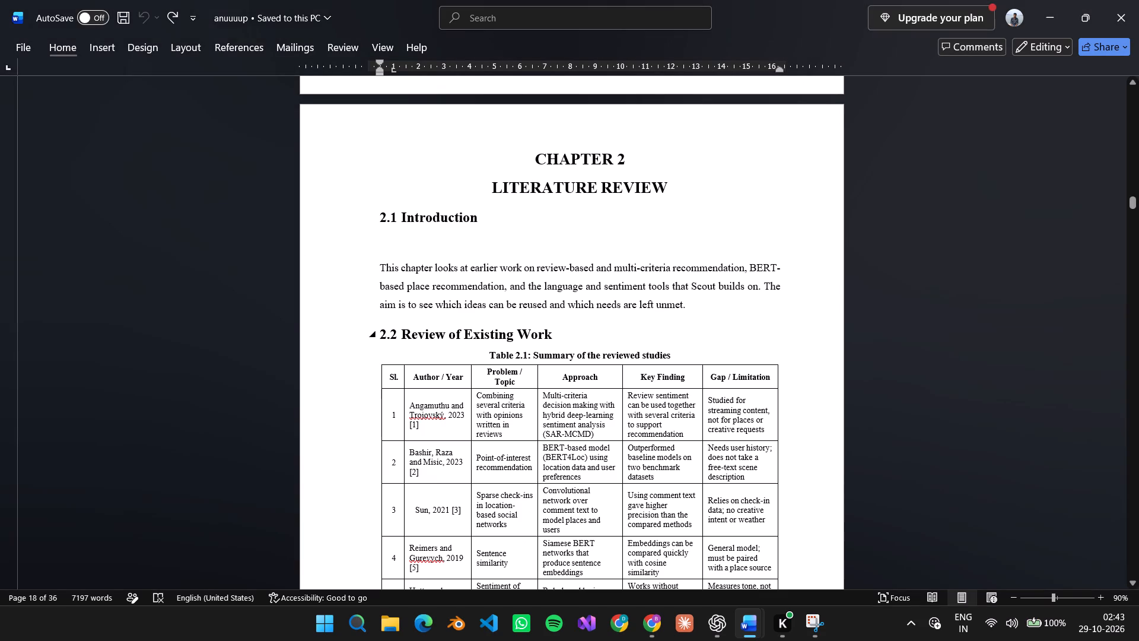
pyautogui.doubleClick(539, 356)
pyautogui.click(539, 356)
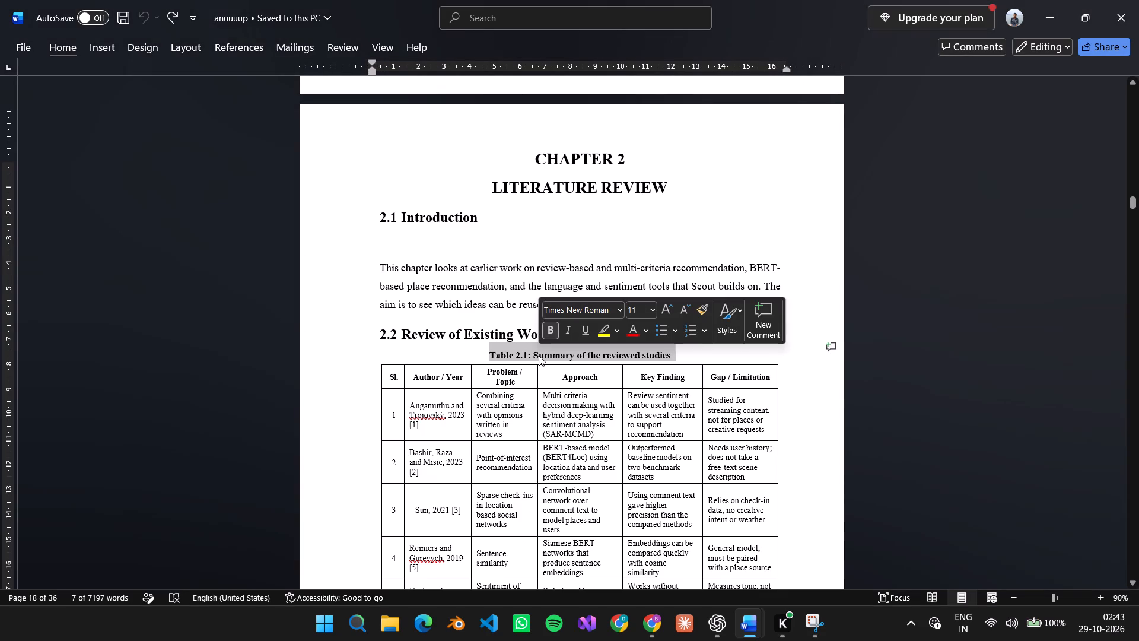
pyautogui.hotkey('ctrl', 'c')
pyautogui.hotkey('alt', 'Tab')
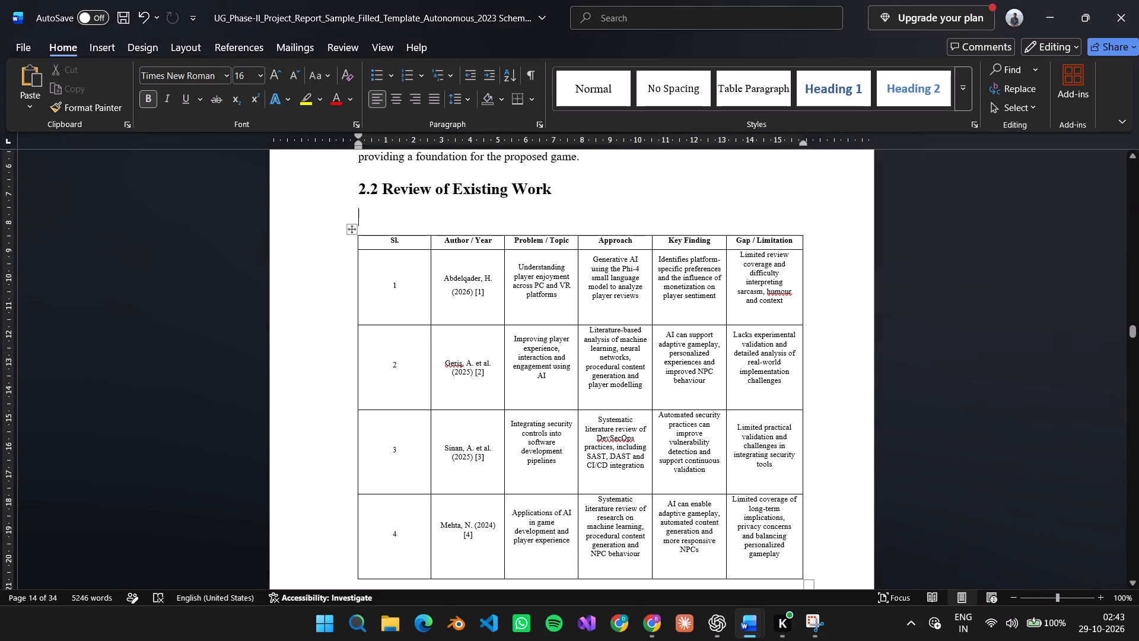
pyautogui.hotkey('ctrl', 'v')
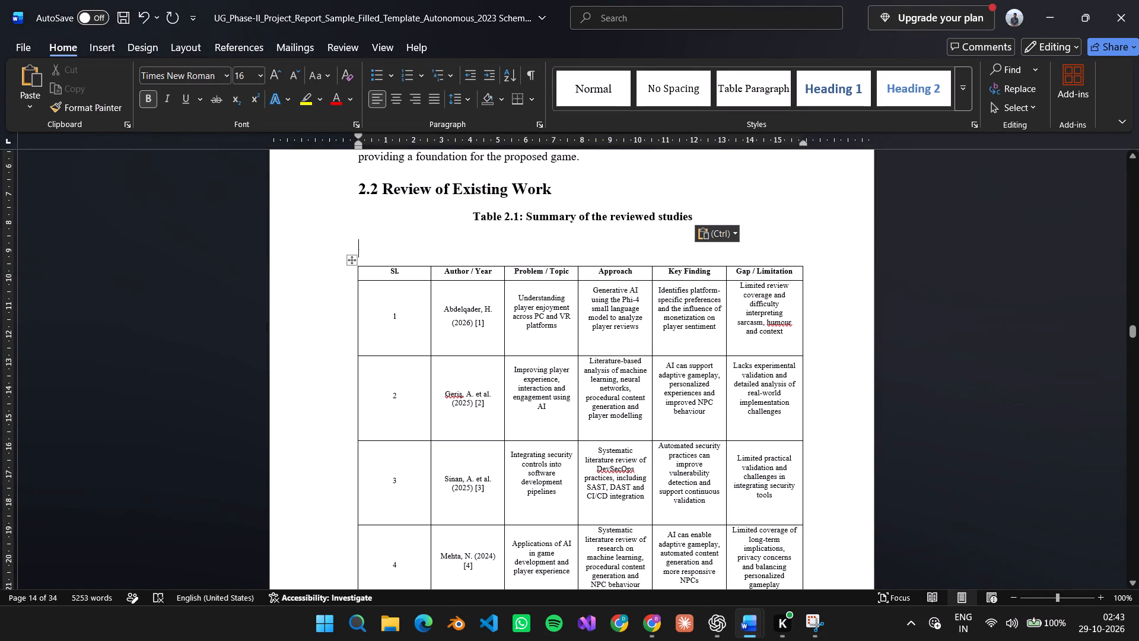
pyautogui.press('BackSpace')
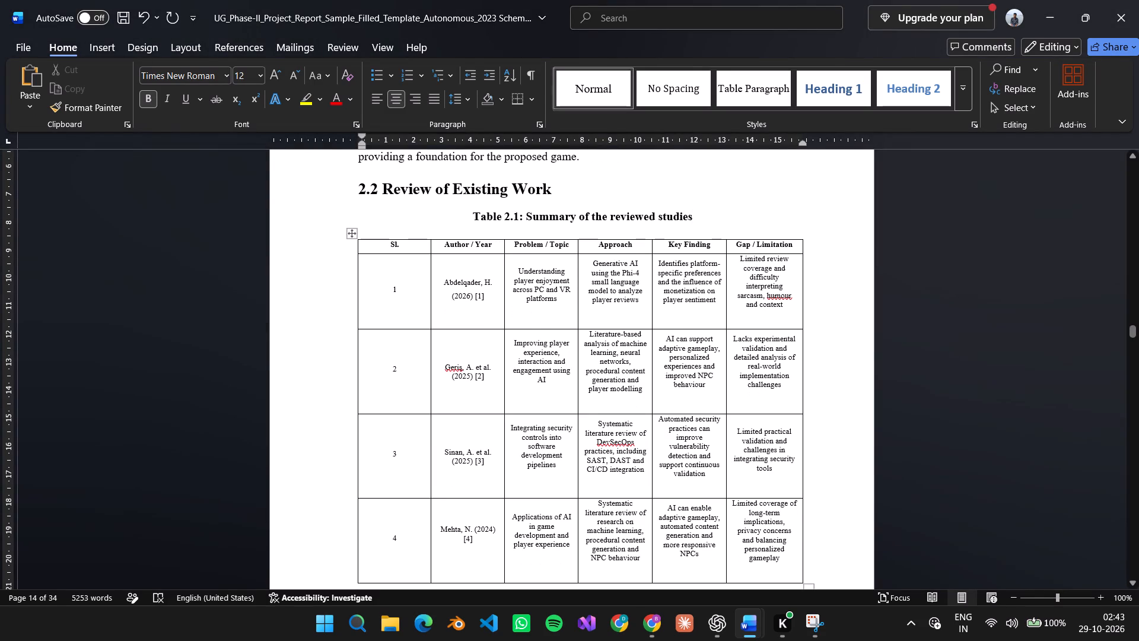
# Format the Table 2.1 caption in the project report with font size 11 and 1.0 line spacing.
pyautogui.moveTo(699, 211); pyautogui.dragTo(610, 222)
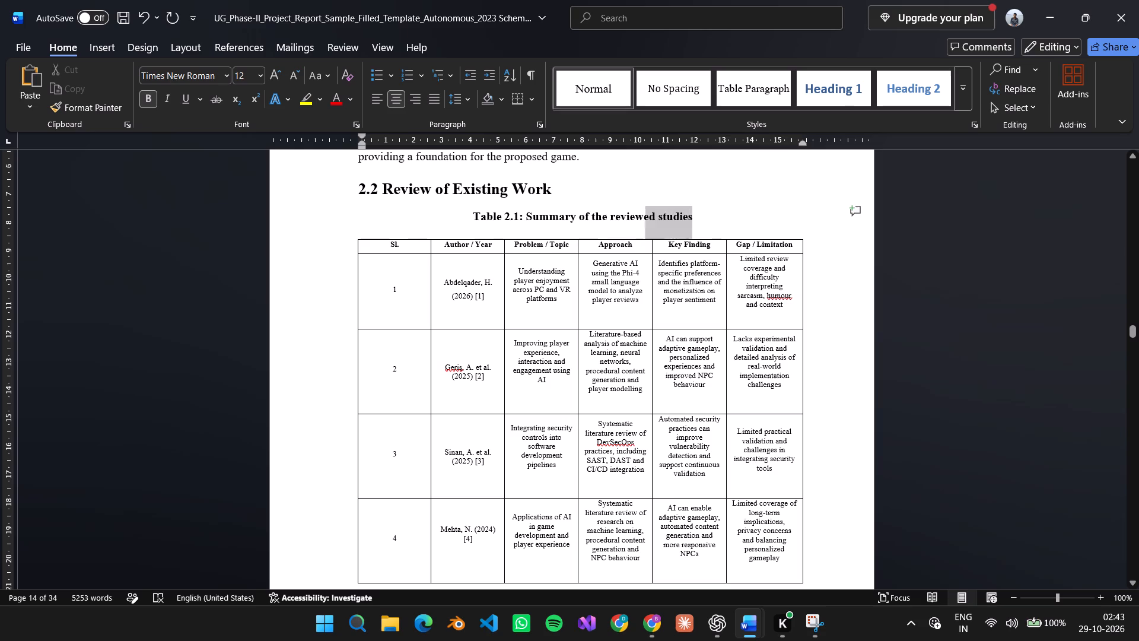
pyautogui.moveTo(610, 222); pyautogui.dragTo(462, 215)
pyautogui.click(258, 74)
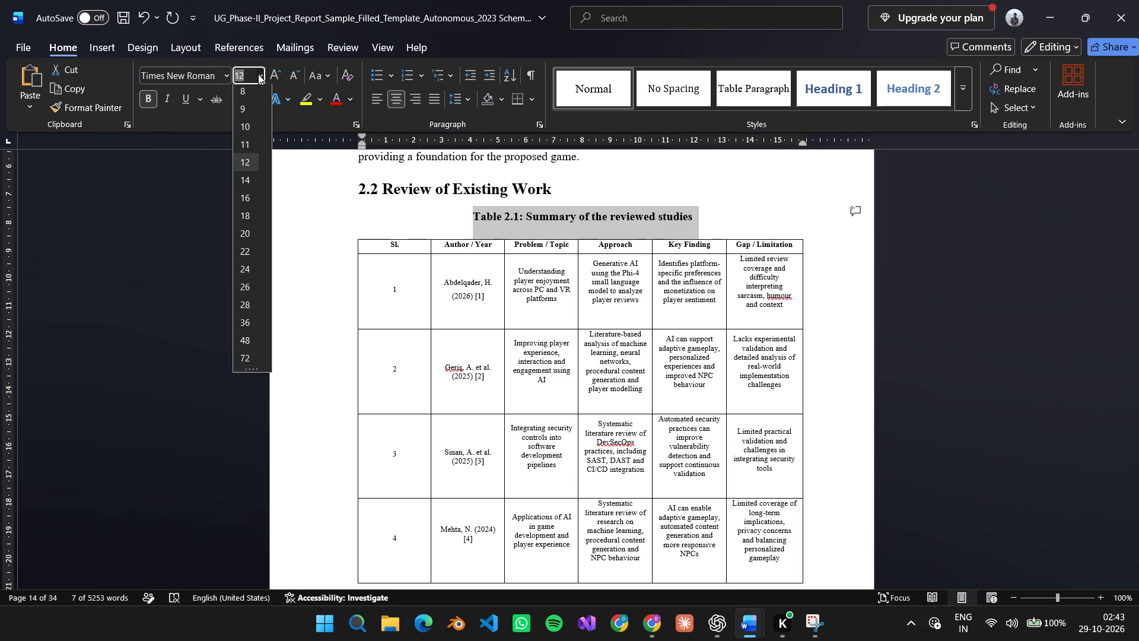
pyautogui.click(239, 147)
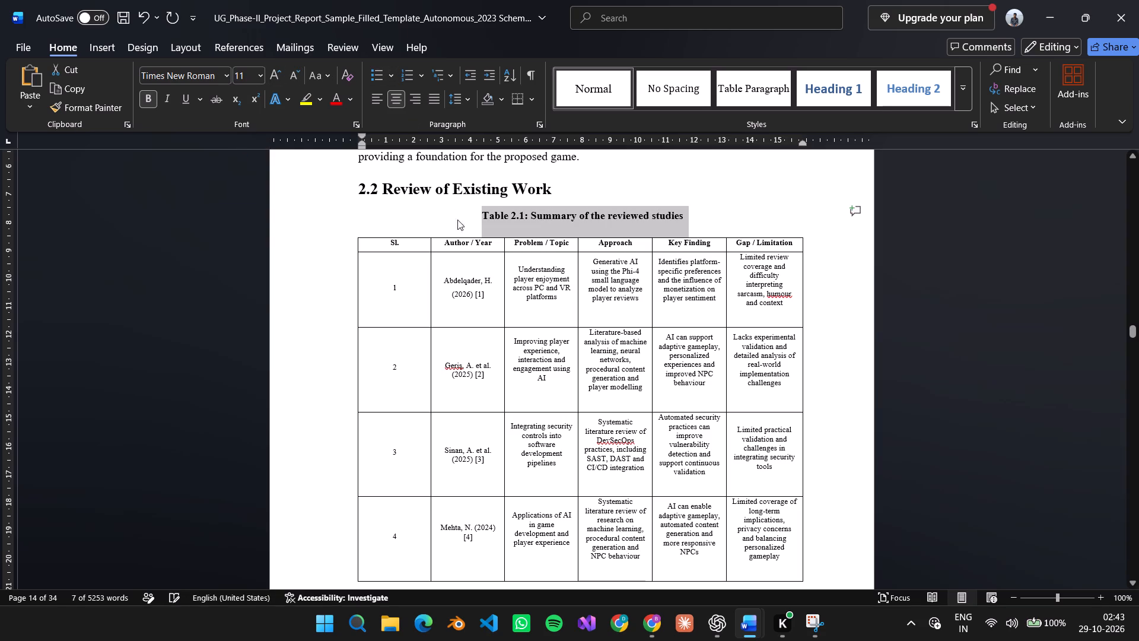
pyautogui.click(711, 221)
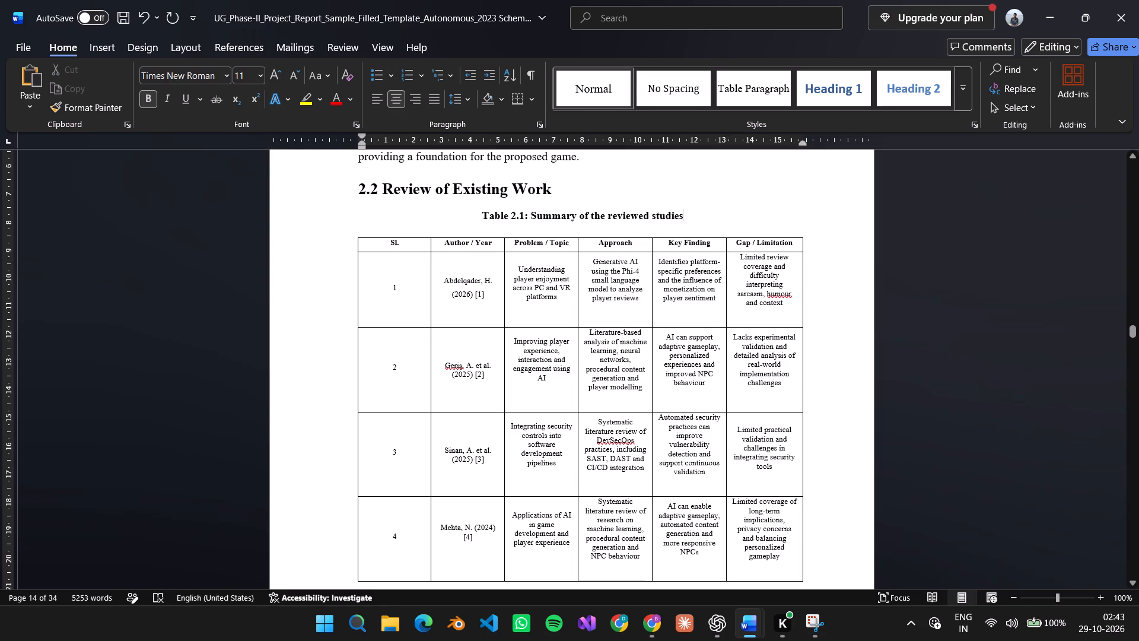
pyautogui.click(467, 103)
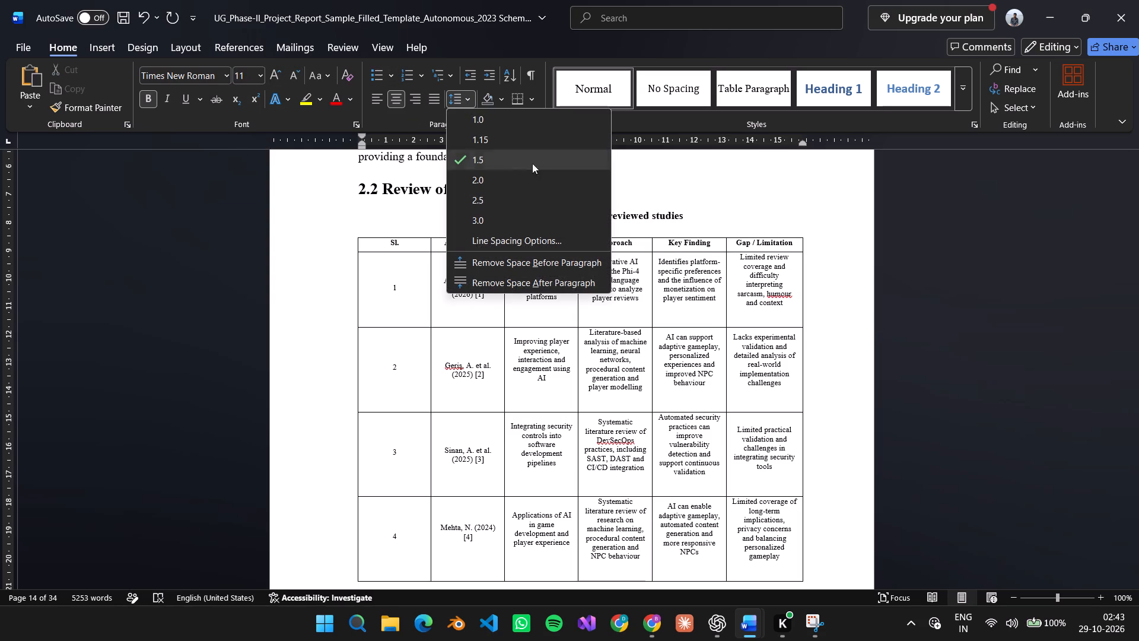
pyautogui.click(494, 118)
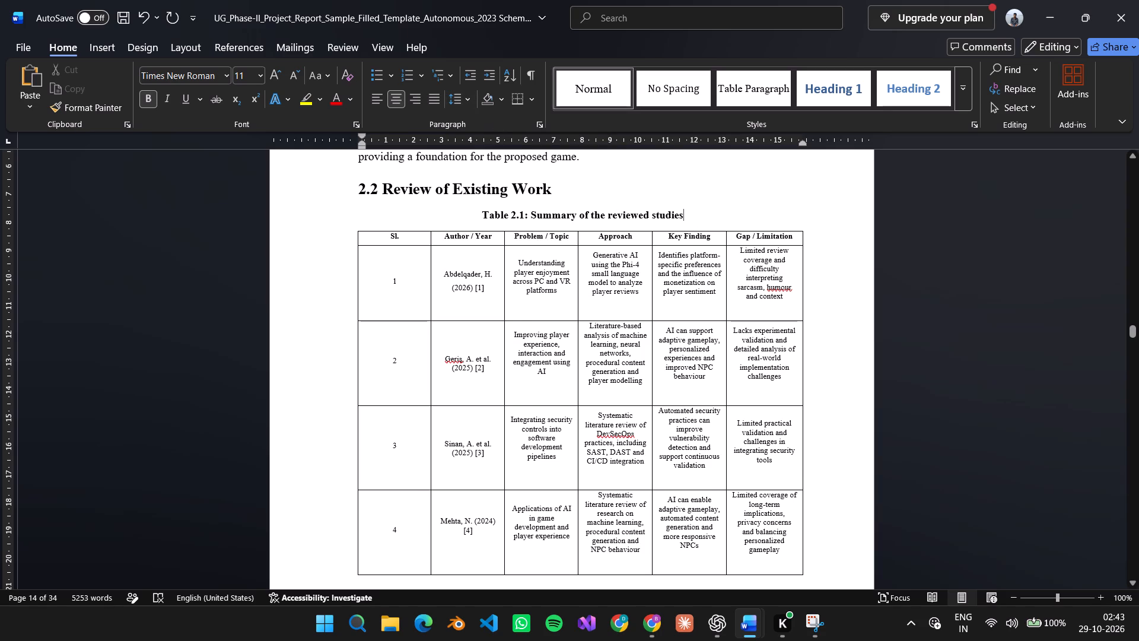
# Switch to the anuuuup report and check the font and line spacing settings of its Table 2.1 caption.
pyautogui.hotkey('alt', 'Tab')
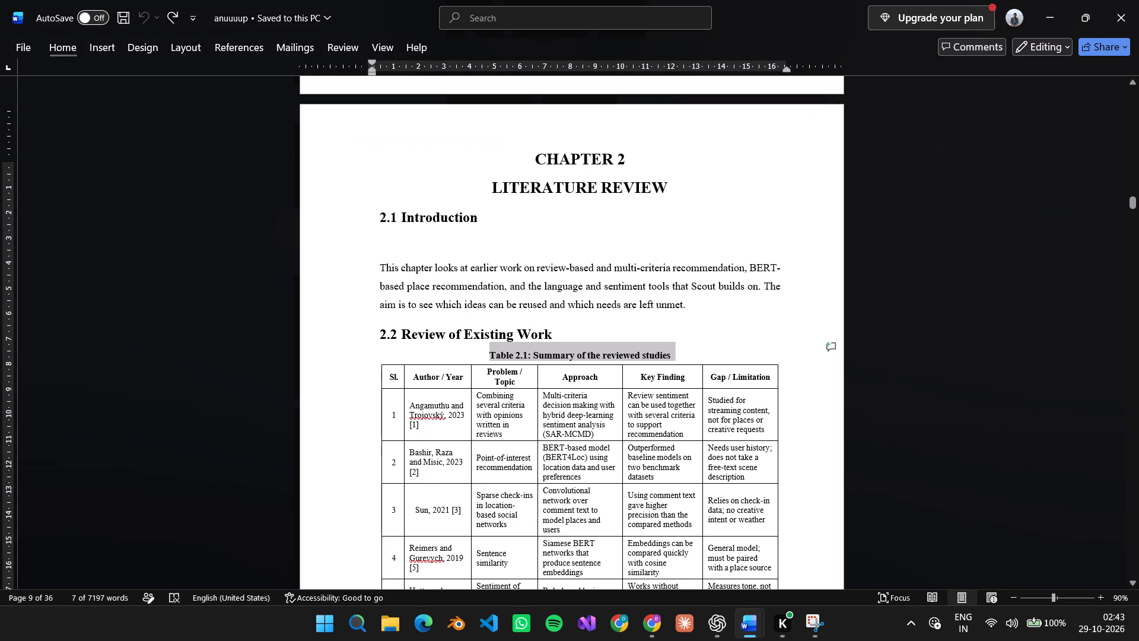
pyautogui.click(615, 354)
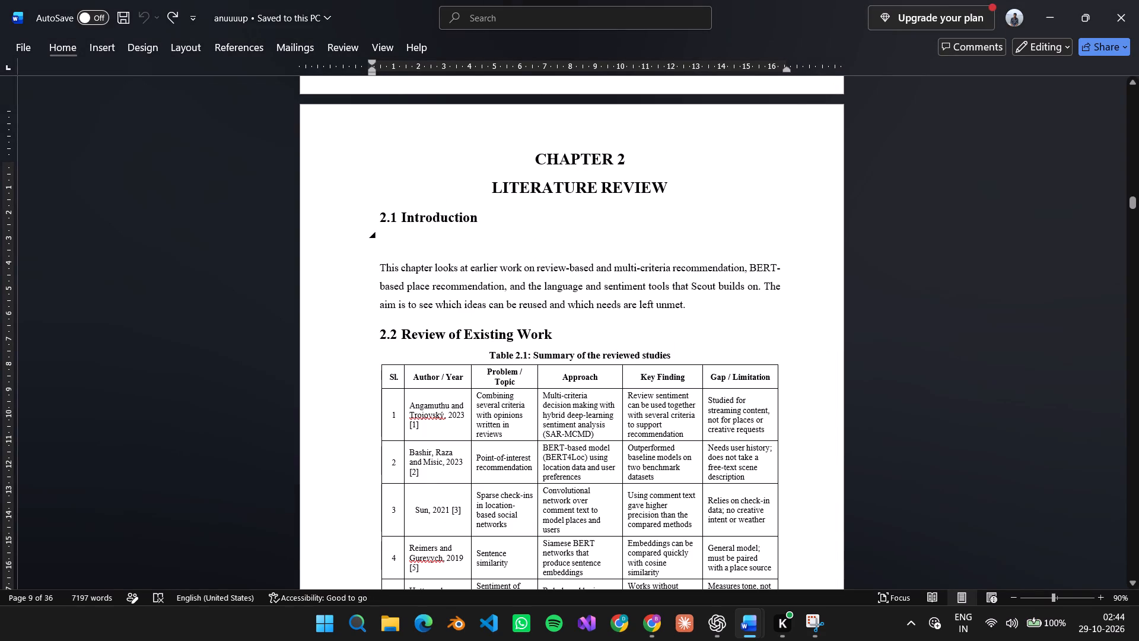
pyautogui.click(634, 335)
pyautogui.click(632, 350)
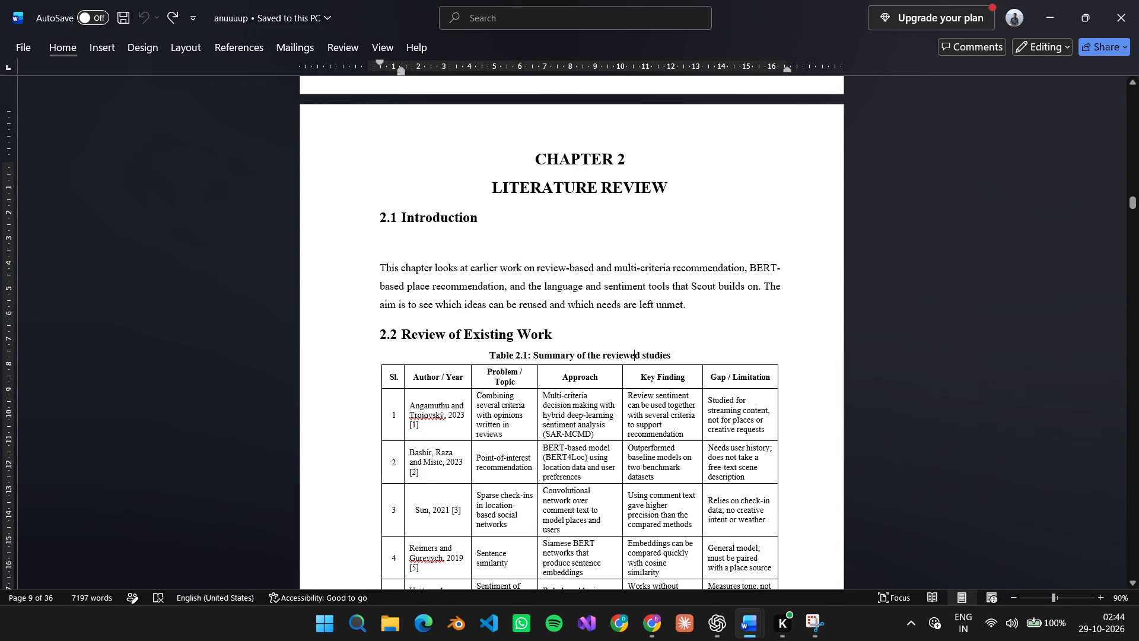
pyautogui.click(632, 355)
pyautogui.click(631, 356)
pyautogui.click(58, 46)
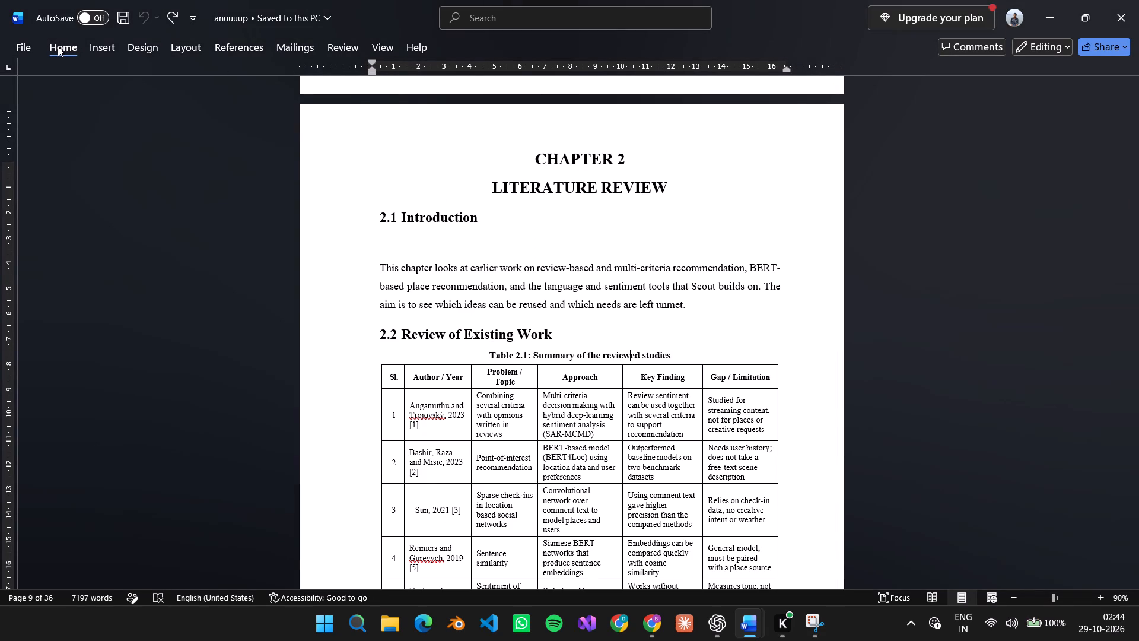
pyautogui.click(58, 46)
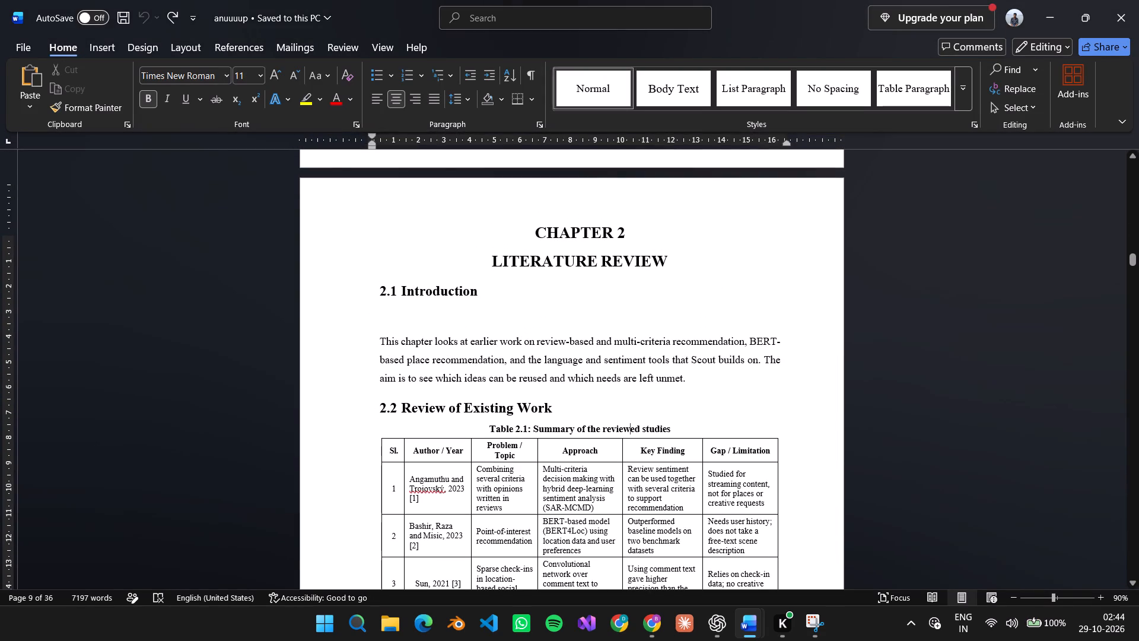
pyautogui.click(622, 427)
pyautogui.click(463, 103)
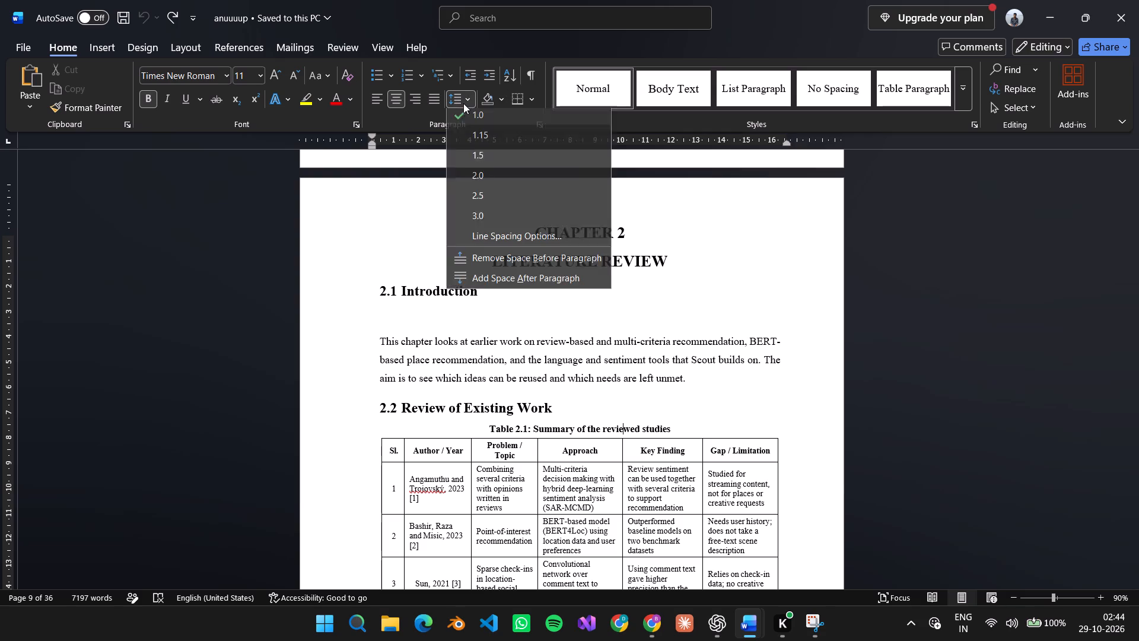
# Back in the project report, reapply 1.0 line spacing to the entire Table 2.1 caption.
pyautogui.hotkey('alt', 'Tab')
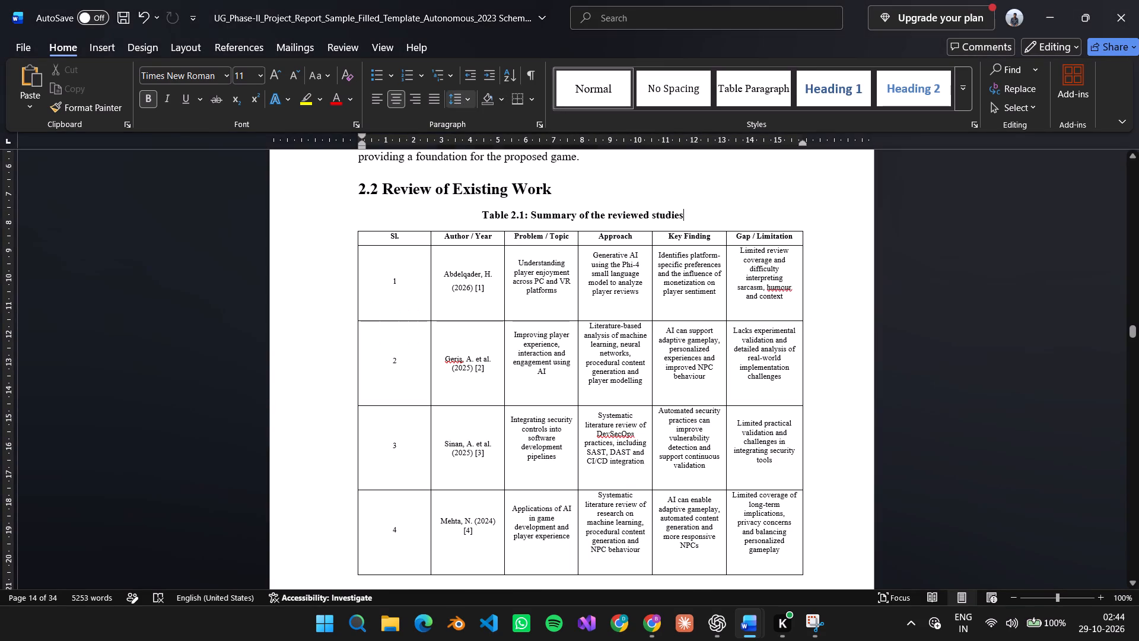
pyautogui.click(635, 218)
pyautogui.moveTo(691, 220); pyautogui.dragTo(514, 227)
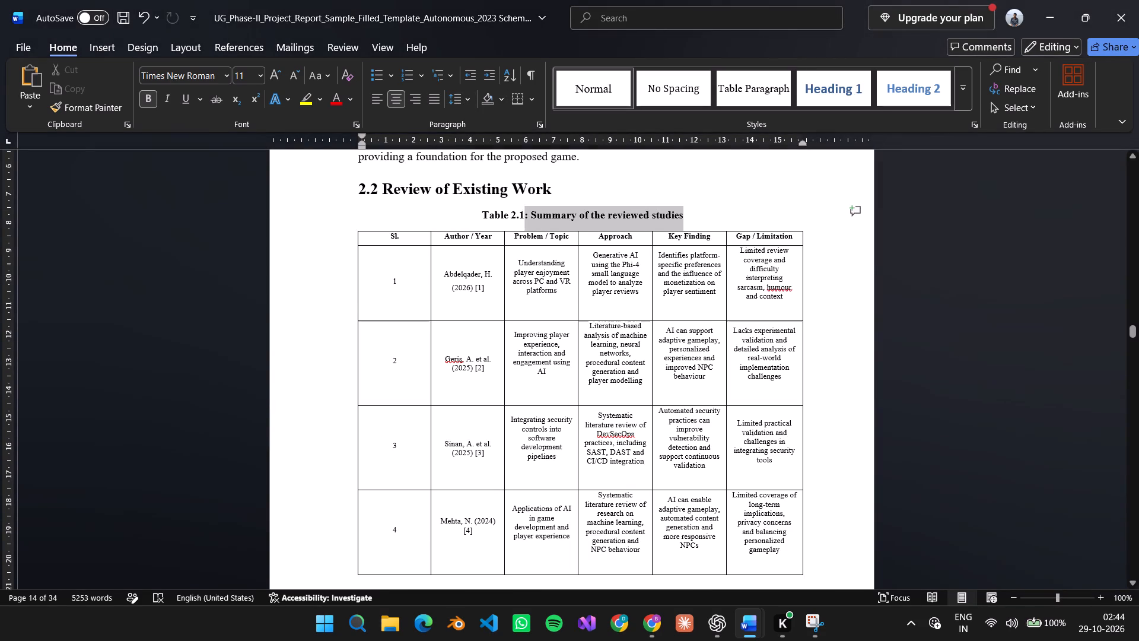
pyautogui.moveTo(514, 227); pyautogui.dragTo(481, 224)
pyautogui.click(469, 101)
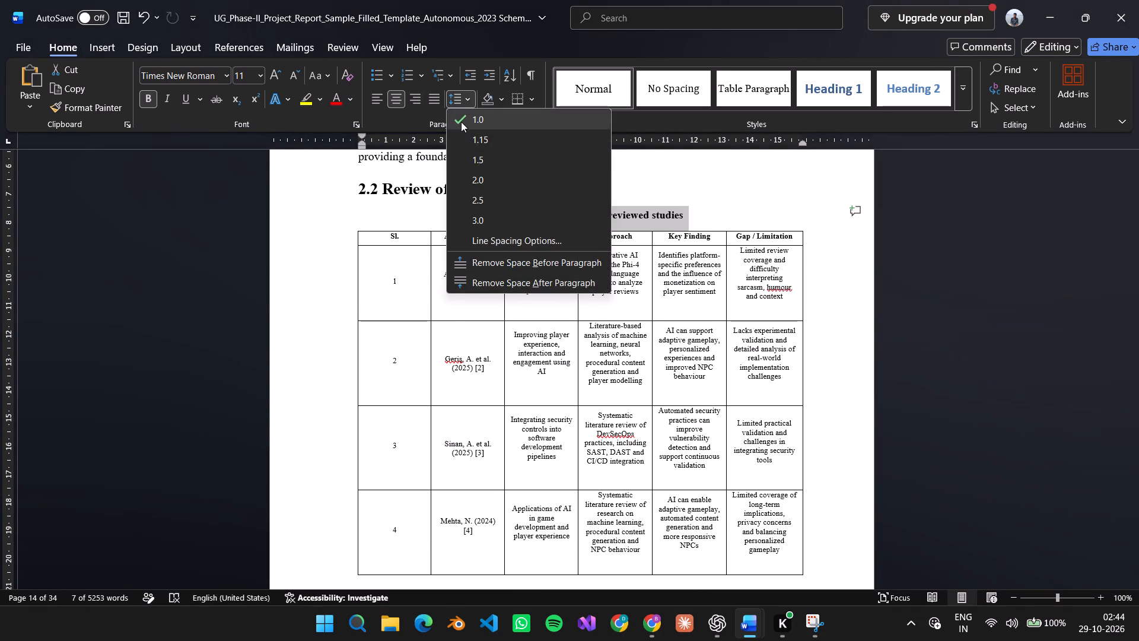
pyautogui.click(462, 122)
pyautogui.click(462, 122)
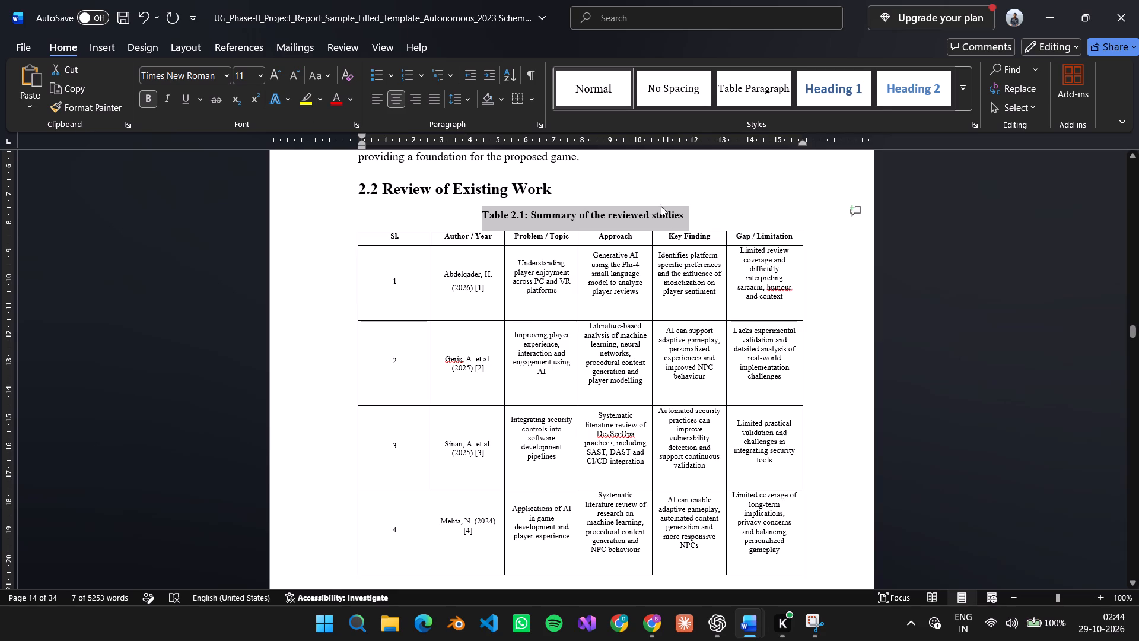
# Look through the project report from section 2.2 onward for the next table that needs a caption.
pyautogui.scroll(-10, 677, 337)
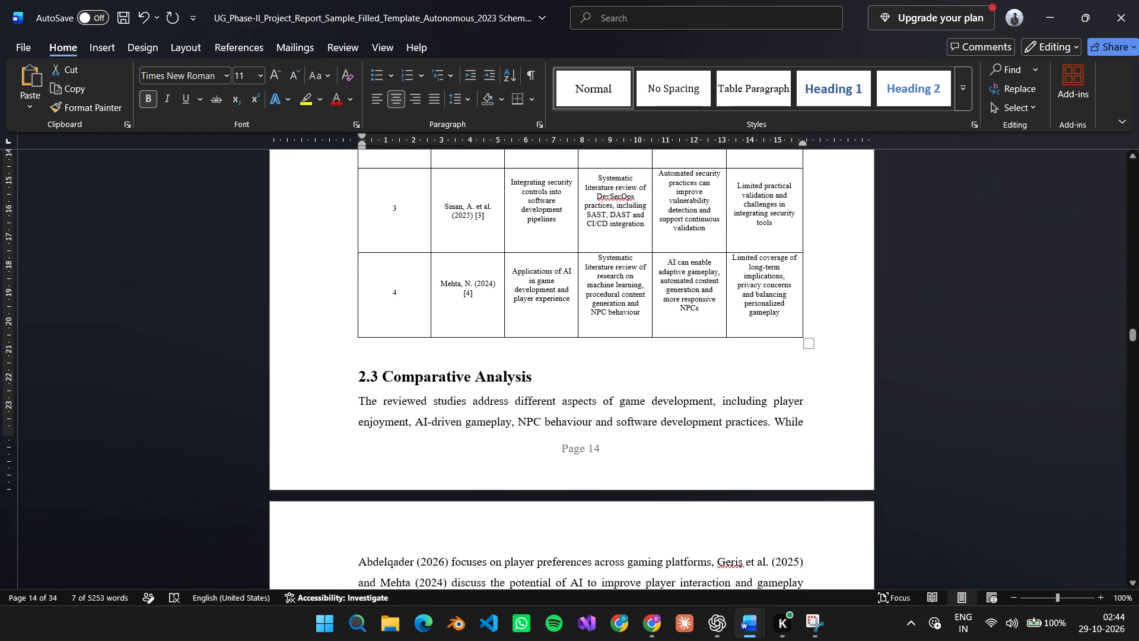
pyautogui.scroll(3, 622, 259)
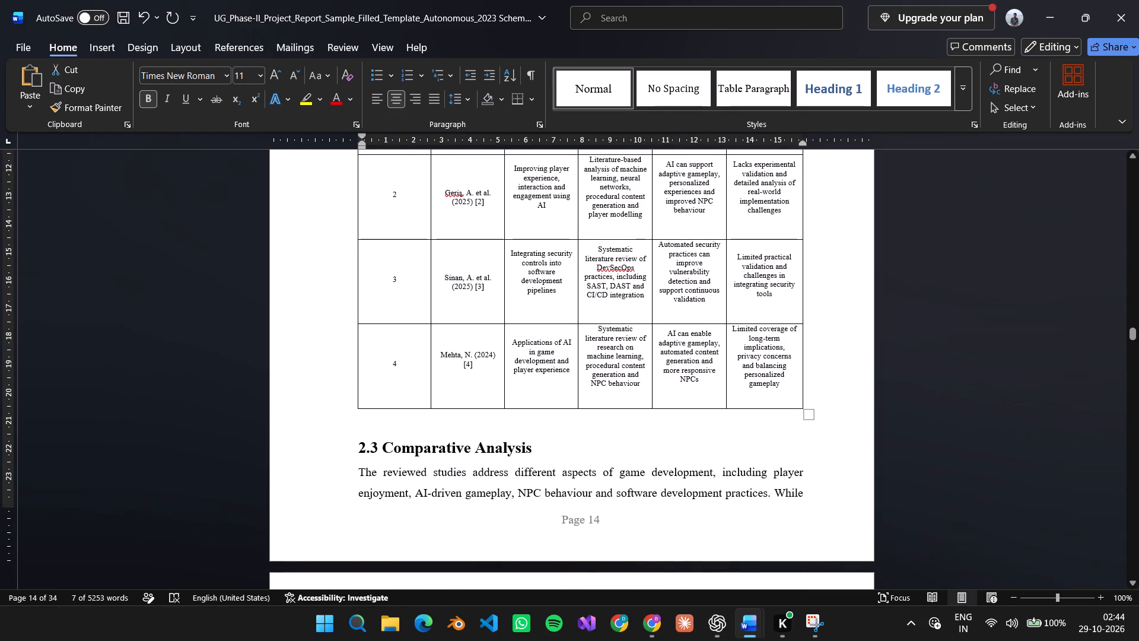
pyautogui.scroll(-20, 584, 267)
pyautogui.scroll(-2, 584, 267)
pyautogui.scroll(-12, 567, 328)
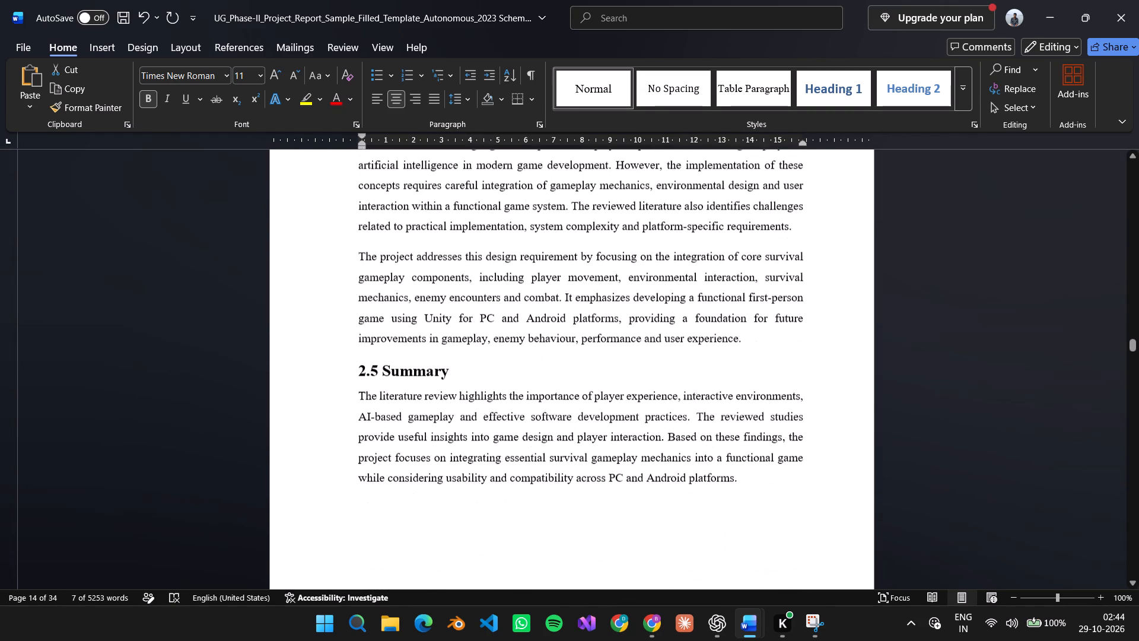
pyautogui.scroll(-20, 567, 328)
pyautogui.scroll(-20, 567, 328)
pyautogui.scroll(-12, 567, 328)
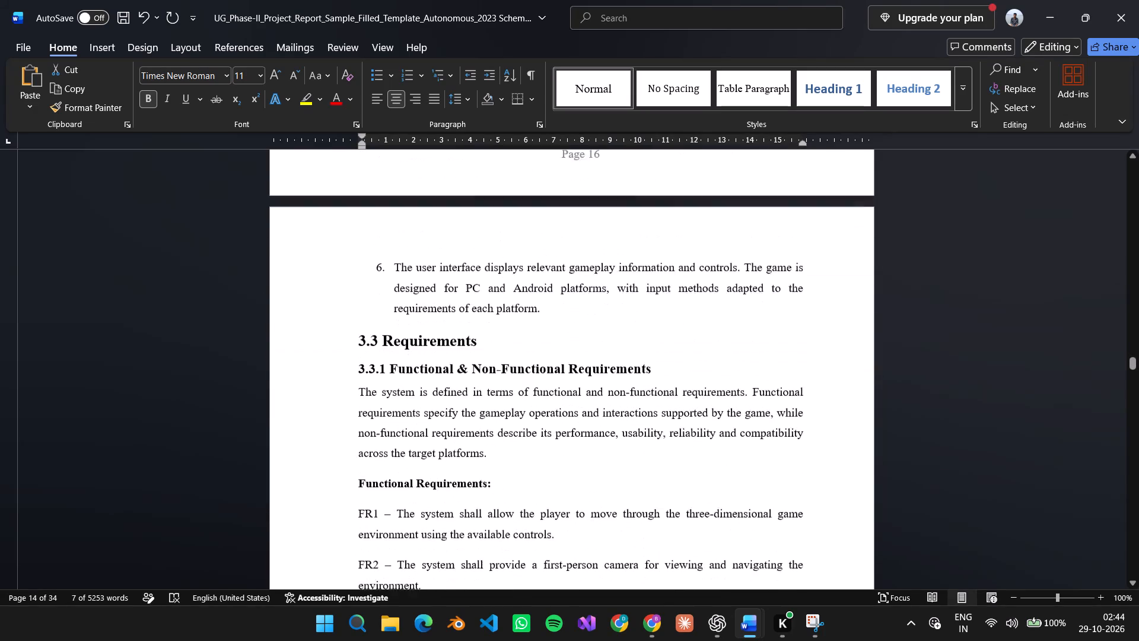
pyautogui.scroll(-20, 566, 344)
pyautogui.scroll(-20, 566, 344)
pyautogui.scroll(-12, 566, 344)
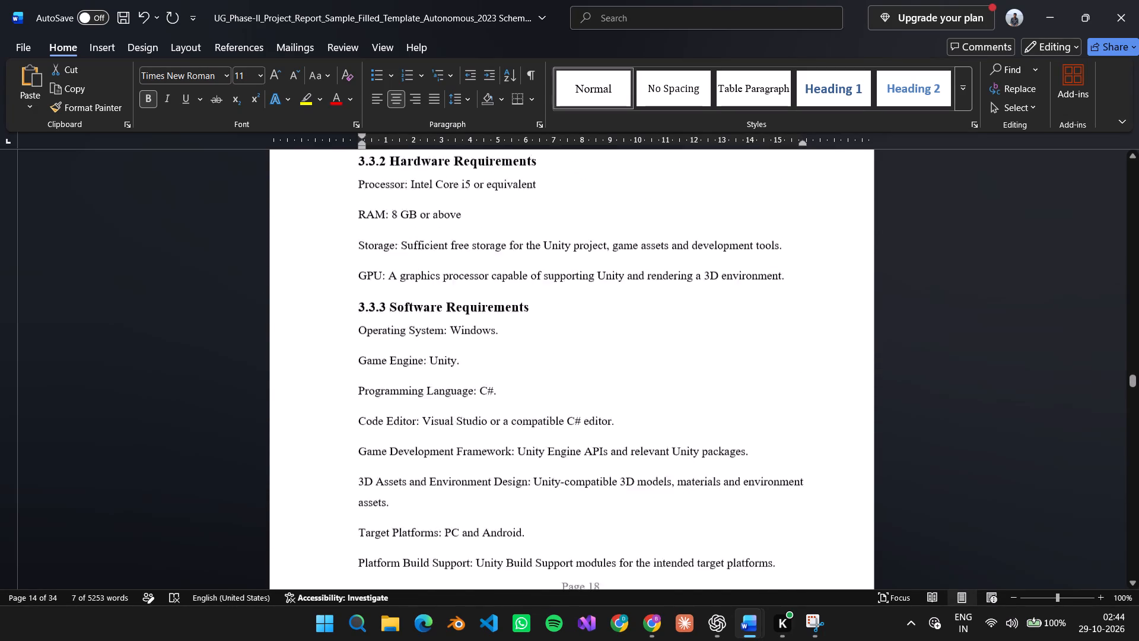
pyautogui.scroll(-20, 566, 344)
pyautogui.scroll(-8, 566, 344)
pyautogui.scroll(-13, 566, 344)
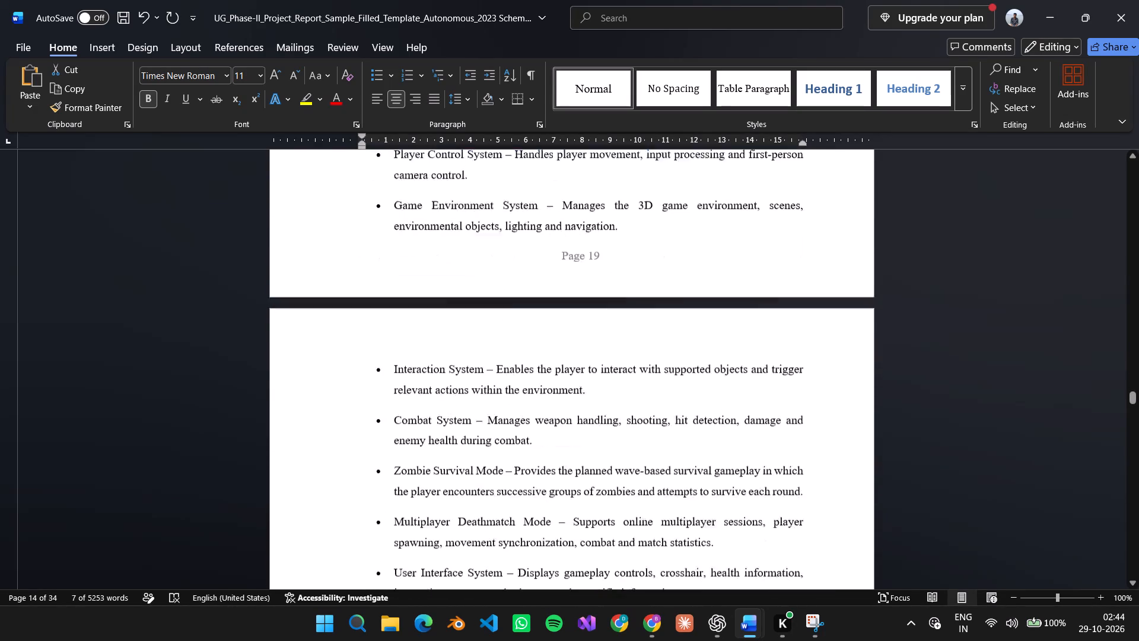
pyautogui.scroll(-20, 566, 344)
pyautogui.scroll(-20, 566, 344)
pyautogui.scroll(-16, 566, 344)
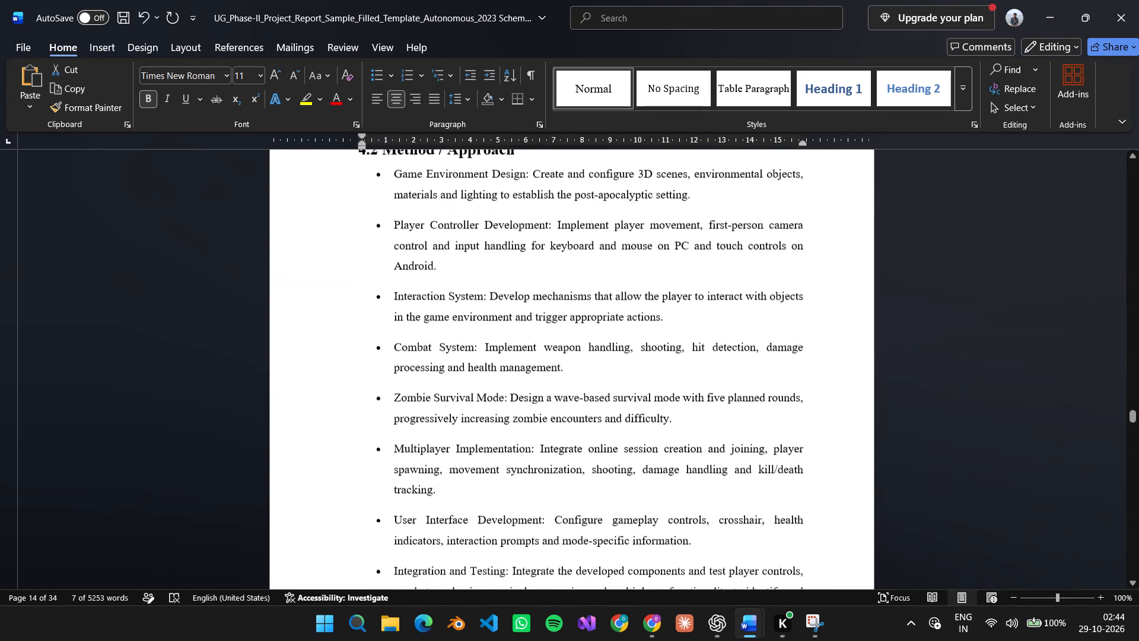
pyautogui.scroll(-19, 566, 344)
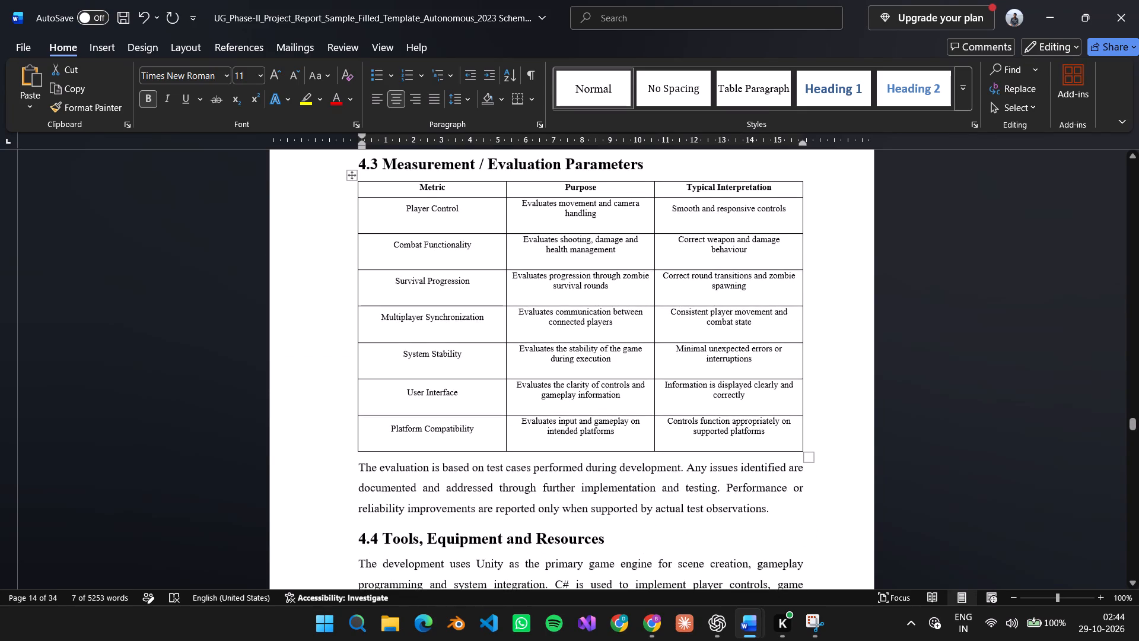
# Switch to the anuuuup report and look through Chapters 2 to 4 for the caption of its first Chapter 4 table.
pyautogui.hotkey('alt', 'Tab')
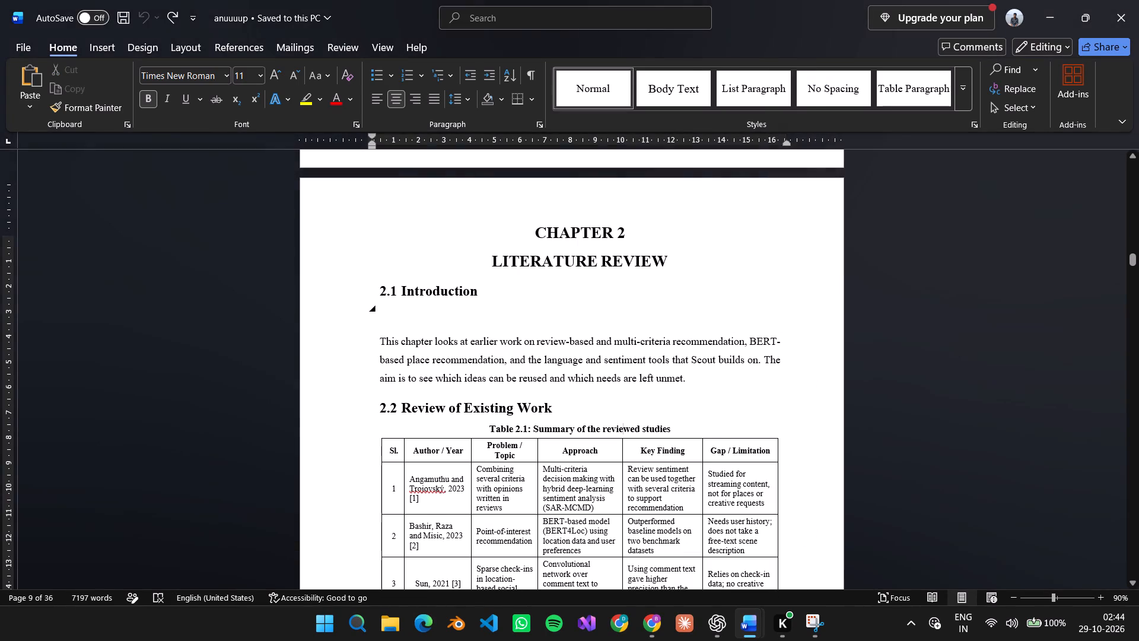
pyautogui.scroll(-13, 562, 322)
pyautogui.moveTo(574, 320); pyautogui.dragTo(587, 426, button='middle')
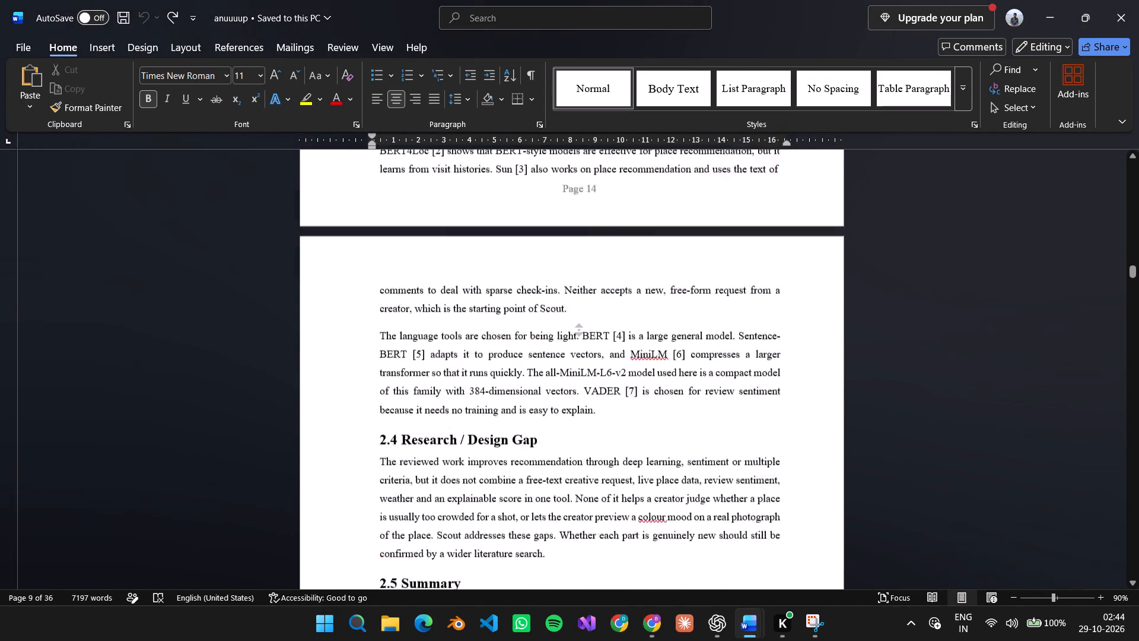
pyautogui.moveTo(587, 426); pyautogui.dragTo(587, 437, button='middle')
pyautogui.scroll(-20, 587, 437)
pyautogui.scroll(-1, 587, 437)
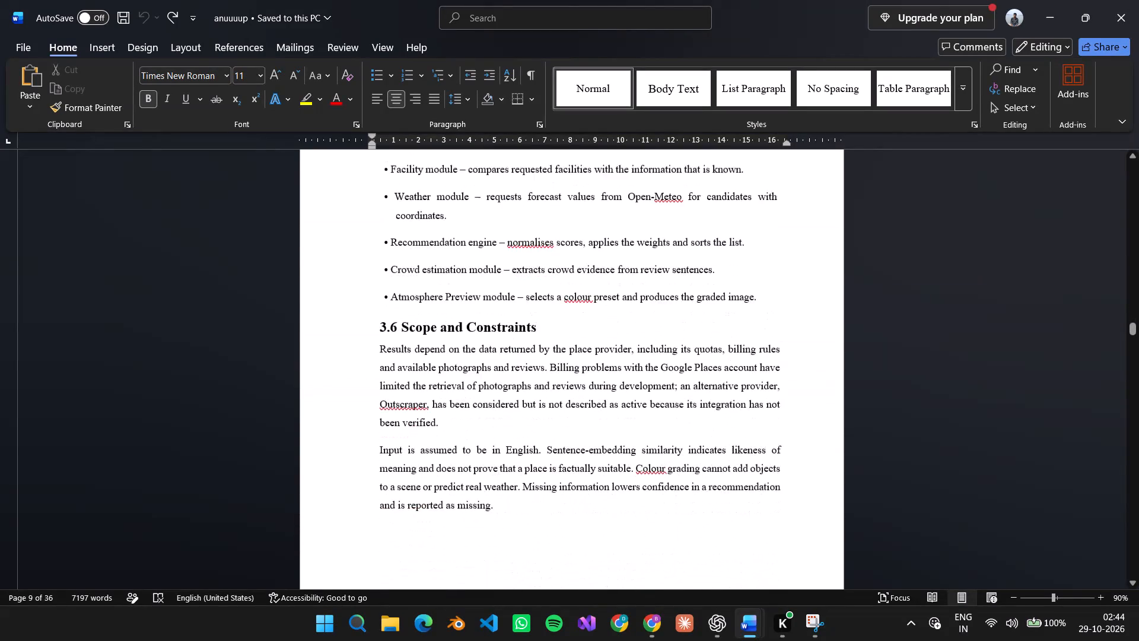
pyautogui.moveTo(586, 420); pyautogui.dragTo(587, 504, button='middle')
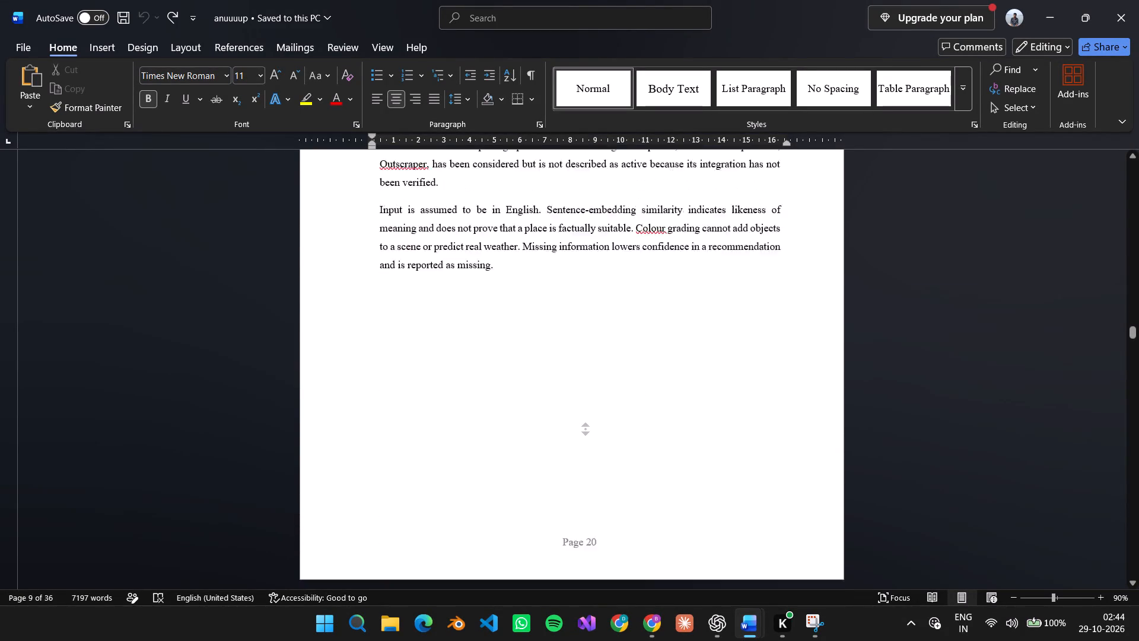
pyautogui.moveTo(587, 504); pyautogui.dragTo(587, 509, button='middle')
pyautogui.scroll(-1, 587, 509)
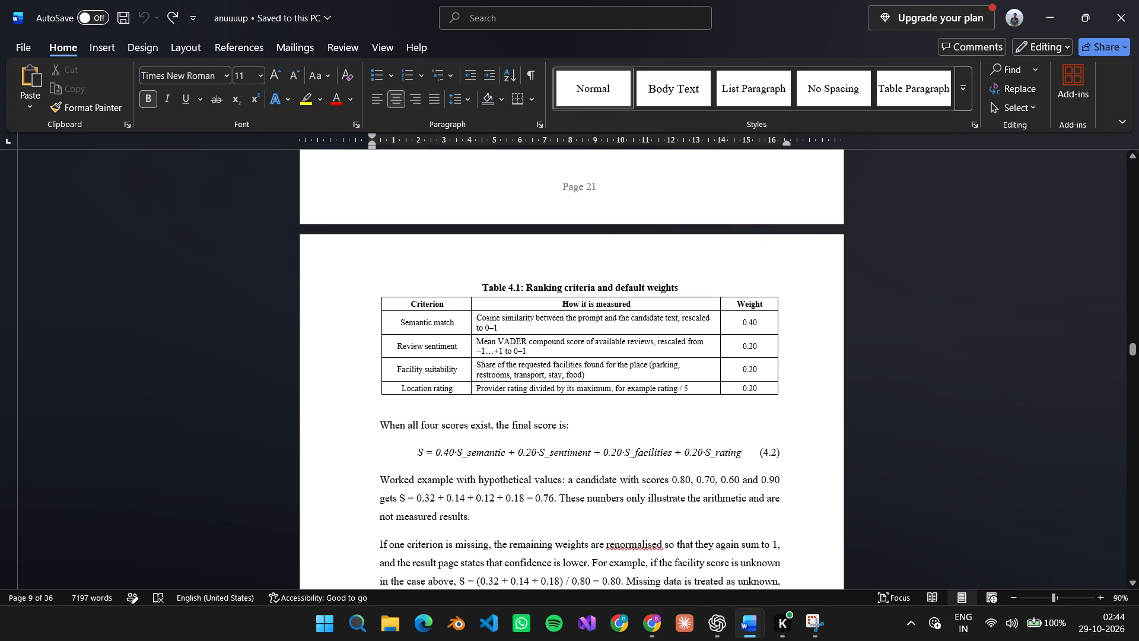
pyautogui.scroll(8, 585, 472)
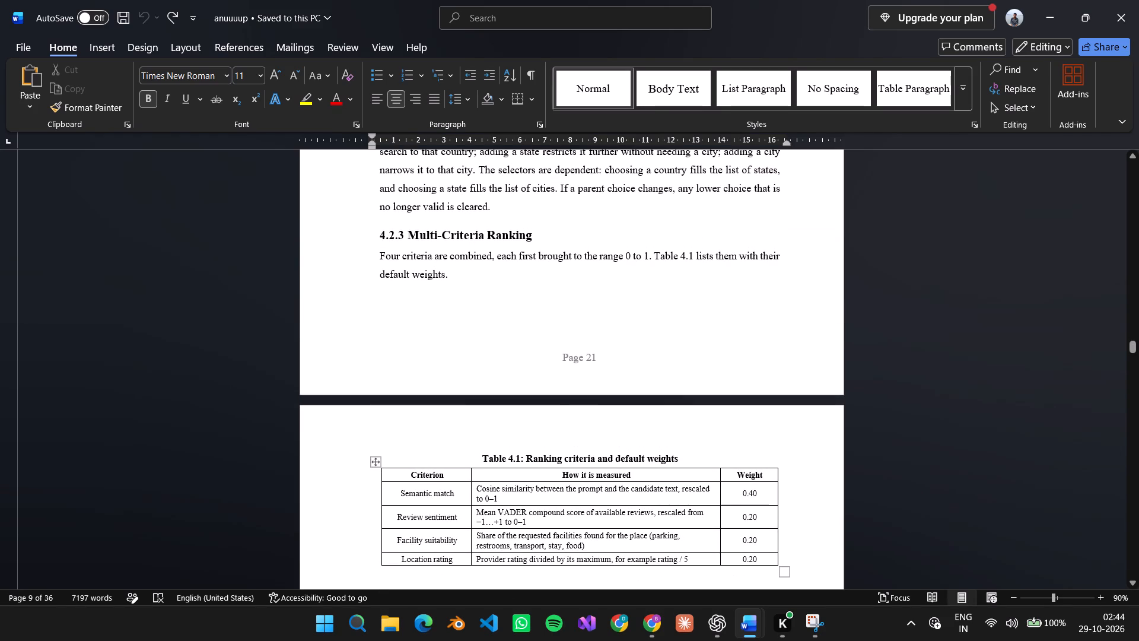
pyautogui.scroll(-3, 585, 466)
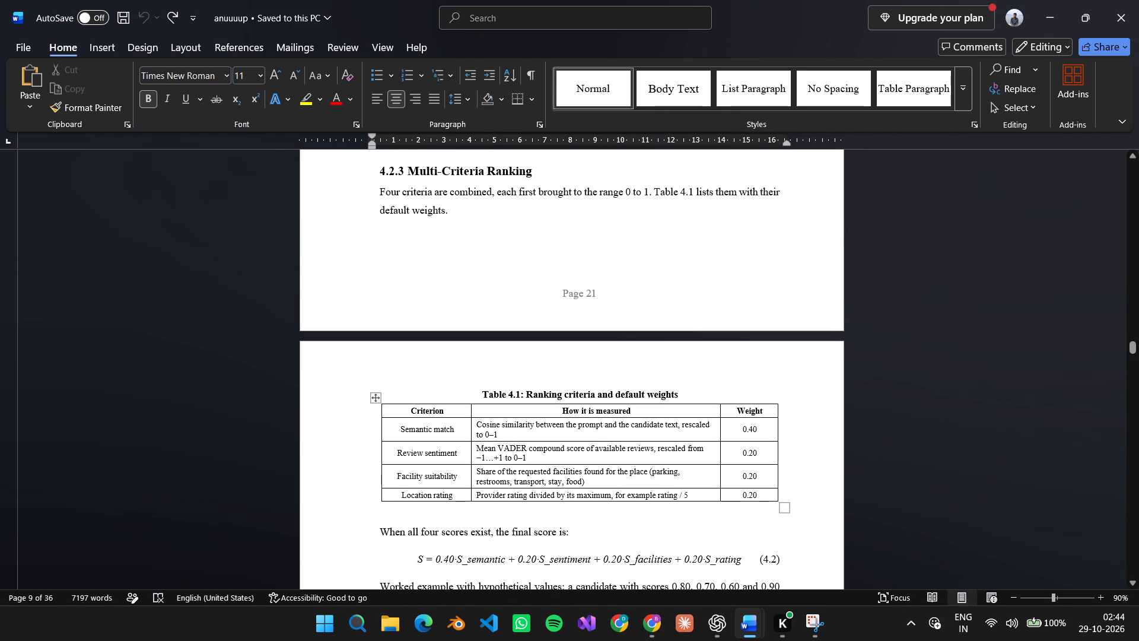
# Return to the project report and capture a full-screen screenshot showing the section 4.3 Measurement / Evaluation Parameters table.
pyautogui.hotkey('alt', 'Tab')
pyautogui.scroll(1, 587, 446)
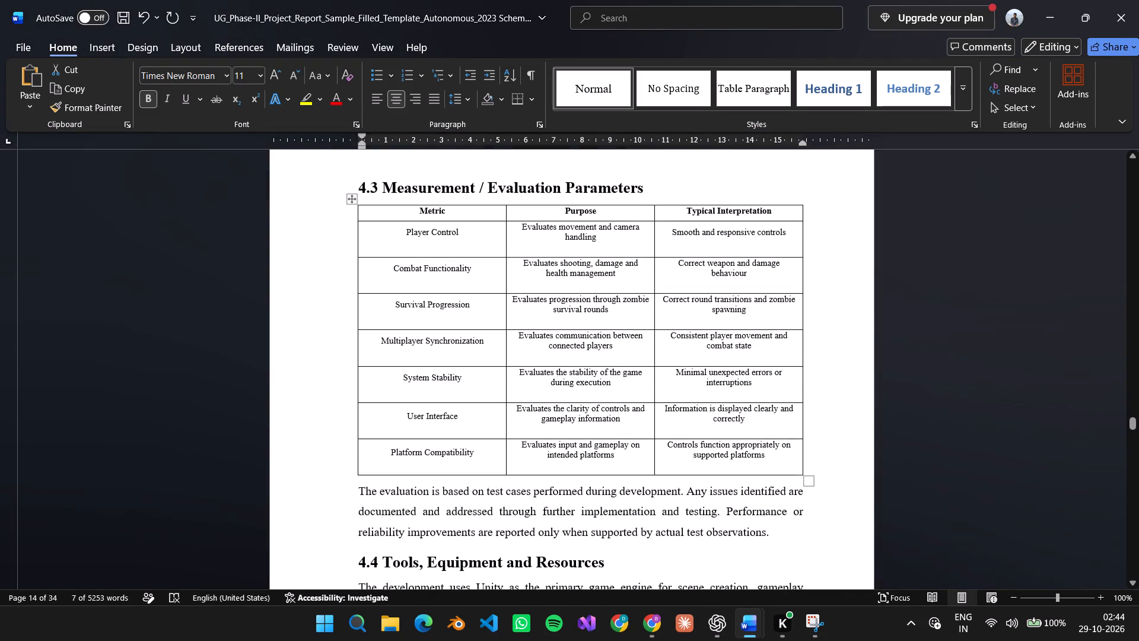
pyautogui.press('Pause')
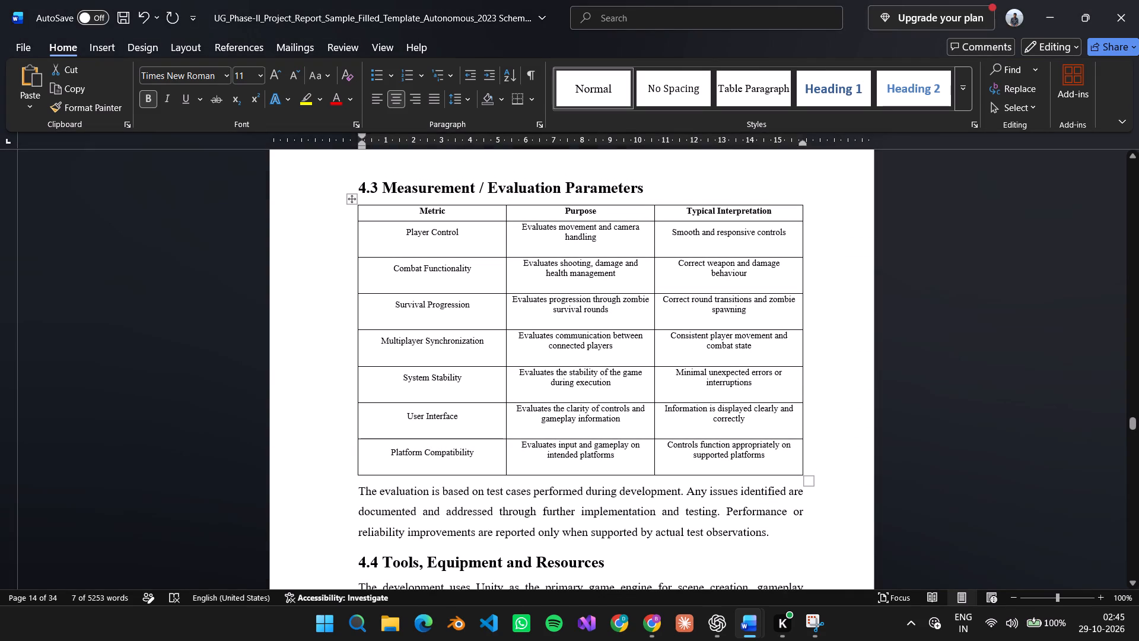
pyautogui.press('Print')
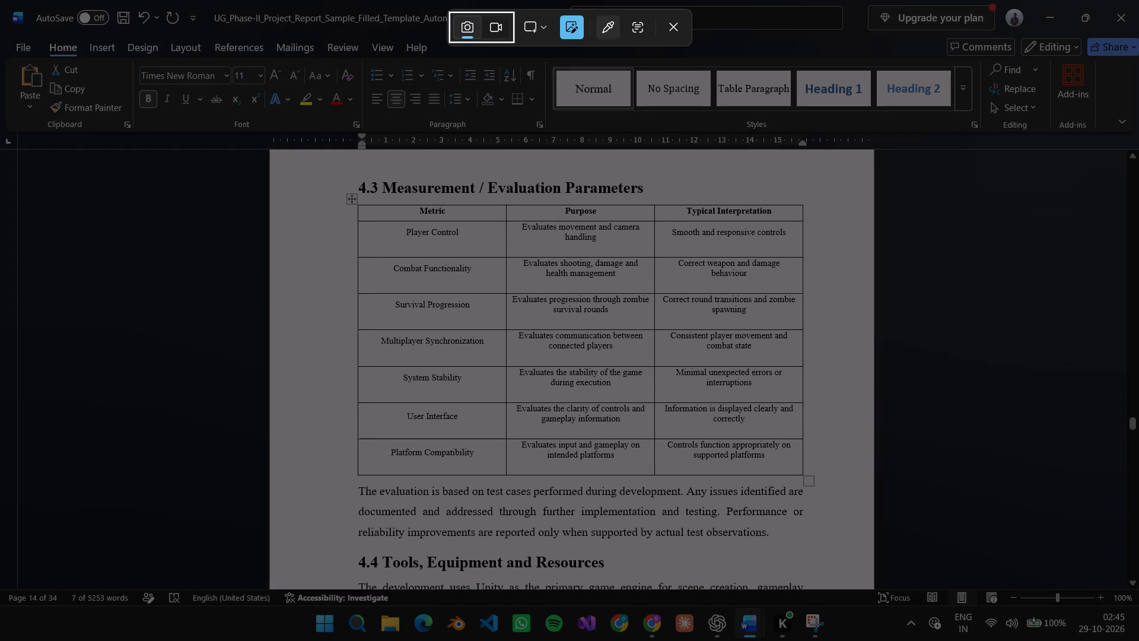
pyautogui.click(575, 33)
pyautogui.click(545, 25)
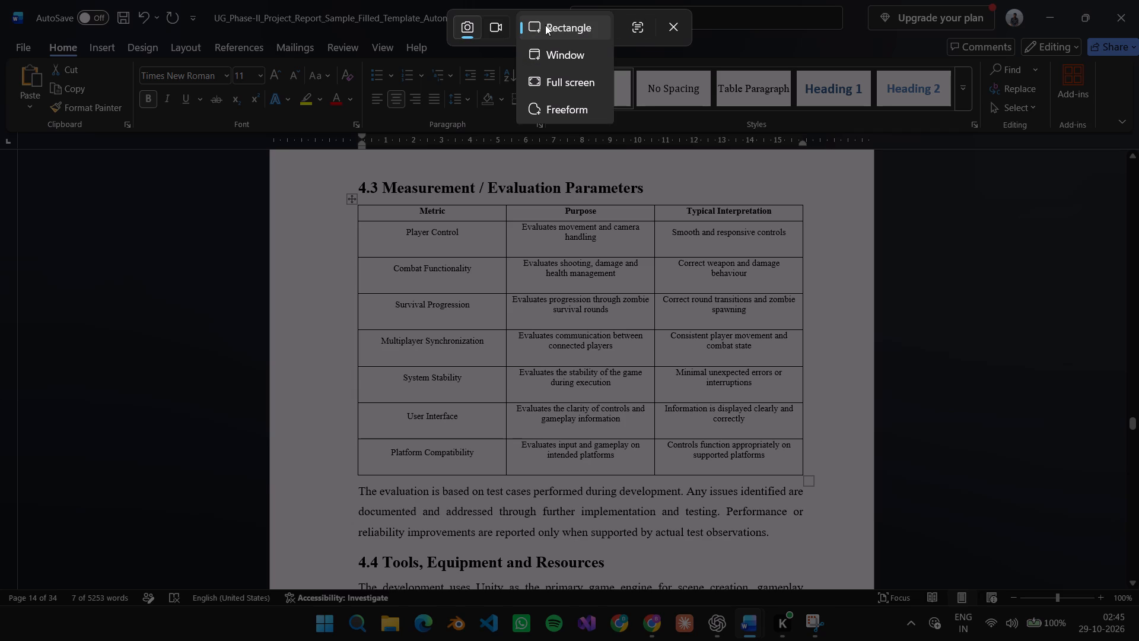
pyautogui.click(551, 65)
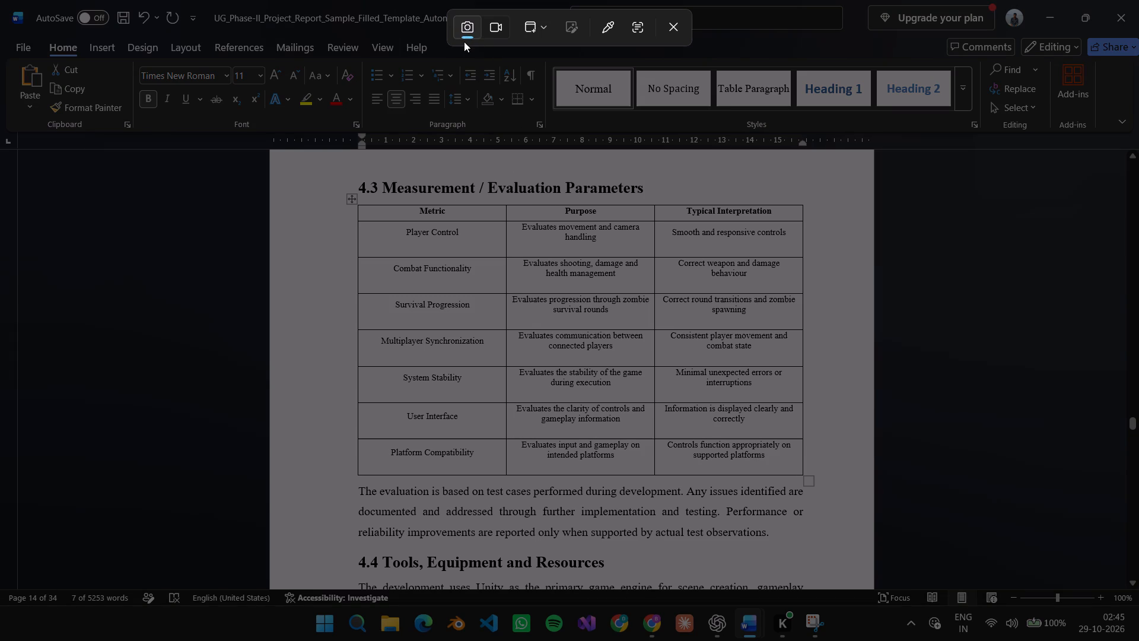
pyautogui.click(549, 26)
pyautogui.click(546, 82)
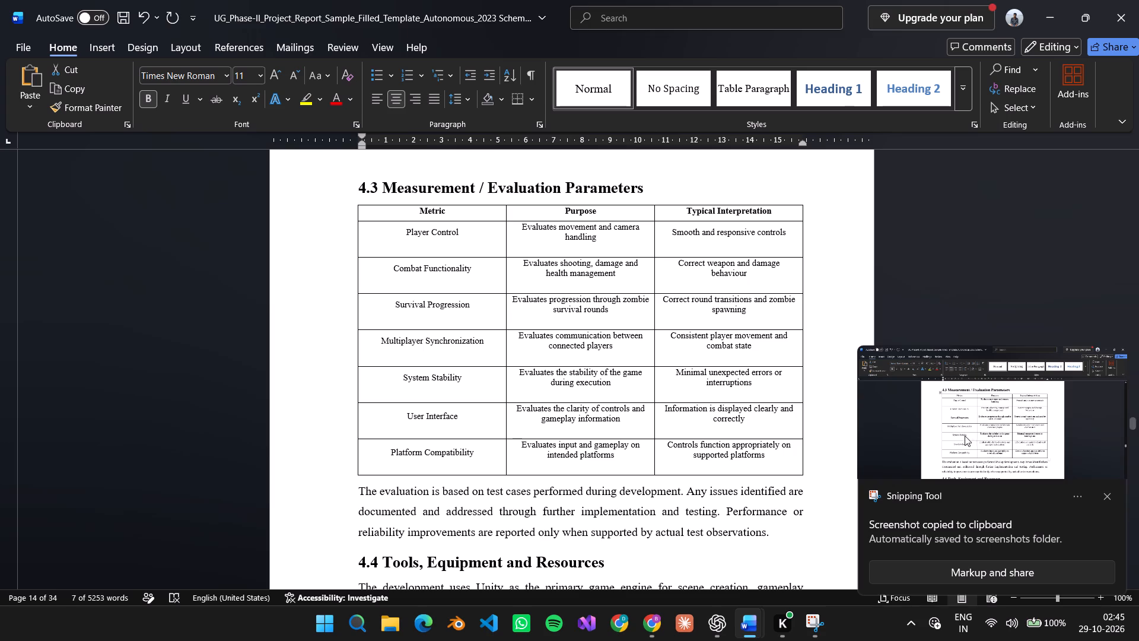
pyautogui.rightClick(933, 417)
pyautogui.click(961, 414)
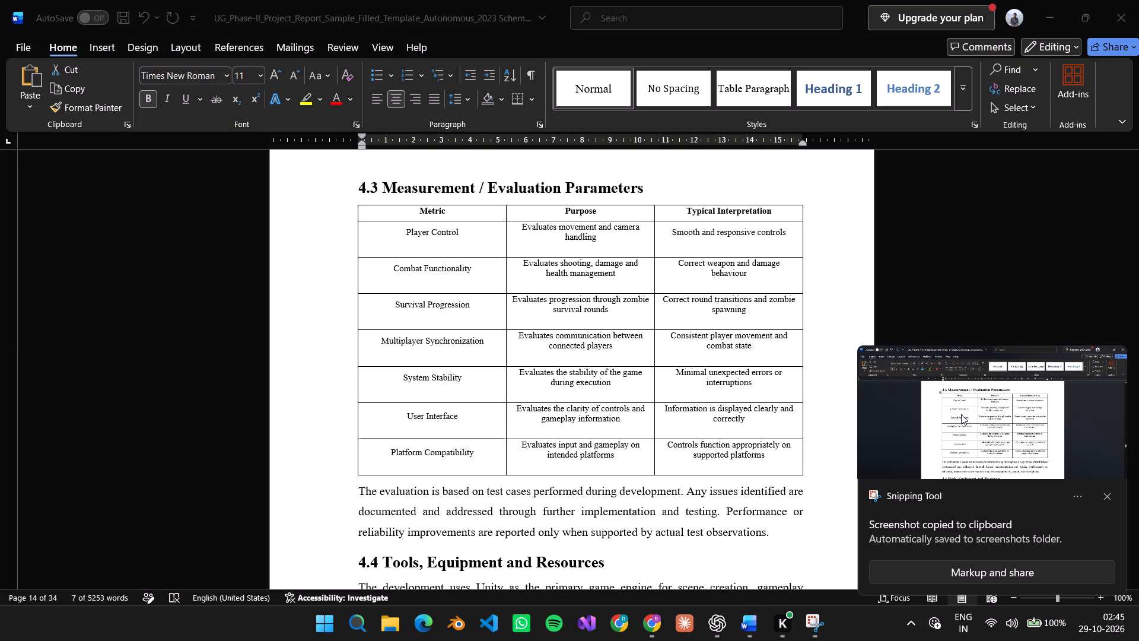
pyautogui.click(959, 413)
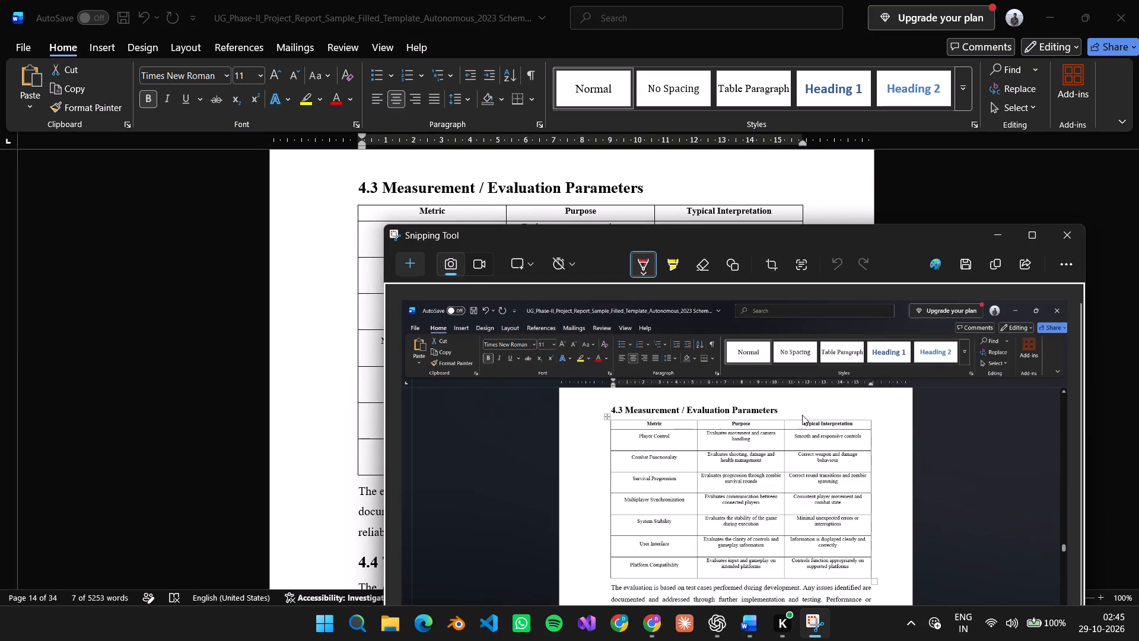
pyautogui.rightClick(791, 428)
pyautogui.click(828, 469)
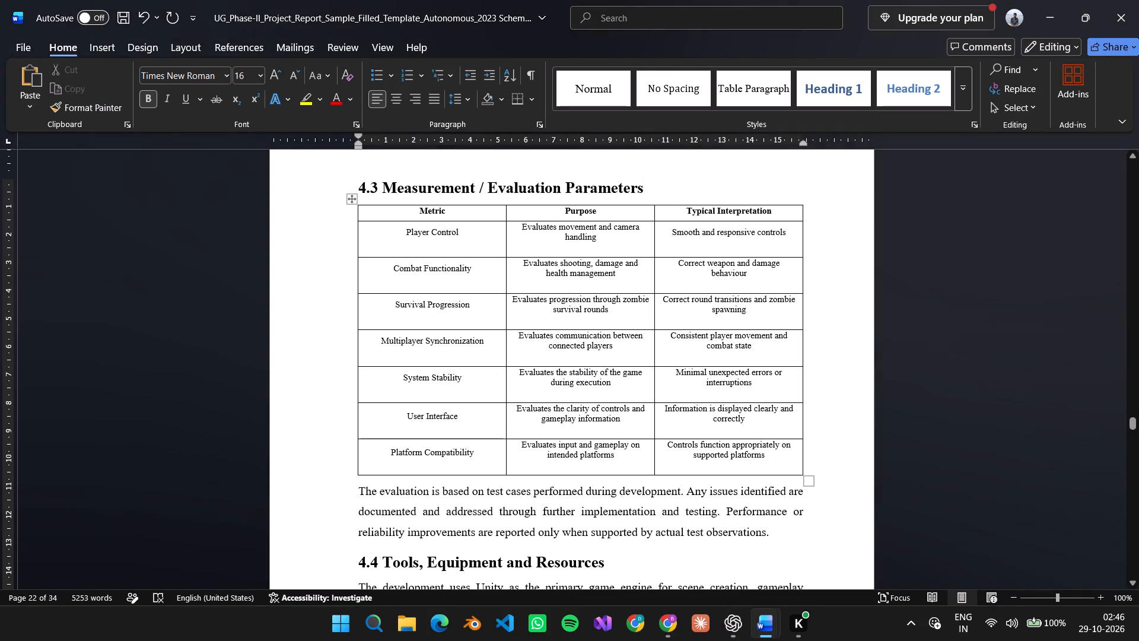
pyautogui.hotkey('alt', 'Tab')
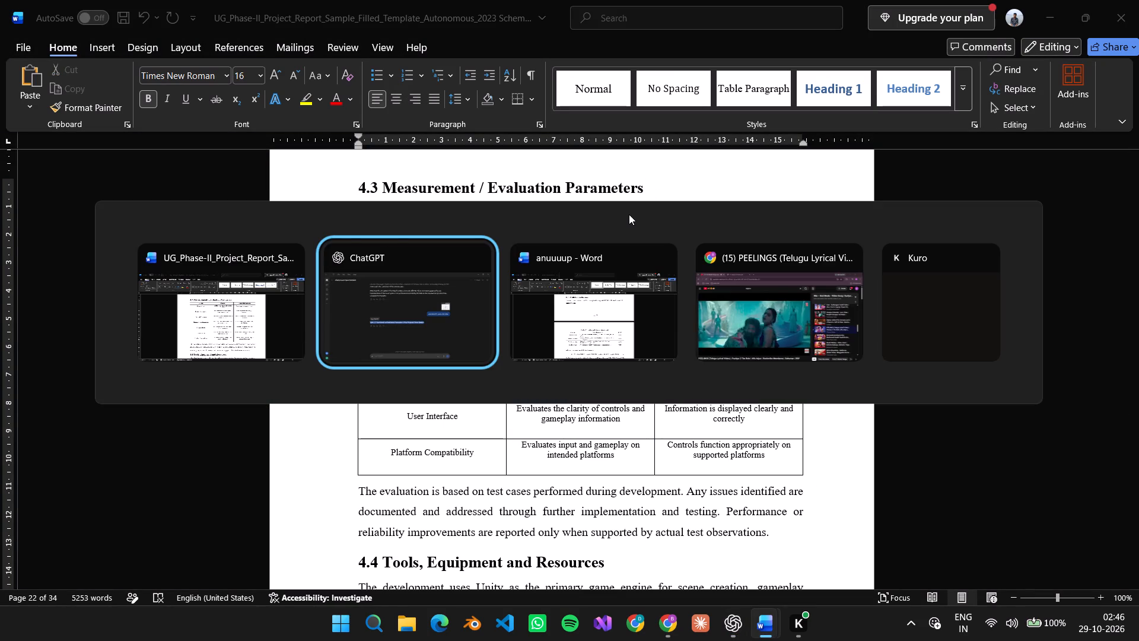
pyautogui.keyDown('alt'); pyautogui.click(271, 306); pyautogui.keyUp('alt')
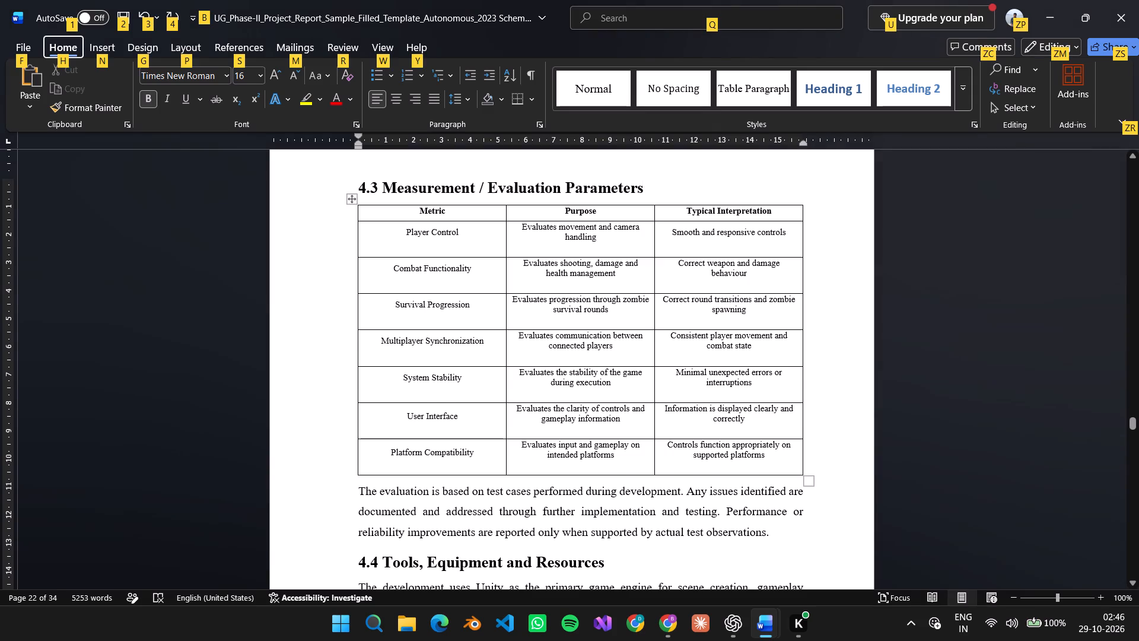
pyautogui.scroll(1, 396, 349)
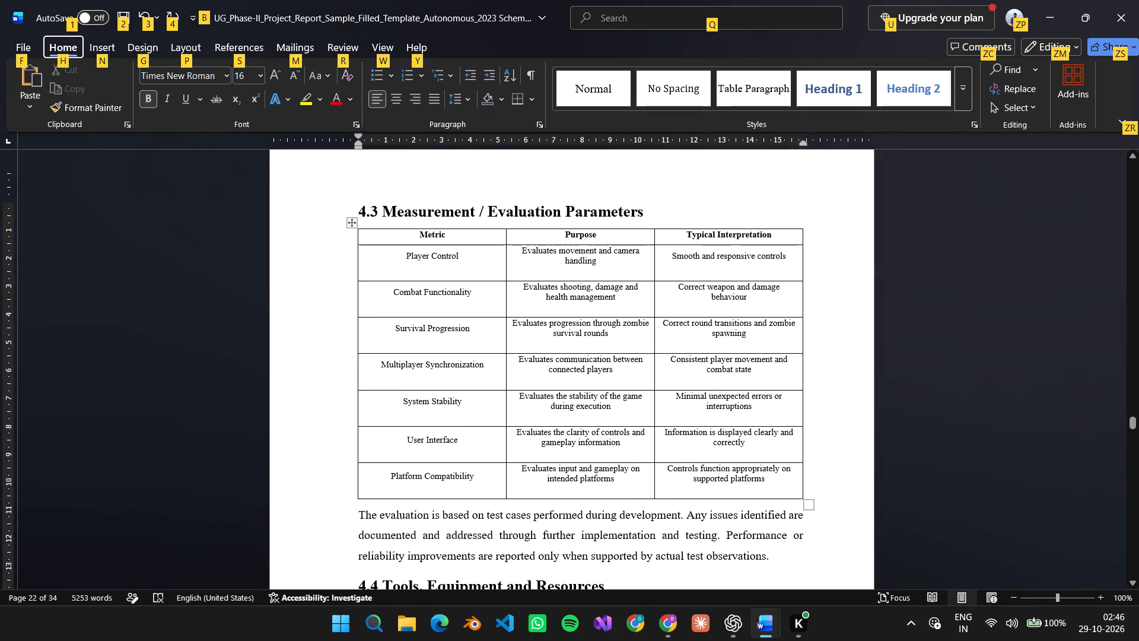
pyautogui.click(667, 212)
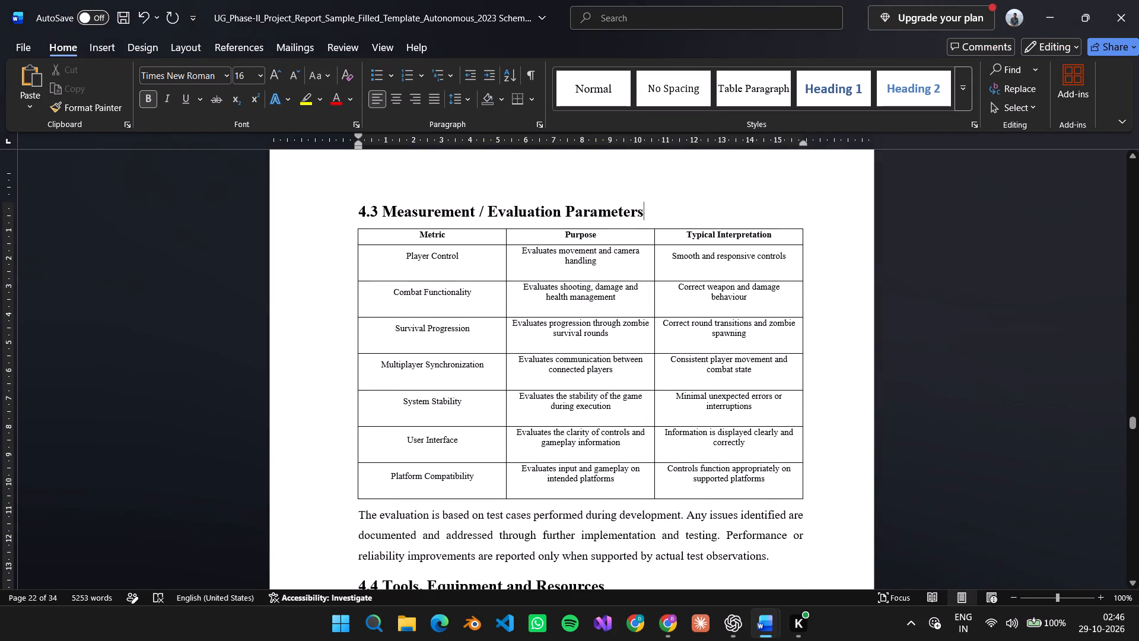
pyautogui.press('Return')
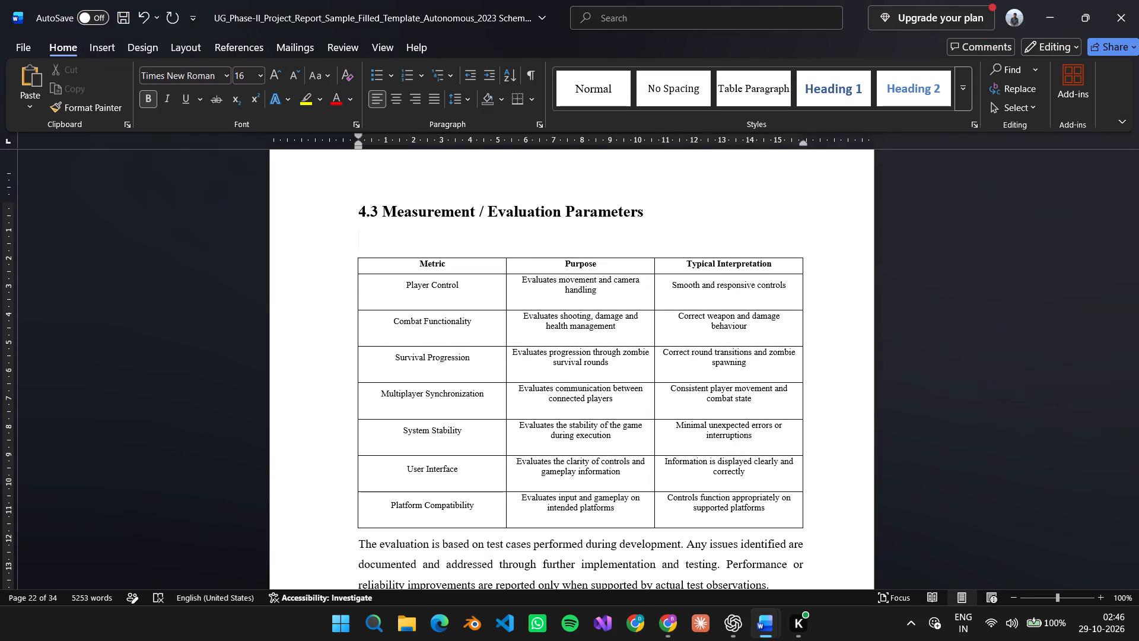
pyautogui.hotkey('ctrl', 'v')
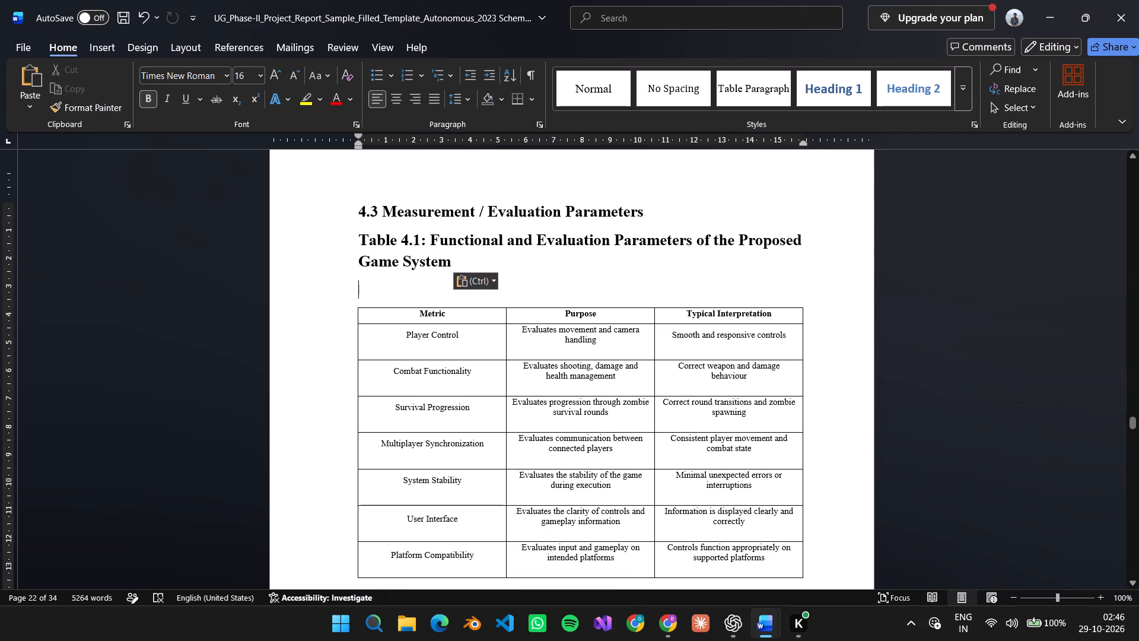
# Set the pasted Table 4.1 caption to 11 pt and centre it above the table.
pyautogui.moveTo(464, 264); pyautogui.dragTo(384, 249)
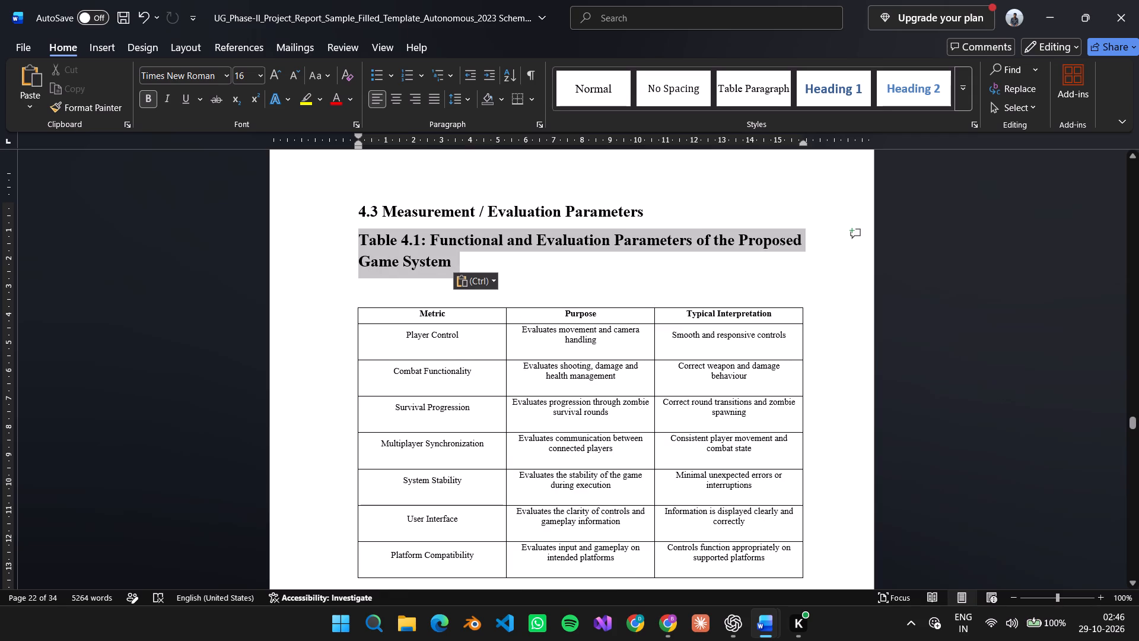
pyautogui.moveTo(384, 249); pyautogui.dragTo(372, 244)
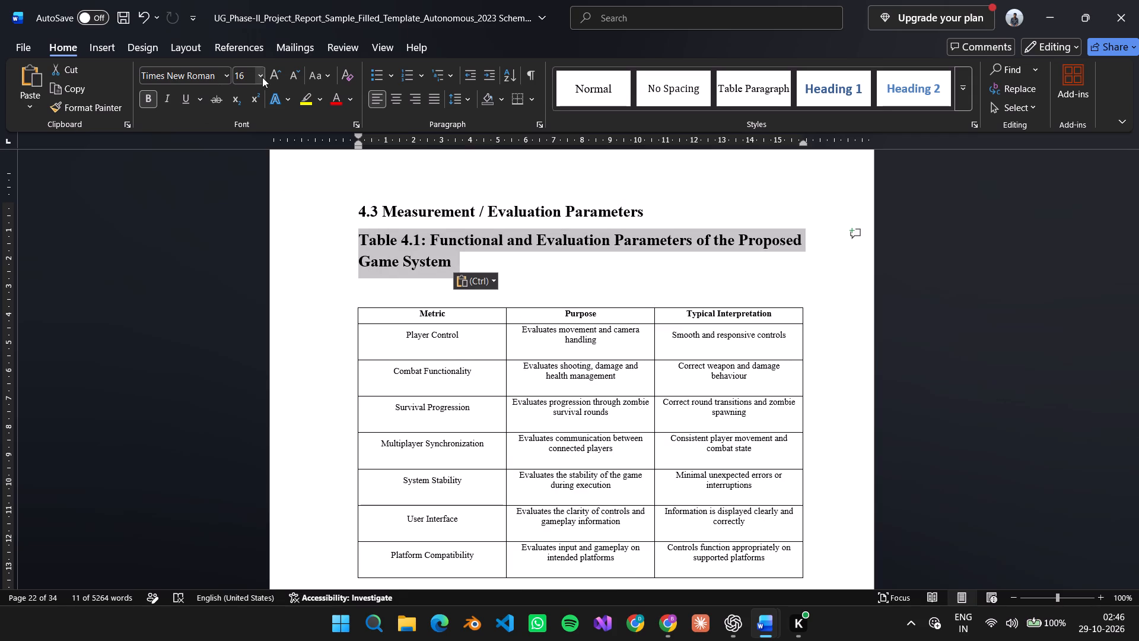
pyautogui.click(255, 70)
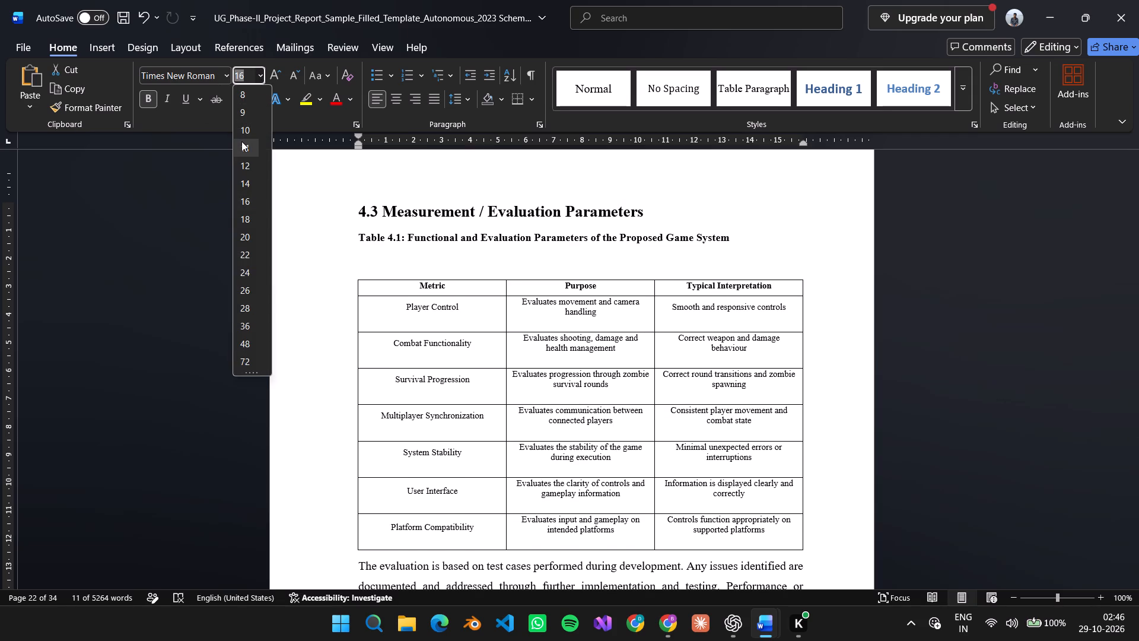
pyautogui.click(247, 145)
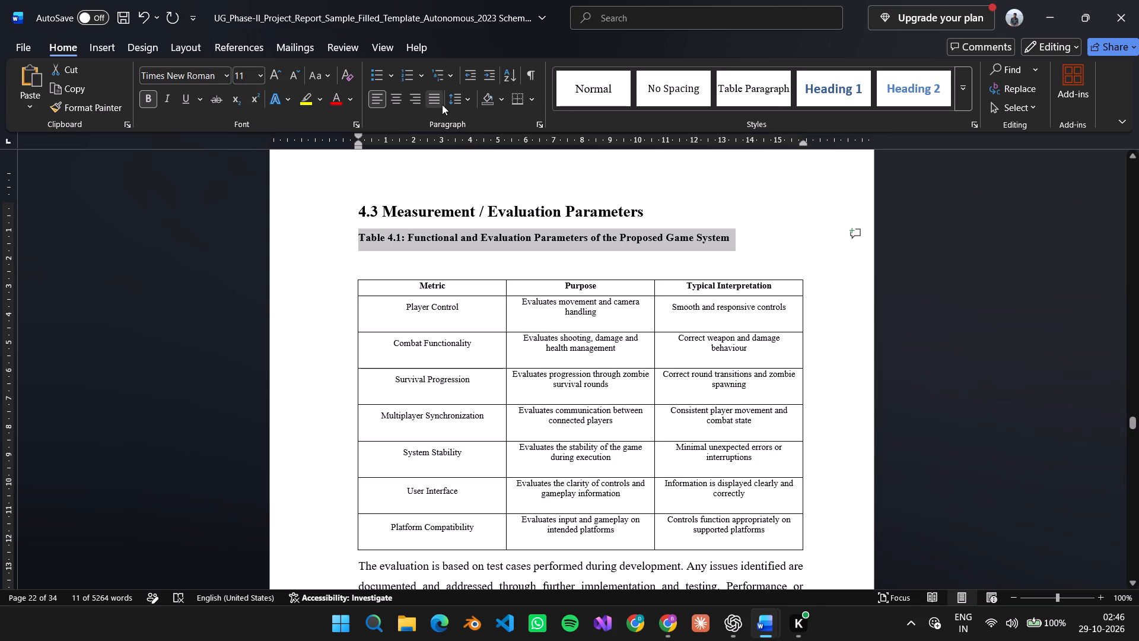
pyautogui.click(400, 103)
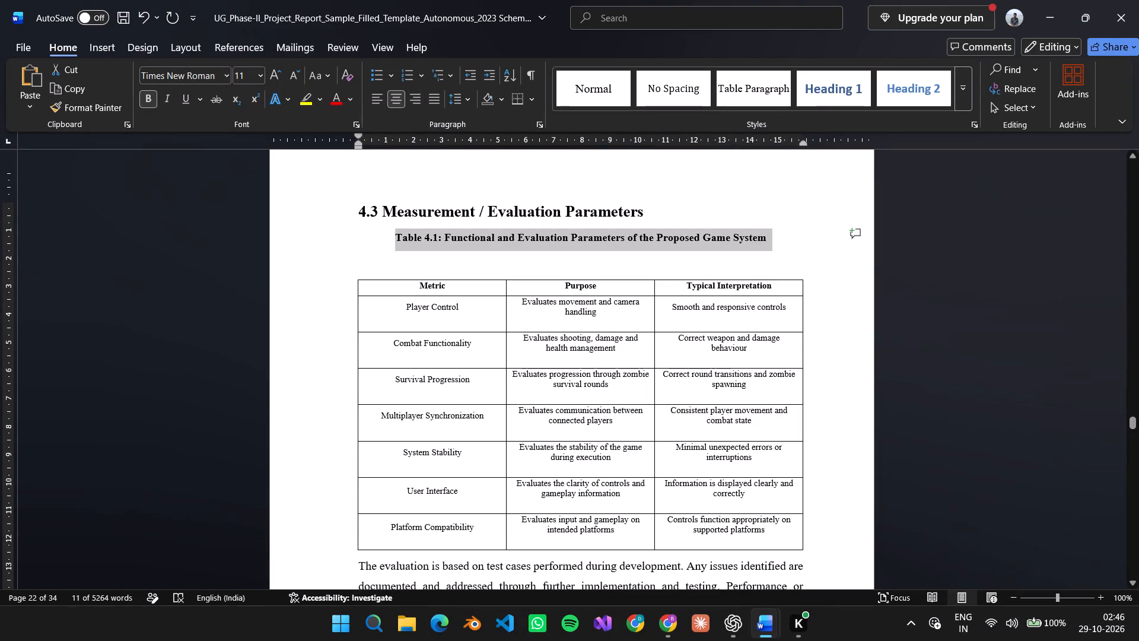
# Delete the empty line between the Table 4.1 caption and its table.
pyautogui.click(513, 268)
pyautogui.press('BackSpace')
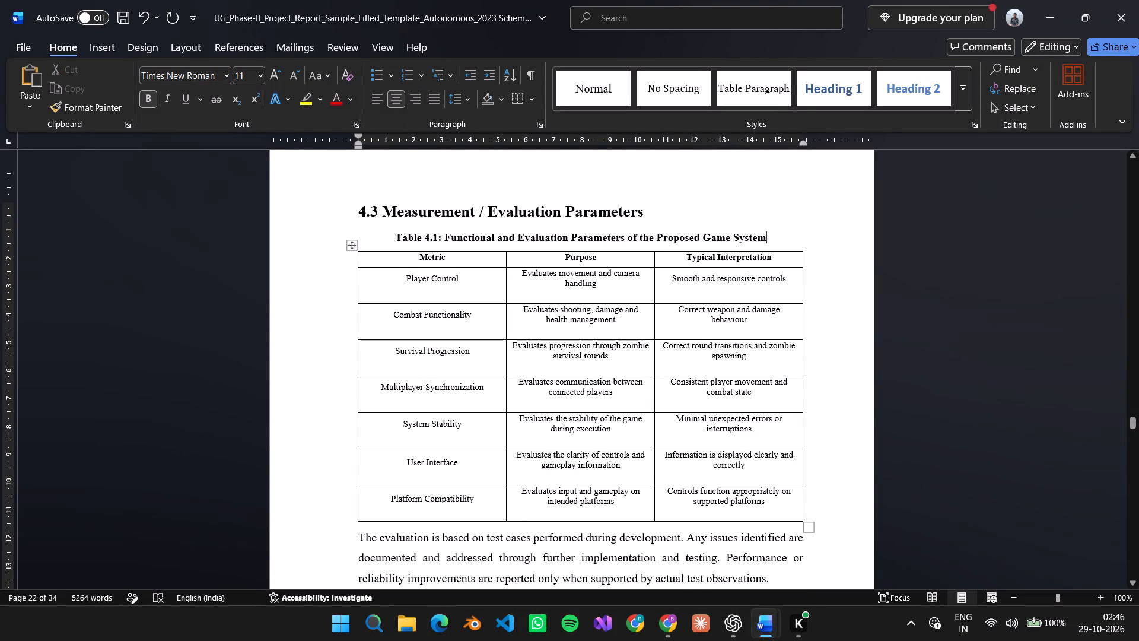
# Set the Table 4.1 caption's line spacing to 1.0.
pyautogui.scroll(1, 561, 258)
pyautogui.click(462, 103)
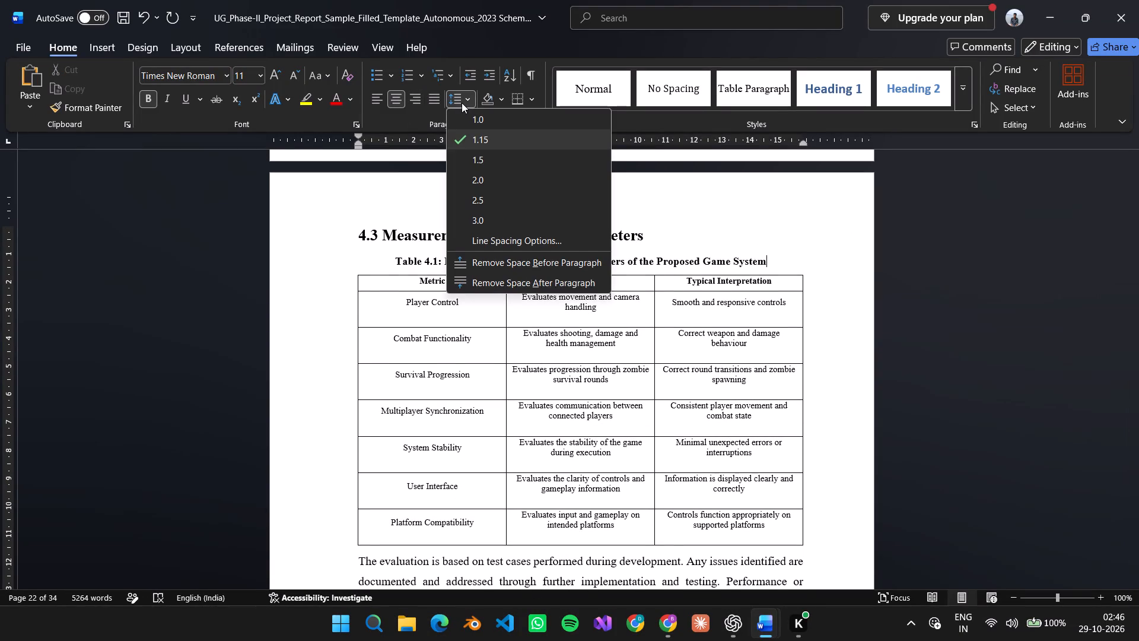
pyautogui.click(467, 124)
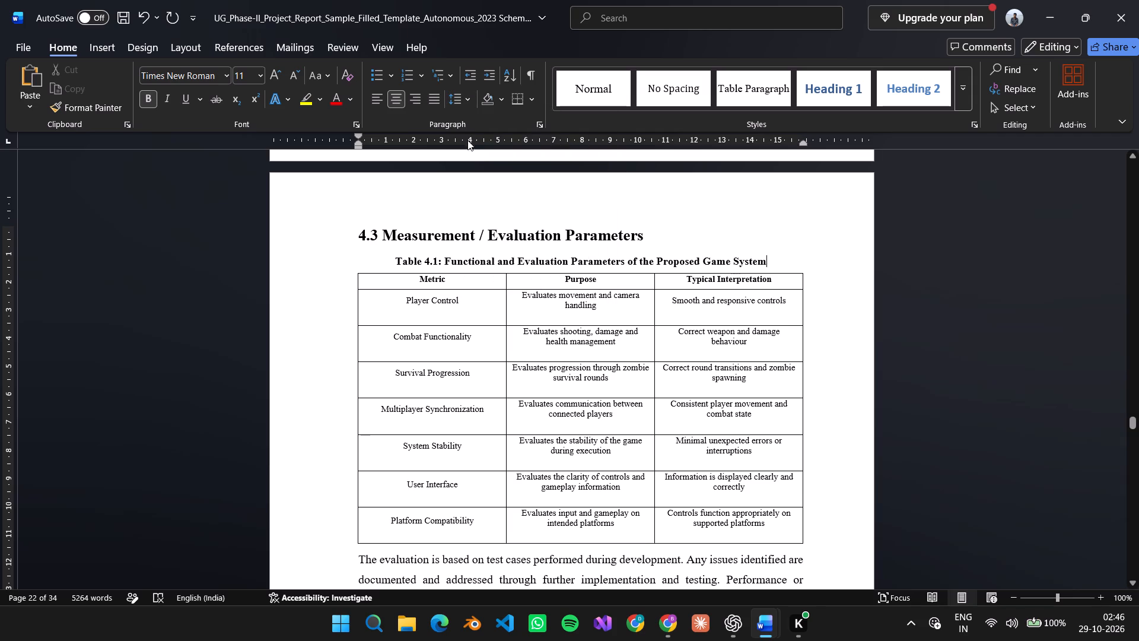
pyautogui.click(457, 265)
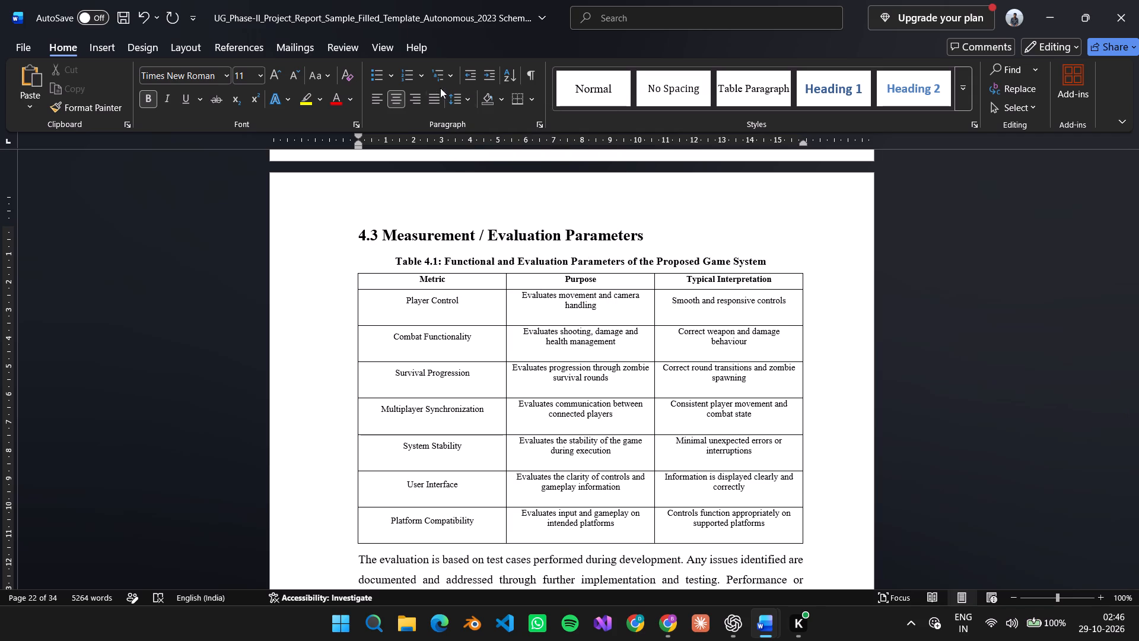
pyautogui.click(452, 103)
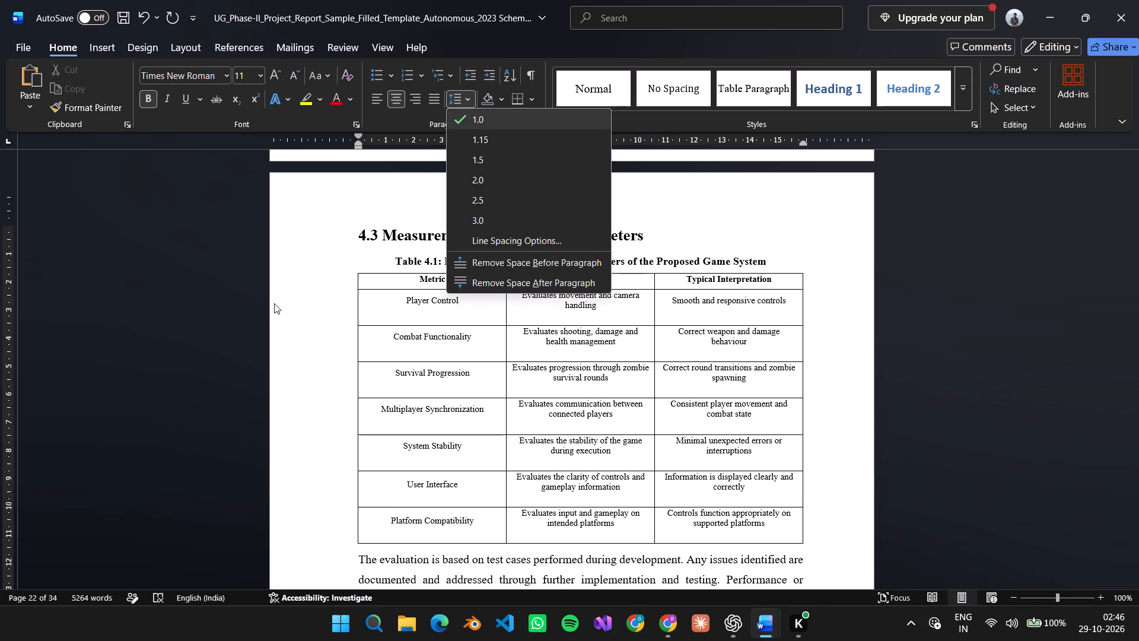
pyautogui.click(287, 300)
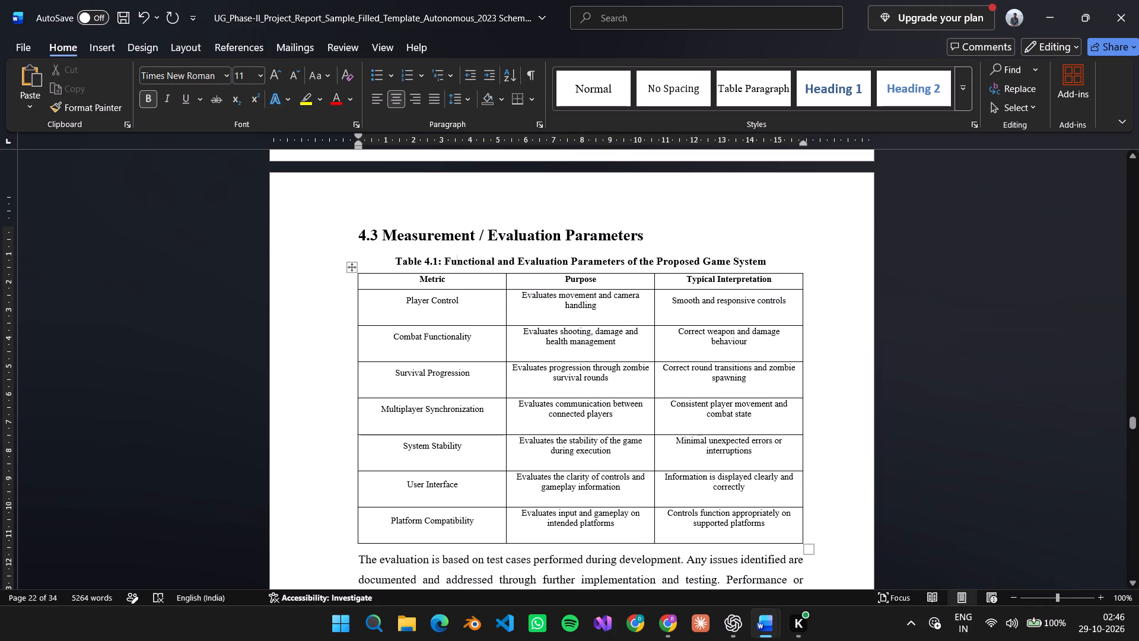
# Capture a full-screen screenshot showing the five-round difficulty table above the 4.7 Error Sources and Mitigation heading.
pyautogui.scroll(2, 707, 256)
pyautogui.scroll(-13, 695, 271)
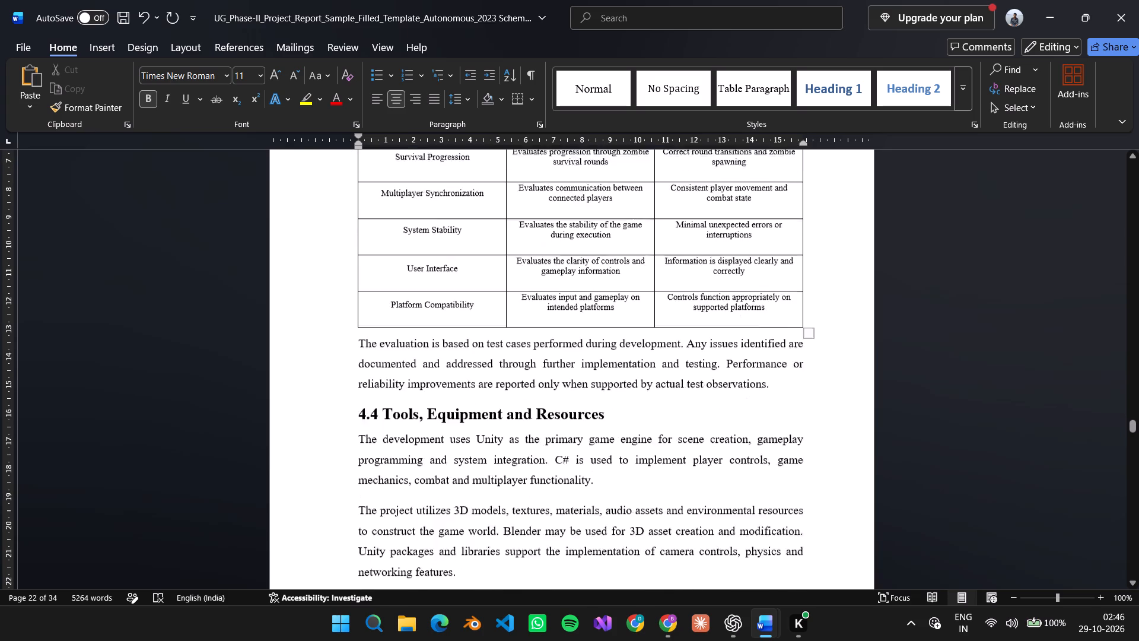
pyautogui.scroll(-20, 686, 294)
pyautogui.scroll(-6, 686, 294)
pyautogui.scroll(-18, 697, 309)
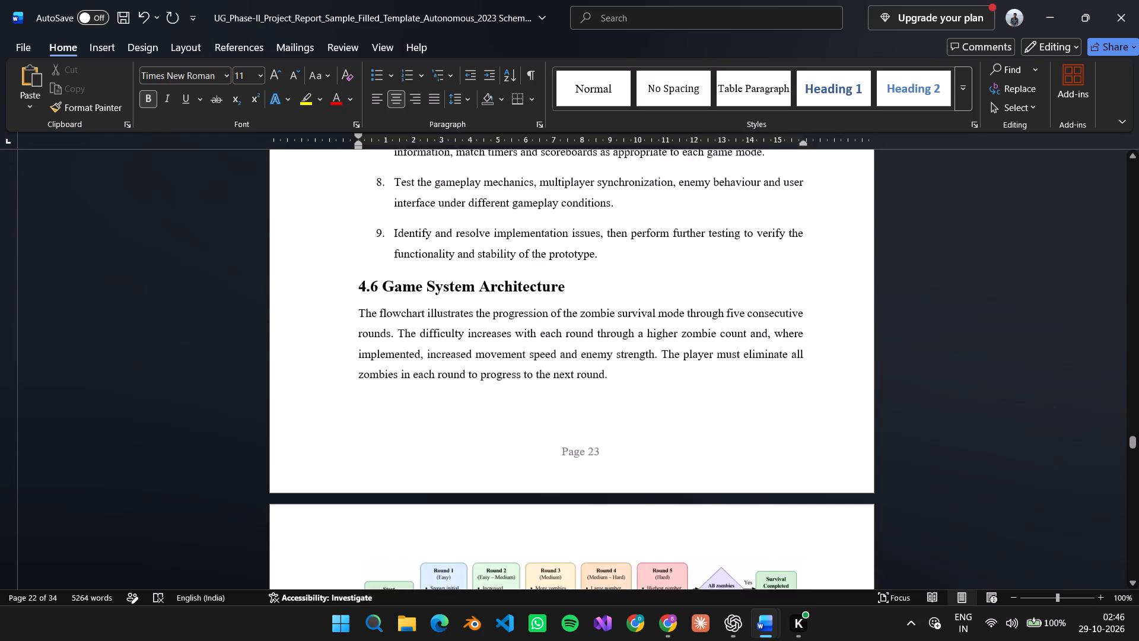
pyautogui.scroll(-20, 704, 318)
pyautogui.scroll(-4, 704, 318)
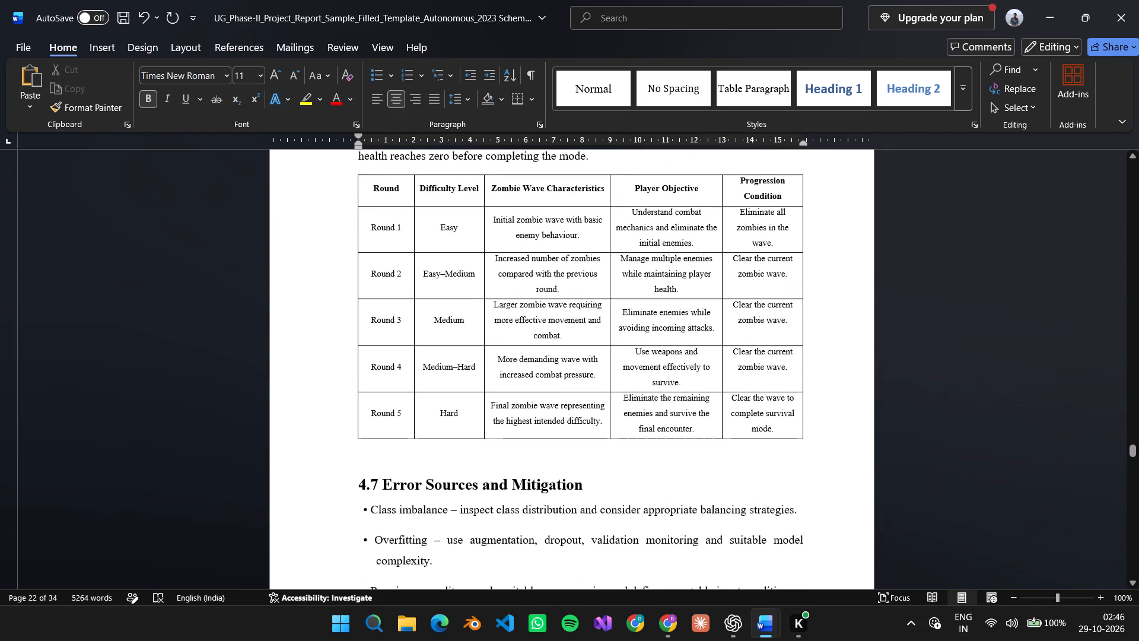
pyautogui.scroll(4, 704, 318)
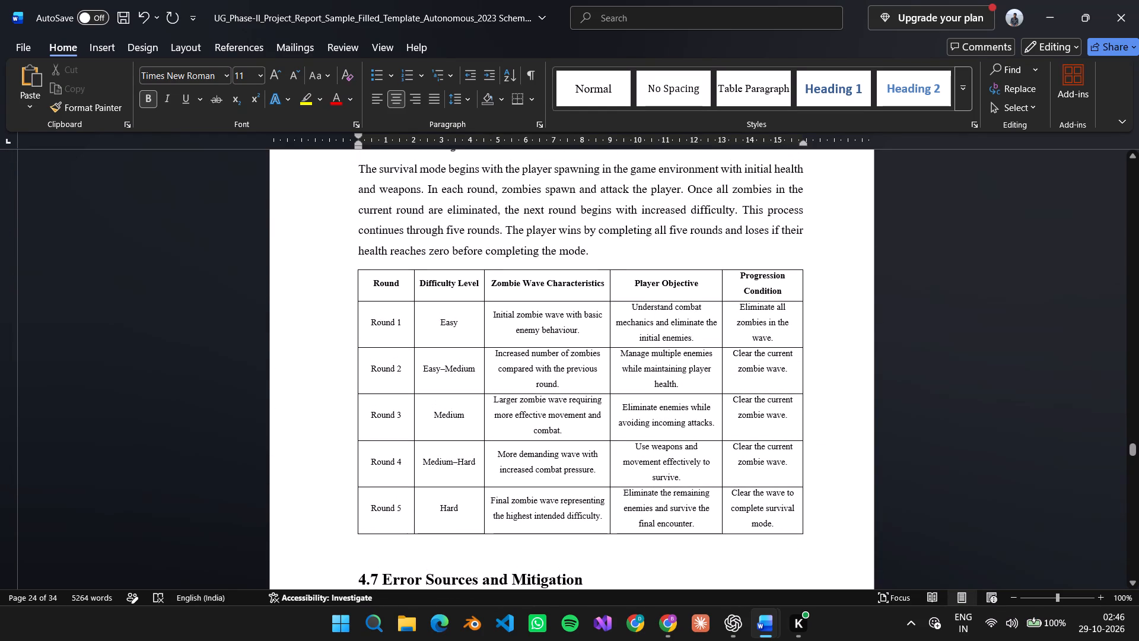
pyautogui.press('Print')
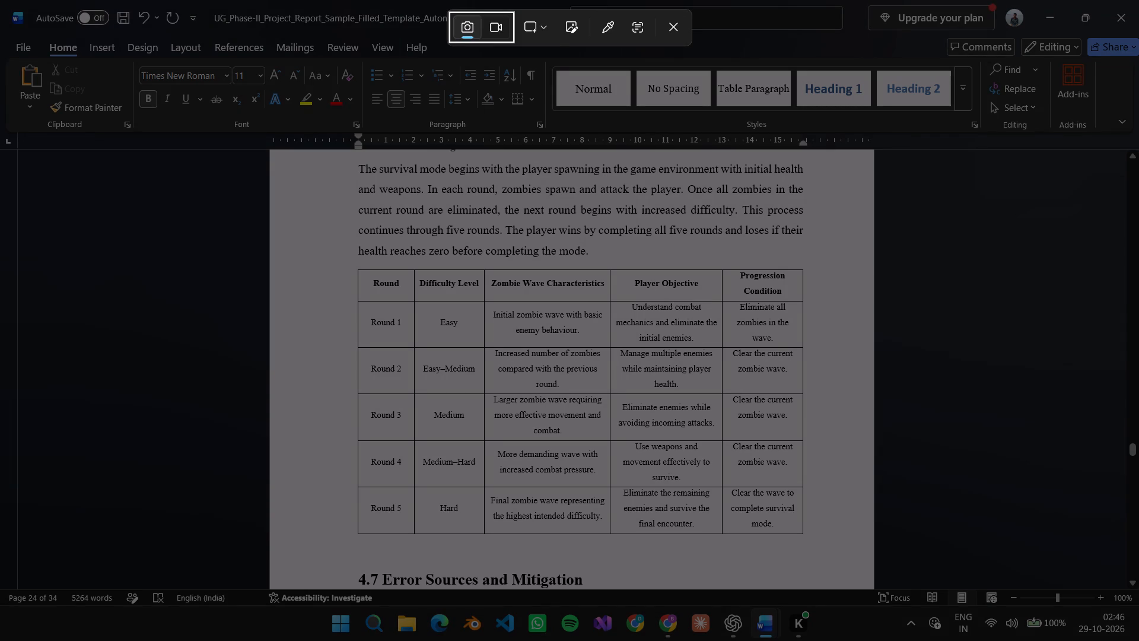
pyautogui.click(542, 24)
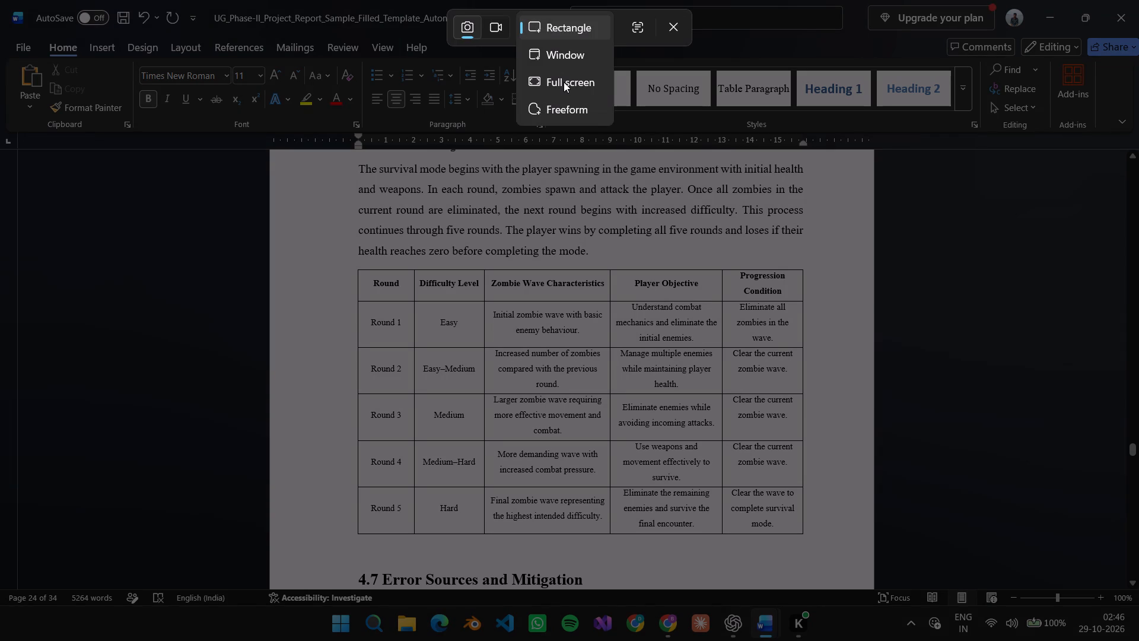
pyautogui.click(564, 82)
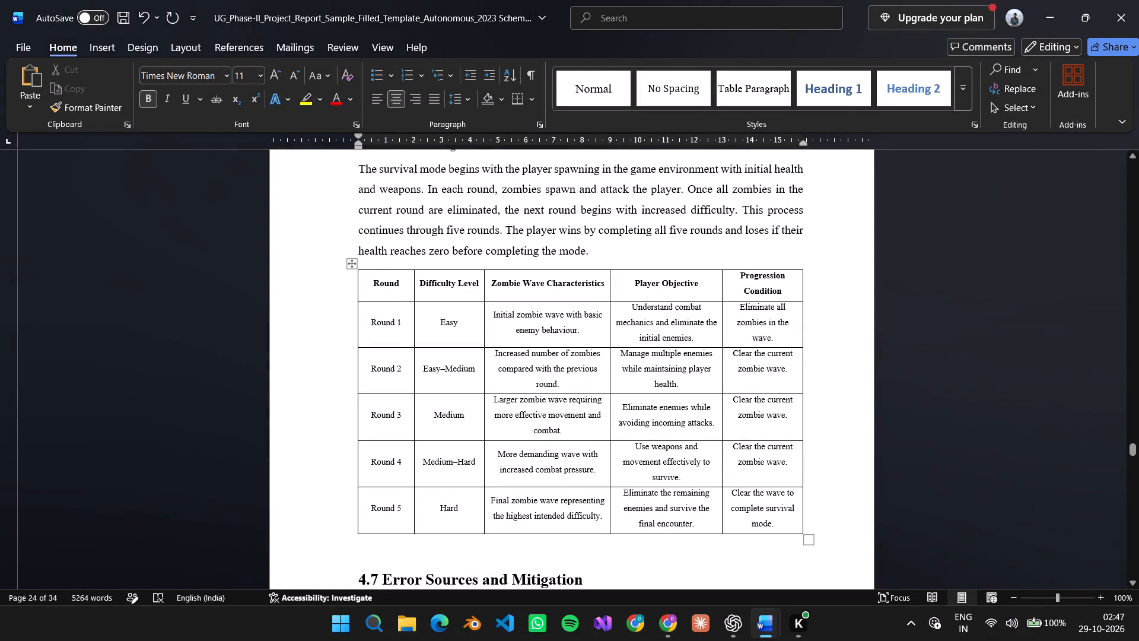
pyautogui.click(930, 428)
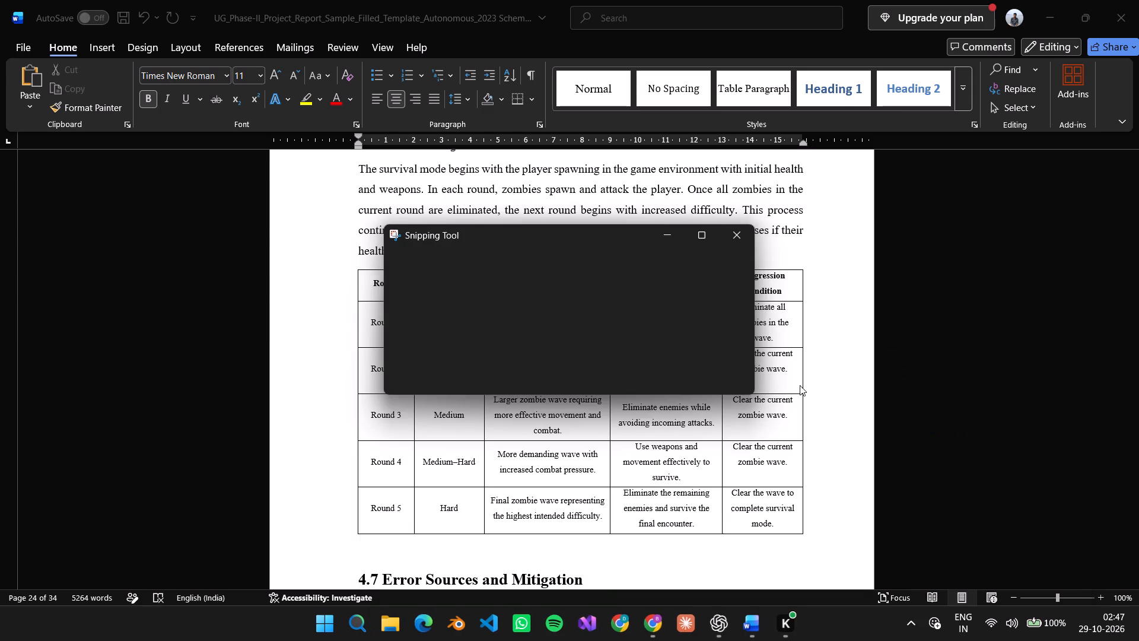
pyautogui.rightClick(685, 449)
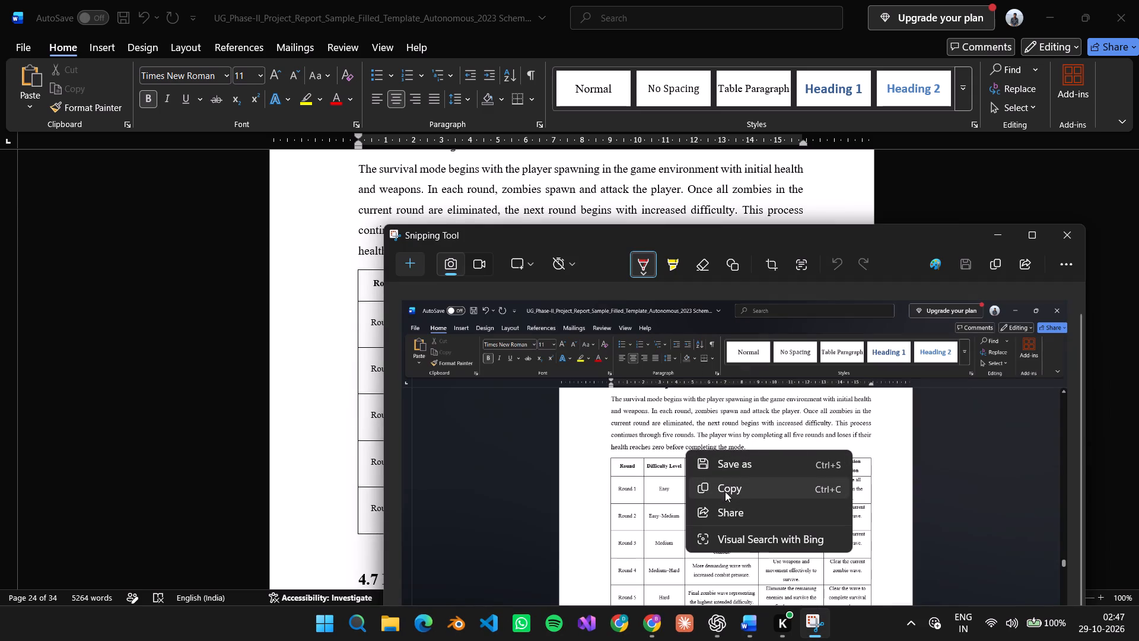
pyautogui.click(727, 483)
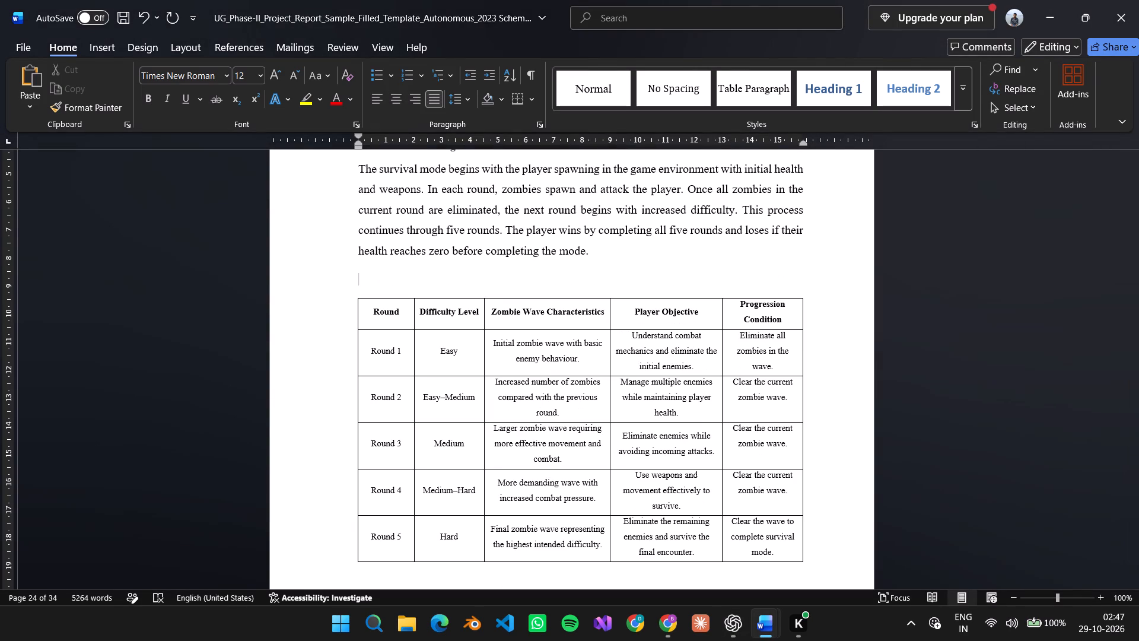
pyautogui.hotkey('ctrl', 'v')
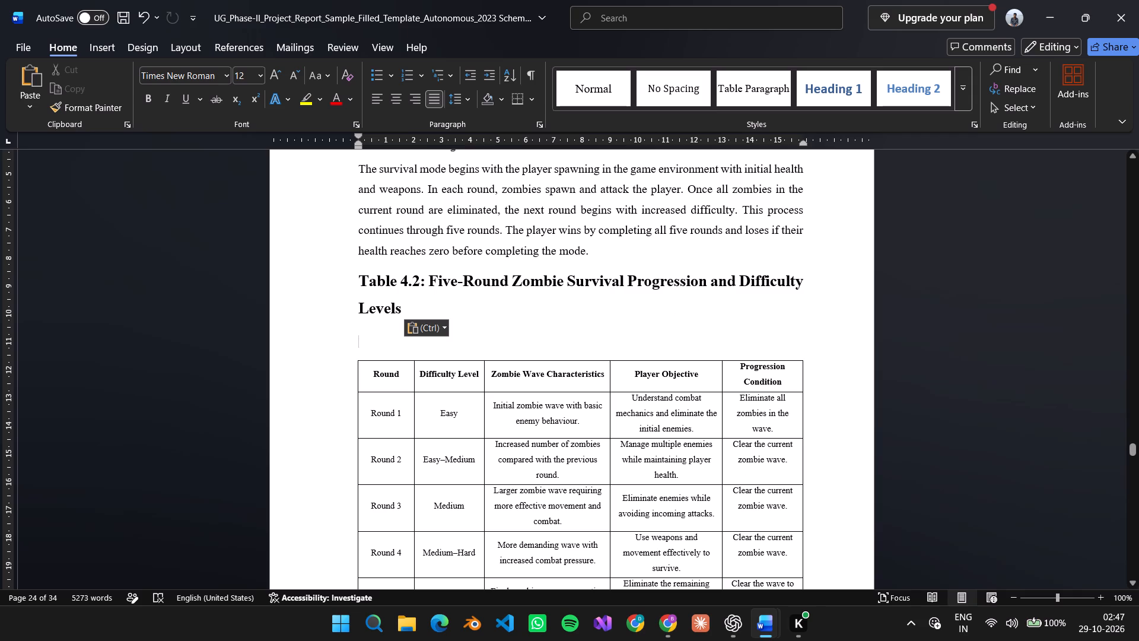
# Format the Table 4.2 caption as 11 pt, centred, with 1.0 line spacing.
pyautogui.moveTo(409, 309); pyautogui.dragTo(358, 290)
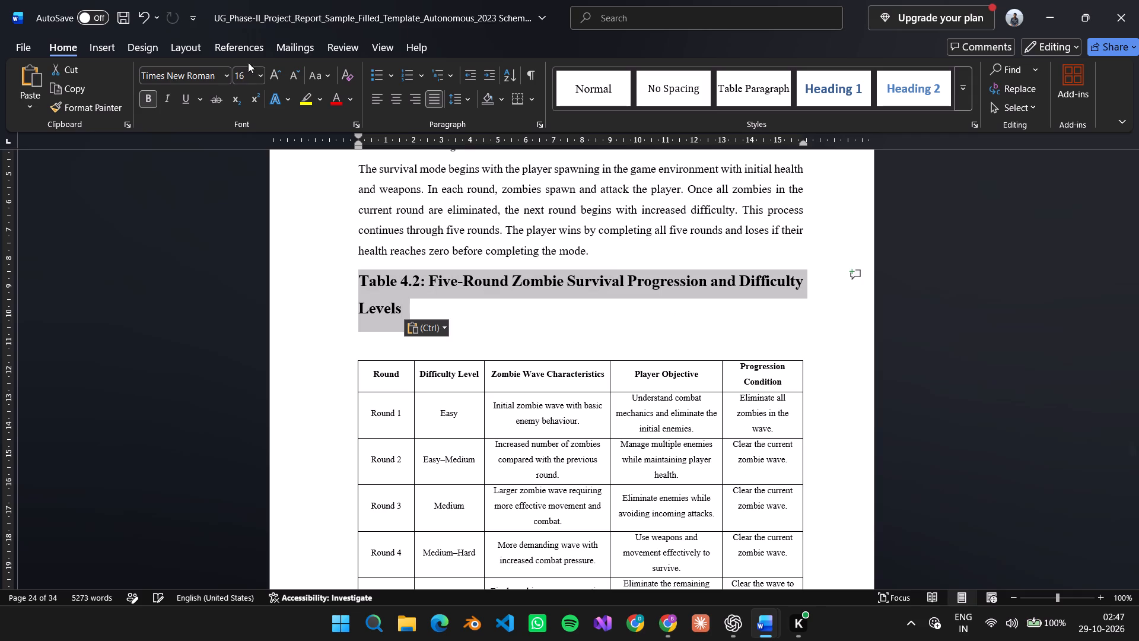
pyautogui.click(257, 76)
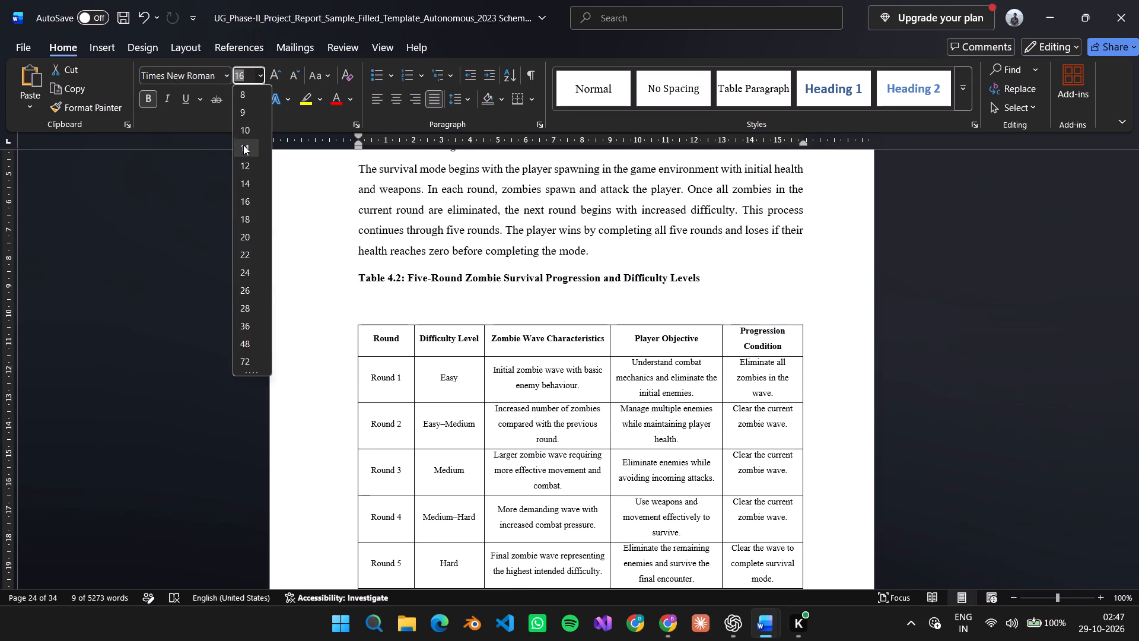
pyautogui.click(243, 145)
pyautogui.click(394, 101)
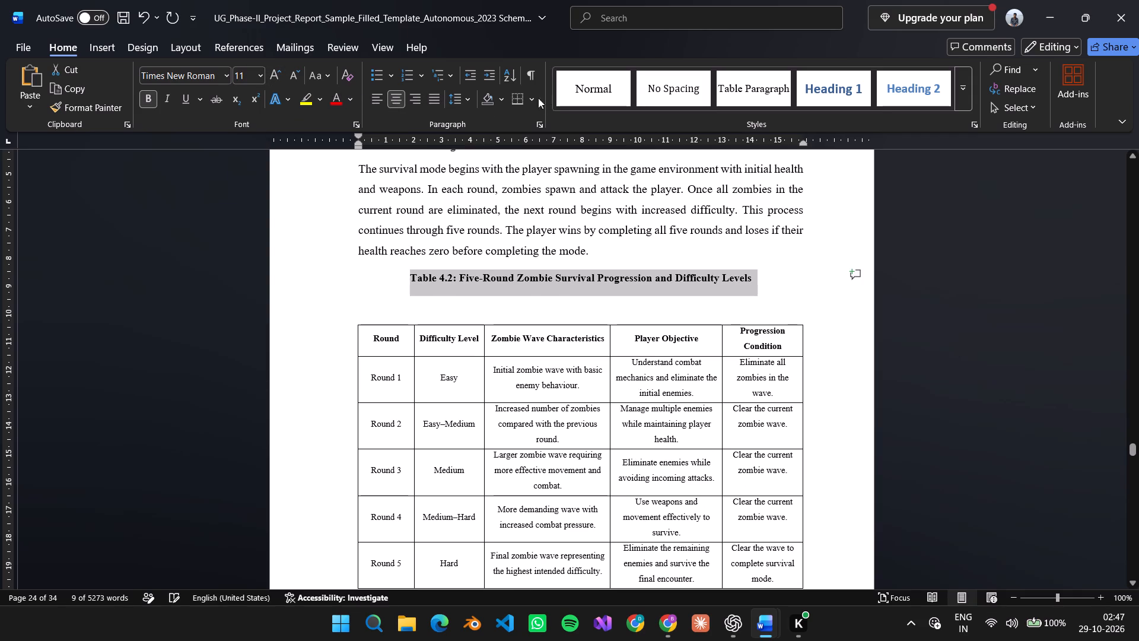
pyautogui.click(467, 104)
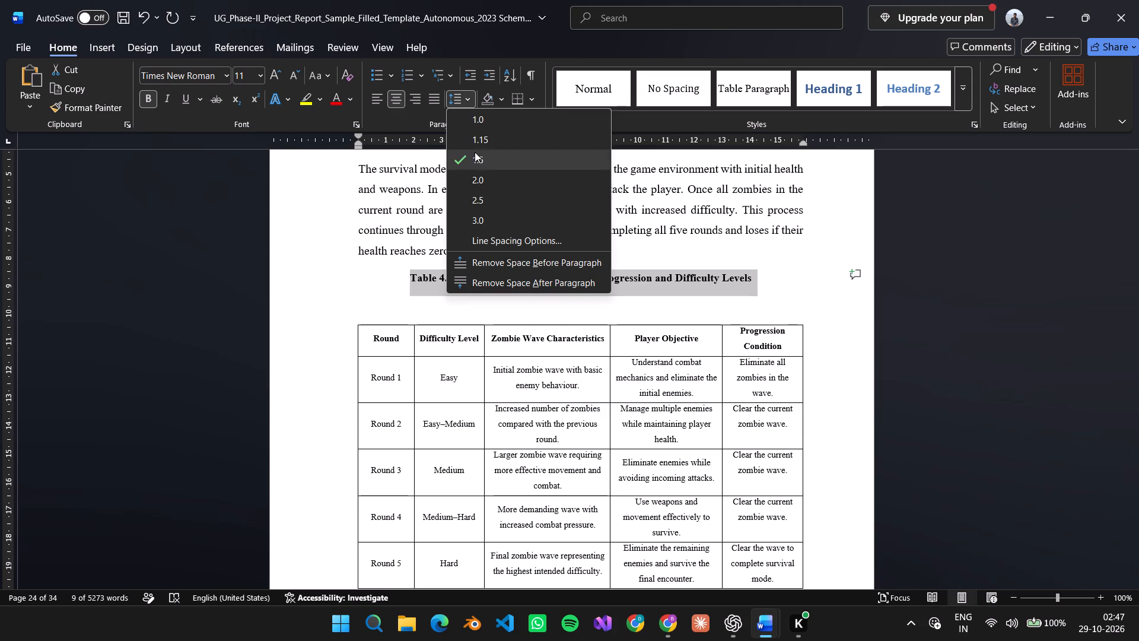
pyautogui.click(473, 122)
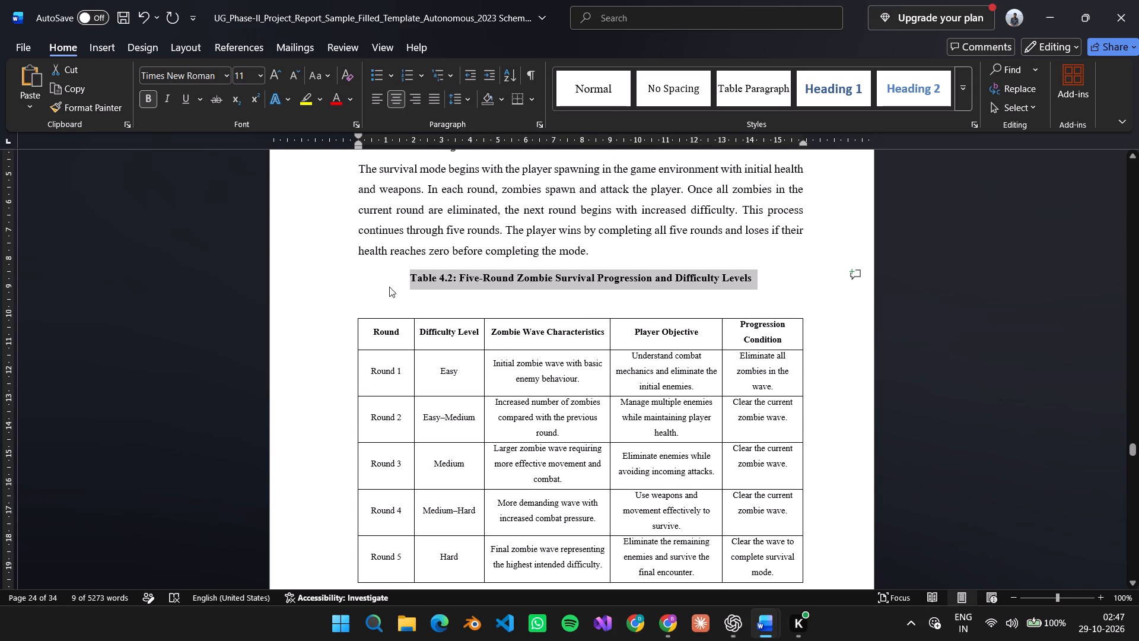
# Delete the blank line between the Table 4.2 caption and the five-round difficulty table.
pyautogui.click(355, 309)
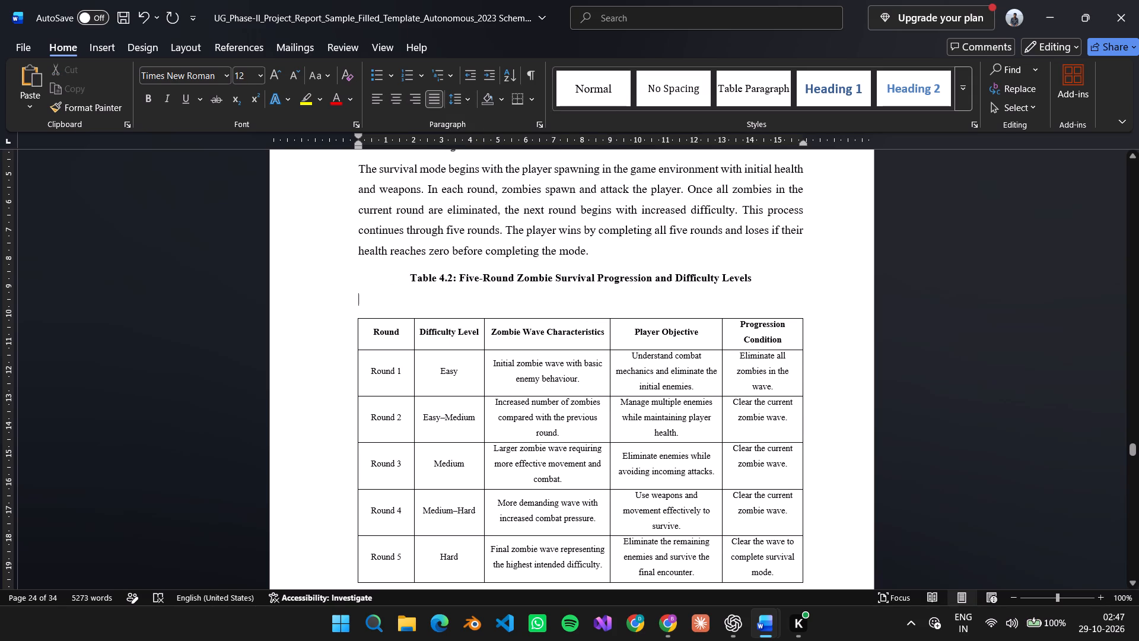
pyautogui.press('BackSpace')
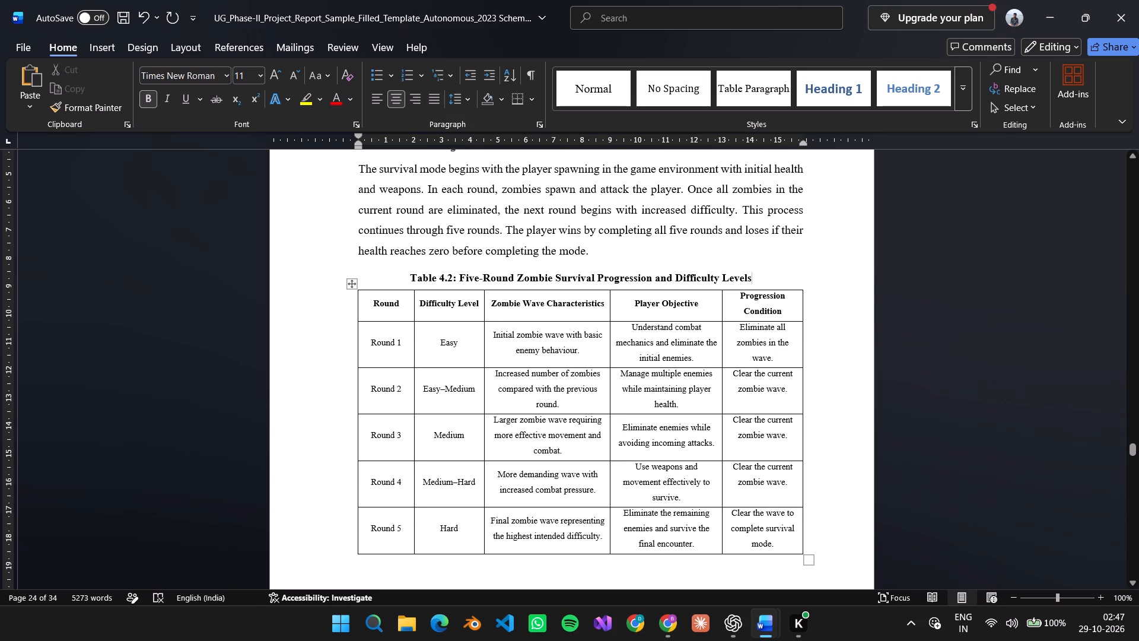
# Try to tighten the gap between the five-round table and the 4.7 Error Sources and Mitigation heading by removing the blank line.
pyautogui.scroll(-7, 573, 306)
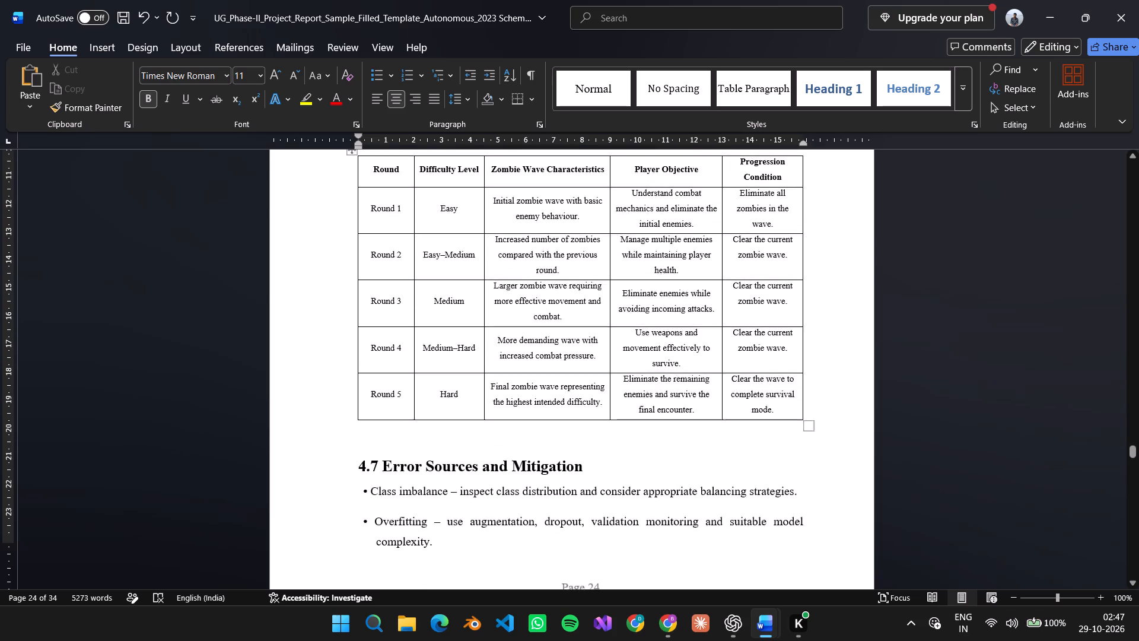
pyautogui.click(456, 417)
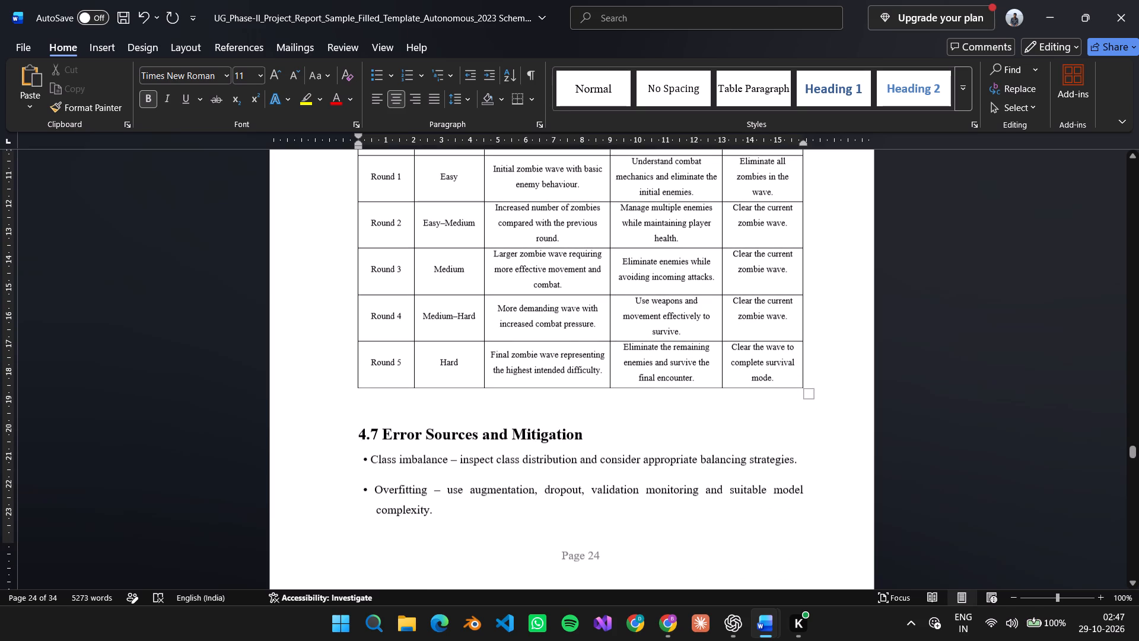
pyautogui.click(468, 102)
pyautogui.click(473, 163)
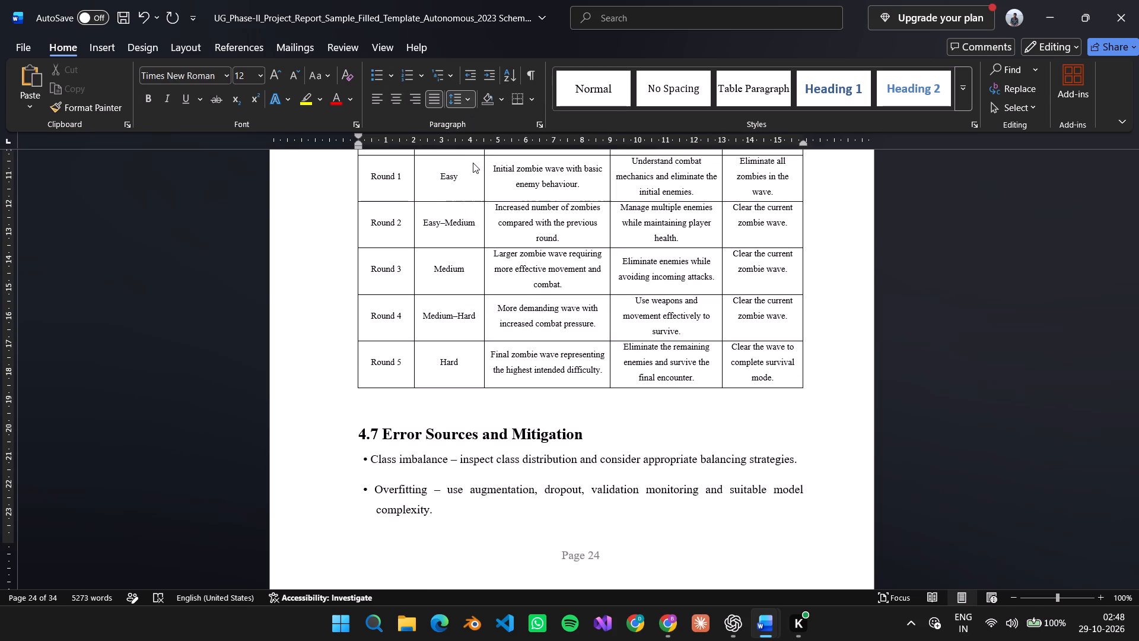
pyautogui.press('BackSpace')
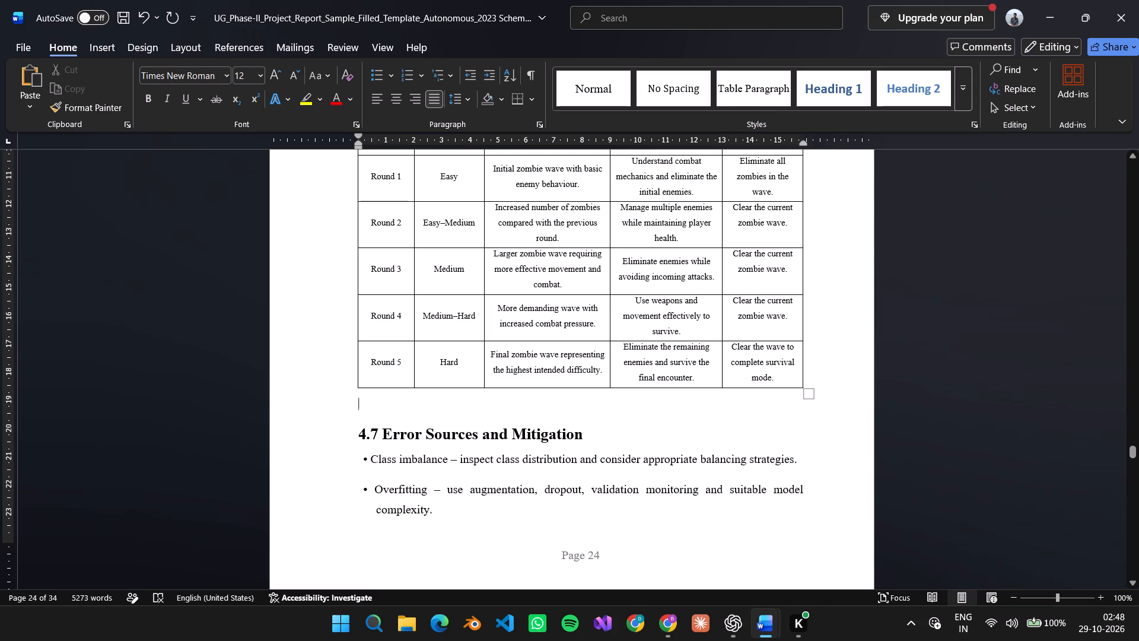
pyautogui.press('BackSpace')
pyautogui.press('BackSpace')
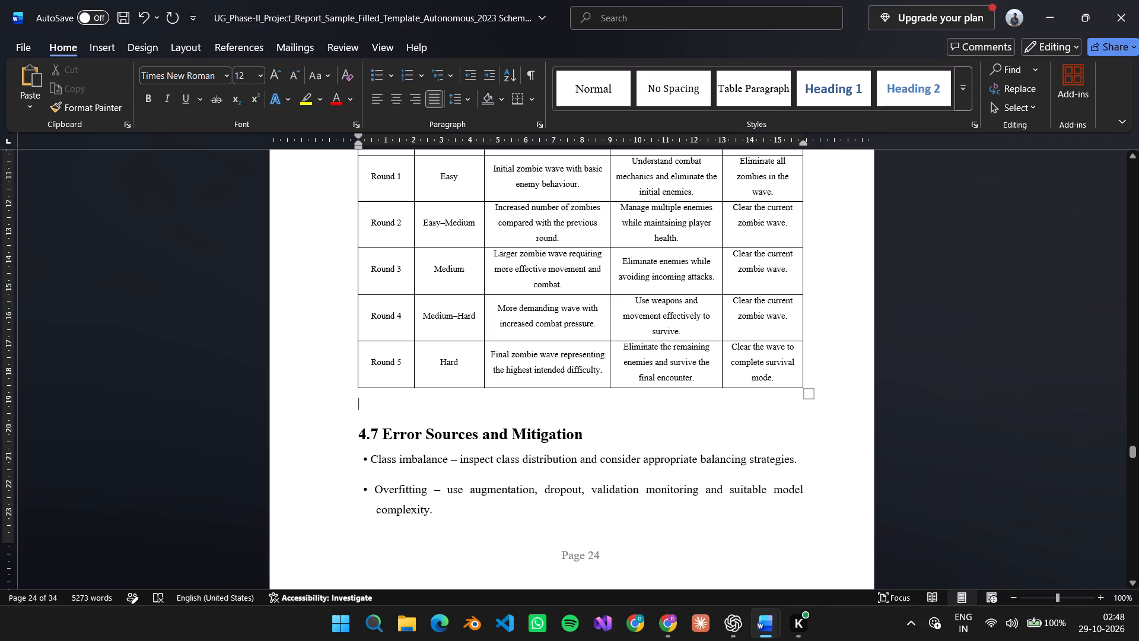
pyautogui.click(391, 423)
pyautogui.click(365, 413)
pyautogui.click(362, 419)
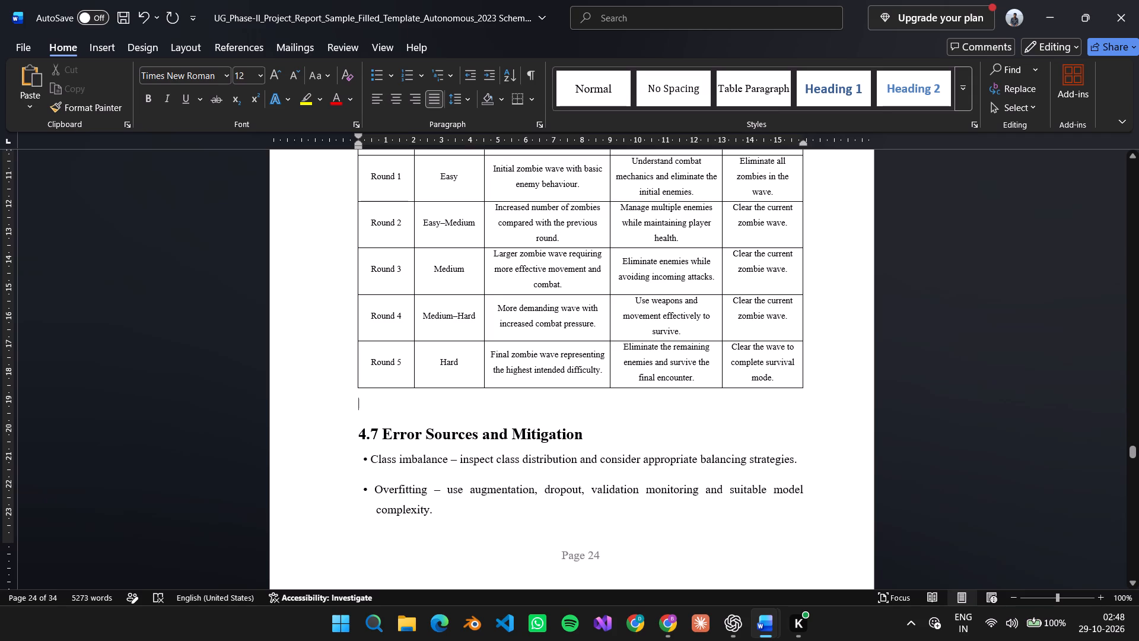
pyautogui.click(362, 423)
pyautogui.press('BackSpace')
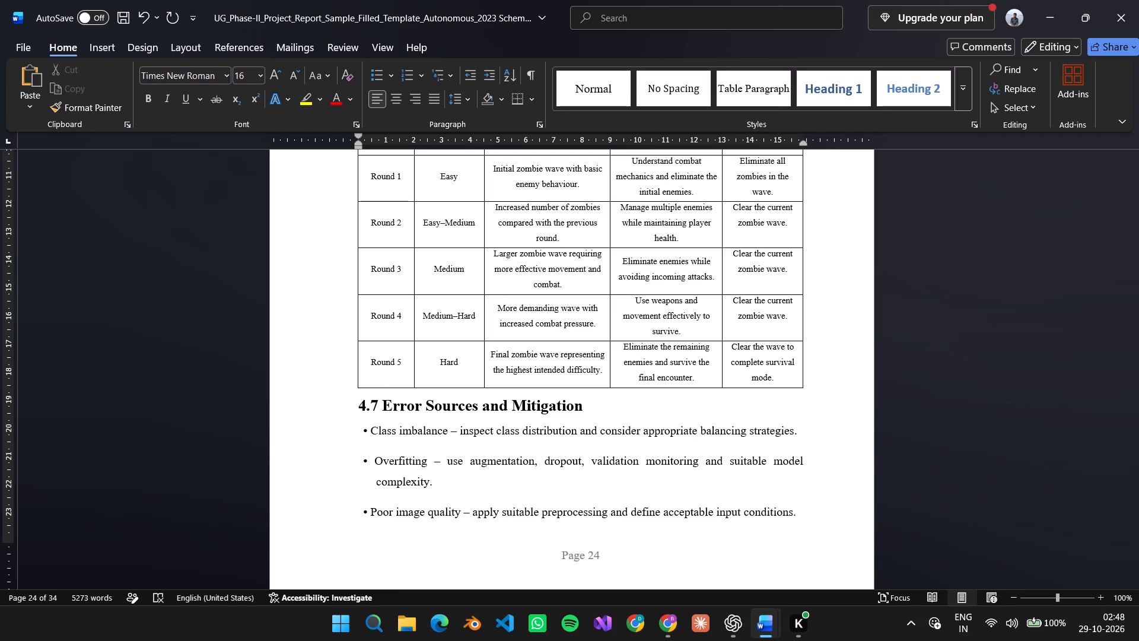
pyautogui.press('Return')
# Justify the 4.7 Error Sources and Mitigation heading.
pyautogui.scroll(-2, 403, 376)
pyautogui.scroll(2, 403, 363)
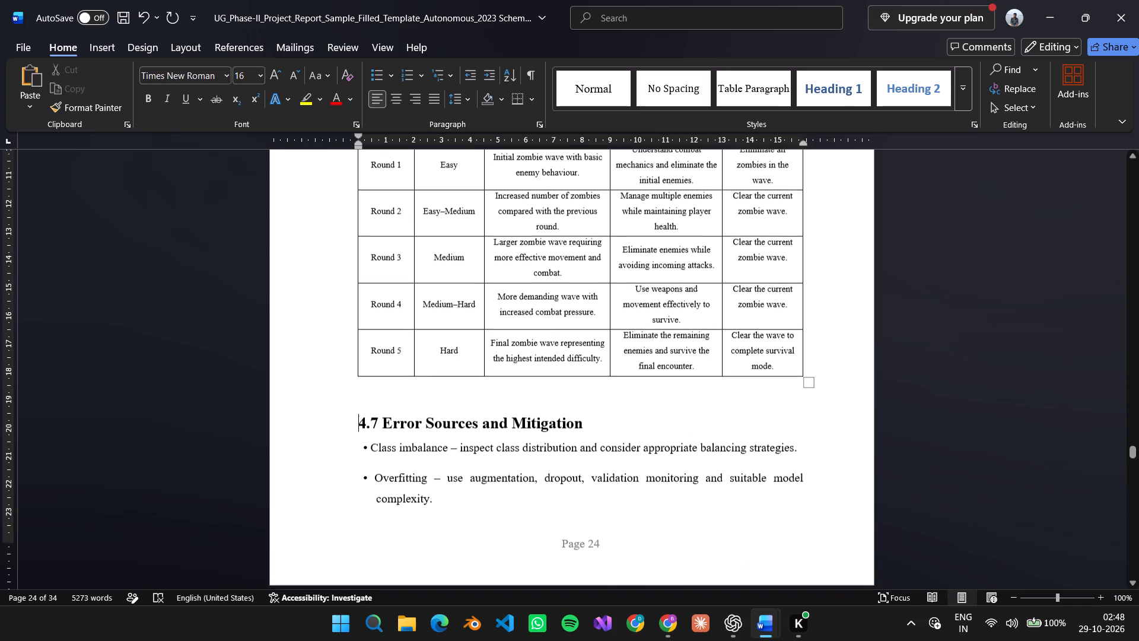
pyautogui.scroll(3, 403, 363)
pyautogui.scroll(-13, 403, 363)
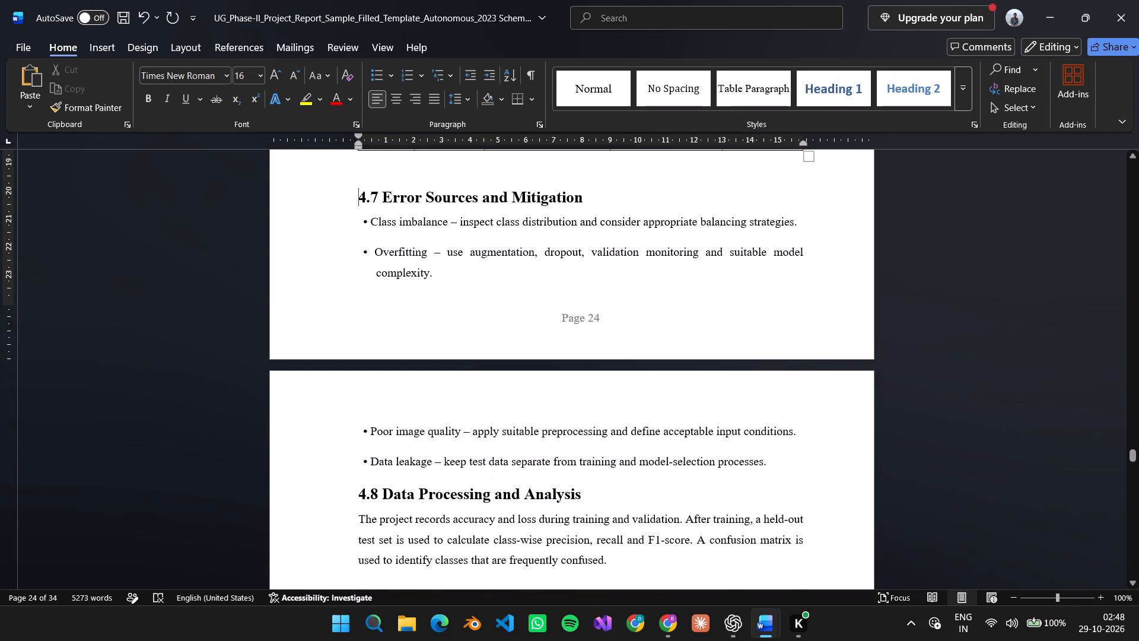
pyautogui.click(436, 96)
pyautogui.click(390, 224)
pyautogui.click(381, 200)
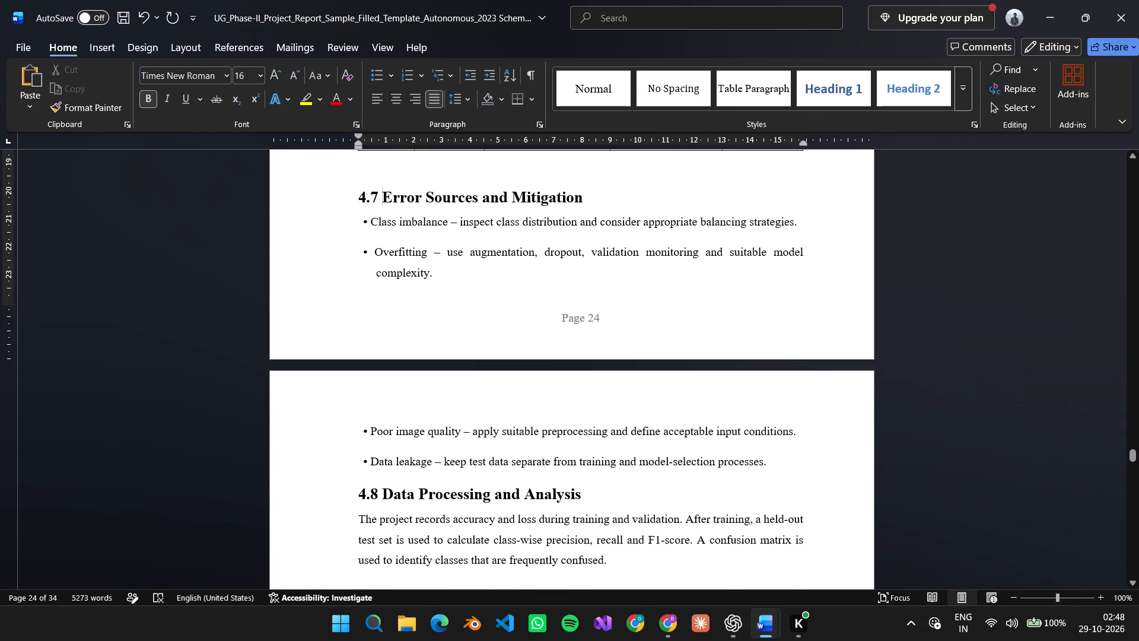
pyautogui.click(398, 207)
pyautogui.click(403, 223)
# Review the project report's layout from the Figure 4.1 caption and Table 4.2 through sections 4.7 and 4.8.
pyautogui.scroll(-2, 429, 222)
pyautogui.scroll(7, 429, 222)
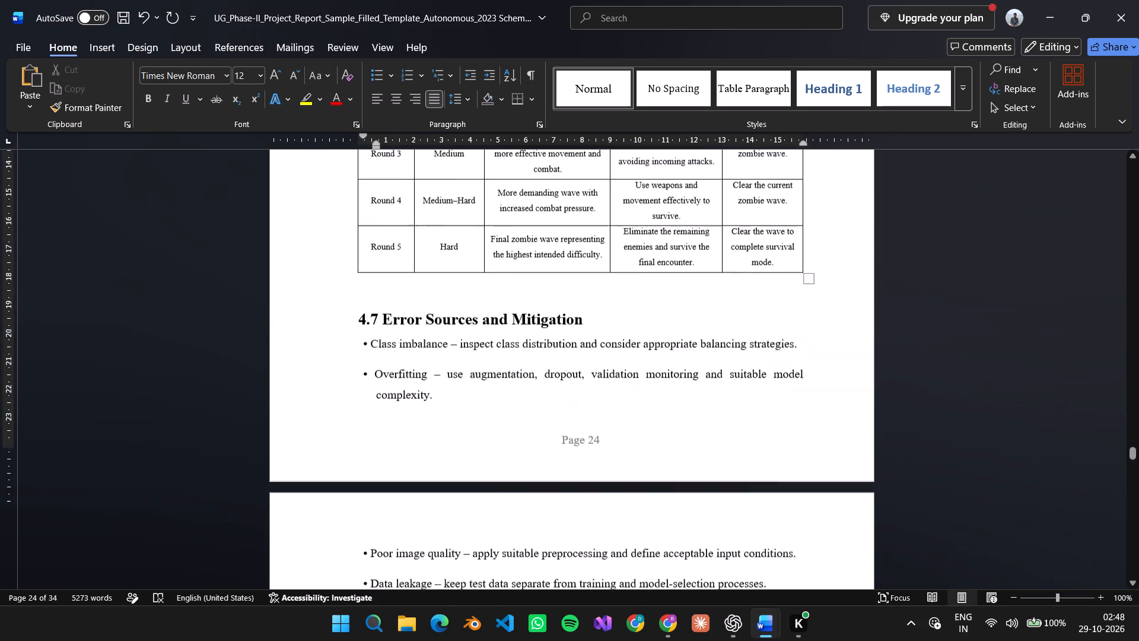
pyautogui.scroll(16, 429, 222)
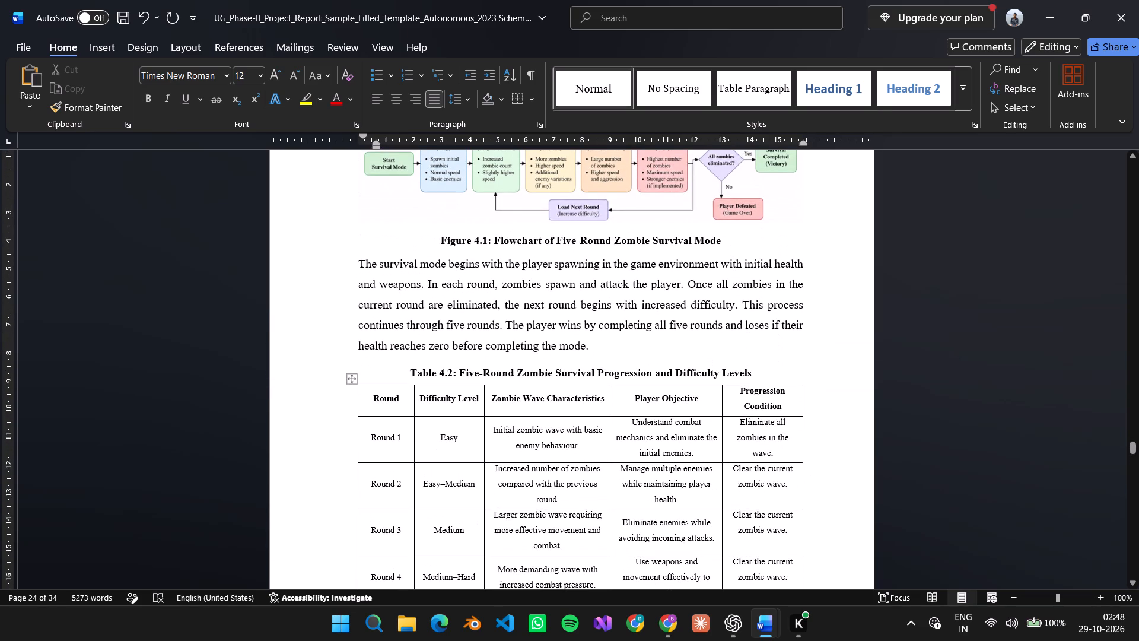
pyautogui.scroll(2, 429, 222)
pyautogui.scroll(-4, 429, 222)
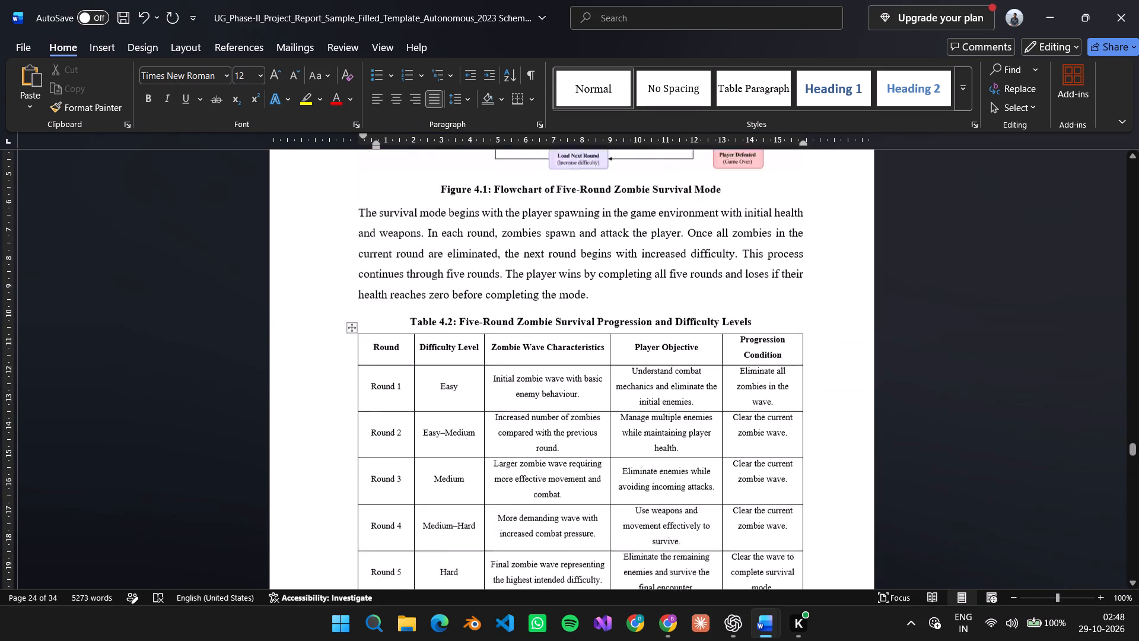
pyautogui.scroll(-17, 429, 222)
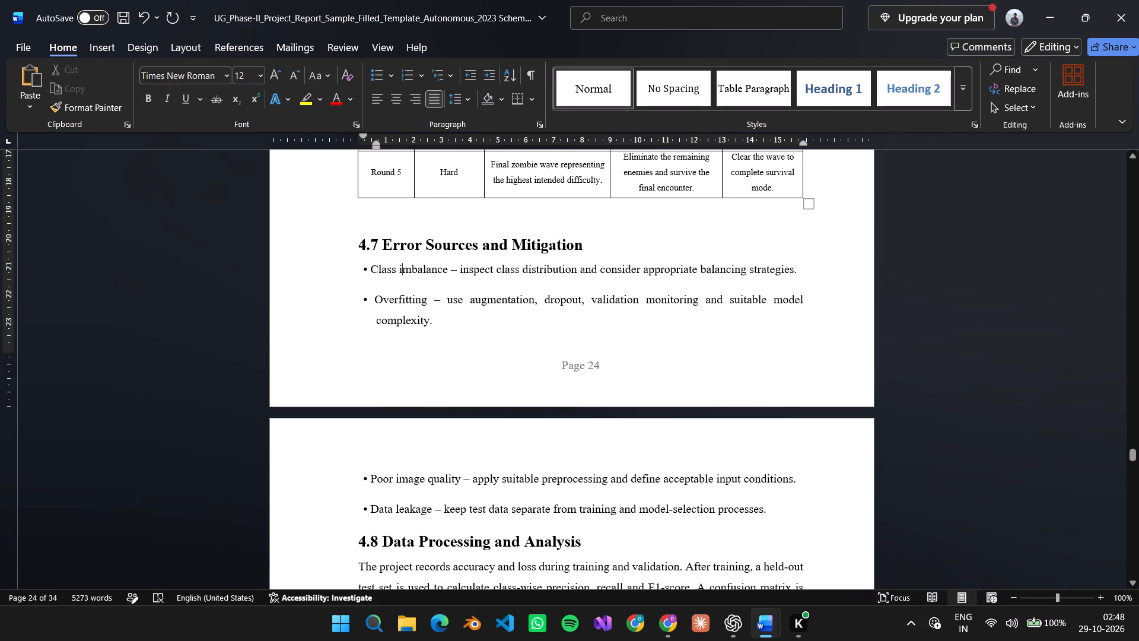
pyautogui.scroll(-8, 429, 222)
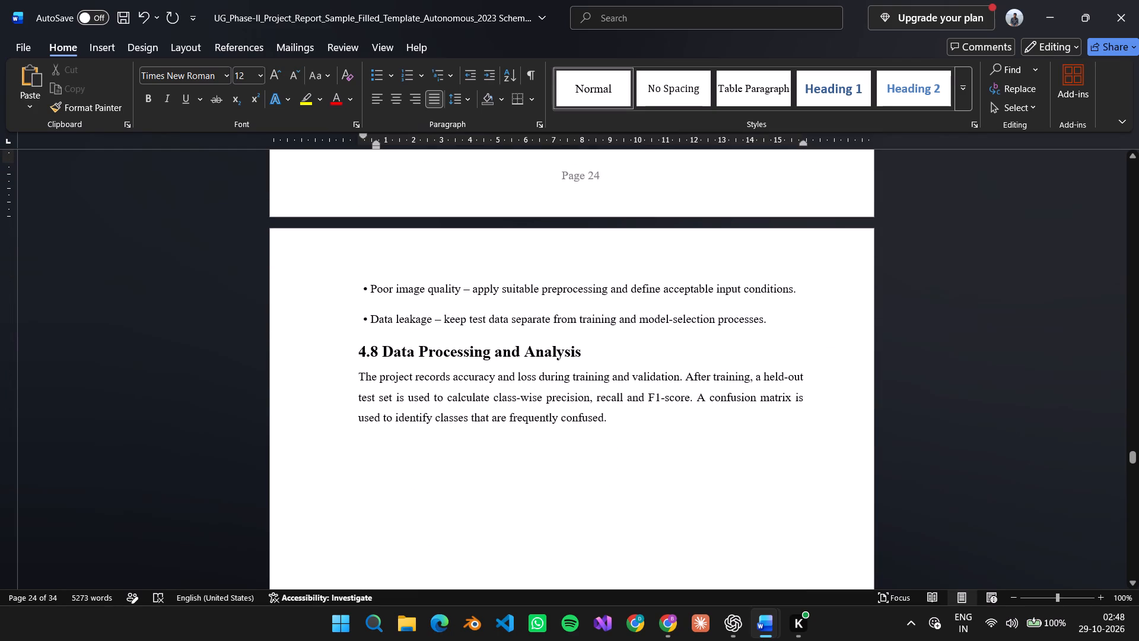
pyautogui.scroll(6, 432, 239)
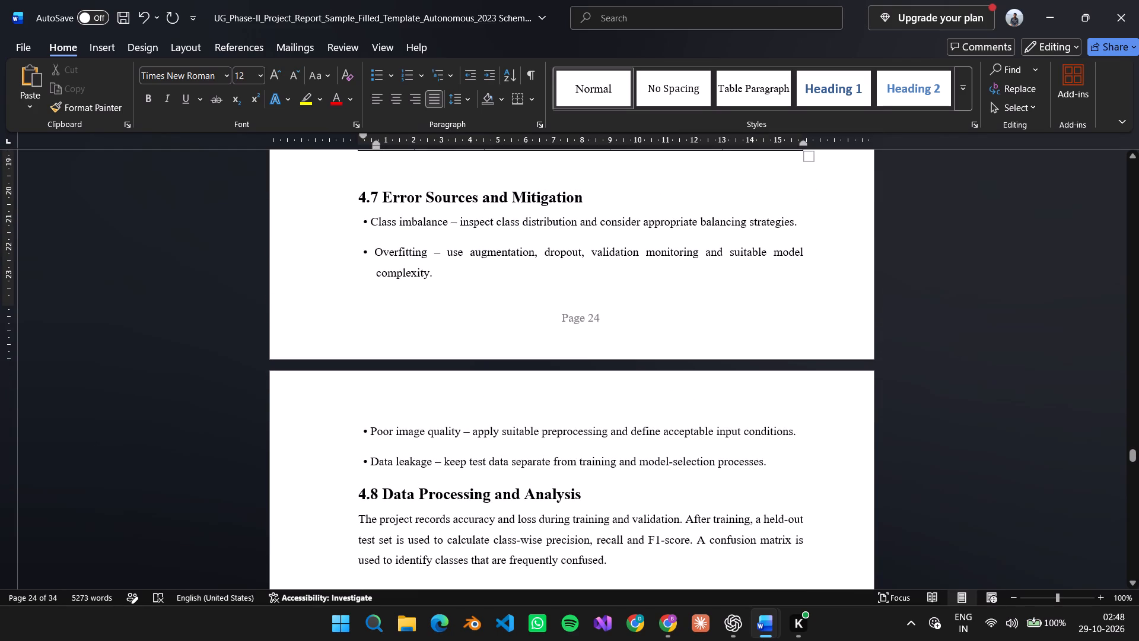
# Switch to the anuuuup report and examine its chapter 4 layout, captions and tables from section 4.2.2 to Table 4.4.
pyautogui.hotkey('alt', 'Tab')
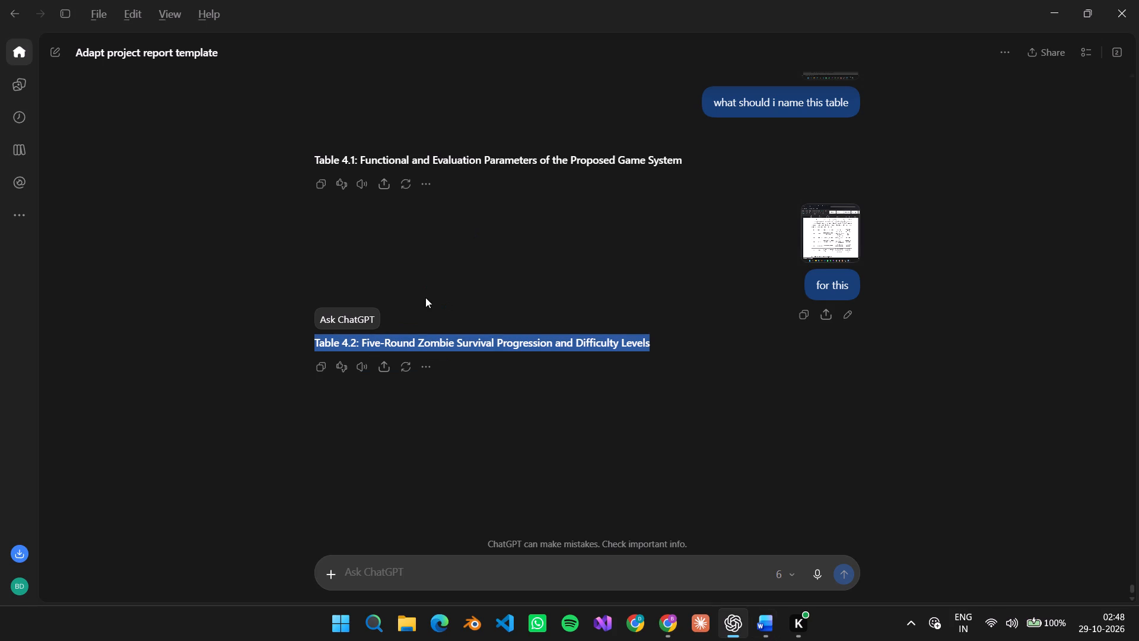
pyautogui.hotkey('alt', 'Tab')
pyautogui.hotkey('alt', 'Tab')
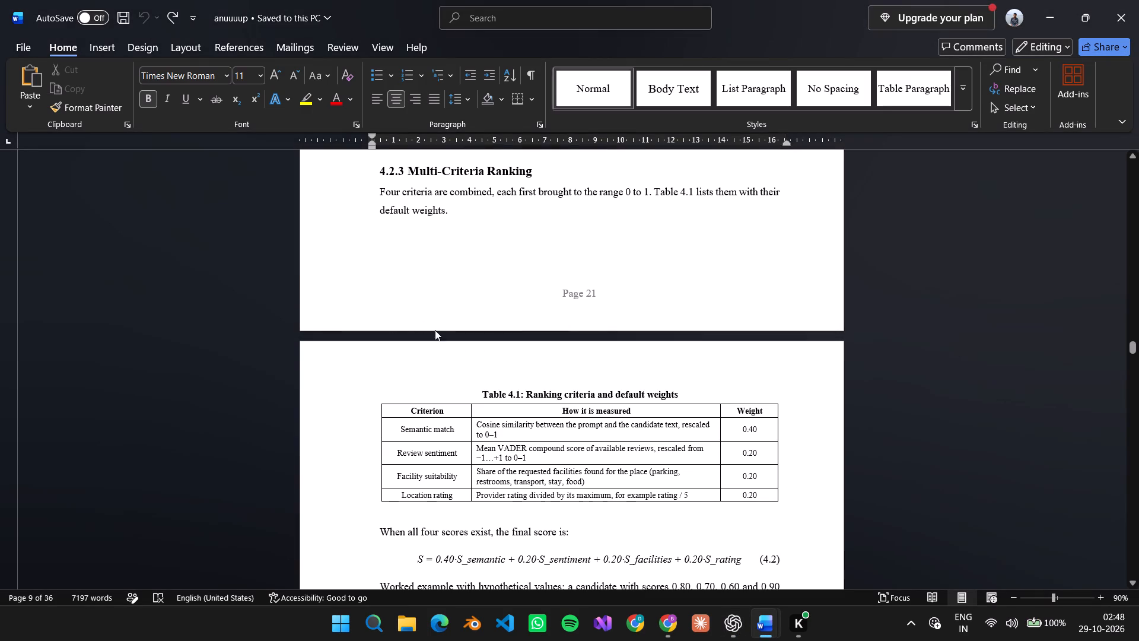
pyautogui.scroll(15, 493, 345)
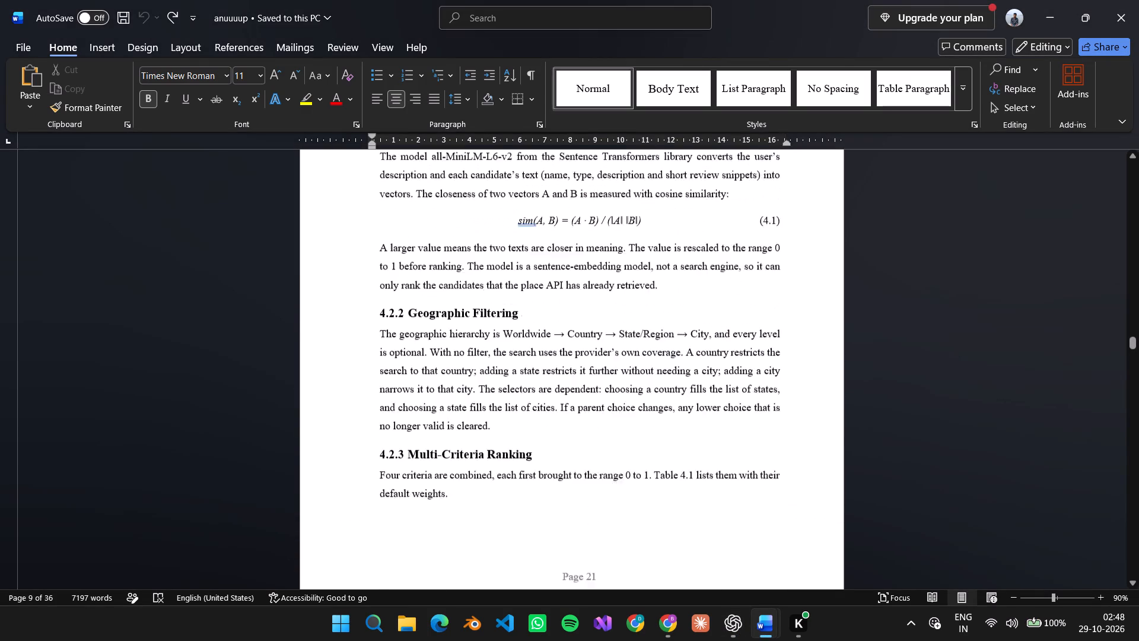
pyautogui.scroll(6, 493, 345)
pyautogui.scroll(-14, 493, 345)
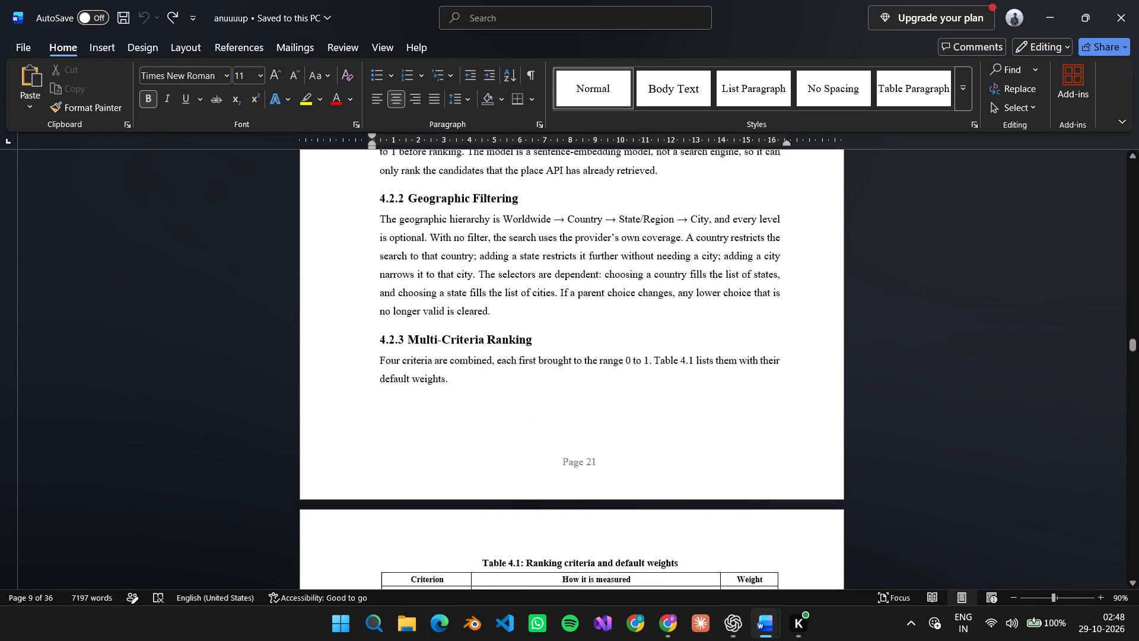
pyautogui.scroll(-20, 493, 345)
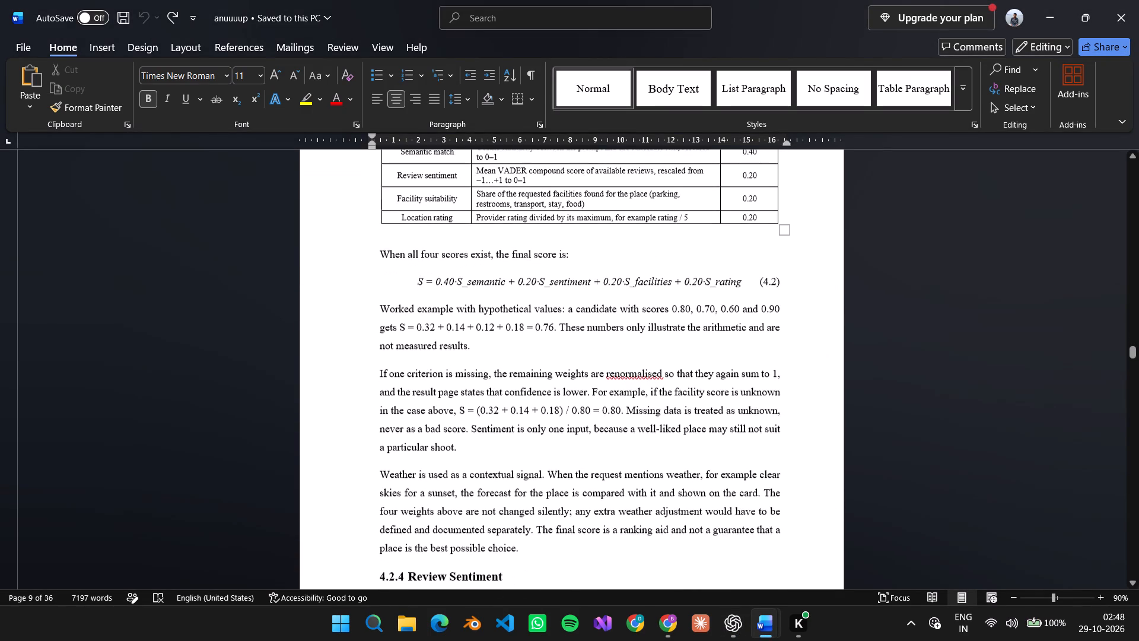
pyautogui.scroll(-6, 493, 345)
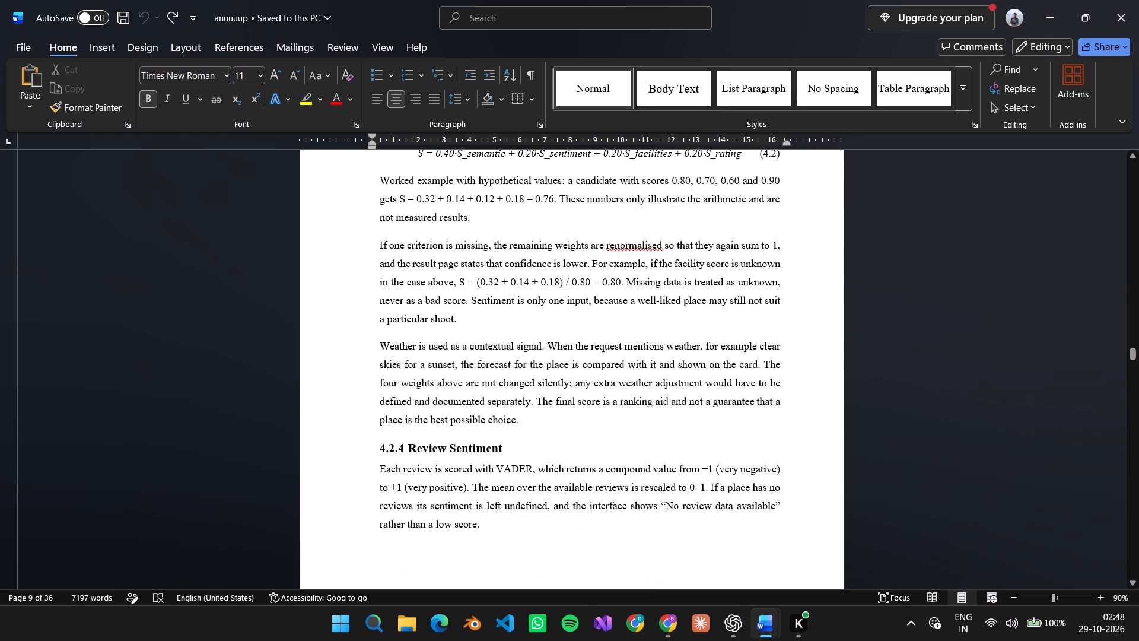
pyautogui.scroll(-7, 493, 343)
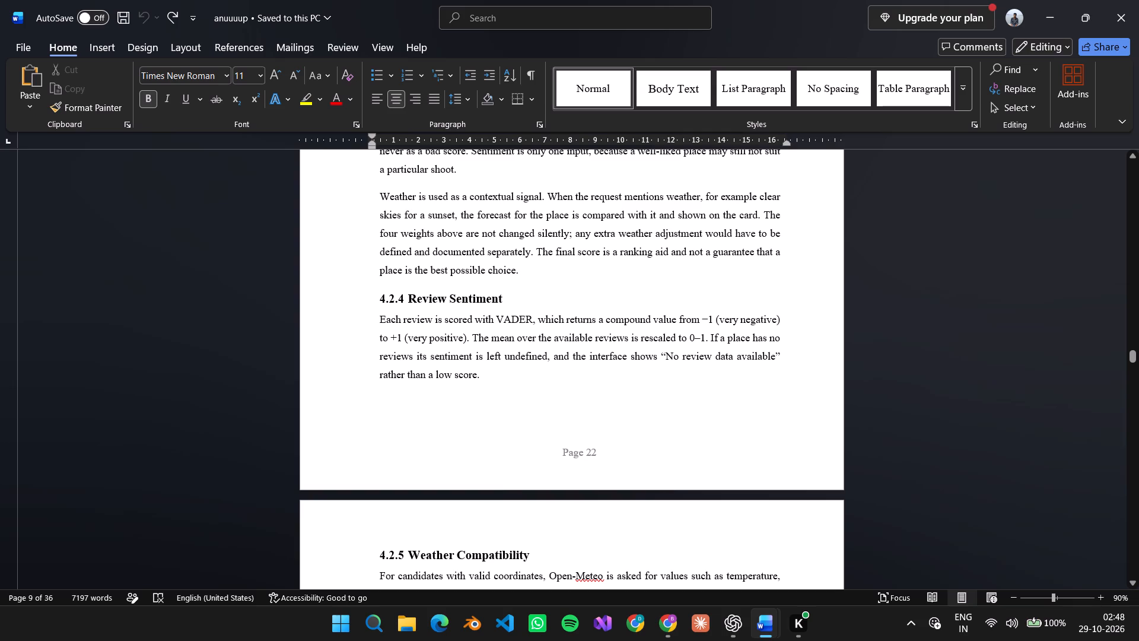
pyautogui.scroll(-20, 464, 316)
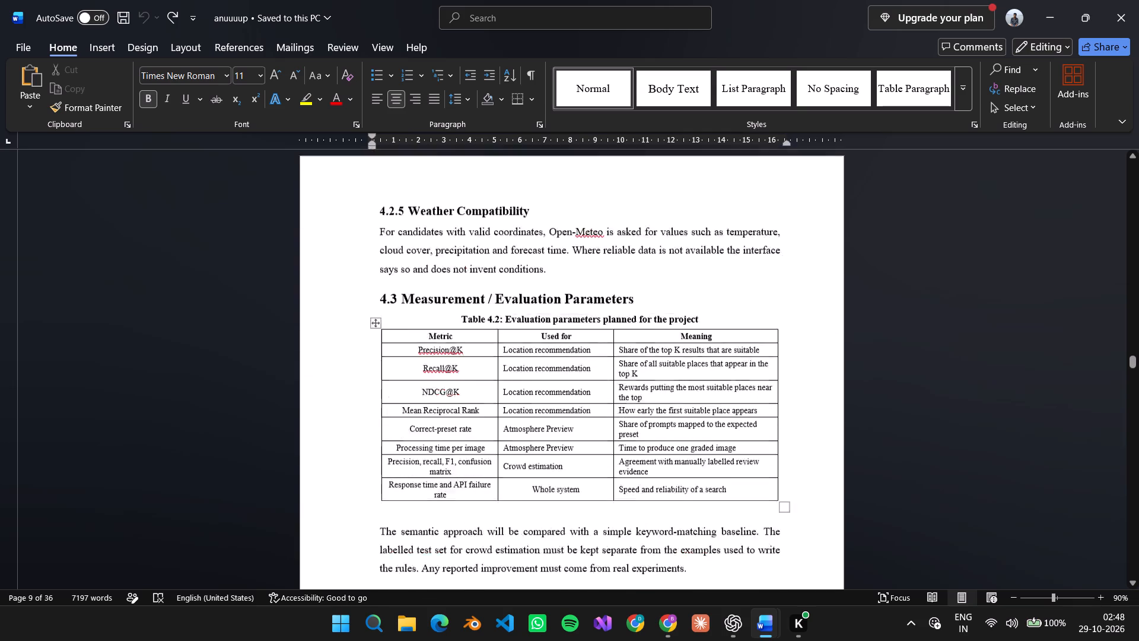
pyautogui.scroll(-19, 464, 316)
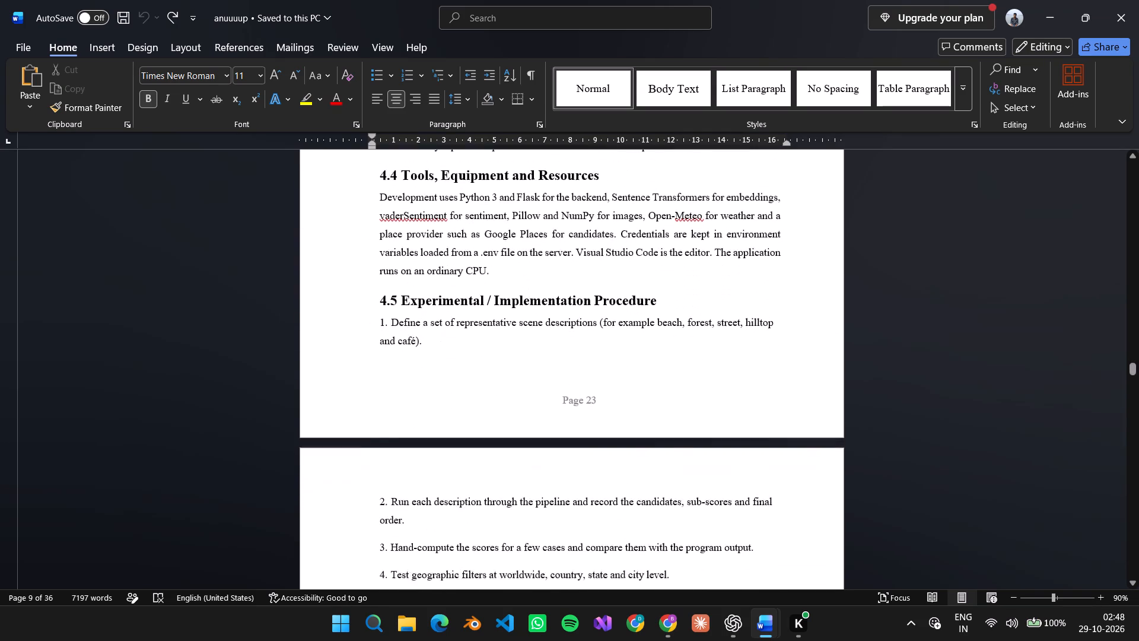
pyautogui.scroll(-12, 464, 316)
pyautogui.scroll(-10, 464, 316)
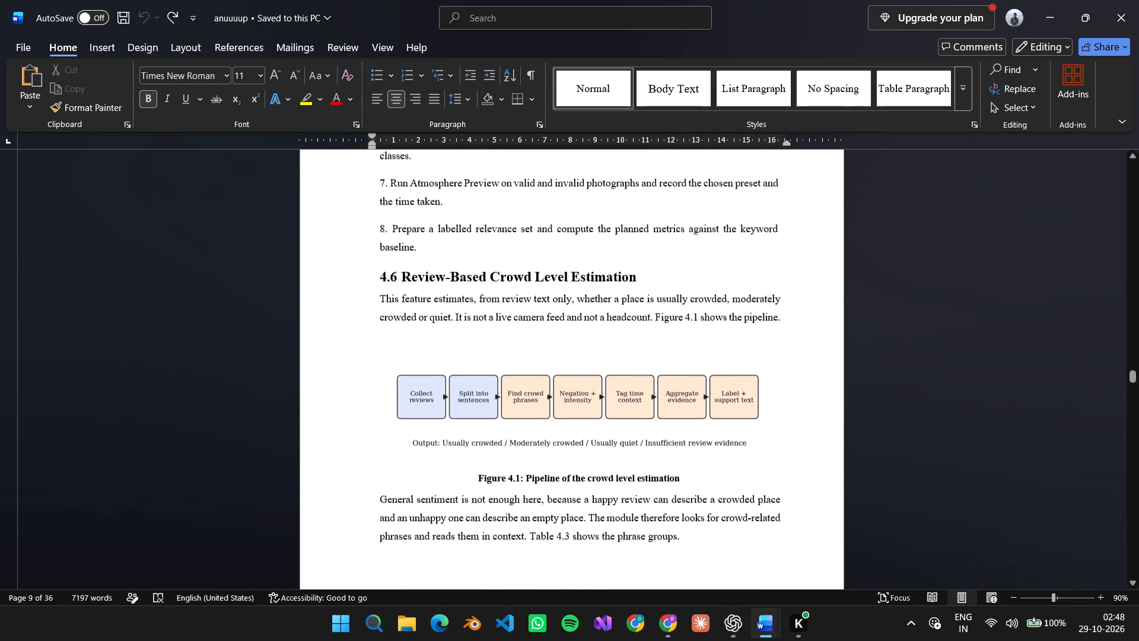
pyautogui.scroll(-17, 464, 316)
pyautogui.scroll(-18, 464, 316)
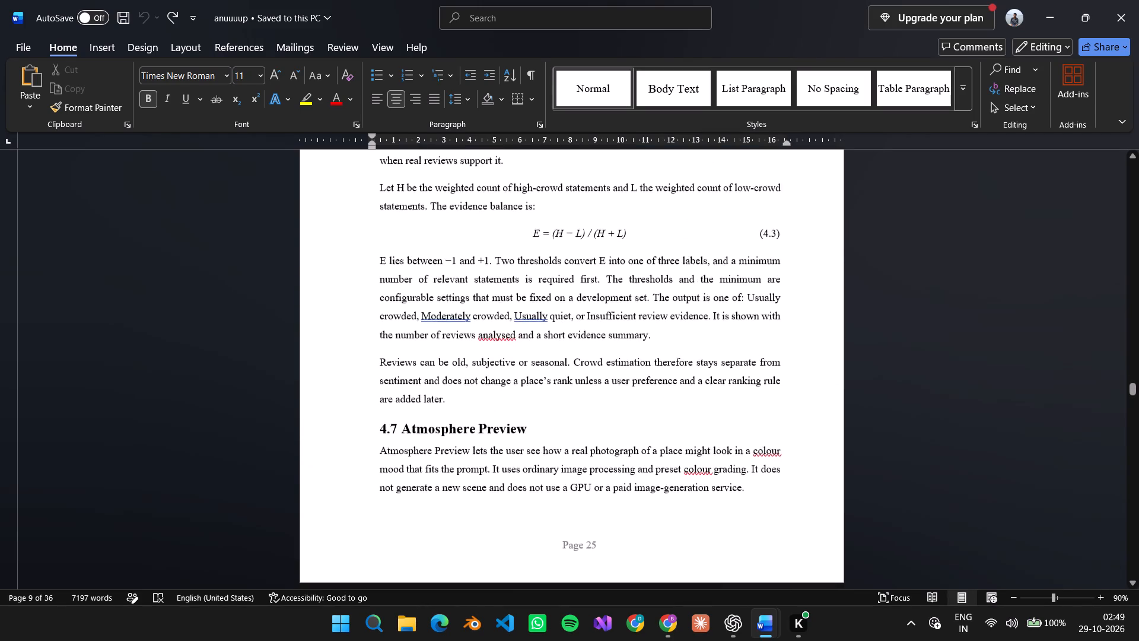
pyautogui.scroll(-16, 464, 316)
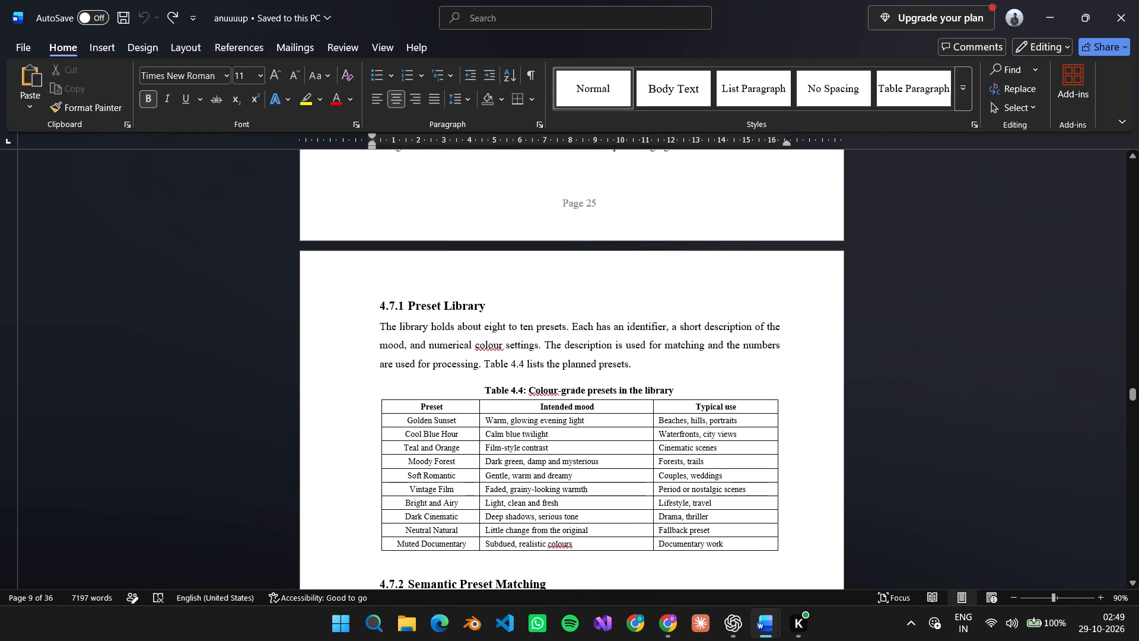
# Compare the project report's Table 4.2 and section 4.7 layout with sections 4.7 and 4.7.1 of the anuuuup report.
pyautogui.hotkey('alt', 'Tab')
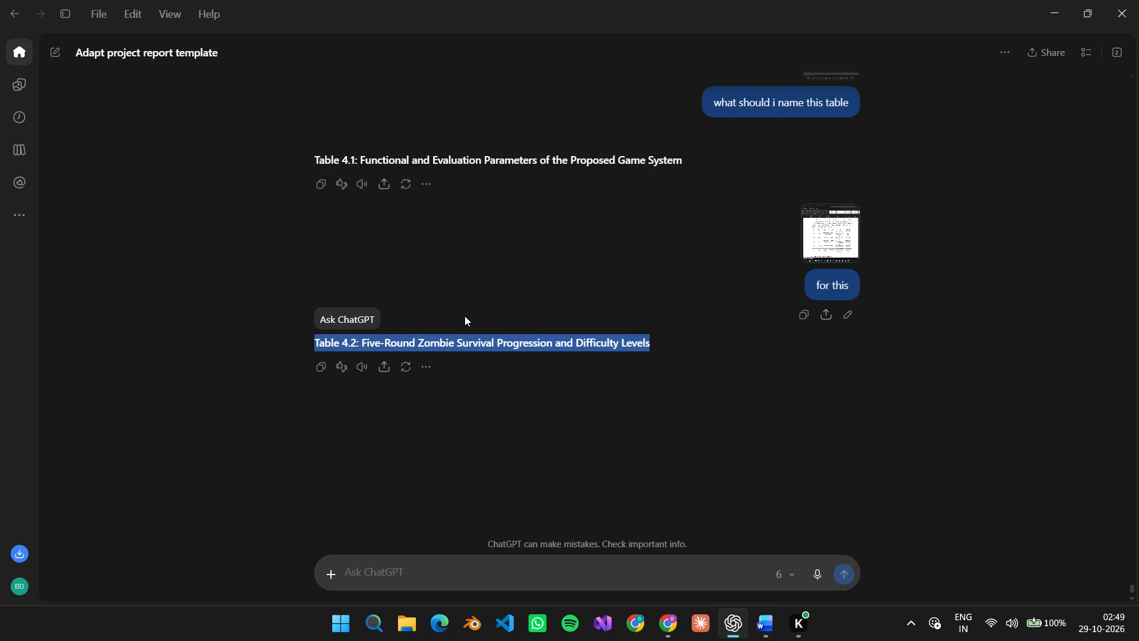
pyautogui.hotkey('alt', 'Tab')
pyautogui.hotkey('alt', 'Tab')
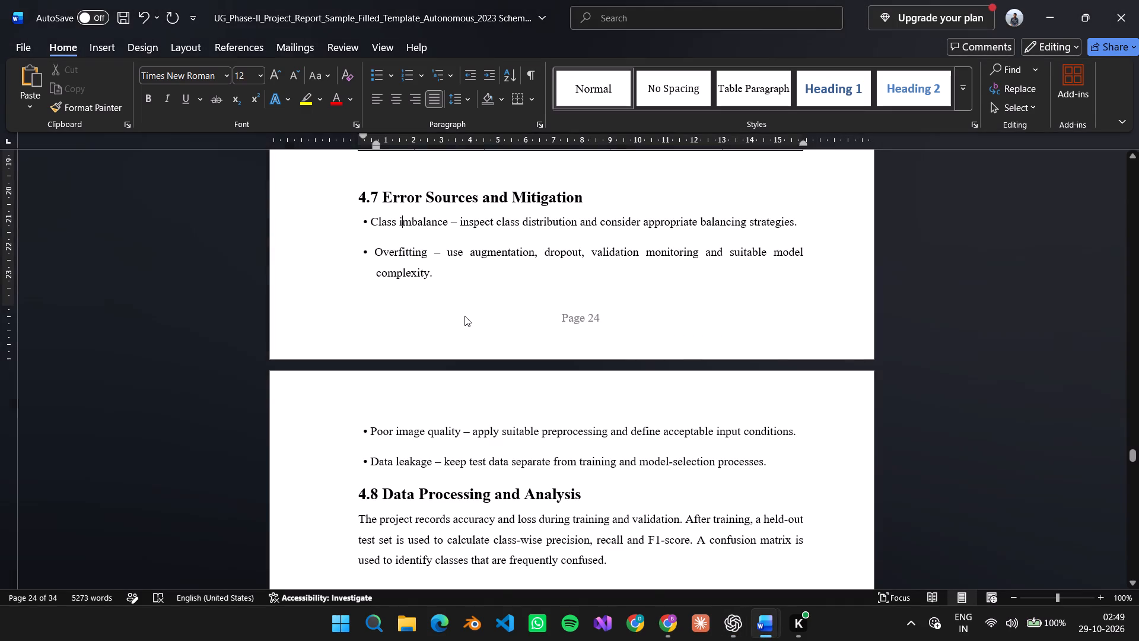
pyautogui.scroll(12, 464, 316)
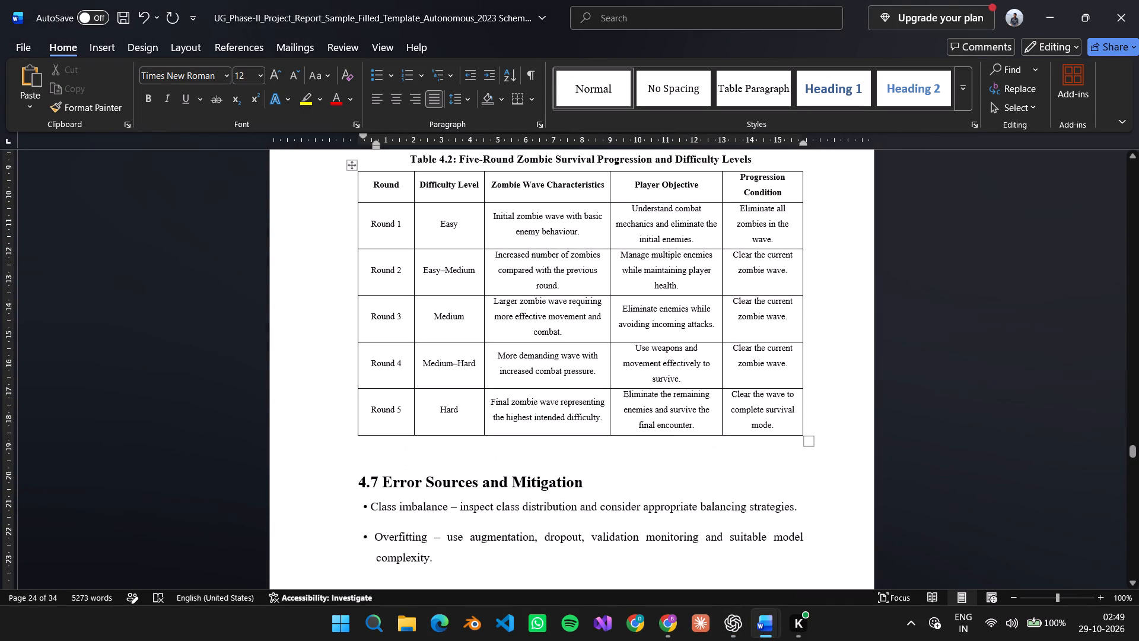
pyautogui.hotkey('alt', 'Tab')
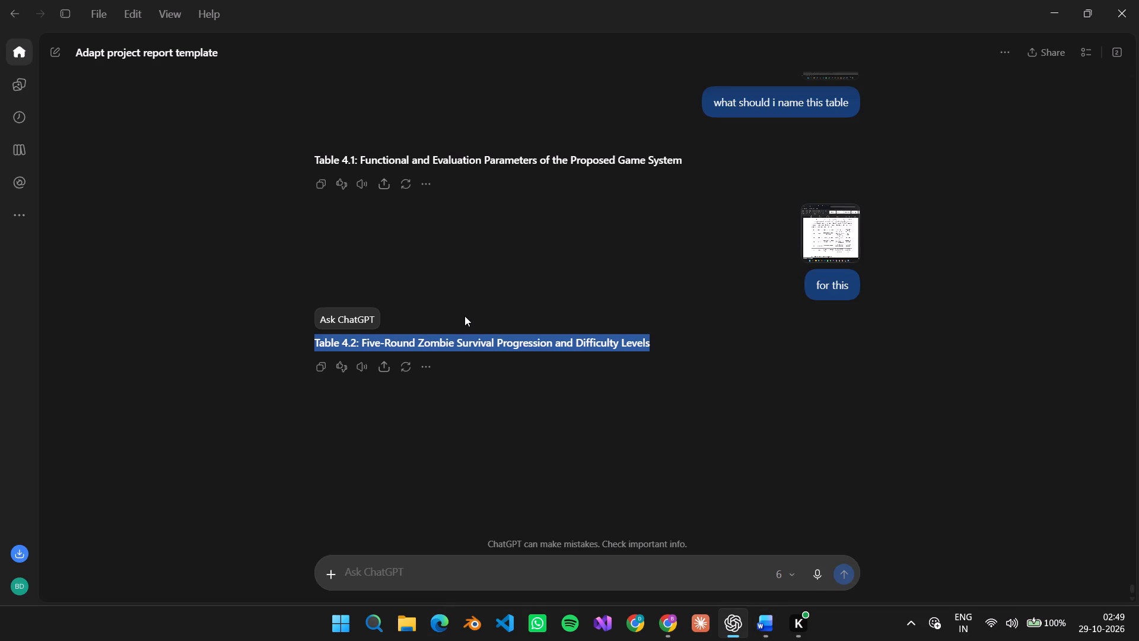
pyautogui.hotkey('alt', 'Tab')
pyautogui.hotkey('alt', 'Tab')
pyautogui.scroll(-4, 464, 316)
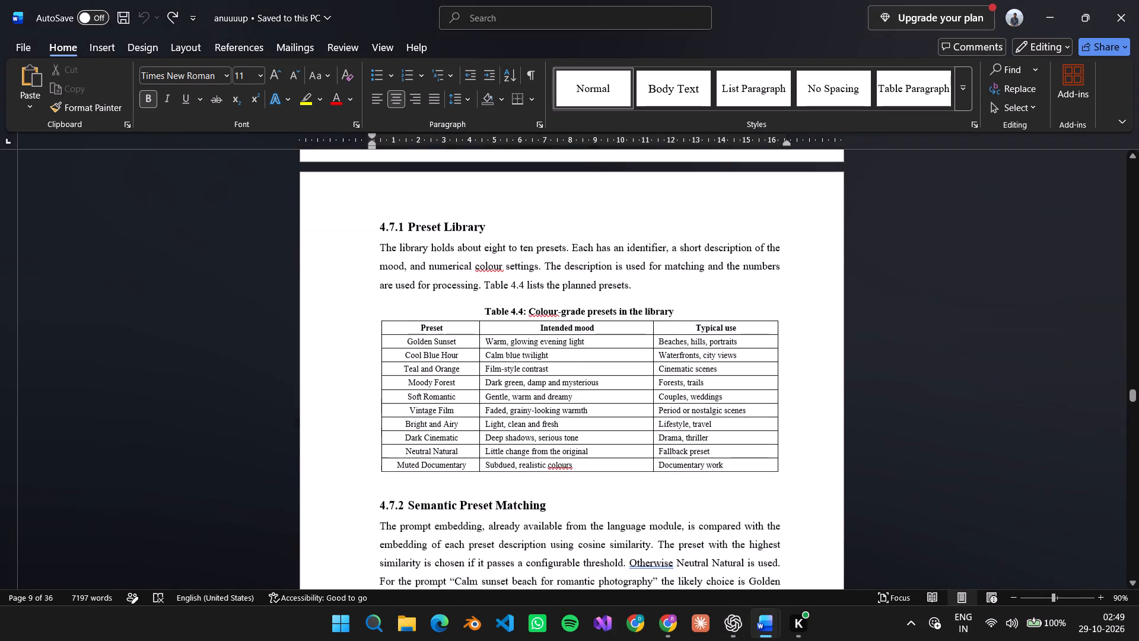
pyautogui.scroll(14, 464, 316)
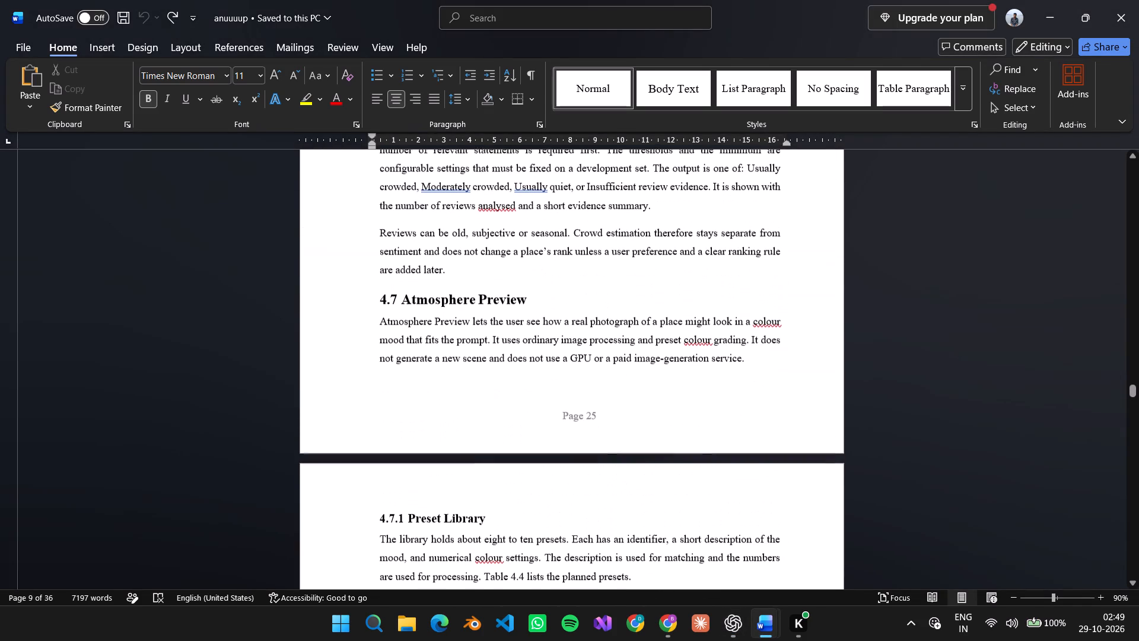
# Capture a full-screen screenshot of the project report showing sections 4.7 and 4.8, and open it in Snipping Tool.
pyautogui.hotkey('alt', 'Tab')
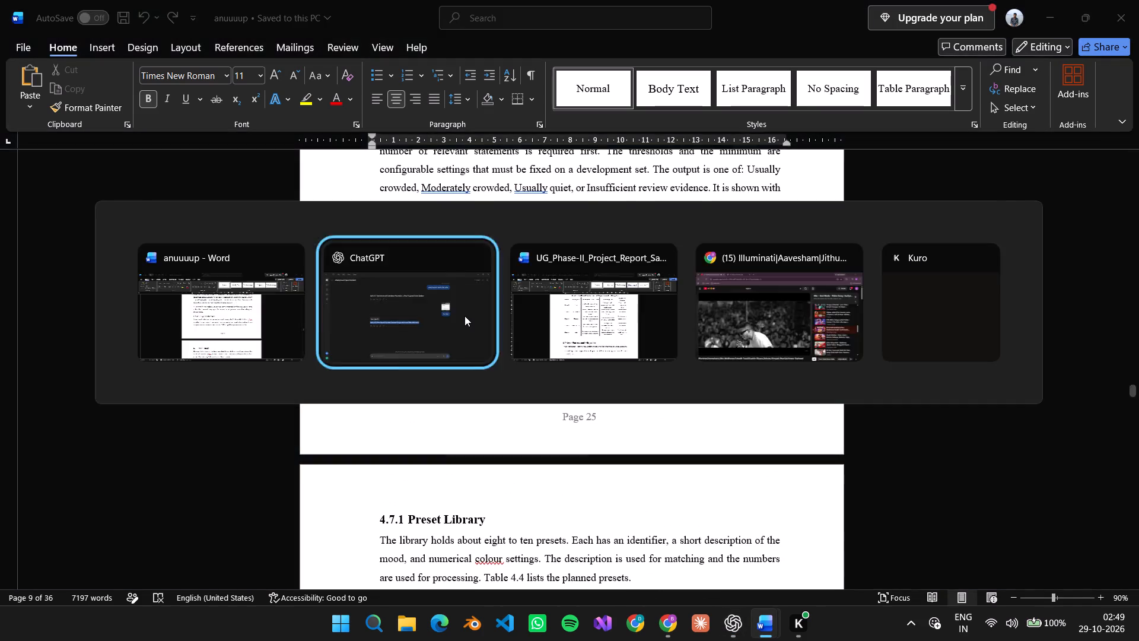
pyautogui.hotkey('alt', 'Tab')
pyautogui.hotkey('alt', 'Tab')
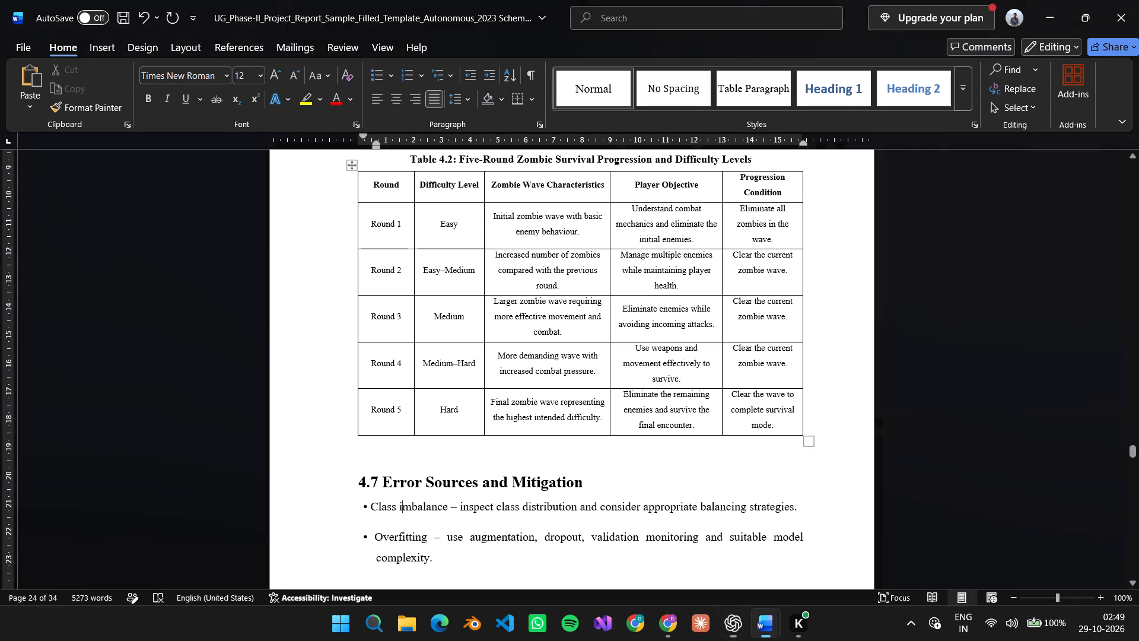
pyautogui.scroll(-7, 464, 316)
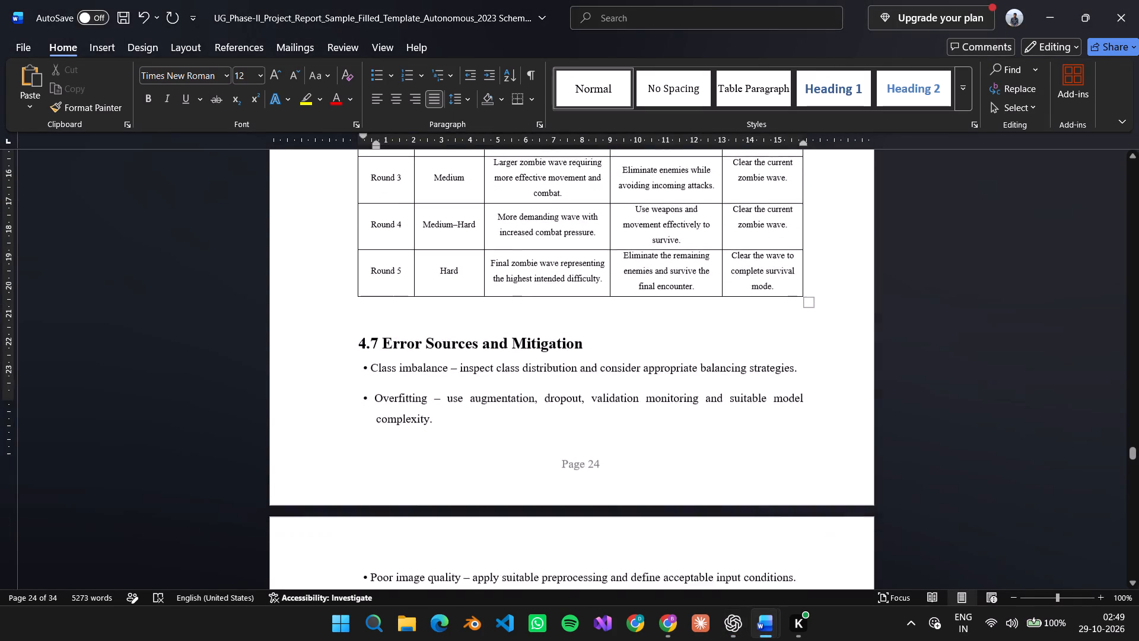
pyautogui.scroll(-4, 464, 316)
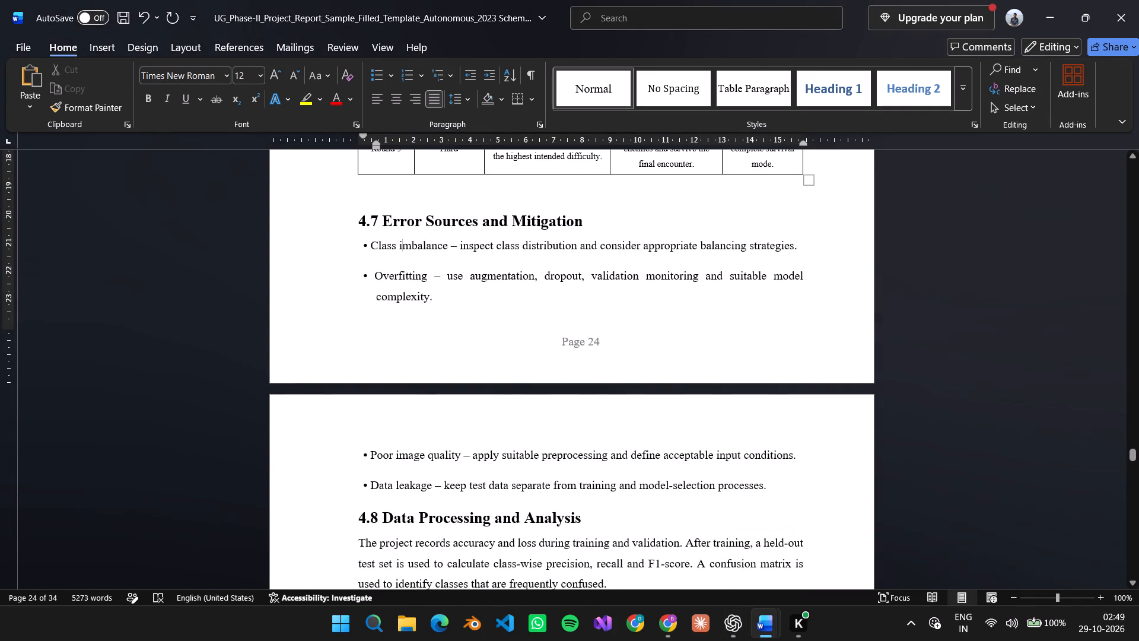
pyautogui.press('Print')
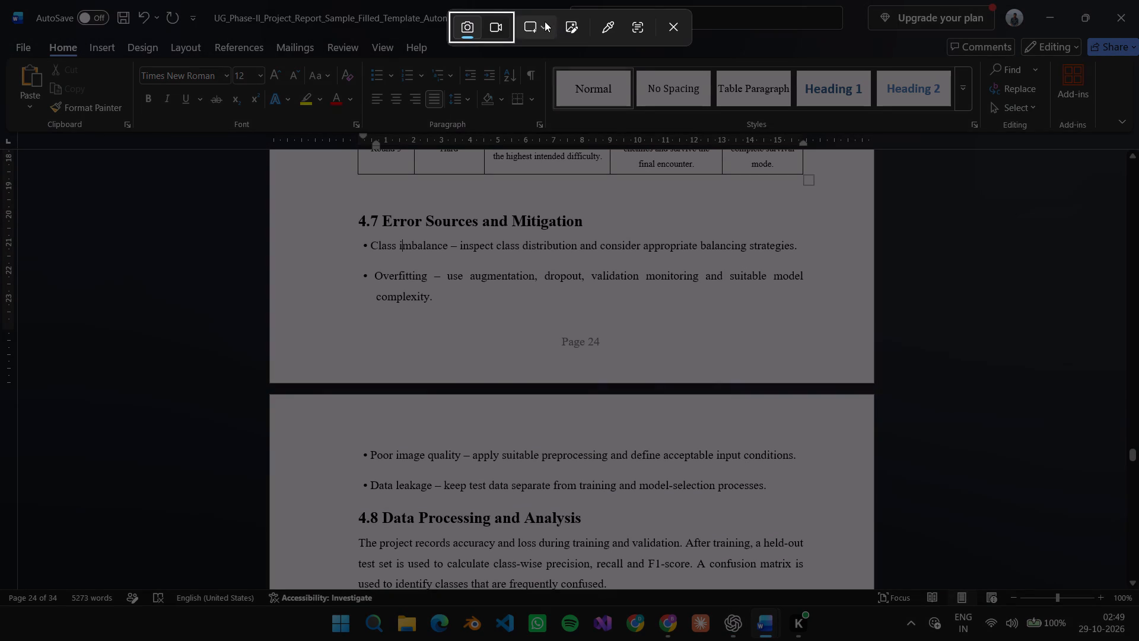
pyautogui.click(545, 21)
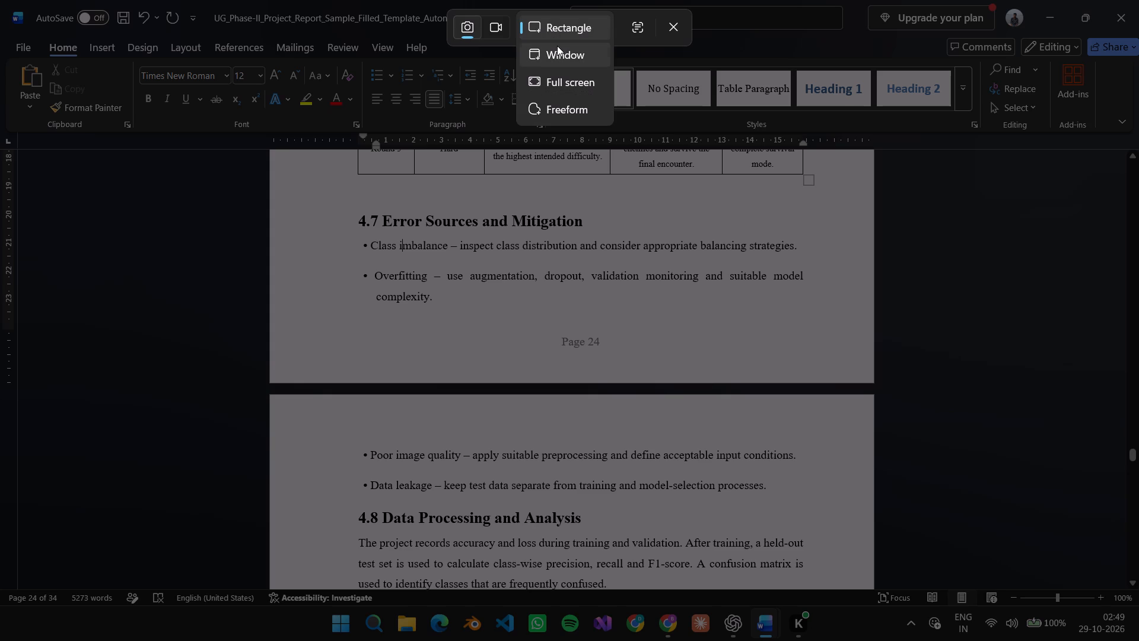
pyautogui.click(553, 37)
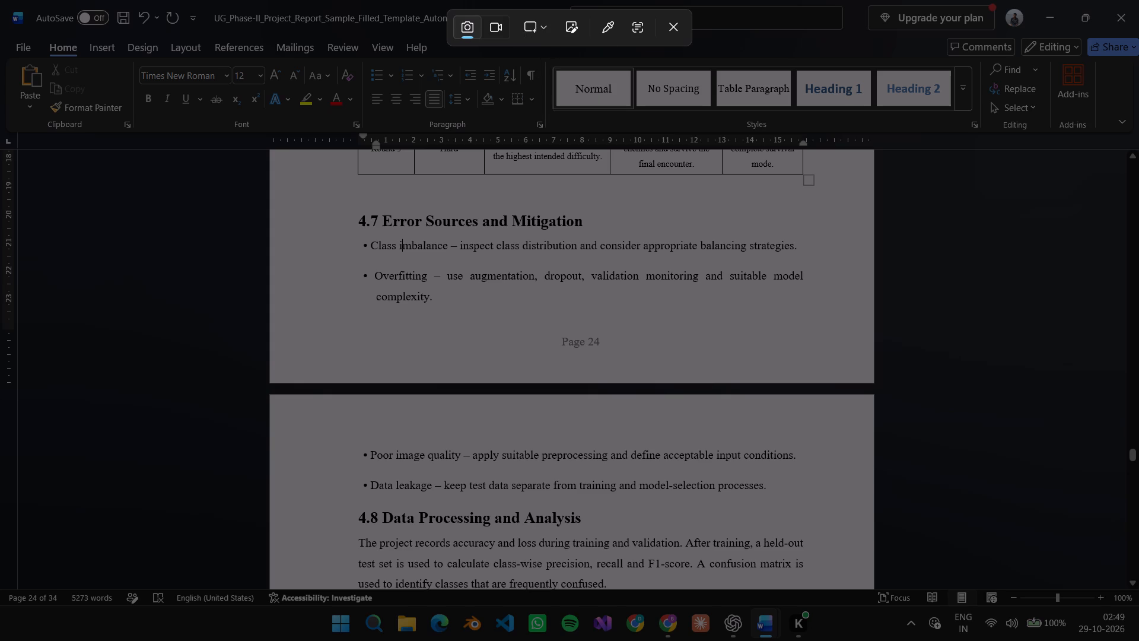
pyautogui.click(545, 26)
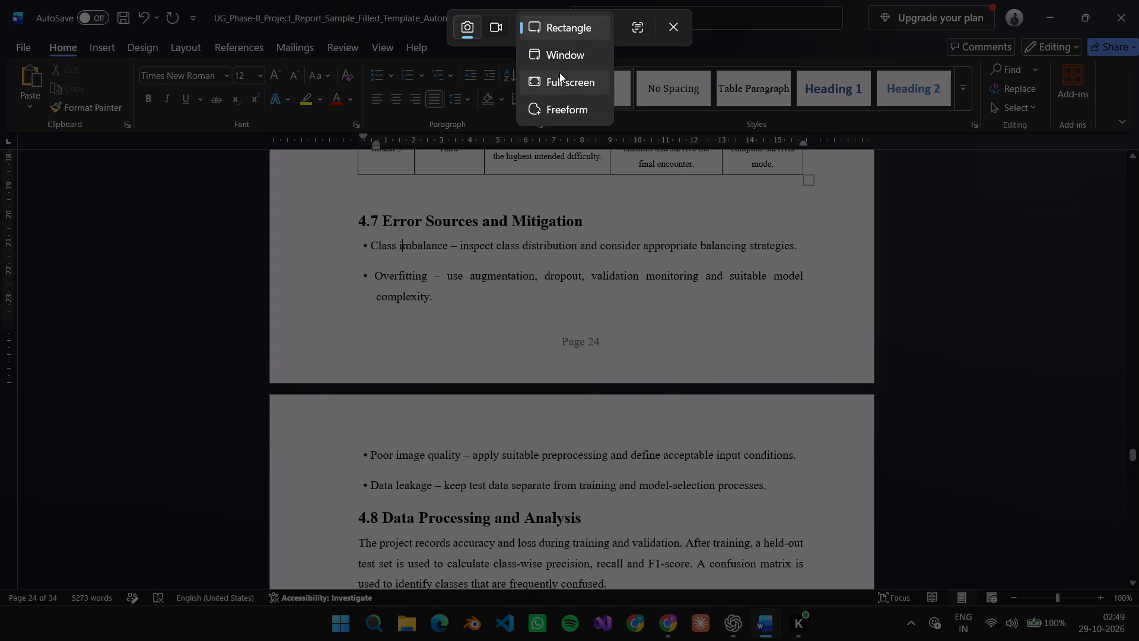
pyautogui.click(560, 59)
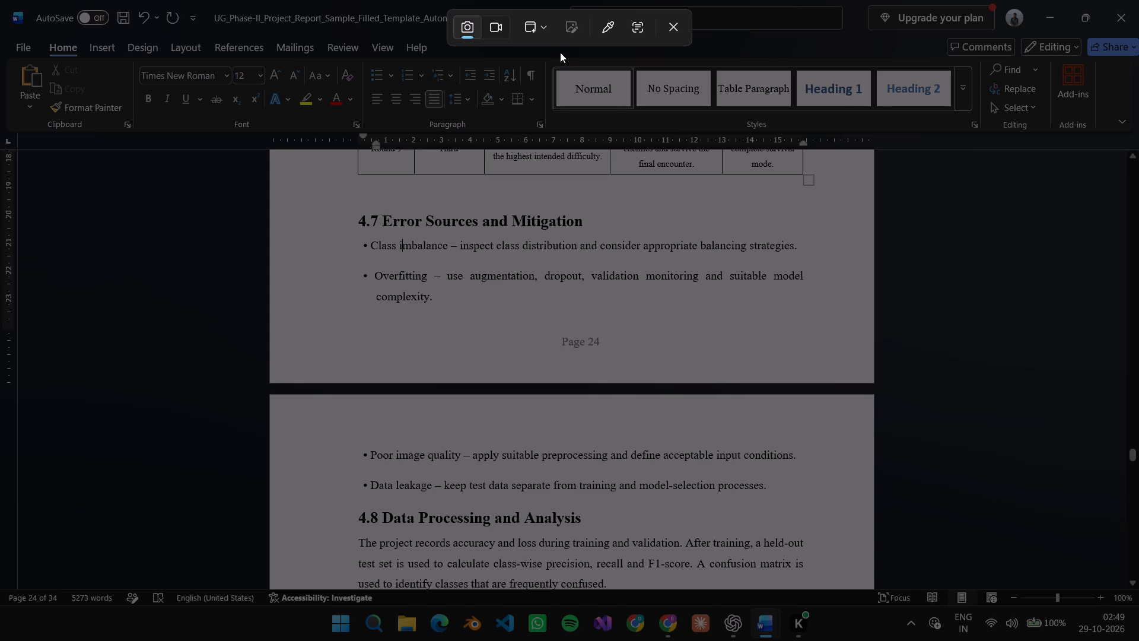
pyautogui.click(546, 25)
pyautogui.click(545, 78)
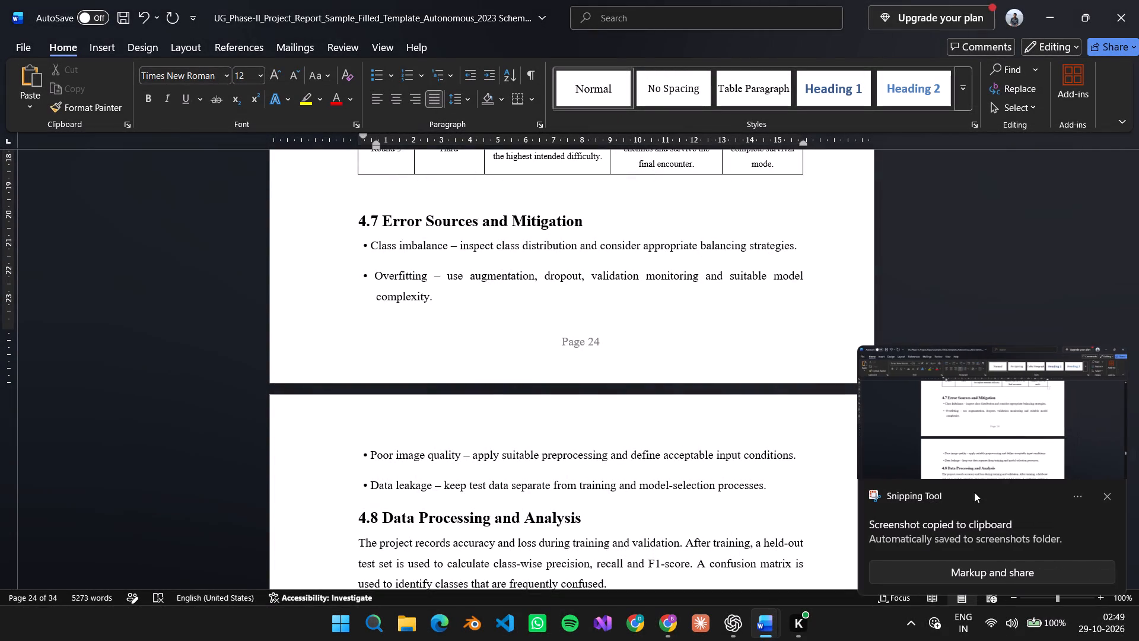
pyautogui.click(966, 433)
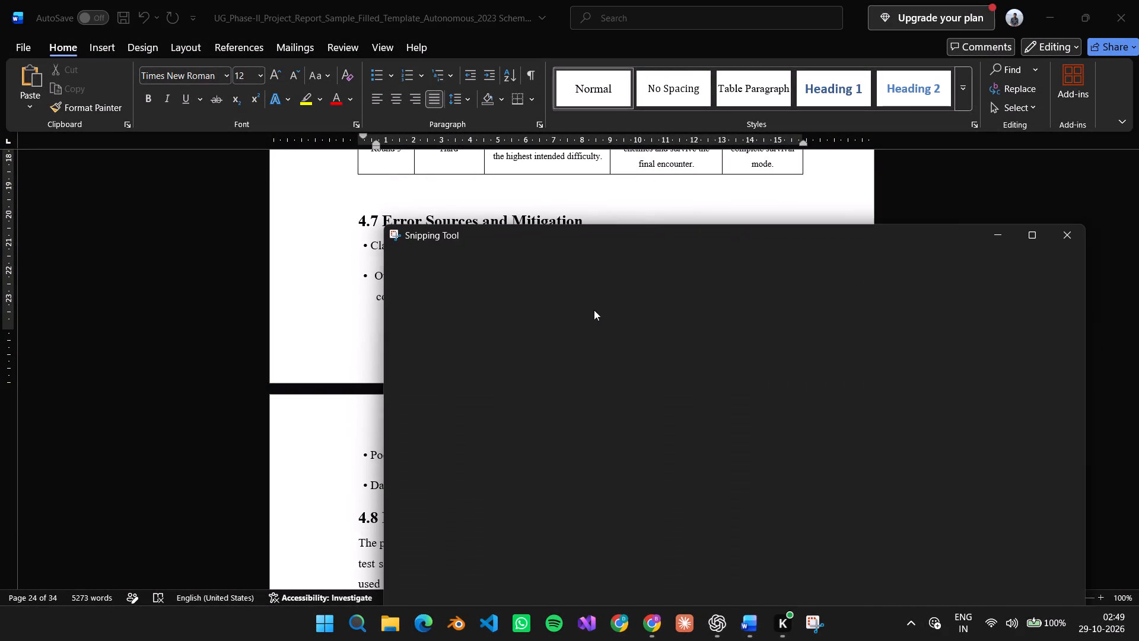
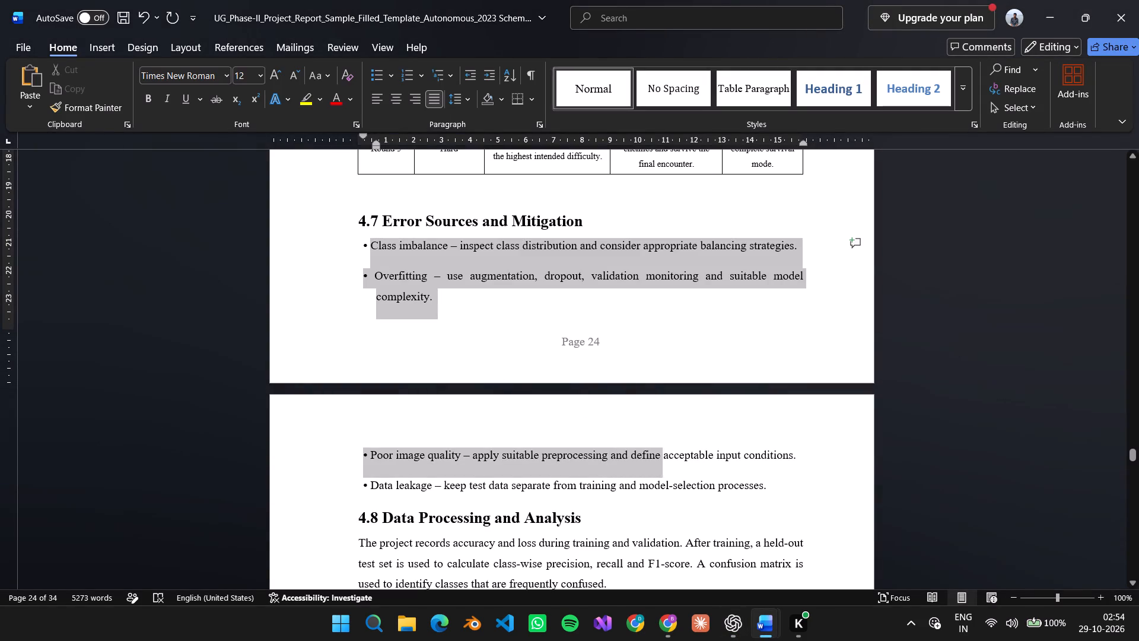
pyautogui.moveTo(668, 454); pyautogui.dragTo(756, 492)
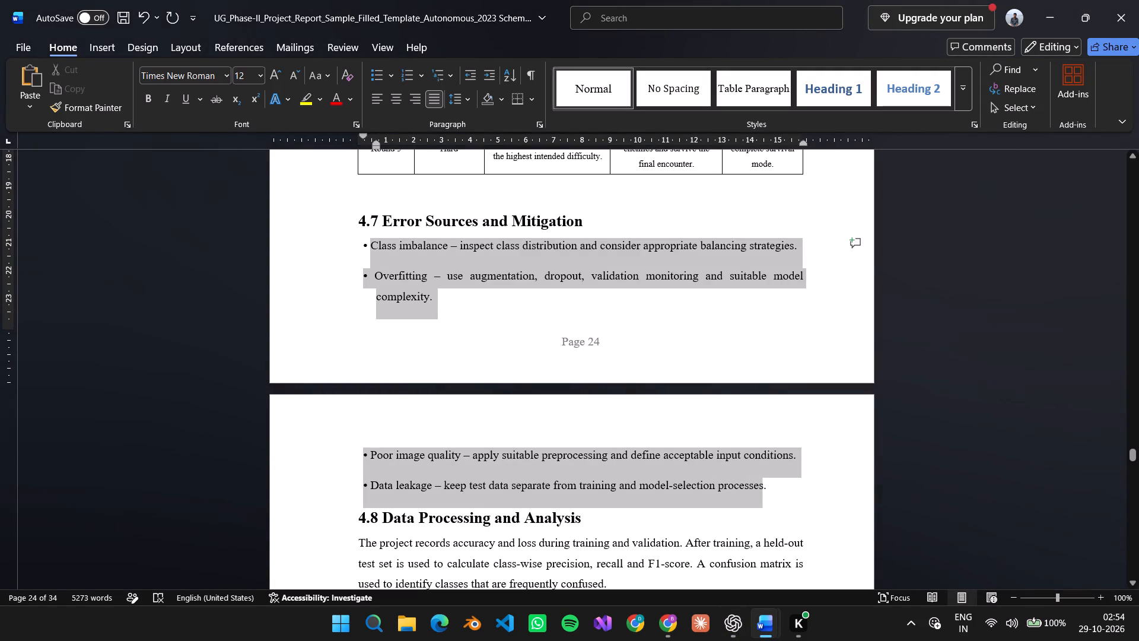
pyautogui.moveTo(756, 492); pyautogui.dragTo(768, 492)
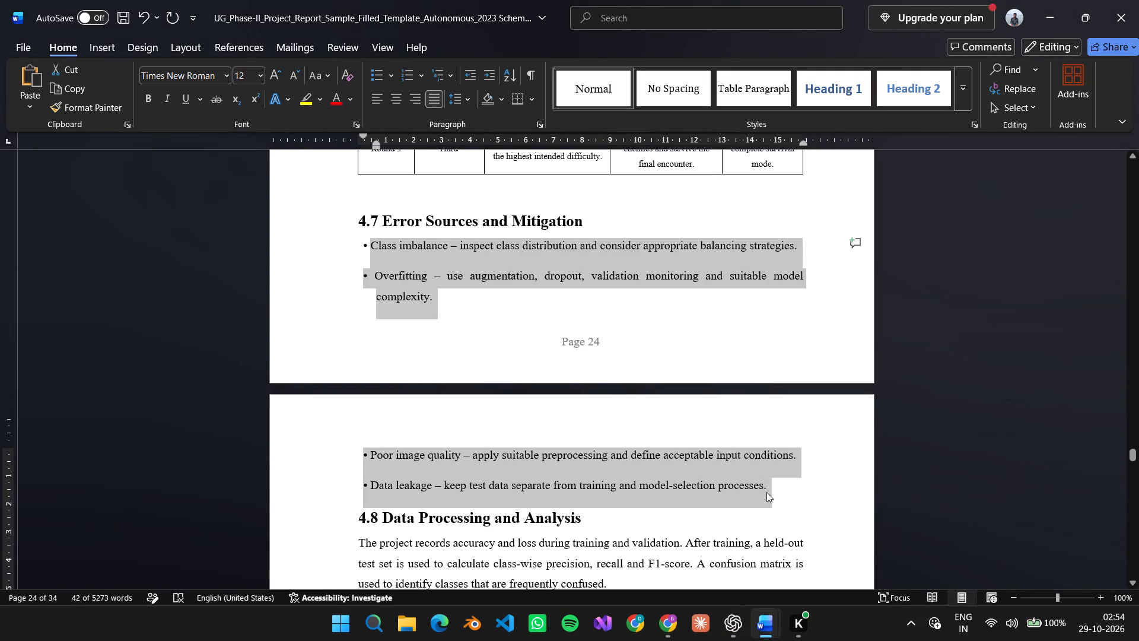
pyautogui.hotkey('ctrl', 'v')
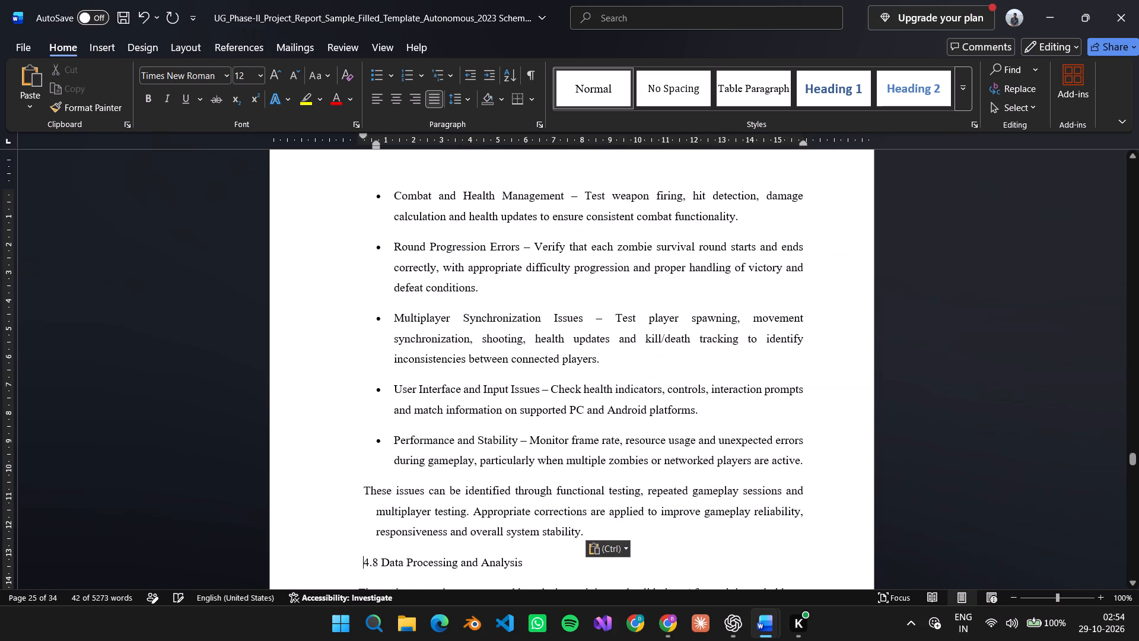
# Delete the stray extra bullet character before "Player Movement and Camera Issues" in section 4.7.
pyautogui.scroll(13, 752, 485)
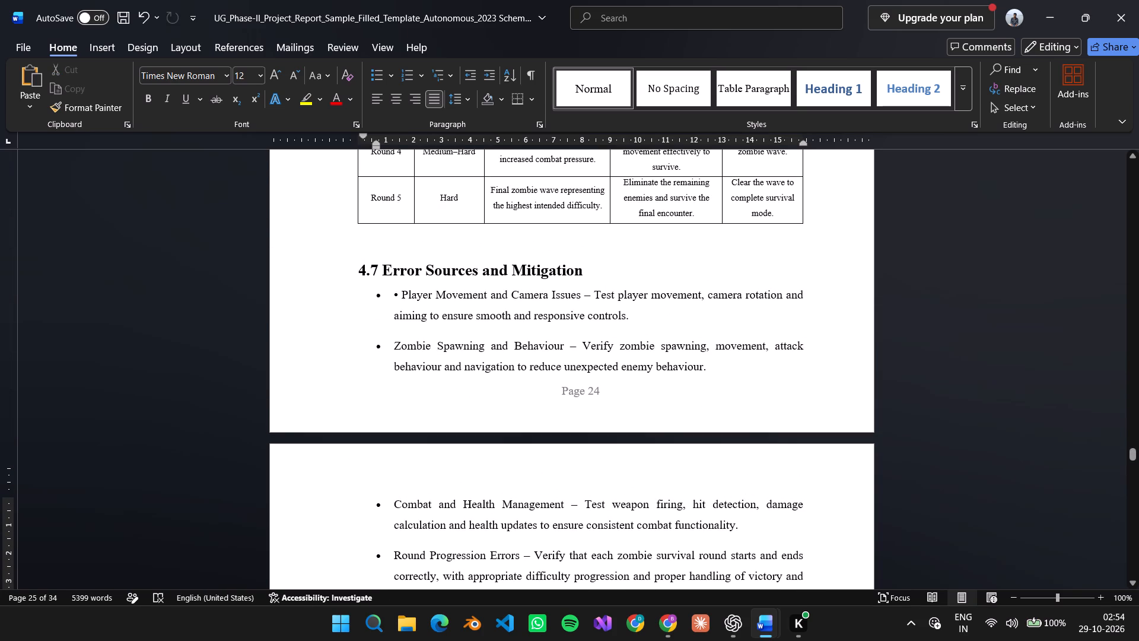
pyautogui.click(400, 299)
pyautogui.press('BackSpace')
pyautogui.press('BackSpace')
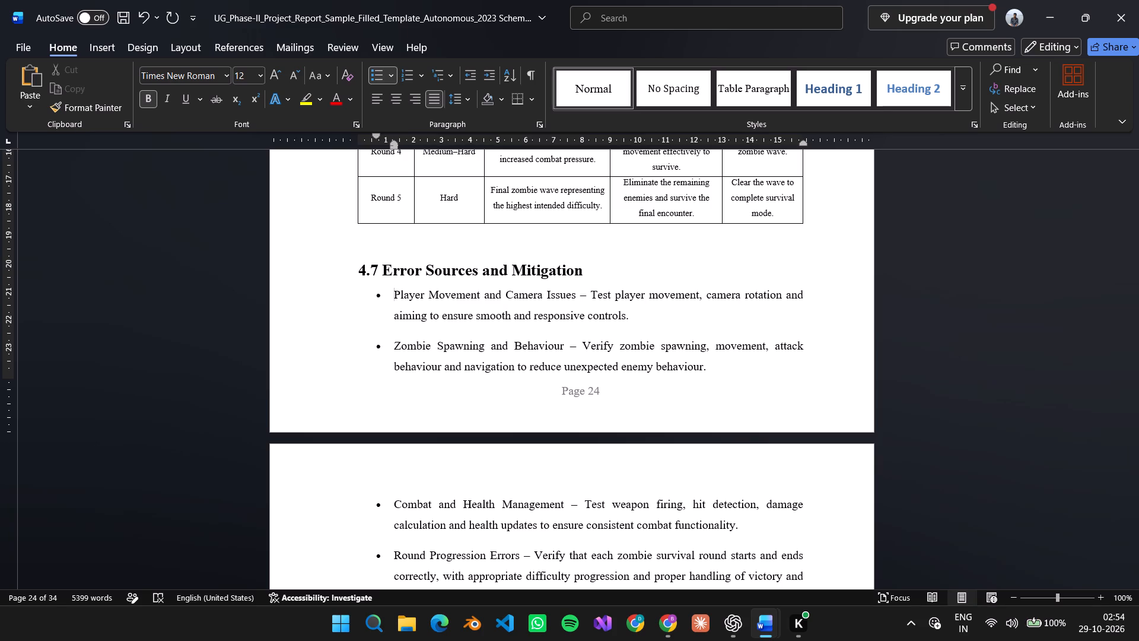
# Check the line spacing of the Player Movement and Camera Issues bullet.
pyautogui.click(517, 320)
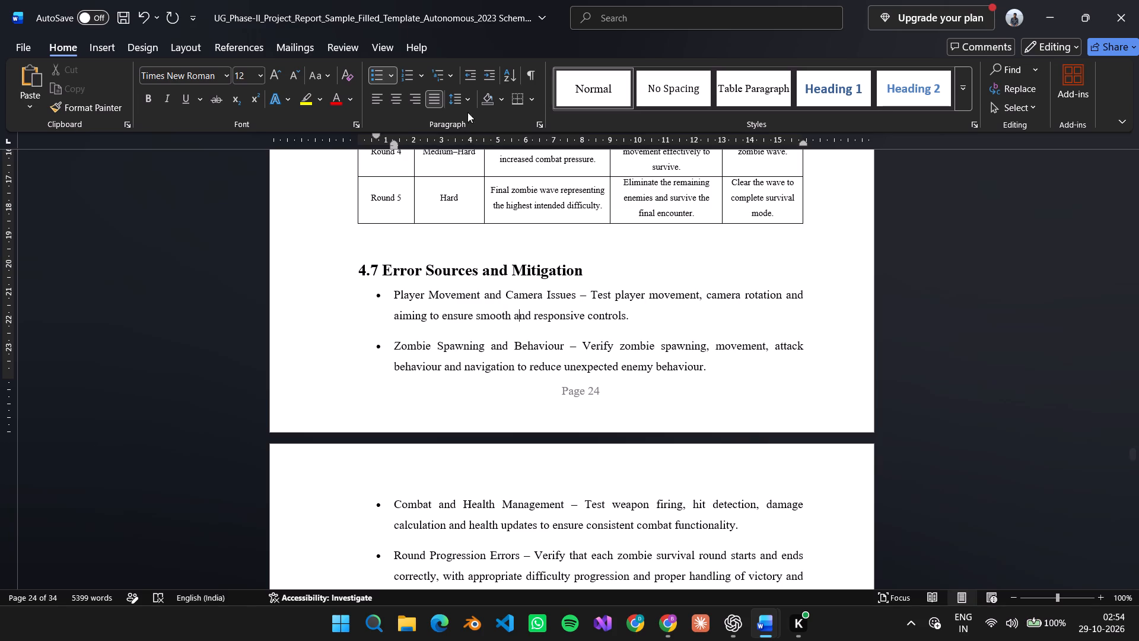
pyautogui.click(464, 104)
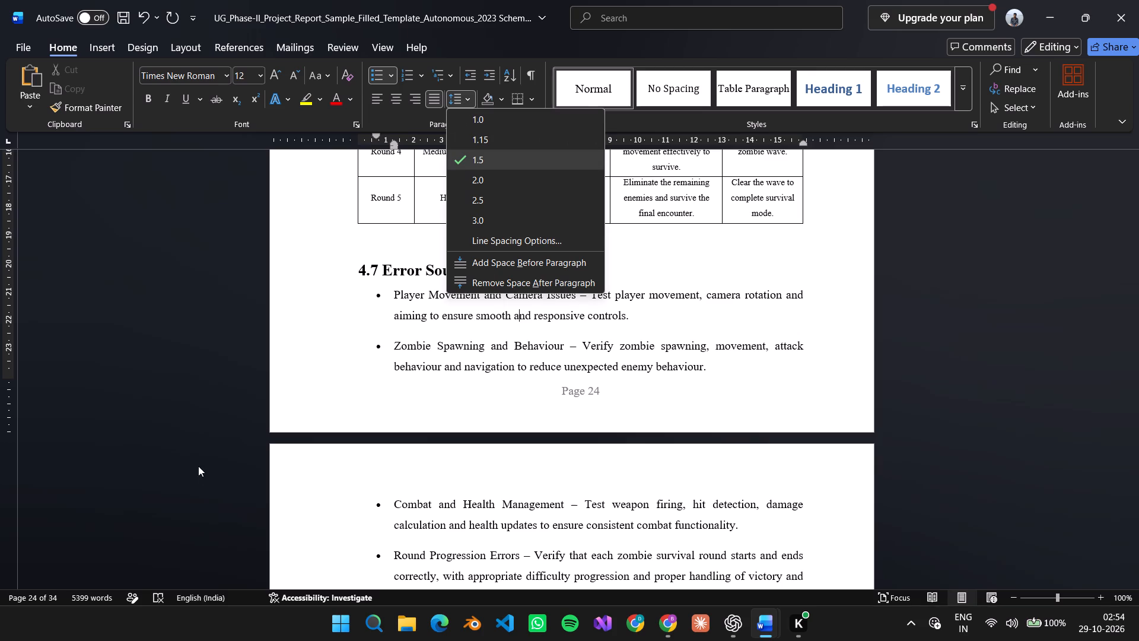
pyautogui.click(279, 379)
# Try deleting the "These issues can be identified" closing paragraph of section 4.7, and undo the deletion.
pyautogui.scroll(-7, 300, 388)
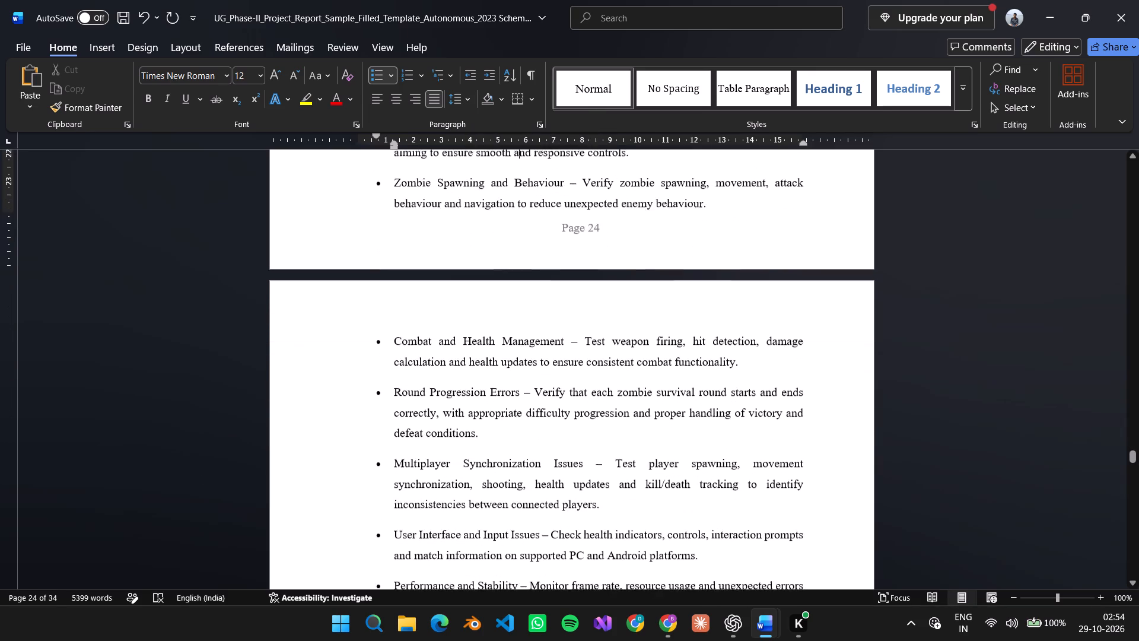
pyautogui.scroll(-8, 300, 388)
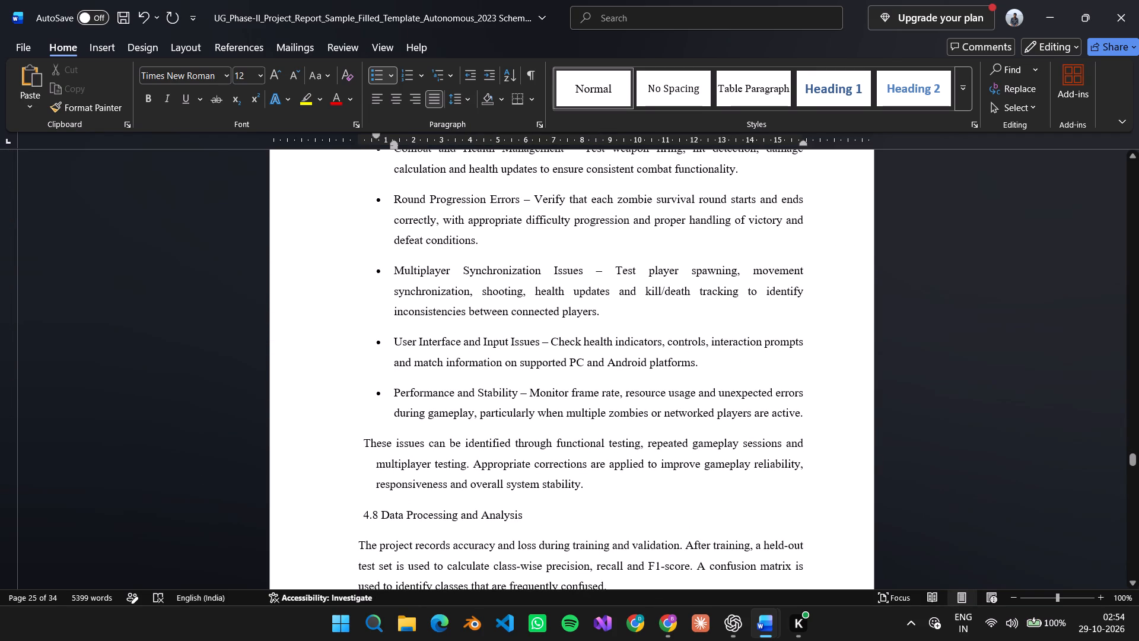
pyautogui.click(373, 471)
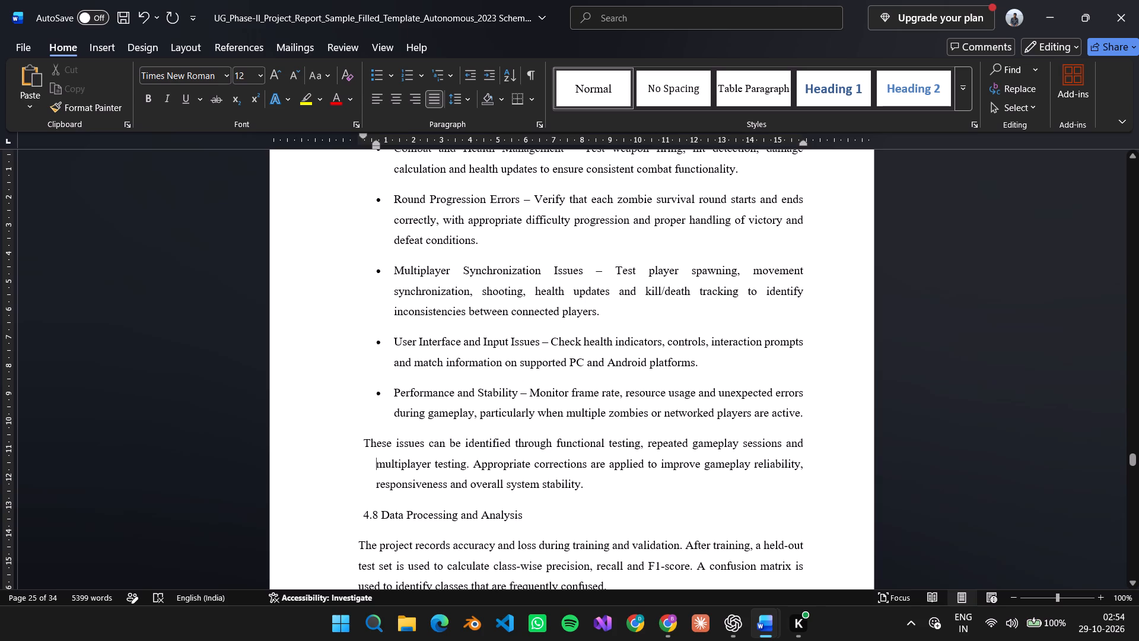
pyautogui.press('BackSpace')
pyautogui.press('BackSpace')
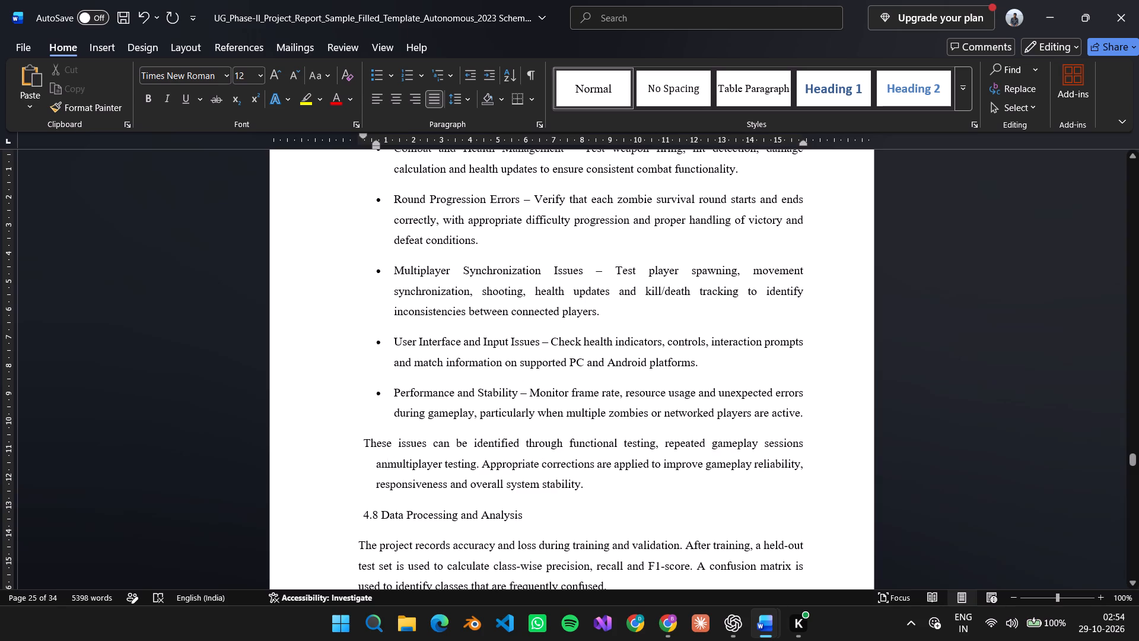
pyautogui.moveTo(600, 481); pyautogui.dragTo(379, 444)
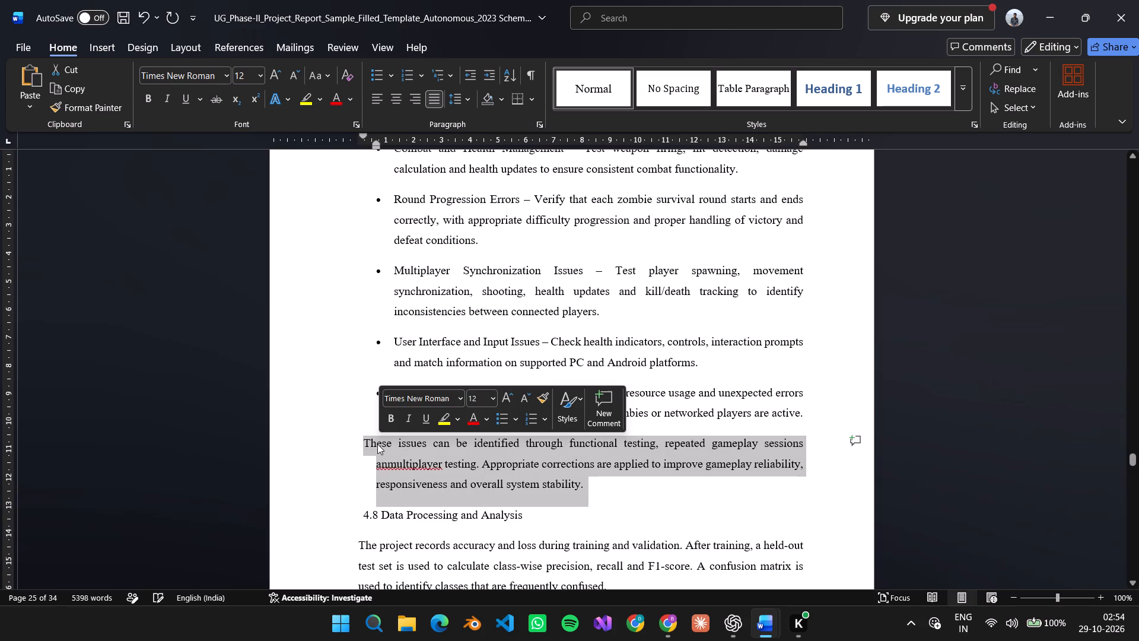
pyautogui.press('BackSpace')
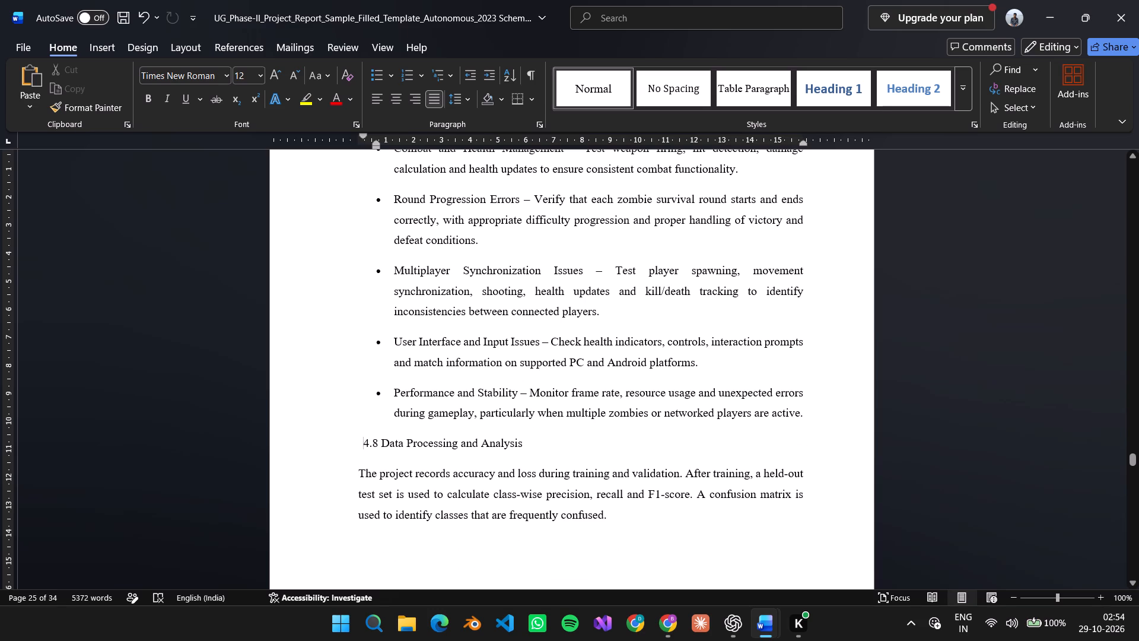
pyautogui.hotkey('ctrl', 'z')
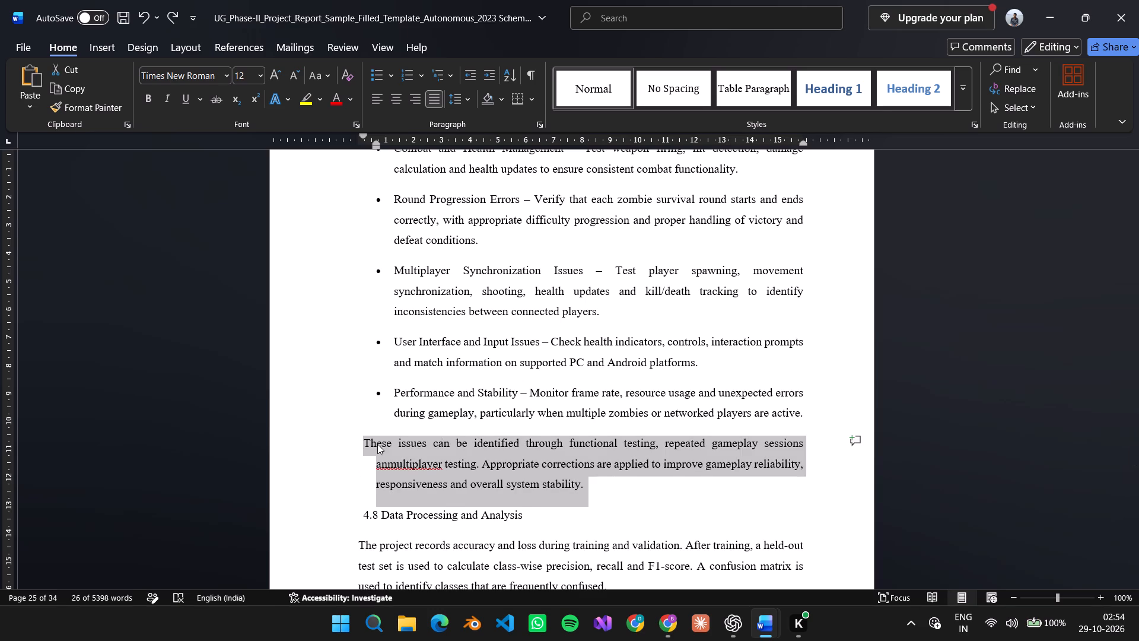
# Delete the whole closing paragraph "These issues can be identified…" between the section 4.7 bullets and the 4.8 heading.
pyautogui.scroll(-9, 377, 444)
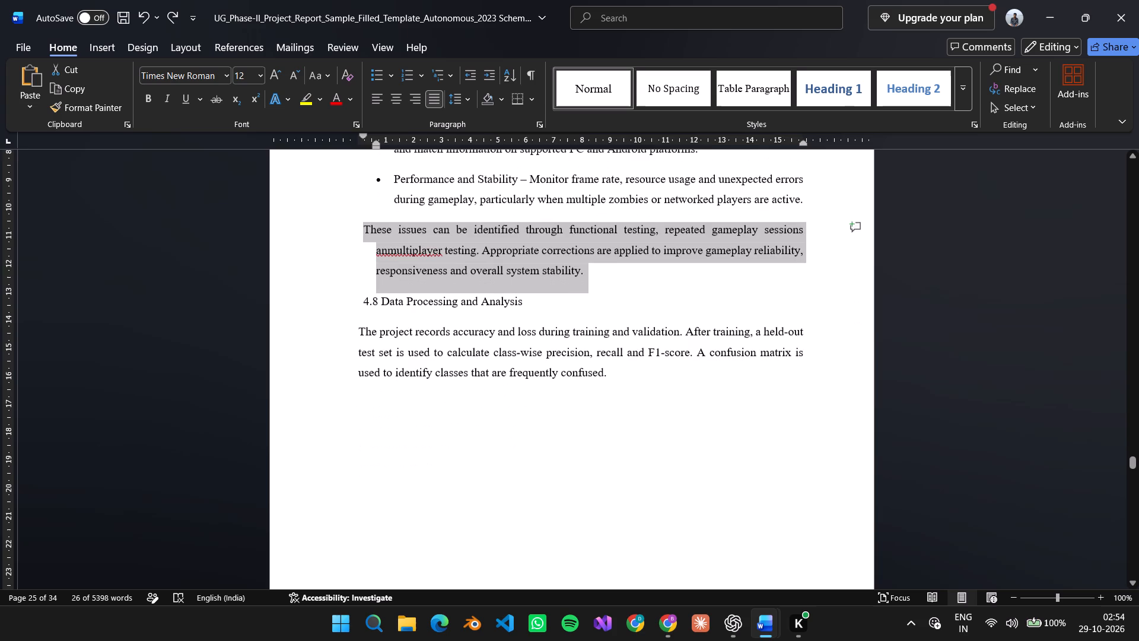
pyautogui.scroll(1, 404, 443)
pyautogui.click(573, 301)
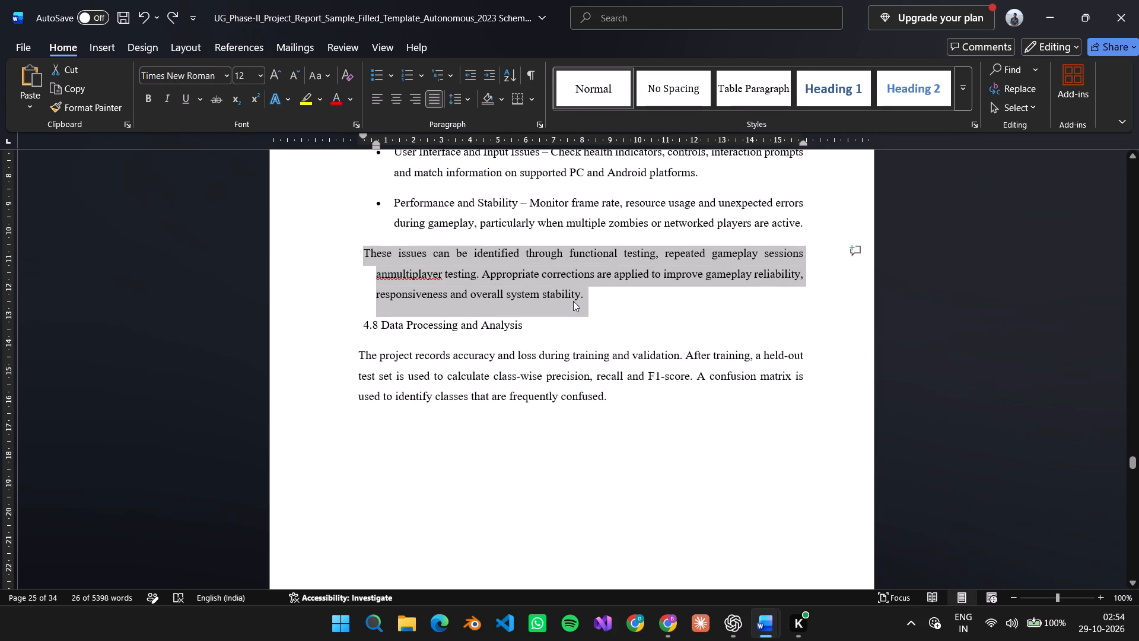
pyautogui.moveTo(588, 298); pyautogui.dragTo(371, 264)
pyautogui.press('BackSpace')
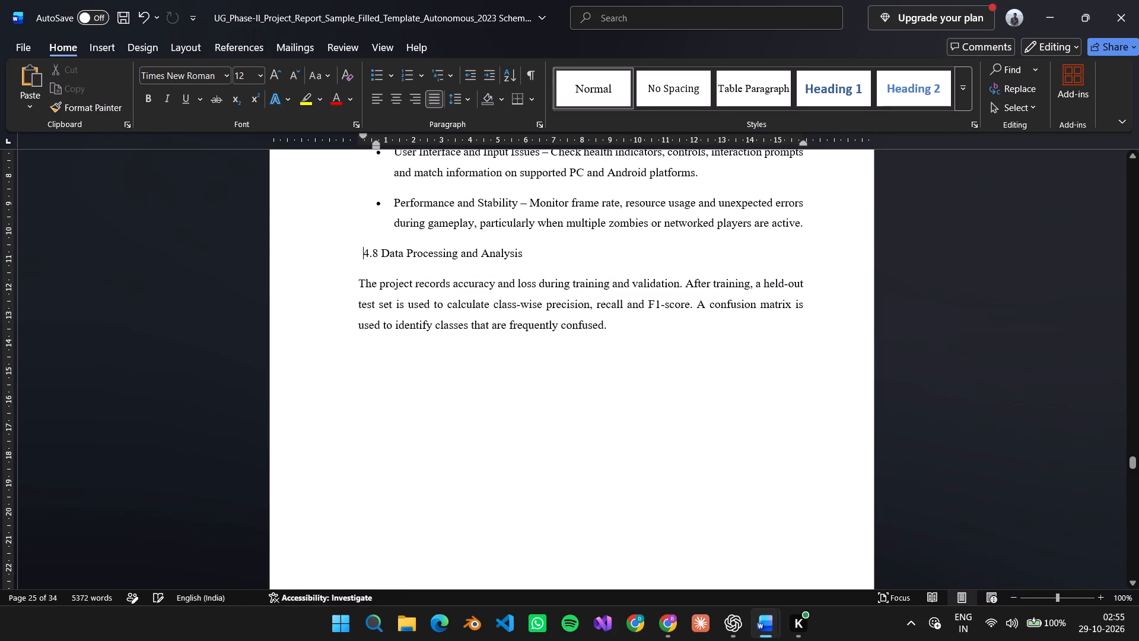
# Add a blank line without bullet or indent between the Performance and Stability bullet and the 4.8 heading.
pyautogui.click(447, 239)
pyautogui.click(810, 226)
pyautogui.press('Return')
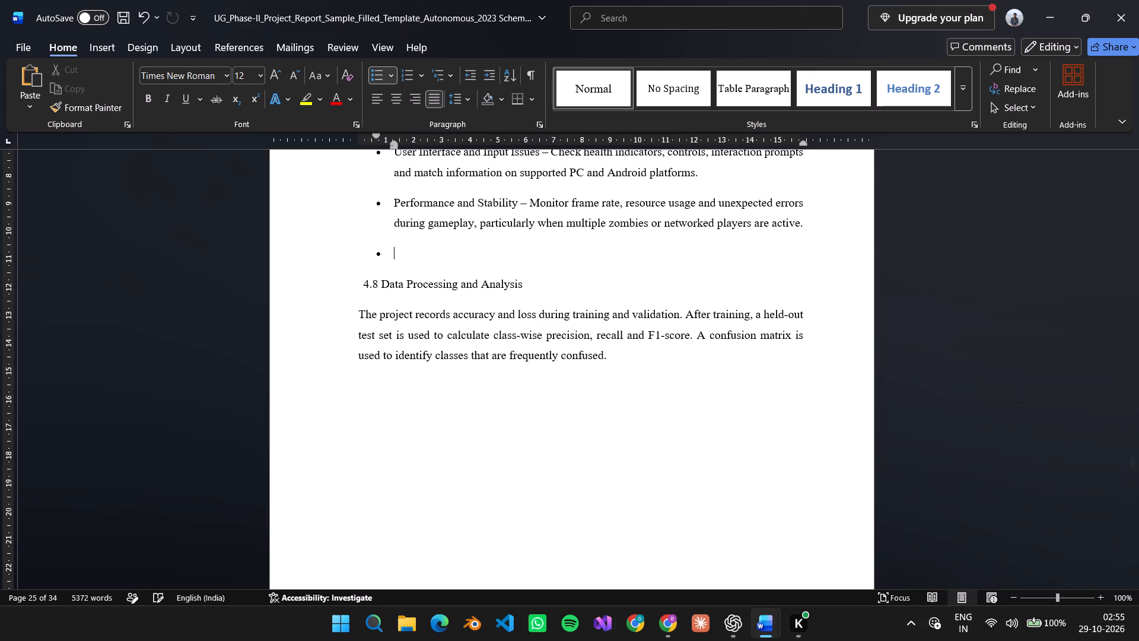
pyautogui.press('BackSpace')
pyautogui.press('BackSpace')
pyautogui.press('BackSpace')
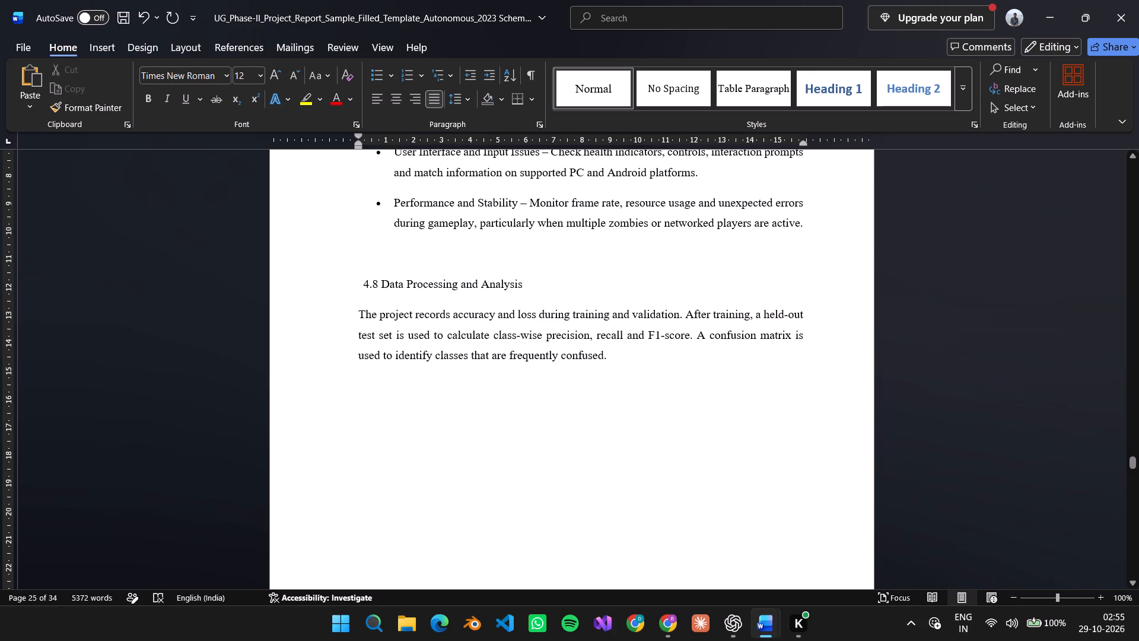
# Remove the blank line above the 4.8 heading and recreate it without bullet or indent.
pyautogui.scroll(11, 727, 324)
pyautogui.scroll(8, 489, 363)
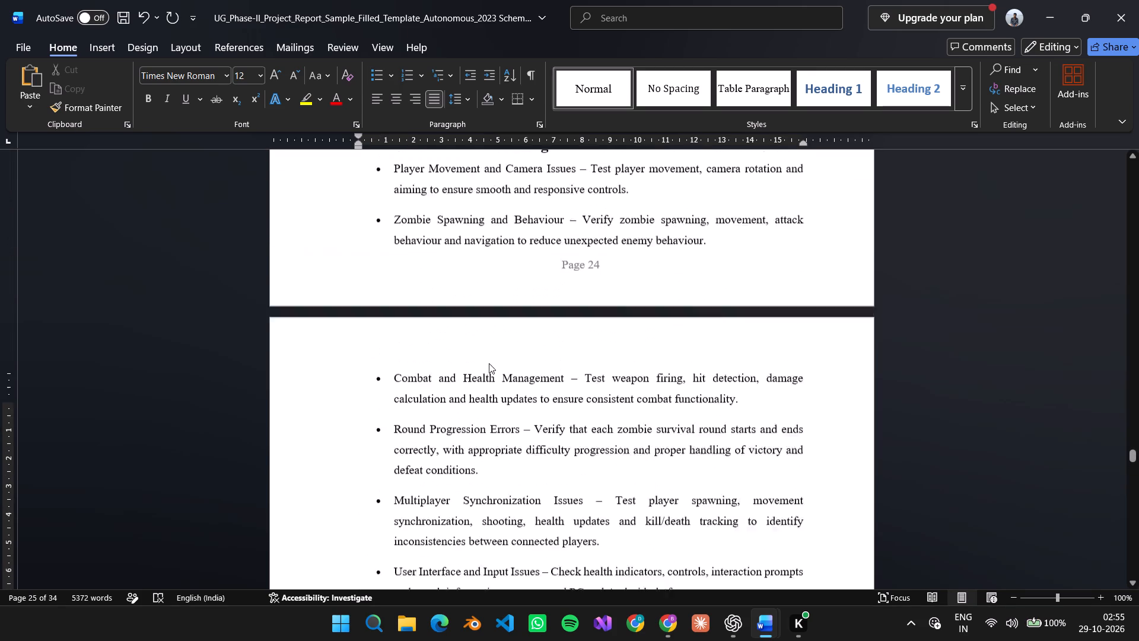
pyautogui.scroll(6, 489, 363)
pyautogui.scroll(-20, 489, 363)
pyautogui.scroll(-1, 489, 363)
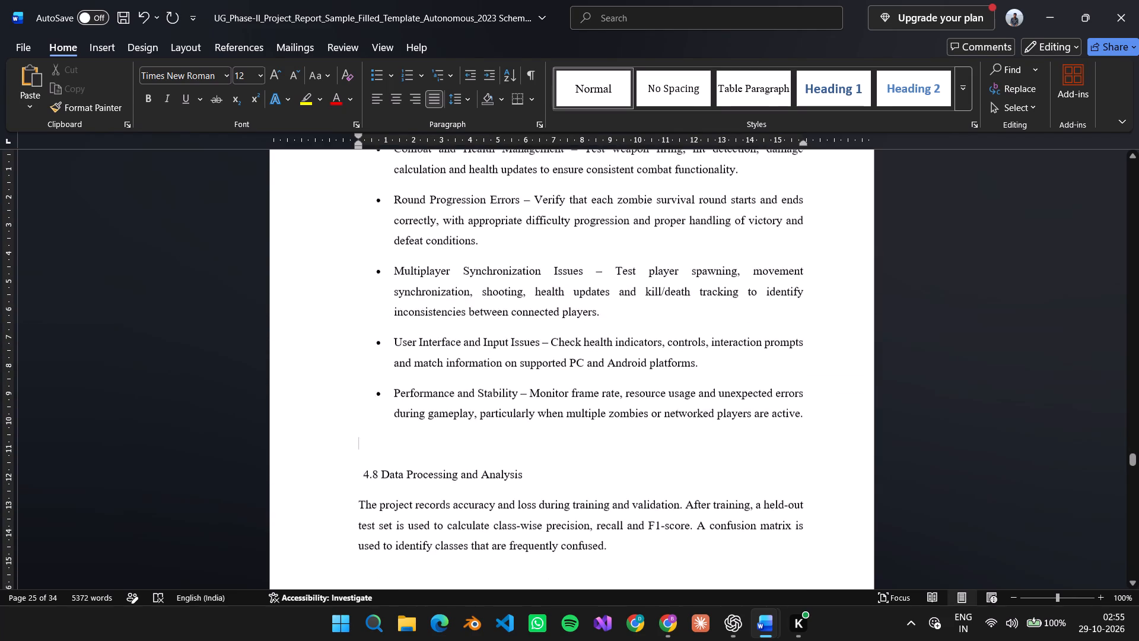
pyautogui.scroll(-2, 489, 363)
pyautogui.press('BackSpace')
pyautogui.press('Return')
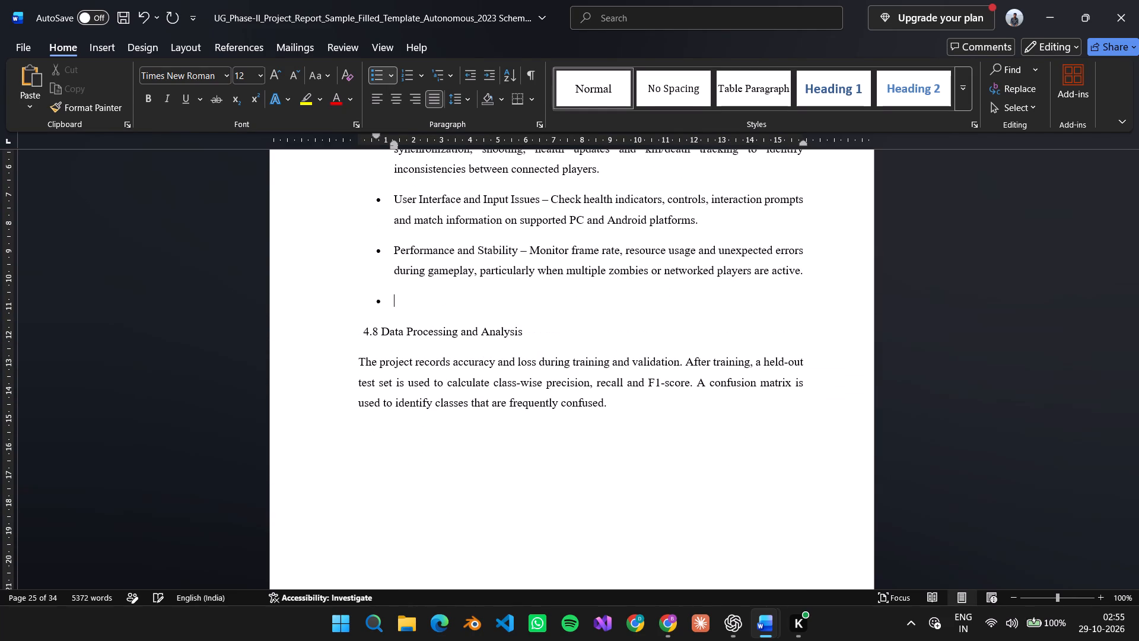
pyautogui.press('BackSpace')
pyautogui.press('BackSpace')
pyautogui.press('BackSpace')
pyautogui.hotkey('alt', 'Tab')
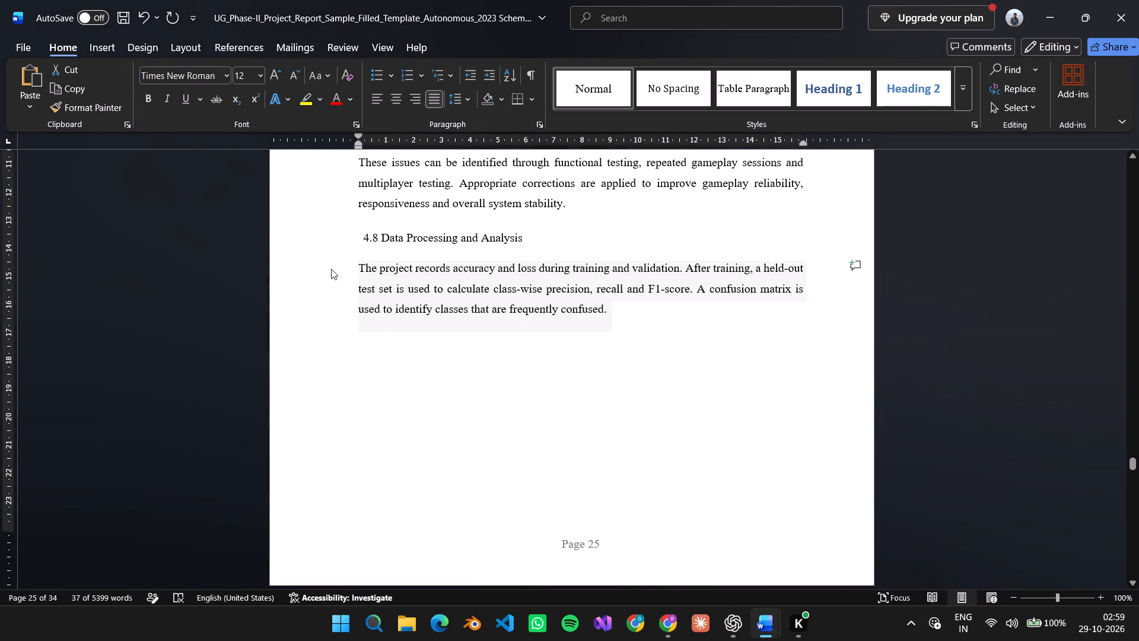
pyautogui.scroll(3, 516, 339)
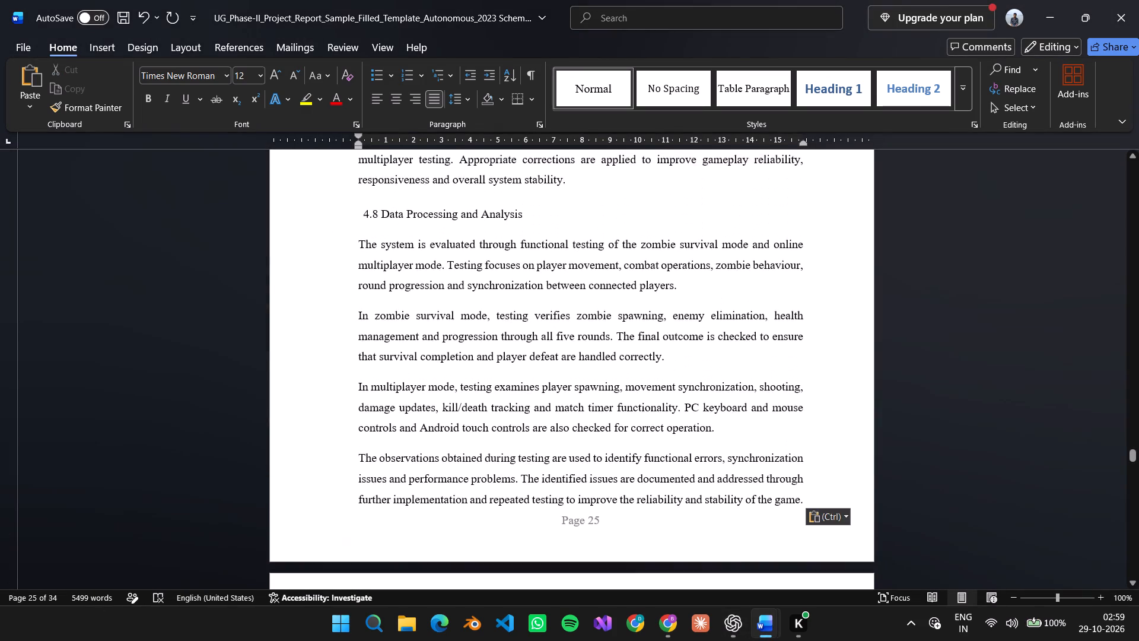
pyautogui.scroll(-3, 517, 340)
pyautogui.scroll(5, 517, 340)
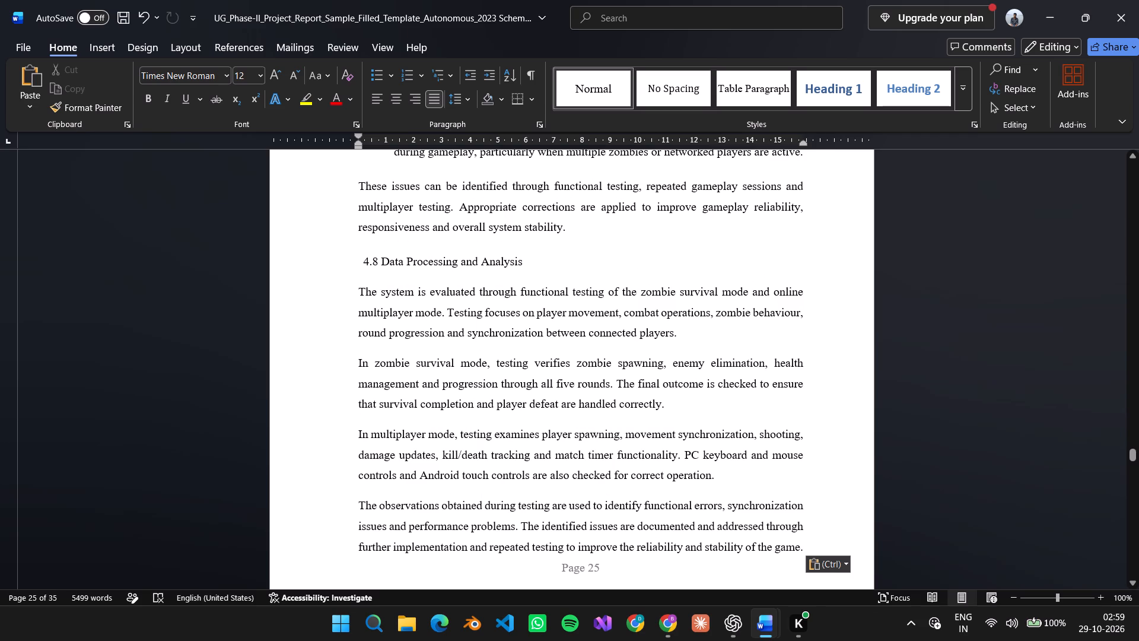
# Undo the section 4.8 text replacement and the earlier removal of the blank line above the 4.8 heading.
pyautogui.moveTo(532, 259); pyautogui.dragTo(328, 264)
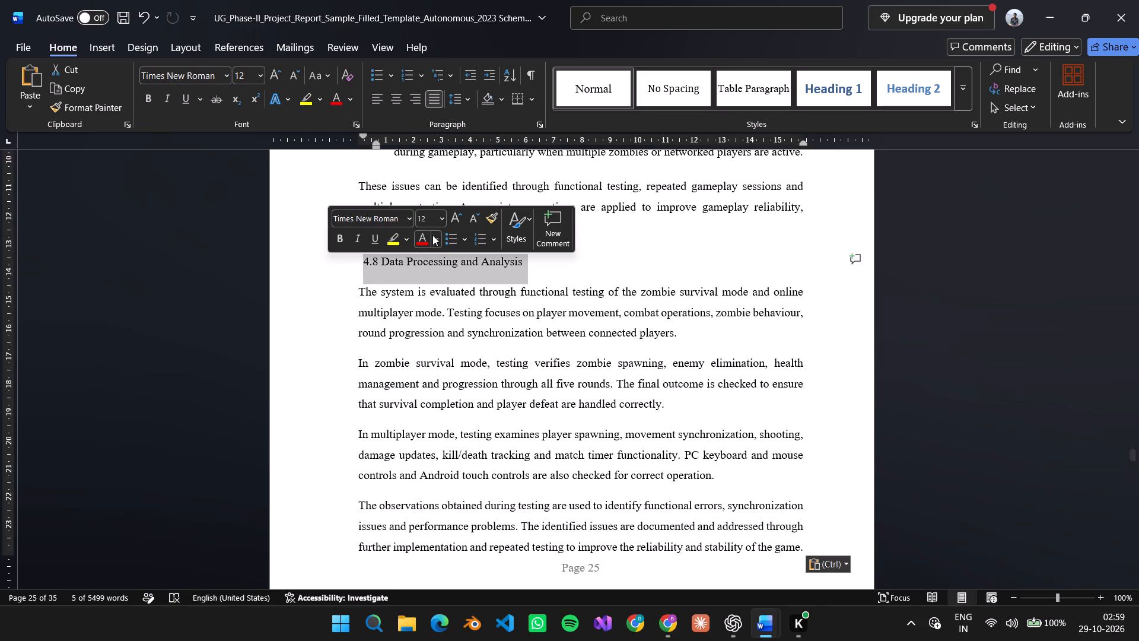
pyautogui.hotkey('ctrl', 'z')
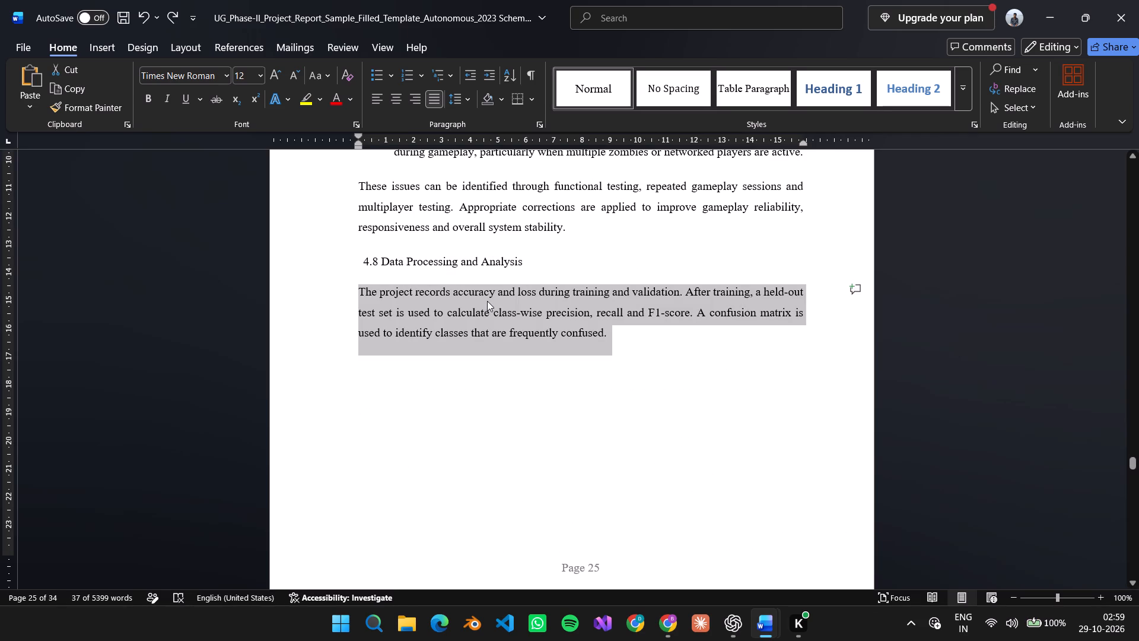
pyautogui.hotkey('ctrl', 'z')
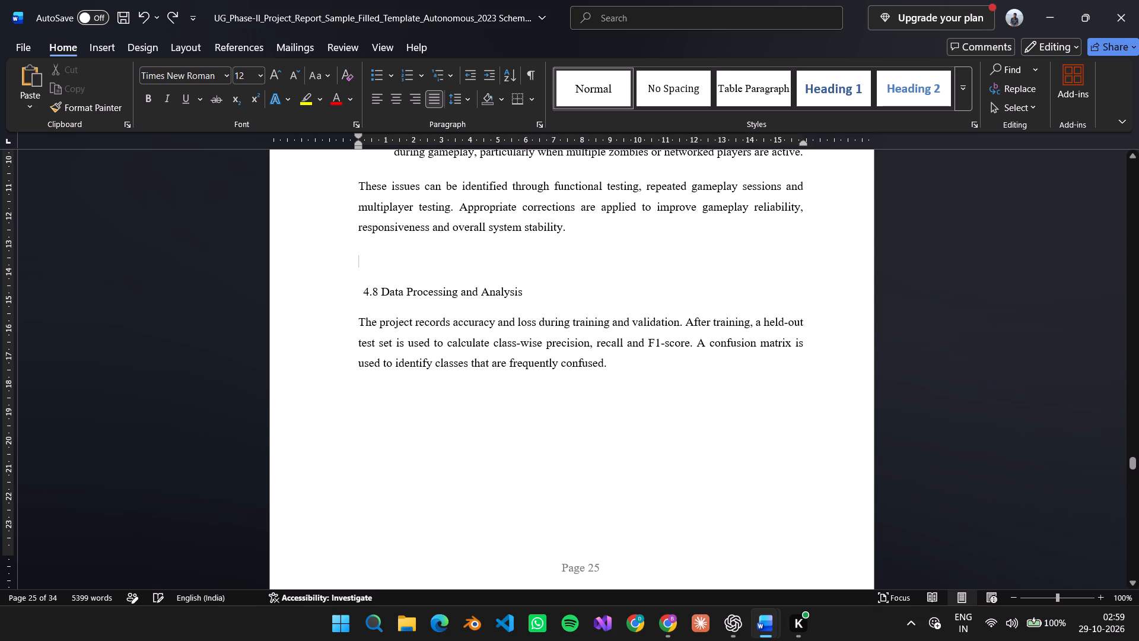
# Replace the paragraph under 4.8 Data Processing and Analysis, except its opening word "The", with the copied four-paragraph ChatGPT text.
pyautogui.keyDown('ctrl'); pyautogui.scroll(2, 487, 301); pyautogui.keyUp('ctrl')
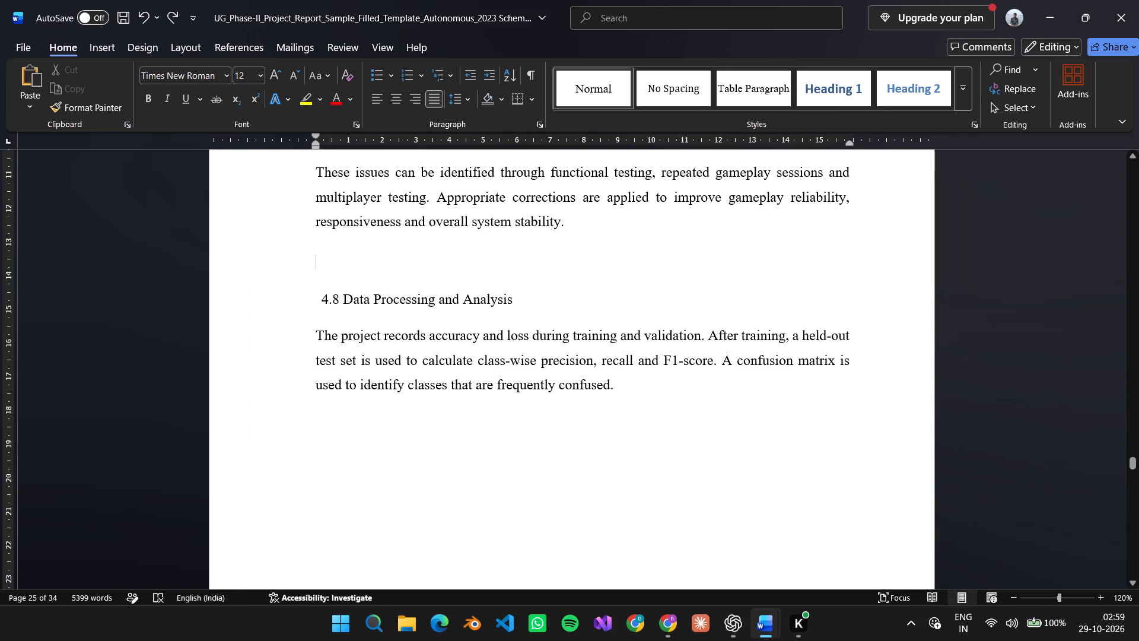
pyautogui.moveTo(626, 392); pyautogui.dragTo(289, 325)
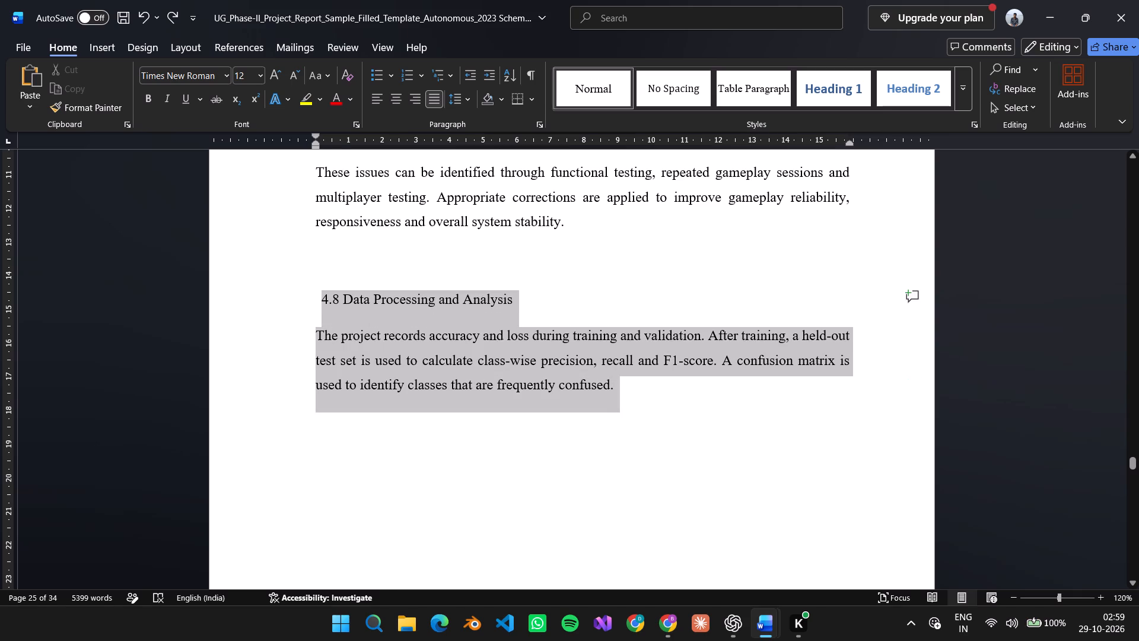
pyautogui.moveTo(289, 325); pyautogui.dragTo(288, 325)
pyautogui.click(313, 320)
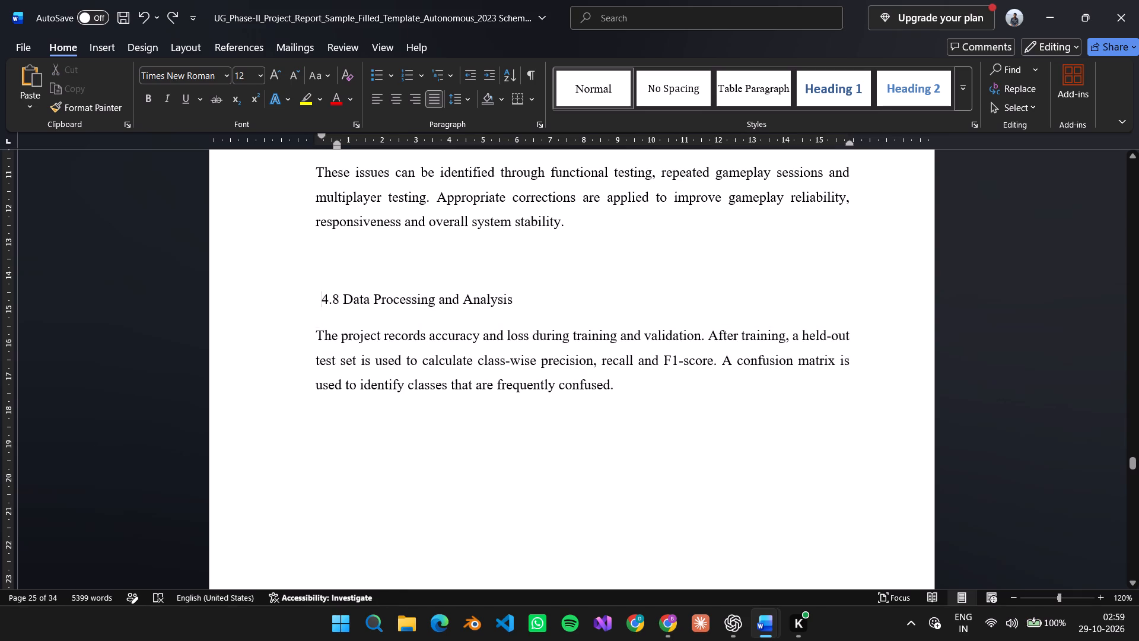
pyautogui.moveTo(623, 386); pyautogui.dragTo(365, 351)
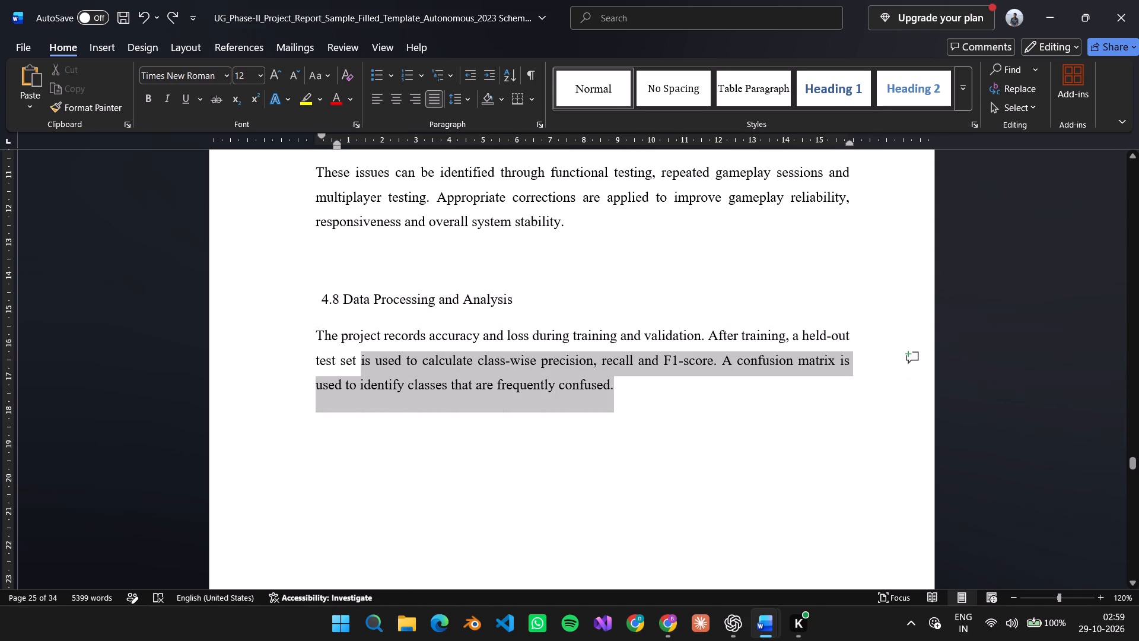
pyautogui.moveTo(365, 351); pyautogui.dragTo(358, 348)
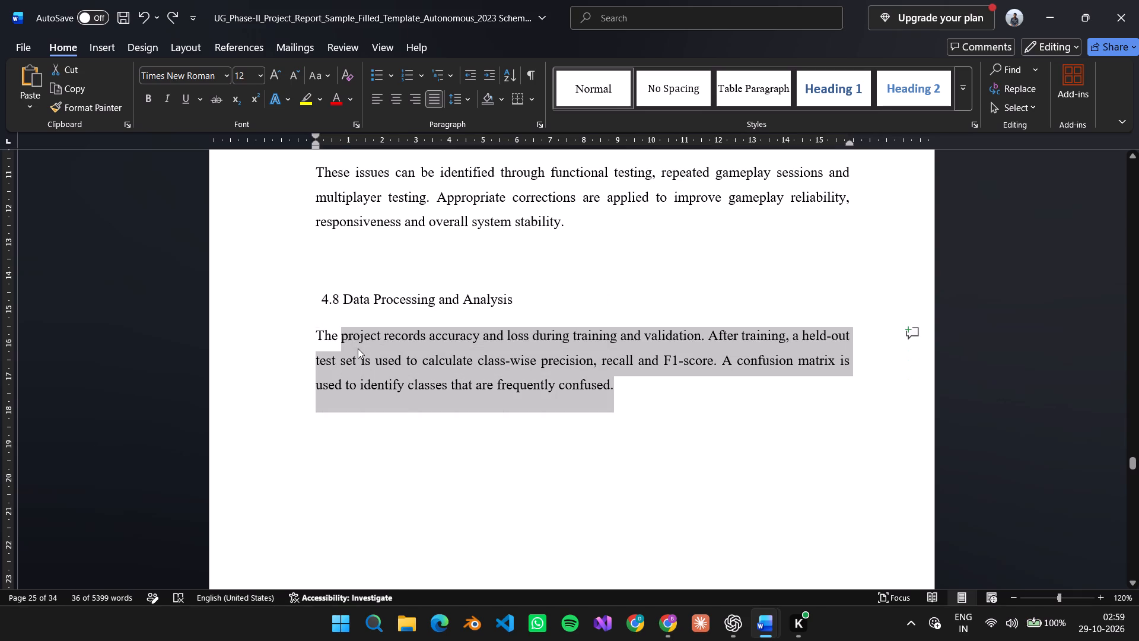
pyautogui.hotkey('ctrl', 'v')
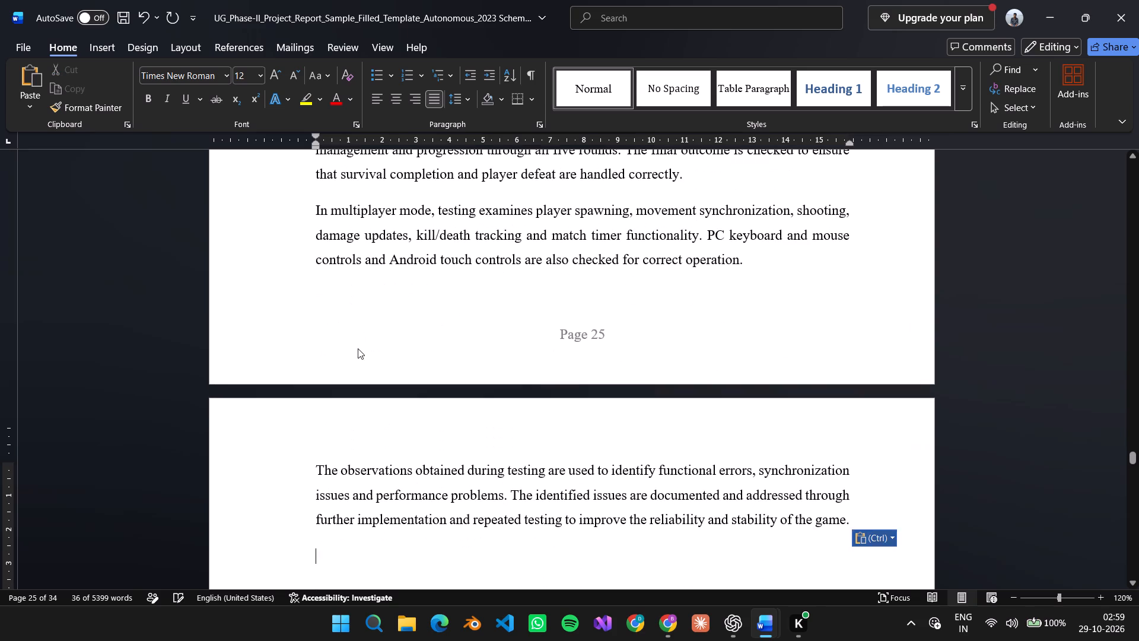
# Delete the duplicated "The" at the start of the first paragraph in section 4.8.
pyautogui.scroll(9, 365, 341)
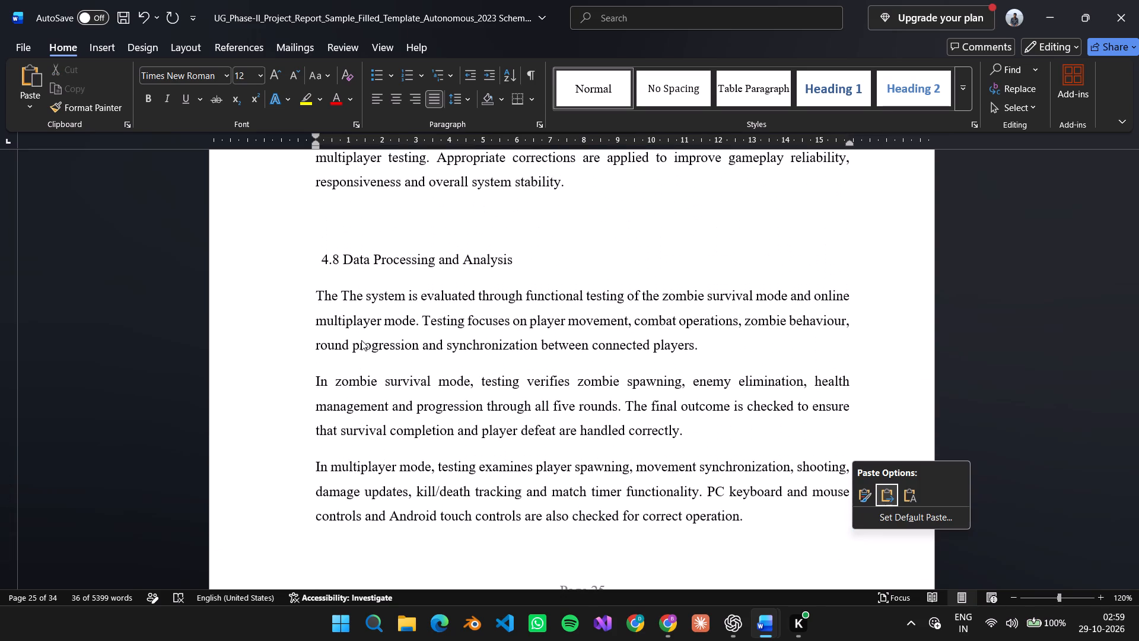
pyautogui.click(342, 295)
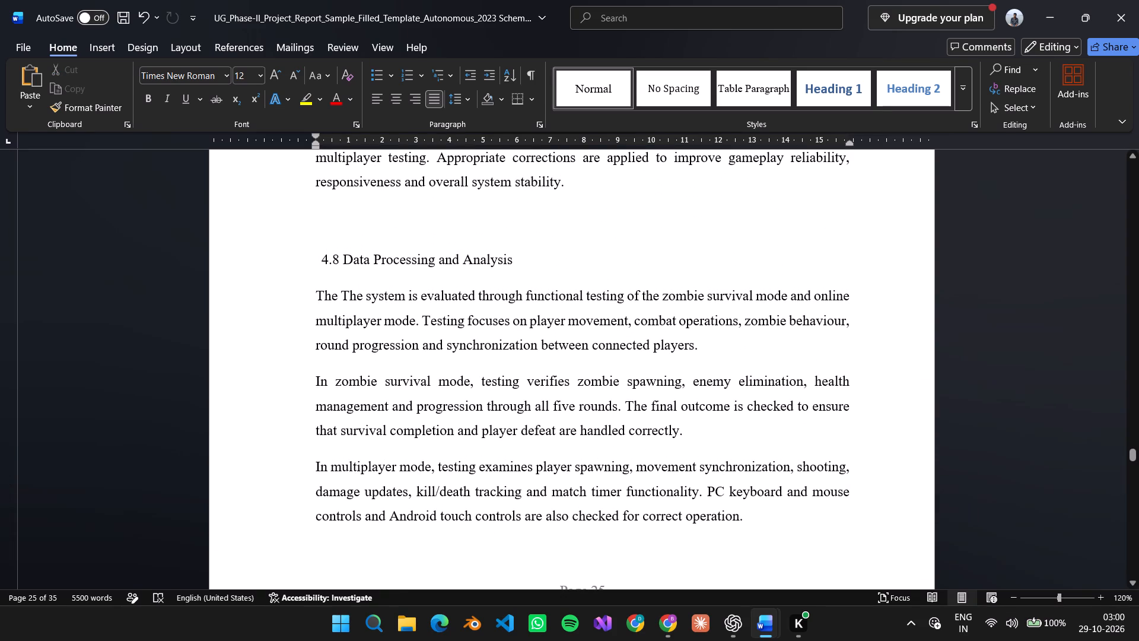
pyautogui.click(340, 300)
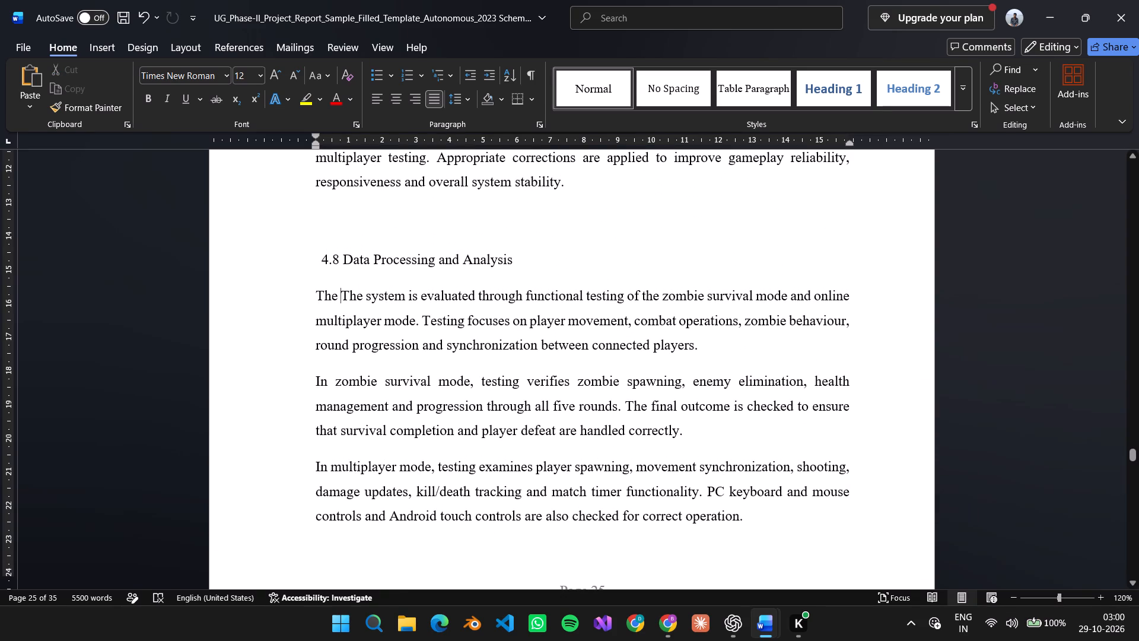
pyautogui.press('BackSpace')
pyautogui.press('BackSpace')
pyautogui.press('BackSpace')
pyautogui.press('BackSpace')
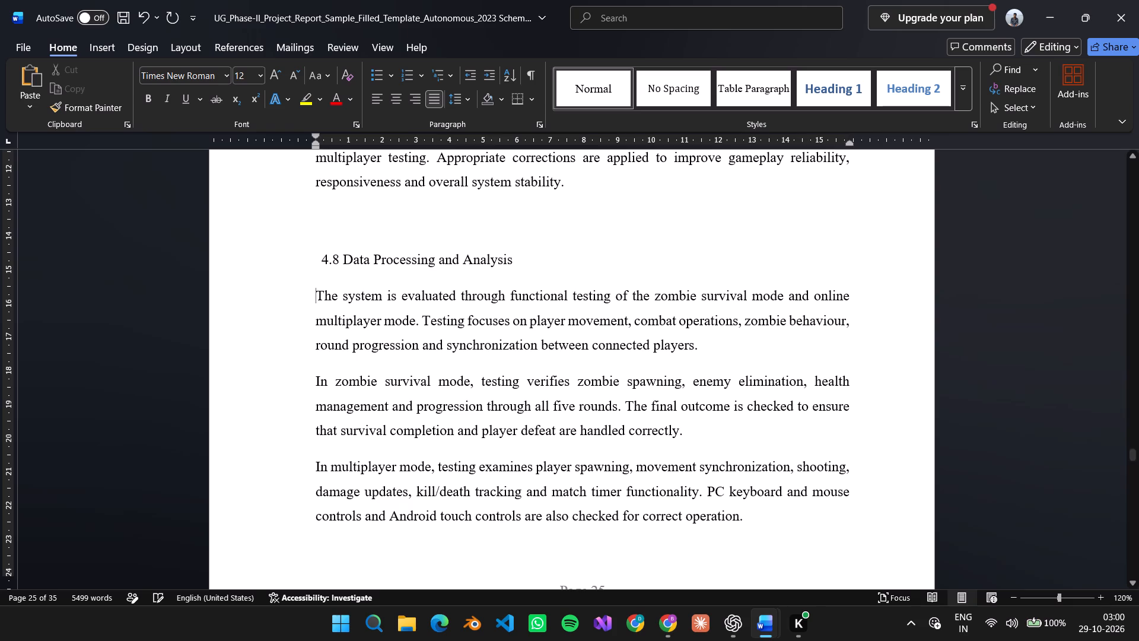
# Bold the heading 4.8 Data Processing and Analysis.
pyautogui.click(529, 265)
pyautogui.click(529, 265)
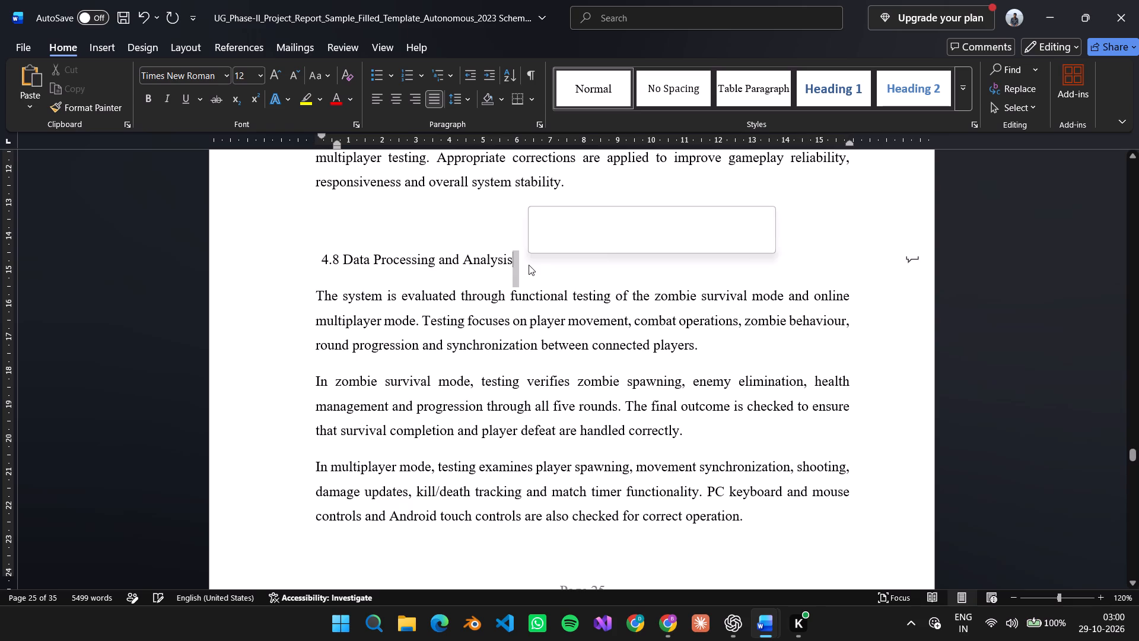
pyautogui.click(529, 265)
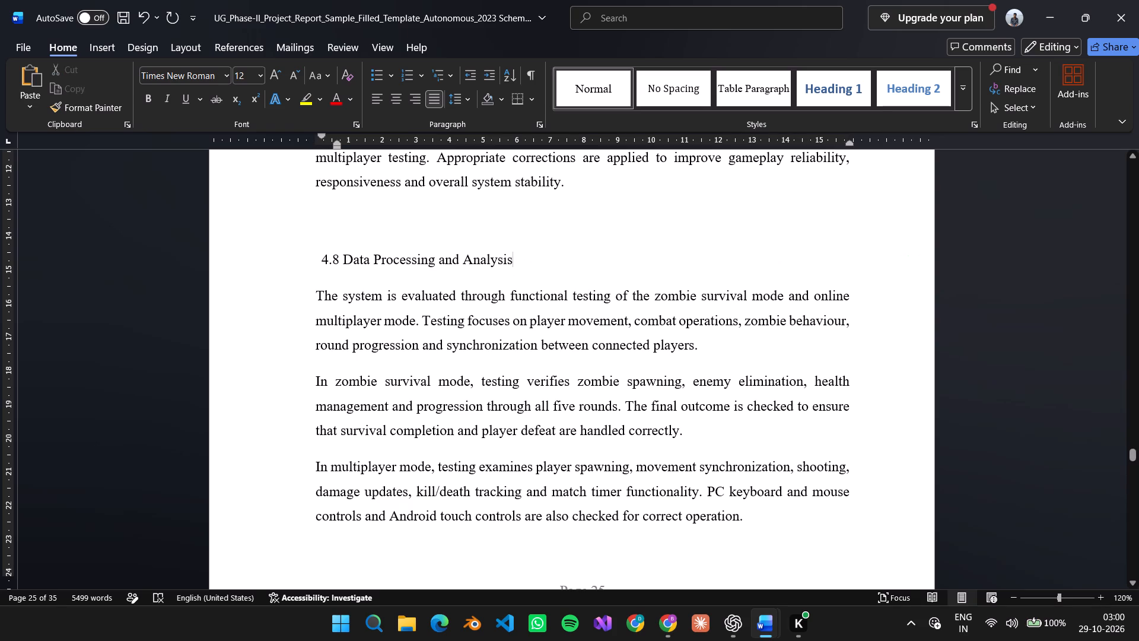
pyautogui.moveTo(524, 266); pyautogui.dragTo(313, 266)
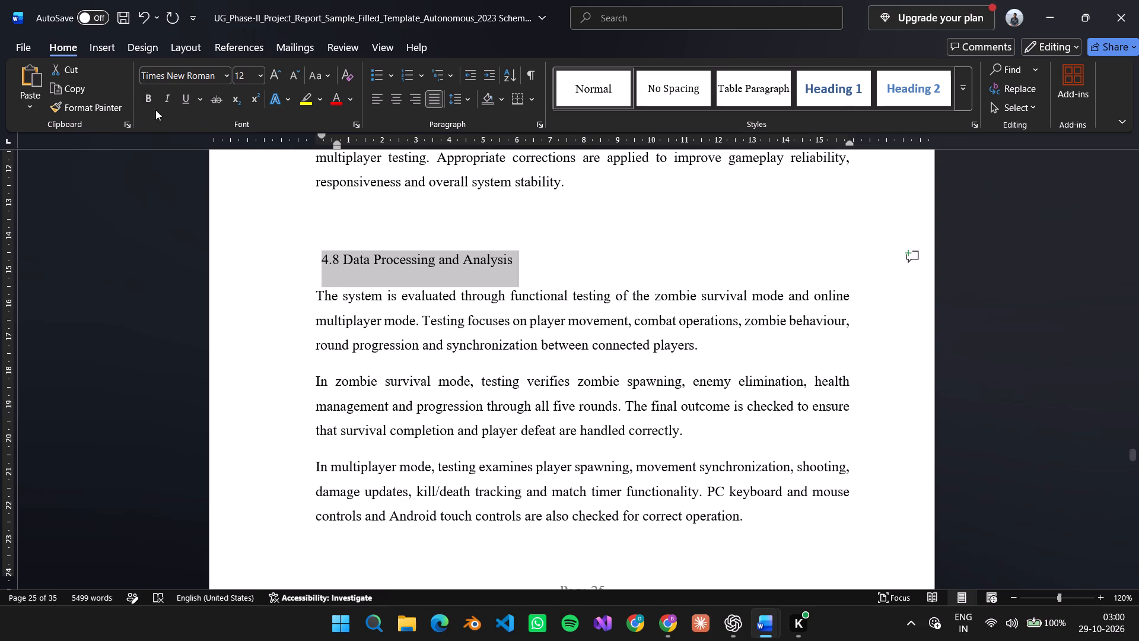
pyautogui.click(147, 95)
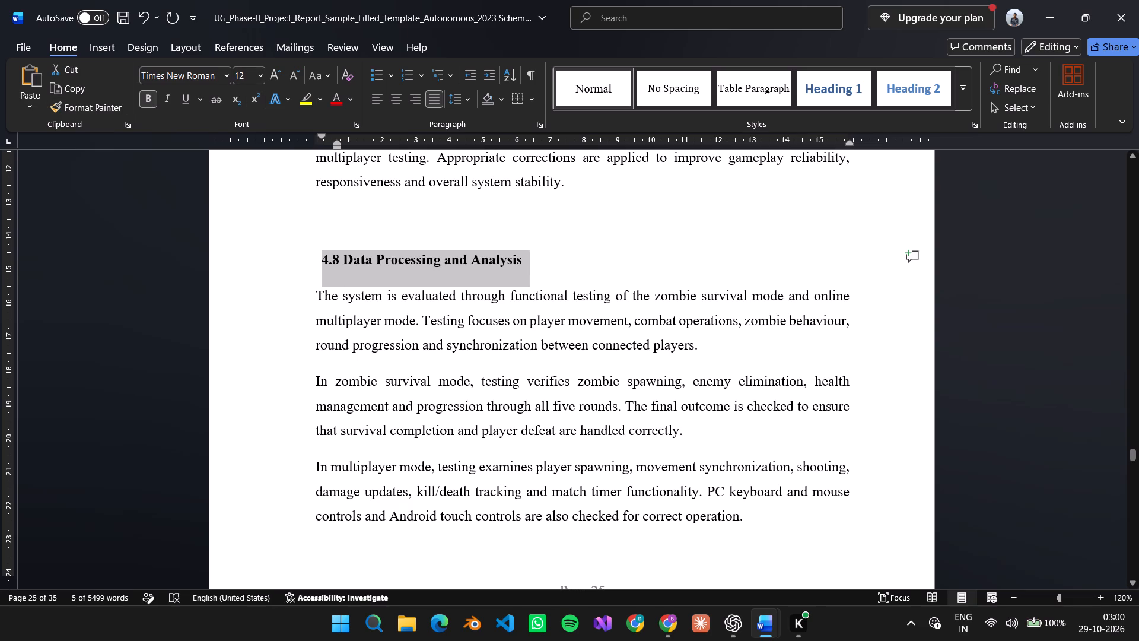
# Remove the indent of the 4.8 heading and the blank line above it.
pyautogui.scroll(2, 309, 323)
pyautogui.click(309, 323)
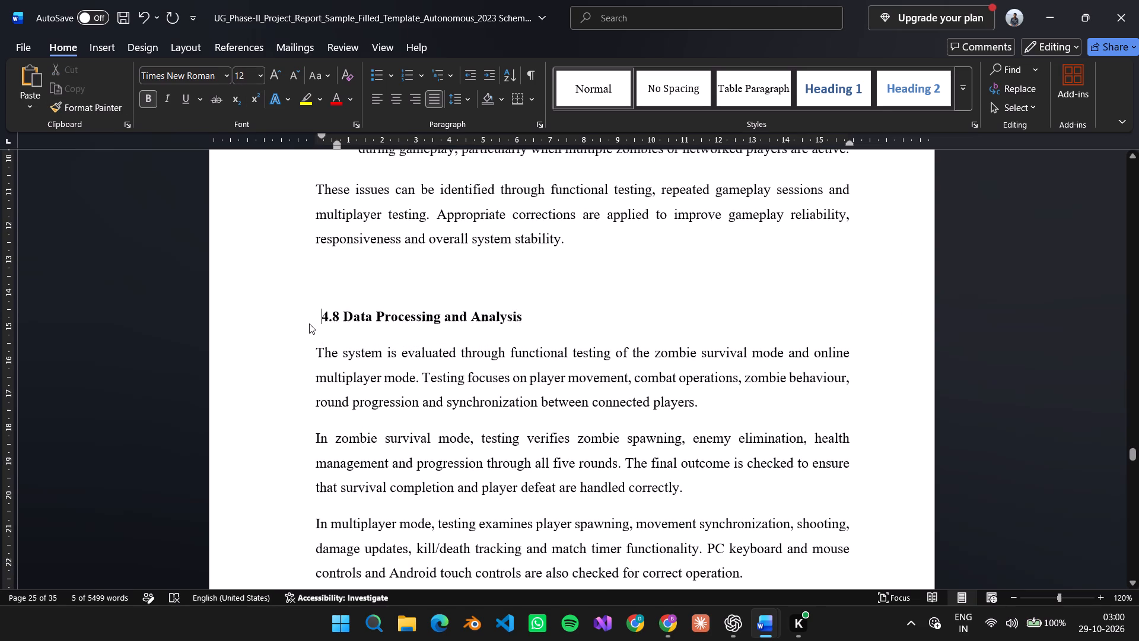
pyautogui.press('BackSpace')
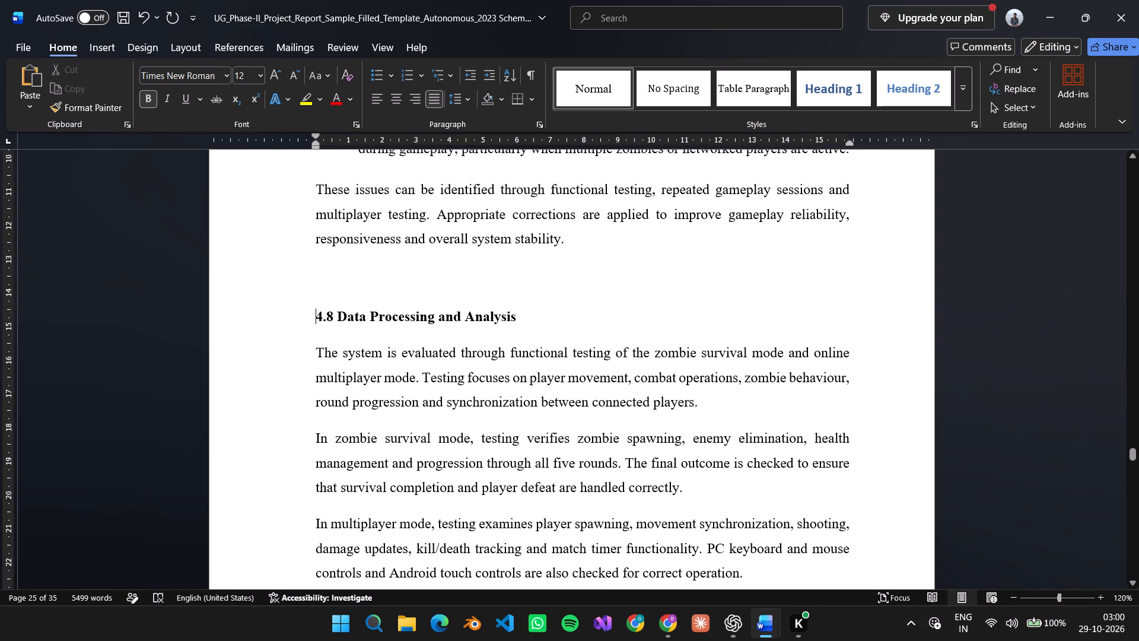
pyautogui.press('BackSpace')
# Check the font size of the 4.7 heading and set the 4.8 Data Processing and Analysis heading to size 16 to match.
pyautogui.scroll(2, 310, 323)
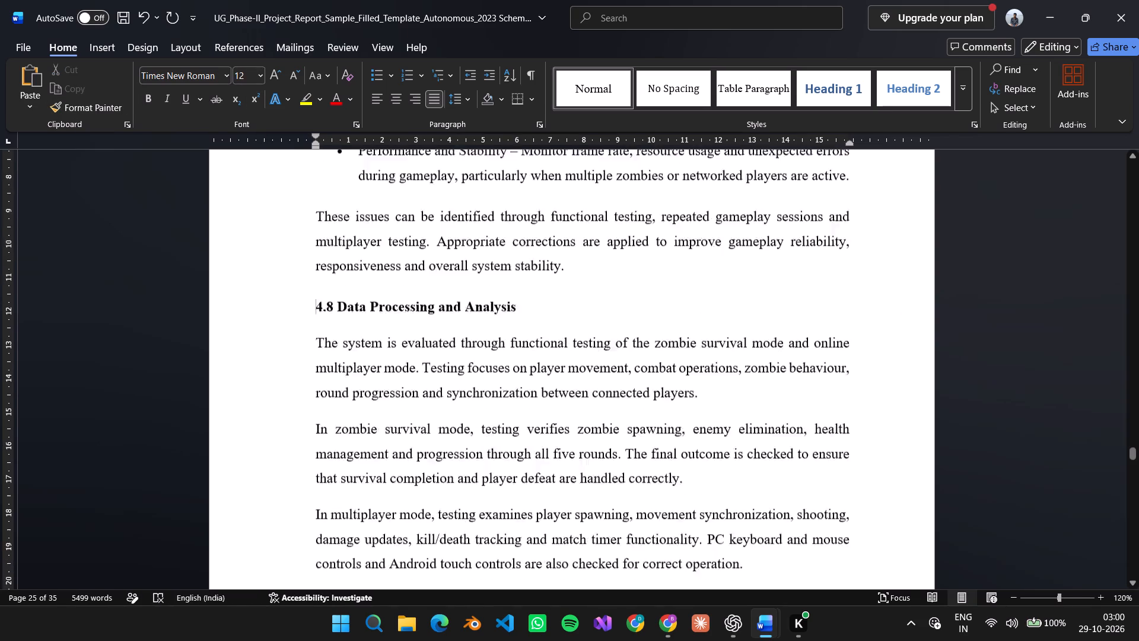
pyautogui.scroll(20, 310, 323)
pyautogui.scroll(6, 310, 323)
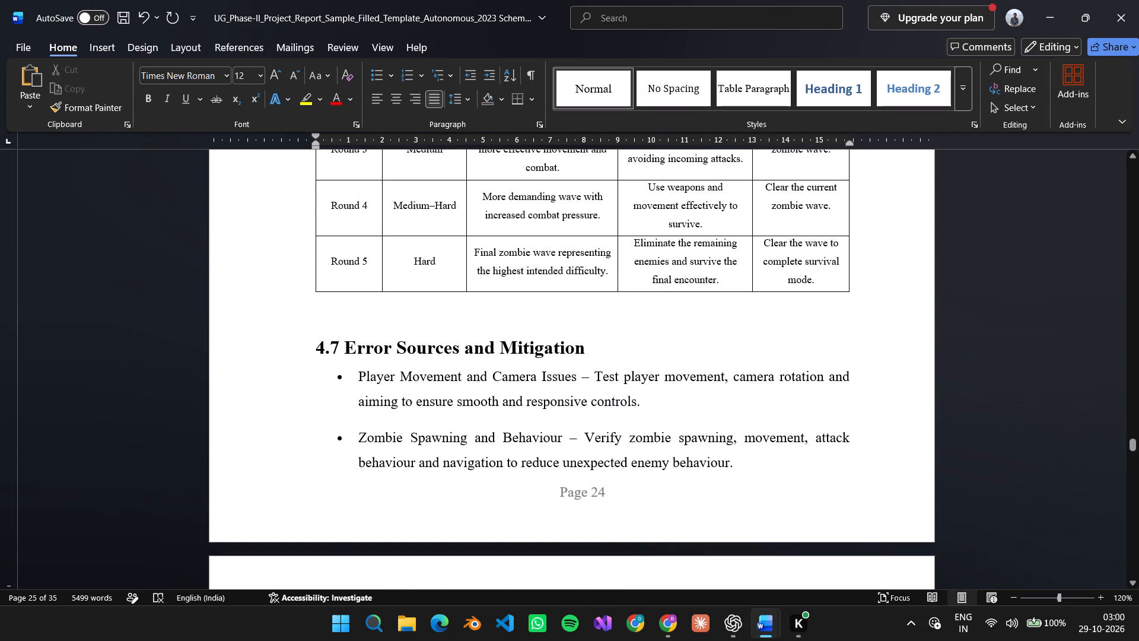
pyautogui.click(431, 345)
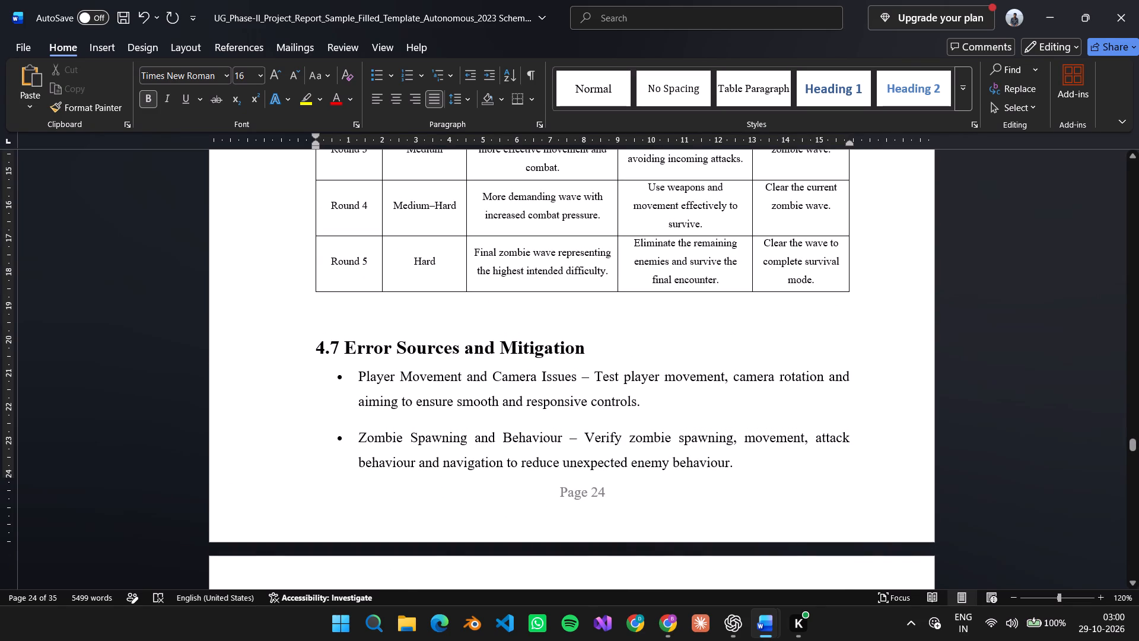
pyautogui.scroll(-3, 424, 345)
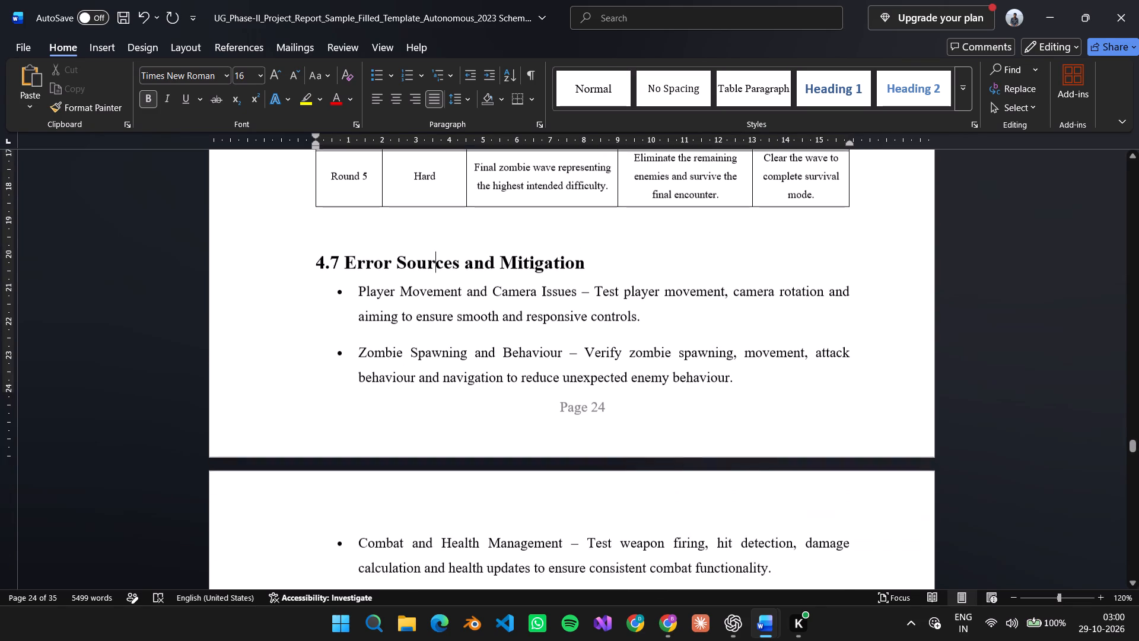
pyautogui.scroll(-20, 424, 345)
pyautogui.scroll(-4, 424, 345)
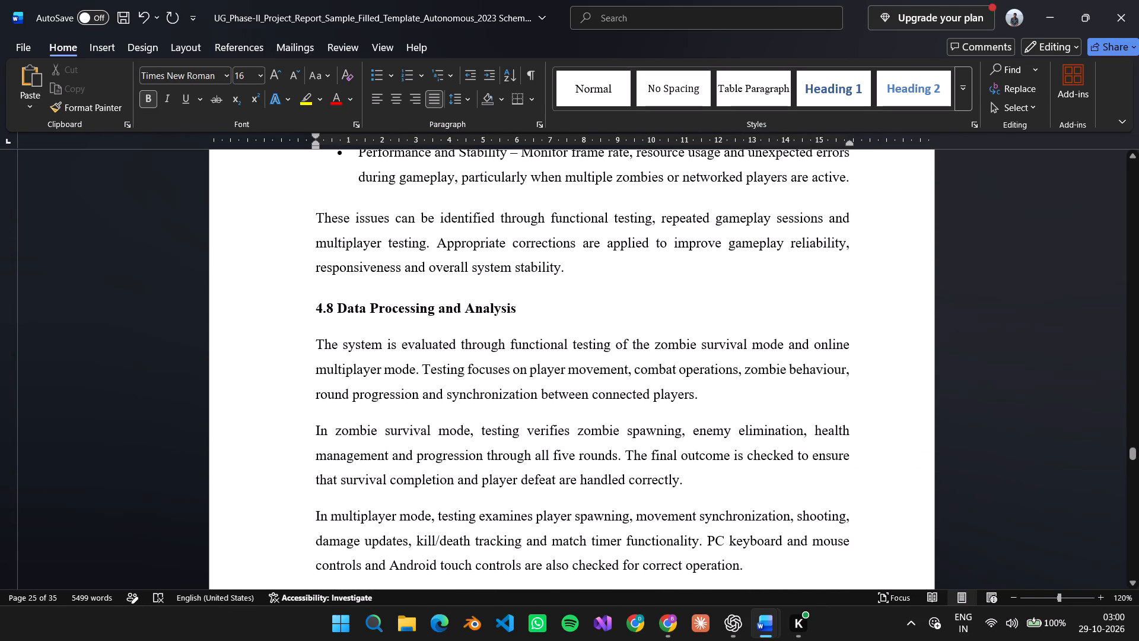
pyautogui.moveTo(530, 309); pyautogui.dragTo(306, 307)
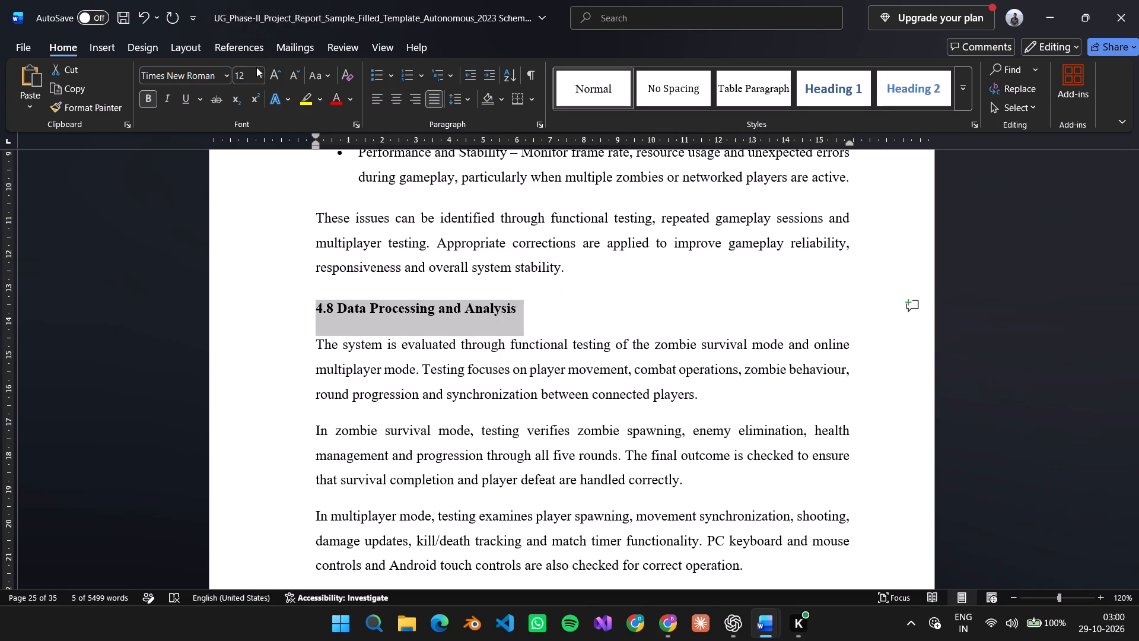
pyautogui.click(262, 75)
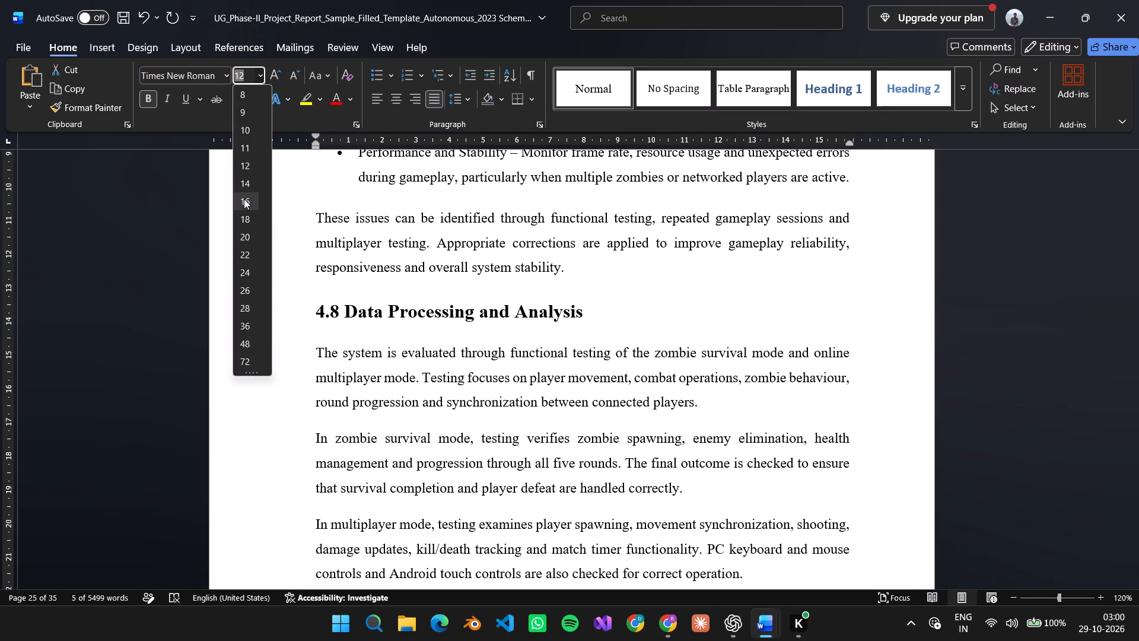
pyautogui.click(244, 199)
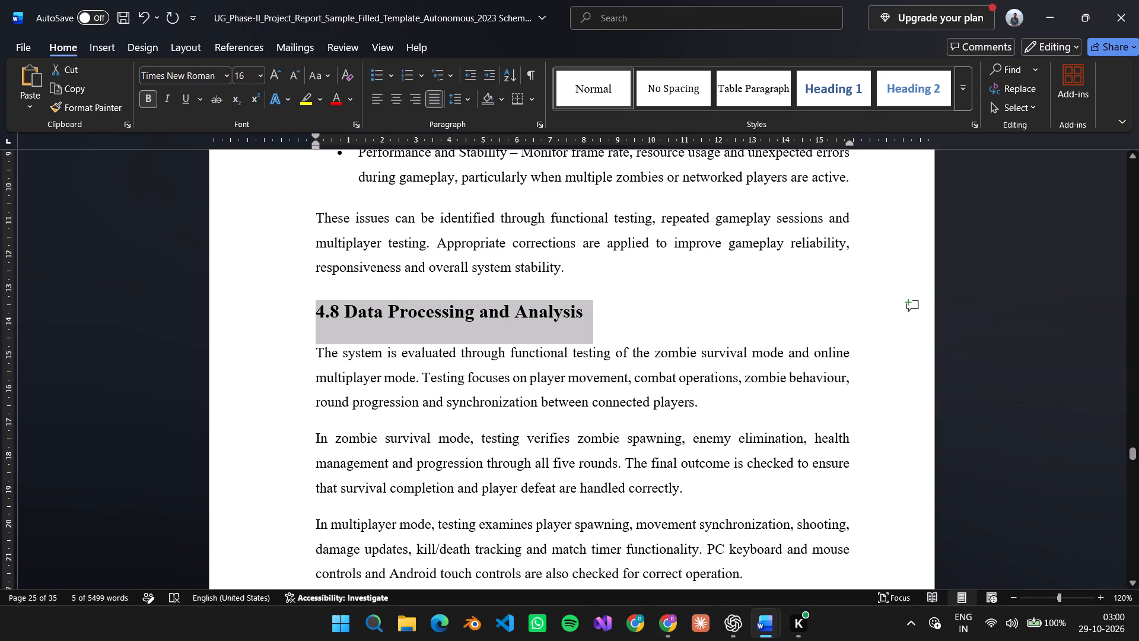
pyautogui.click(269, 351)
pyautogui.click(731, 284)
# Review the chapter 4 pages from the end of section 4.8 back to section 4.6 Game System Architecture.
pyautogui.scroll(-7, 703, 307)
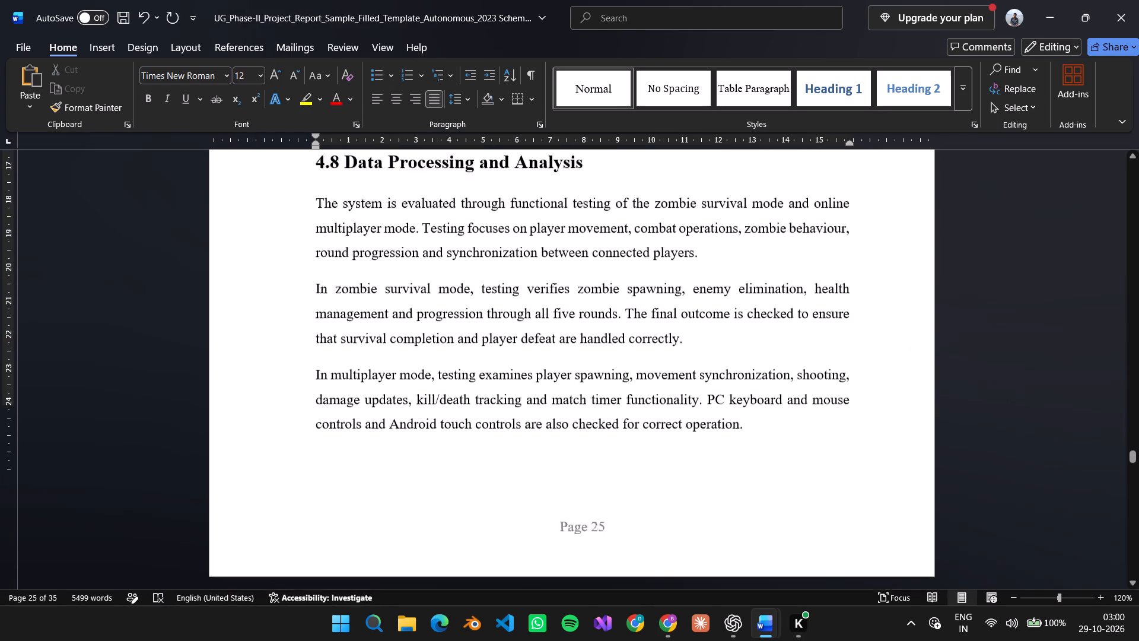
pyautogui.scroll(-10, 702, 312)
pyautogui.scroll(-19, 702, 312)
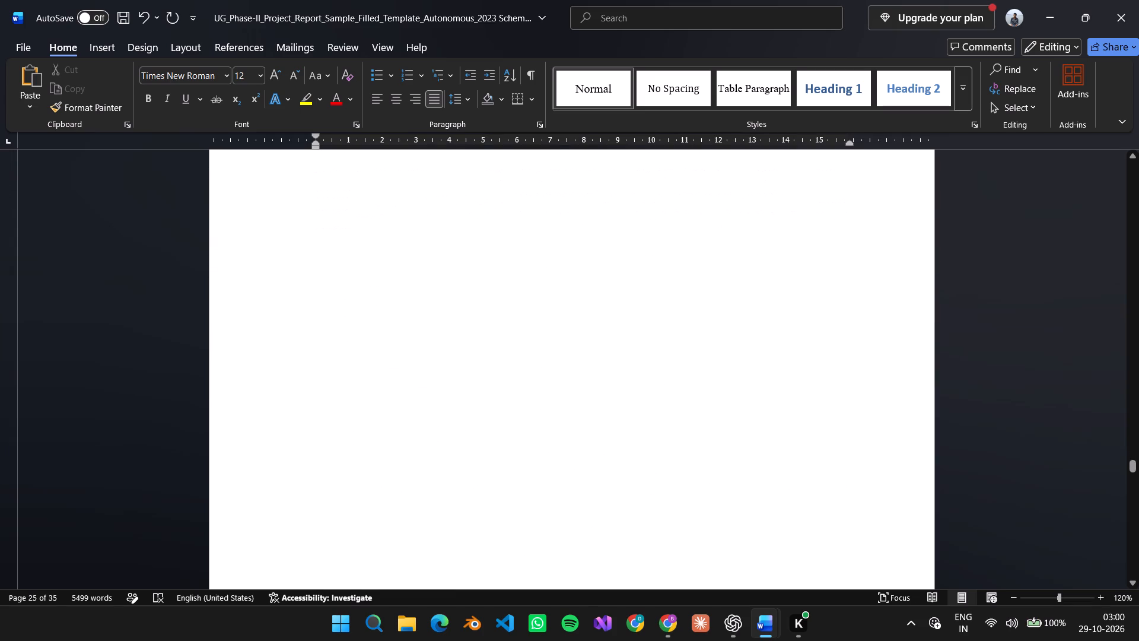
pyautogui.scroll(-5, 702, 312)
pyautogui.scroll(19, 702, 312)
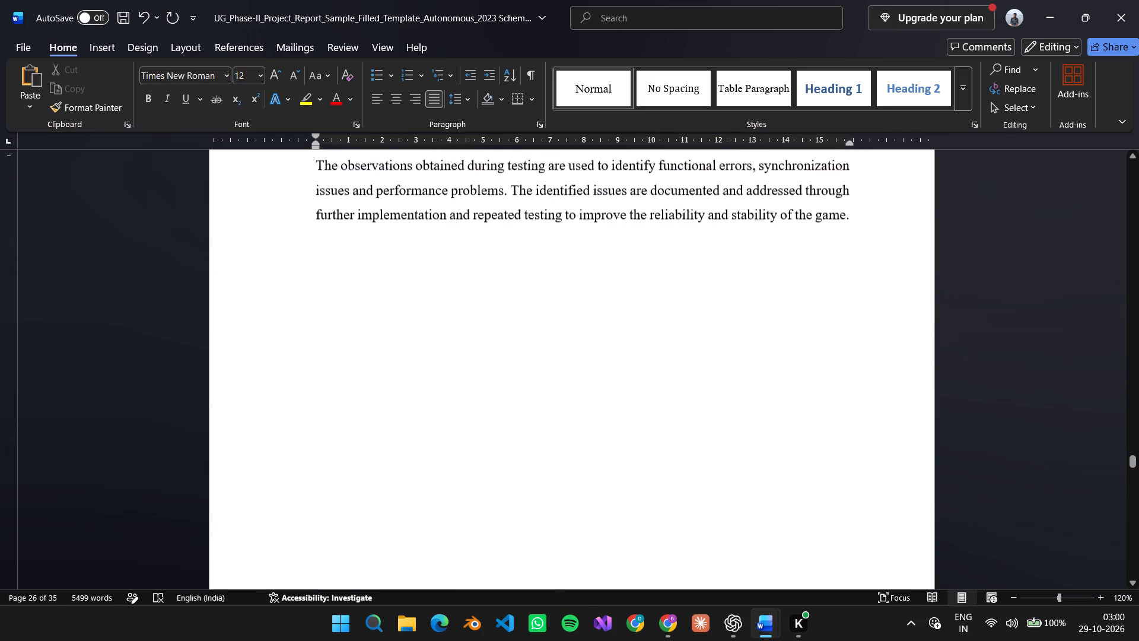
pyautogui.scroll(20, 702, 312)
pyautogui.scroll(12, 702, 312)
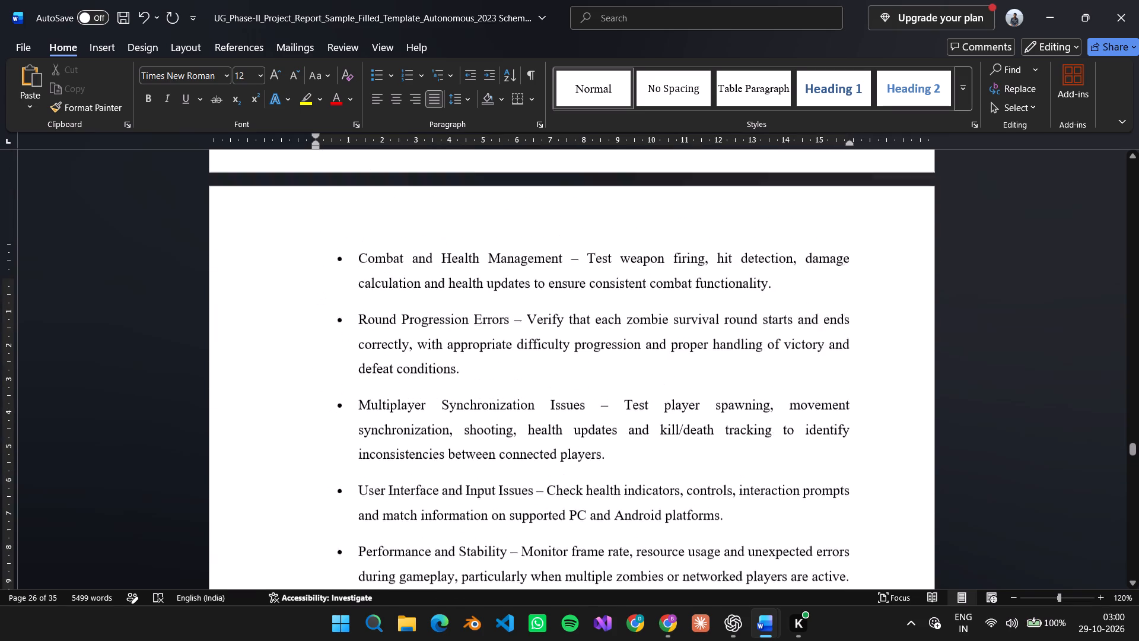
pyautogui.scroll(20, 702, 312)
pyautogui.scroll(12, 702, 312)
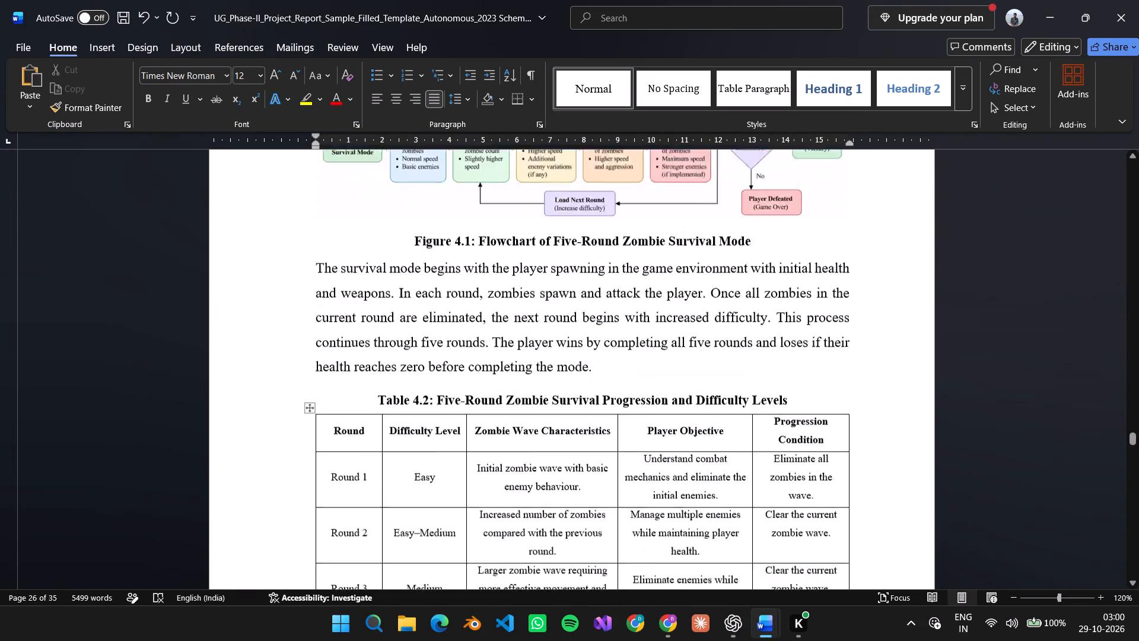
pyautogui.scroll(20, 702, 312)
pyautogui.scroll(1, 702, 312)
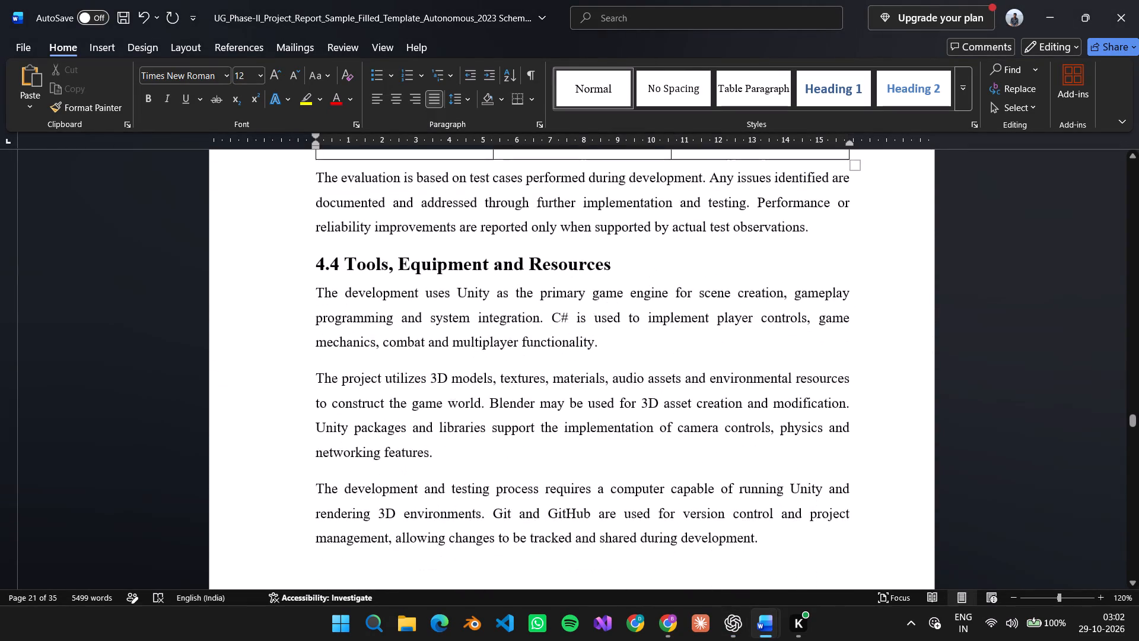
pyautogui.scroll(-20, 381, 448)
pyautogui.scroll(-20, 381, 448)
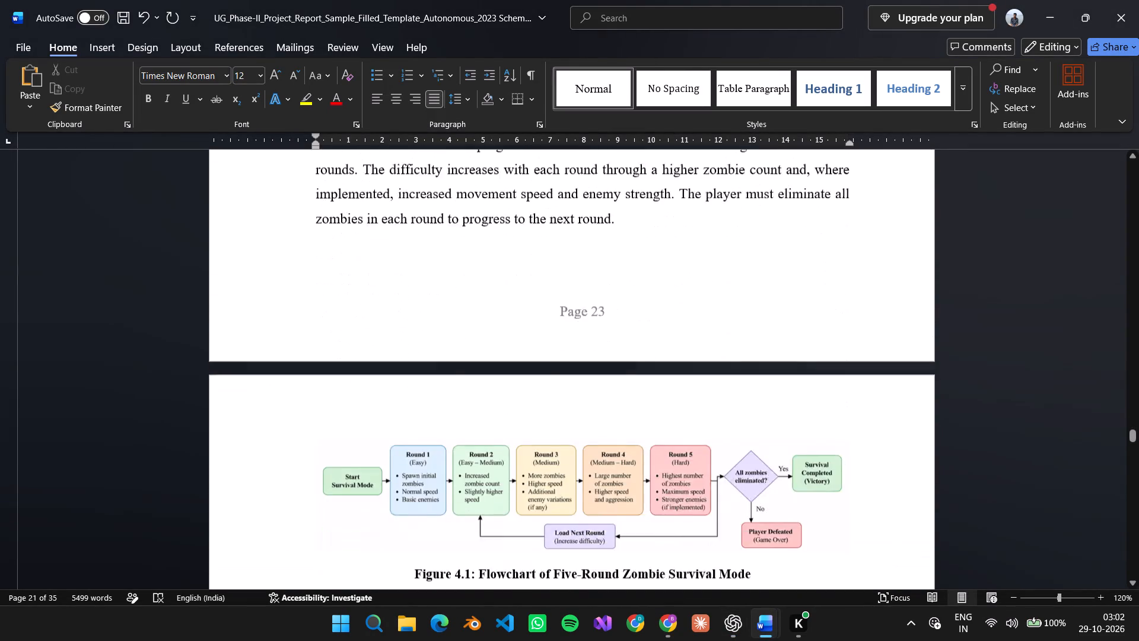
pyautogui.scroll(-16, 381, 448)
pyautogui.scroll(-8, 381, 448)
pyautogui.scroll(-16, 381, 448)
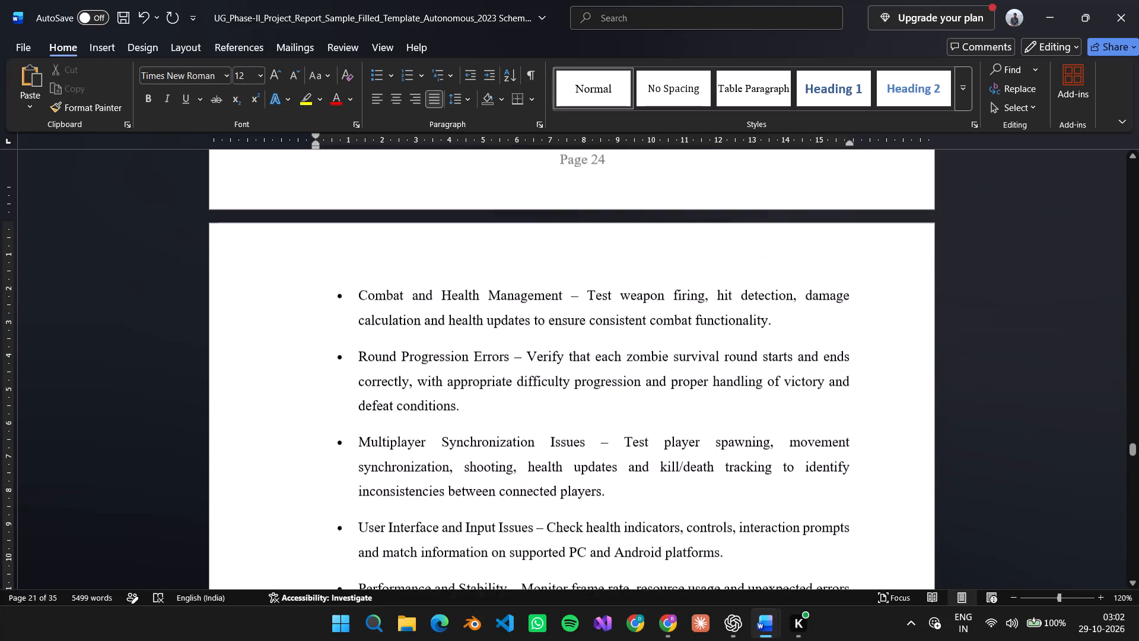
pyautogui.scroll(-20, 381, 448)
pyautogui.scroll(-17, 381, 448)
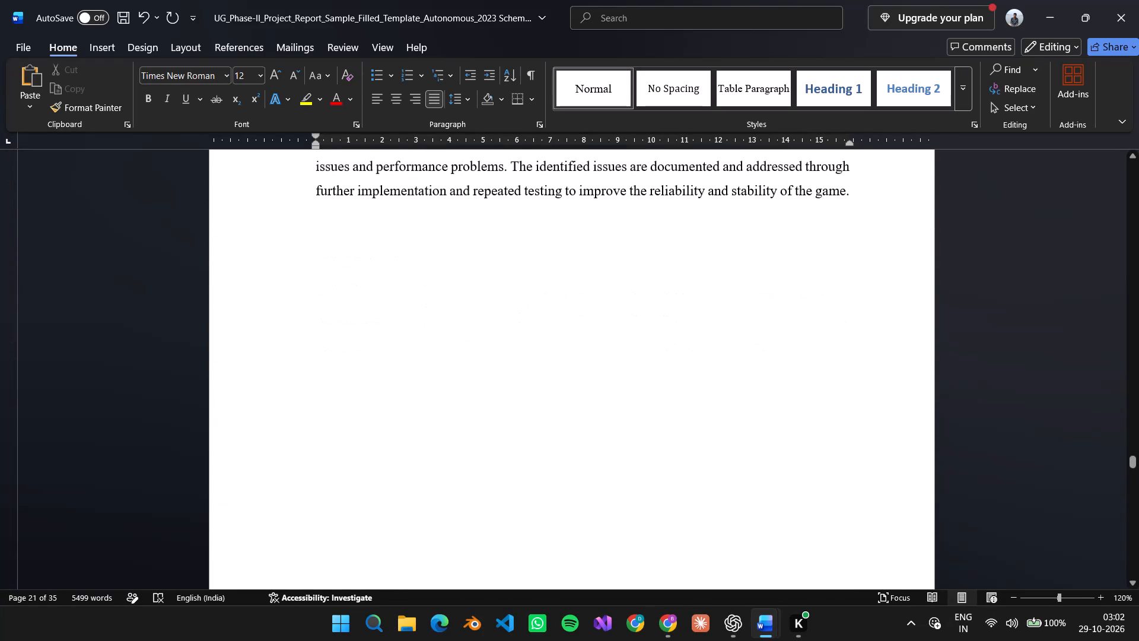
# Check the pages between the end of chapter 4 and the opening sections of chapter 5, Implementation & Experimental Work.
pyautogui.scroll(20, 381, 448)
pyautogui.scroll(-15, 381, 448)
pyautogui.scroll(-13, 381, 448)
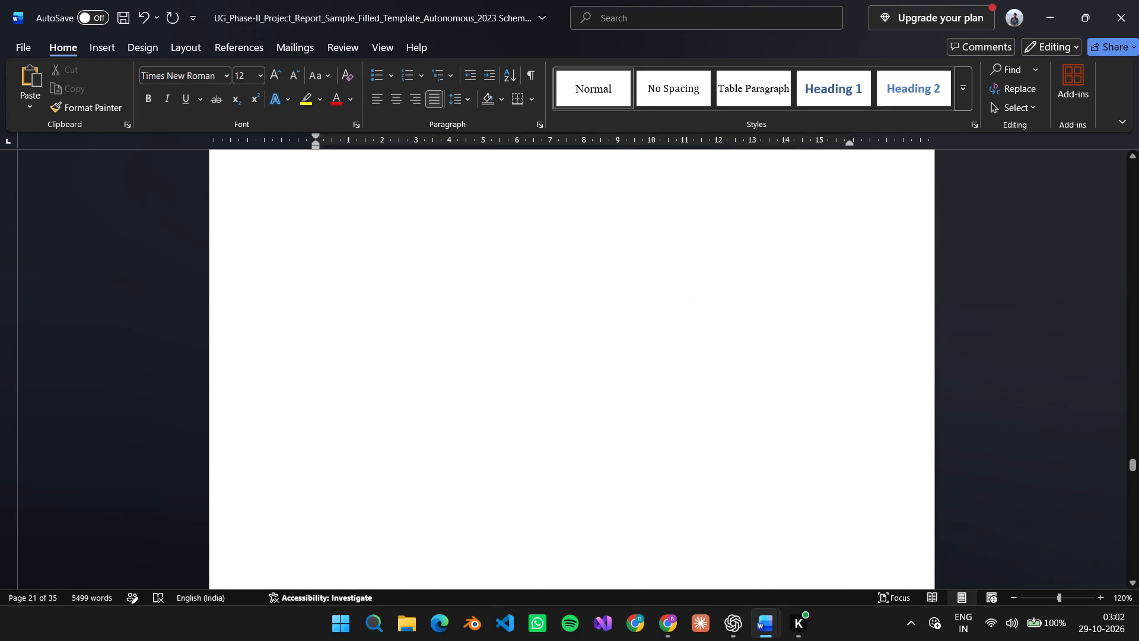
pyautogui.scroll(-16, 381, 448)
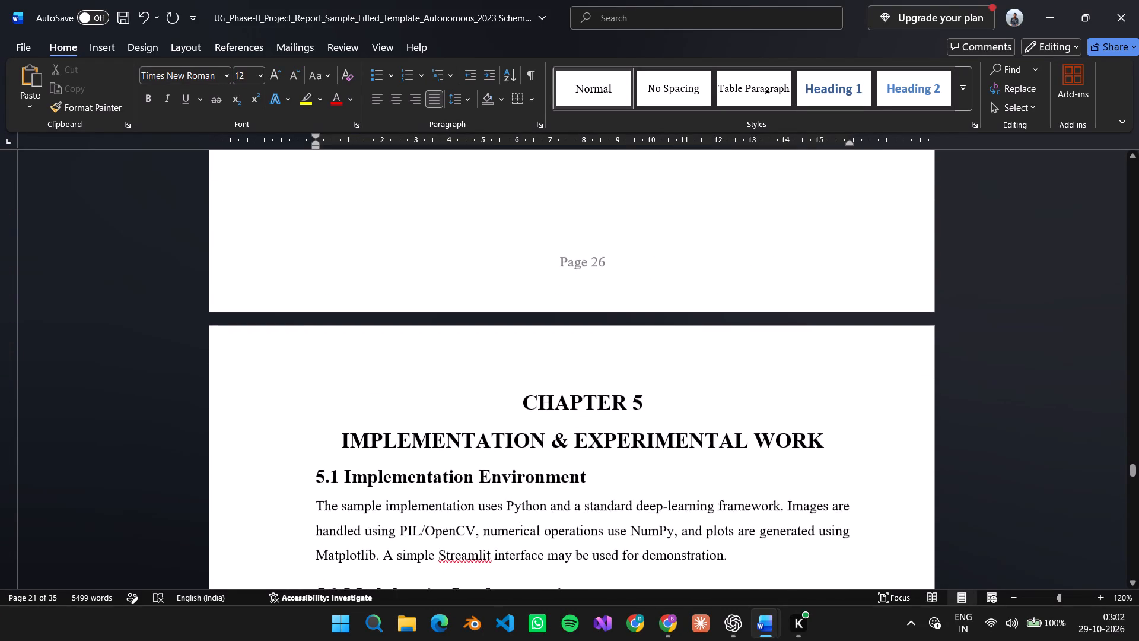
pyautogui.scroll(-4, 381, 448)
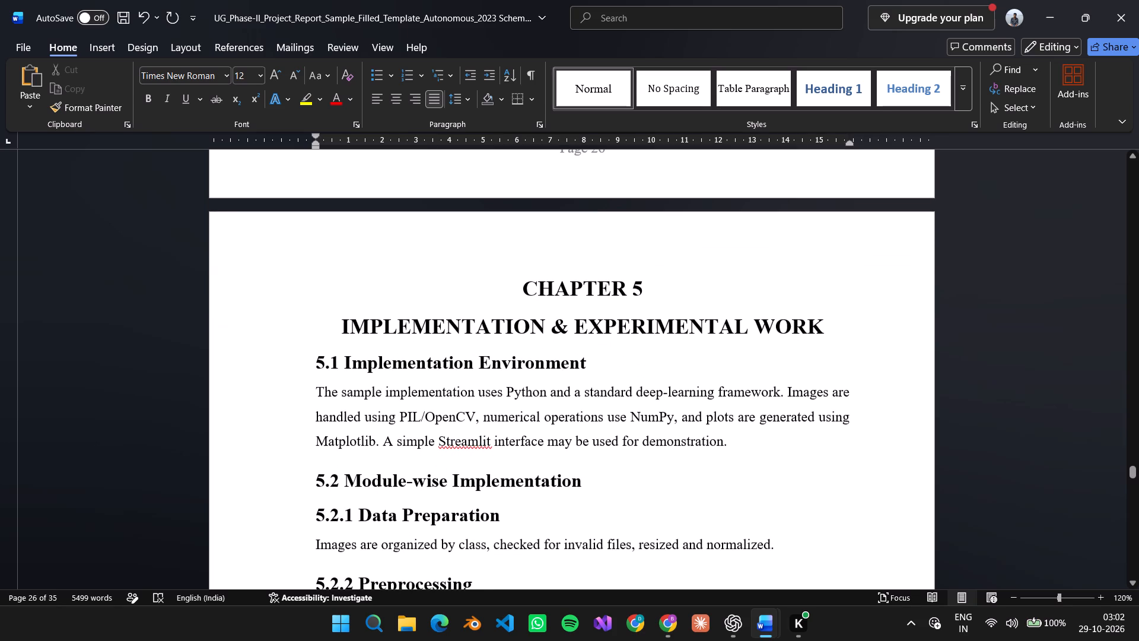
pyautogui.scroll(20, 381, 448)
pyautogui.scroll(11, 381, 448)
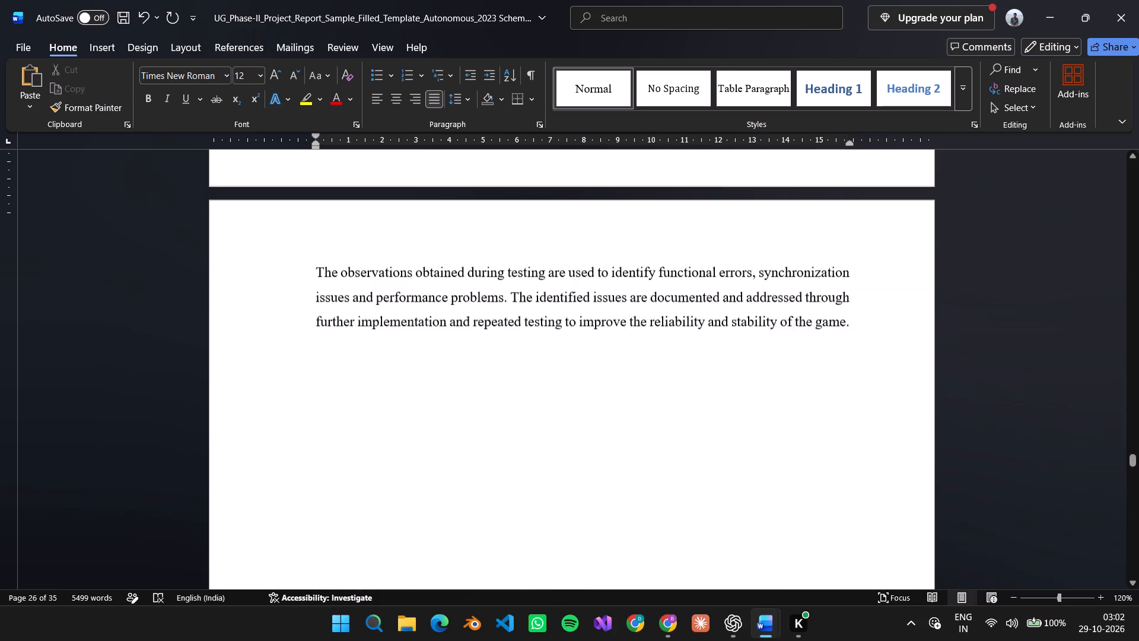
pyautogui.scroll(5, 381, 448)
pyautogui.scroll(-20, 381, 448)
pyautogui.scroll(-9, 381, 448)
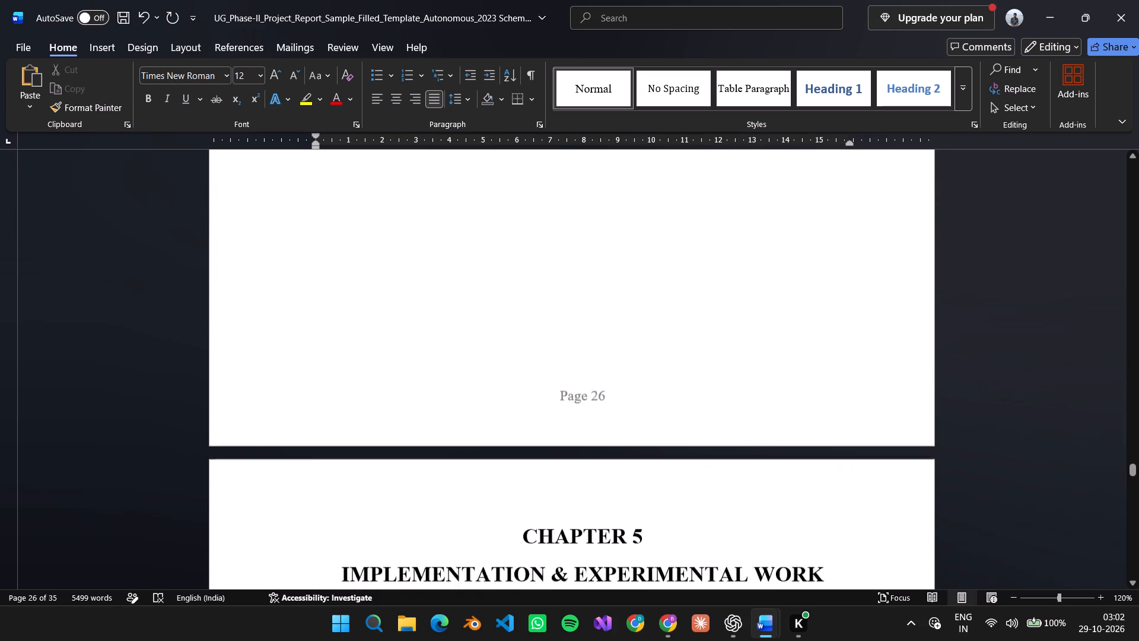
pyautogui.scroll(-8, 381, 448)
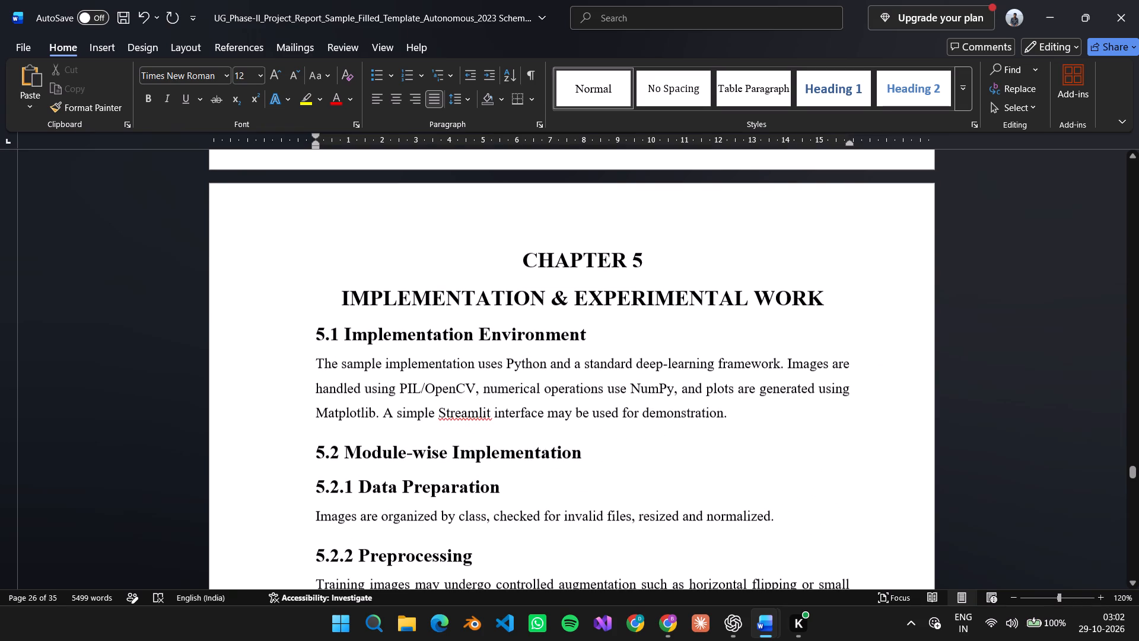
# Switch to the anuuuup report and look through its closing pages around Appendix C: Installation and Running Steps.
pyautogui.hotkey('alt', 'Tab')
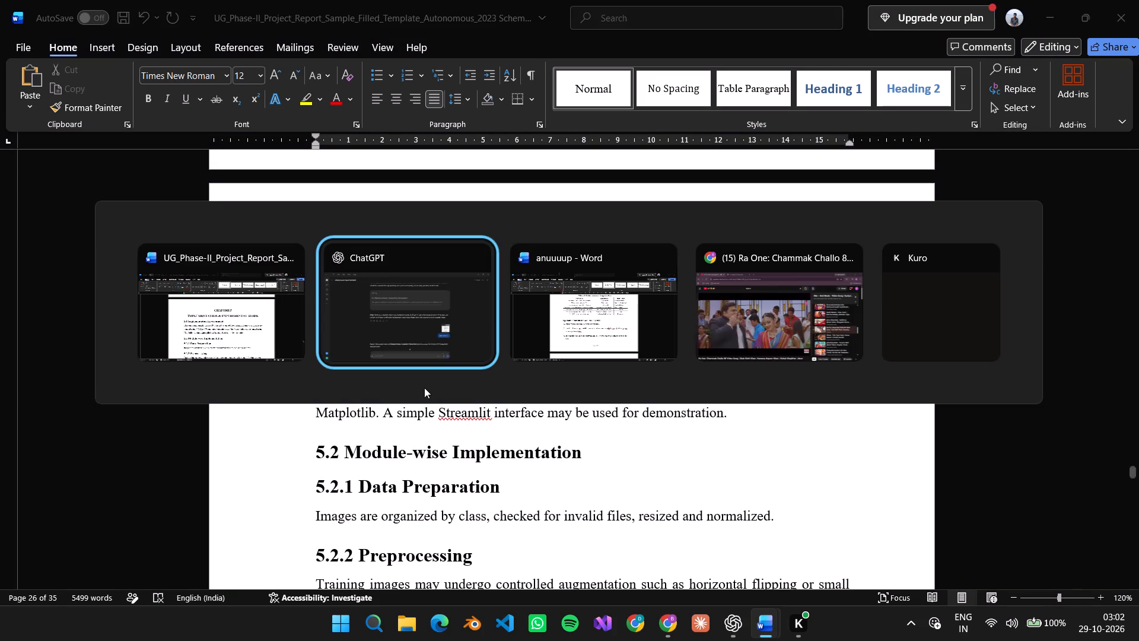
pyautogui.hotkey('alt', 'Tab')
pyautogui.scroll(-5, 424, 388)
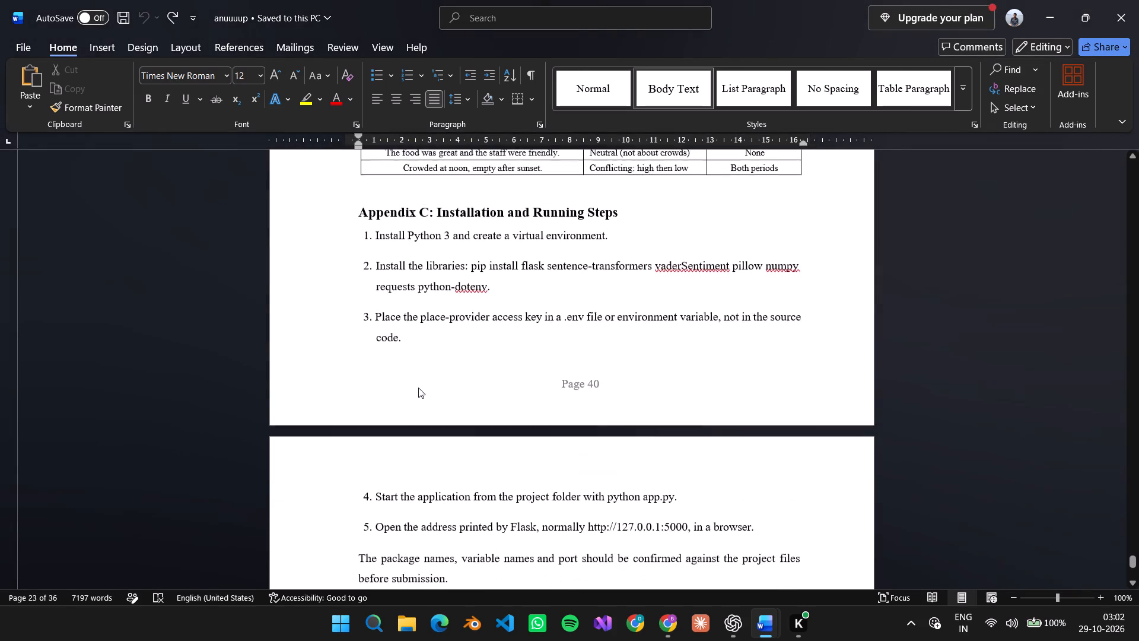
pyautogui.scroll(-19, 418, 388)
pyautogui.scroll(-7, 418, 388)
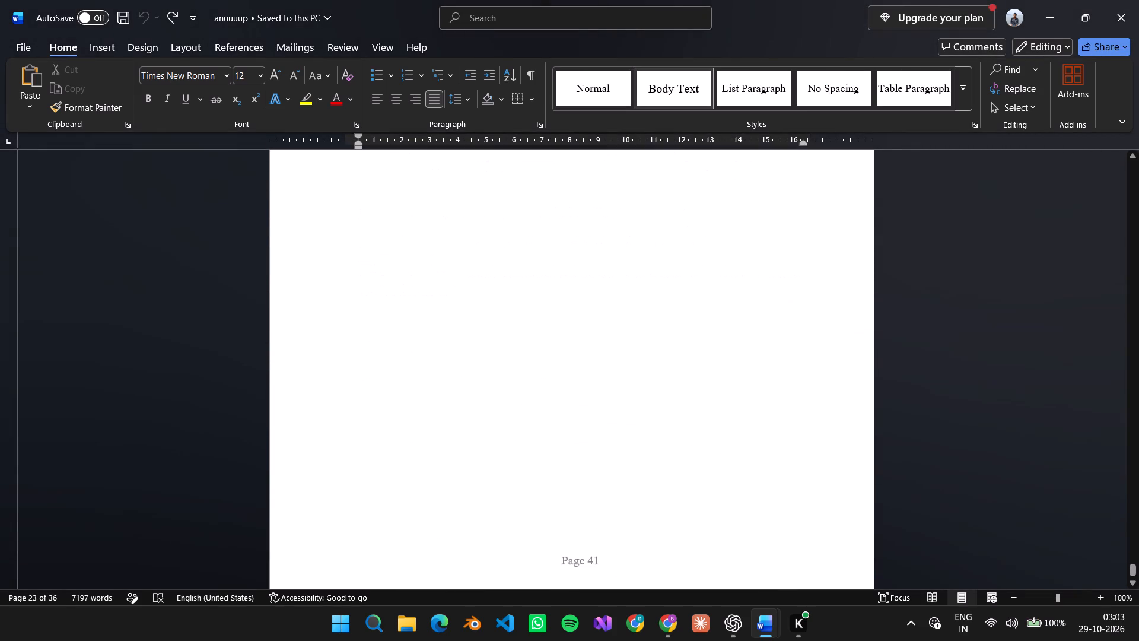
pyautogui.scroll(-9, 418, 388)
pyautogui.scroll(7, 418, 388)
pyautogui.moveTo(419, 388); pyautogui.dragTo(443, 272, button='middle')
pyautogui.scroll(1, 419, 388)
pyautogui.moveTo(441, 272); pyautogui.dragTo(447, 197, button='middle')
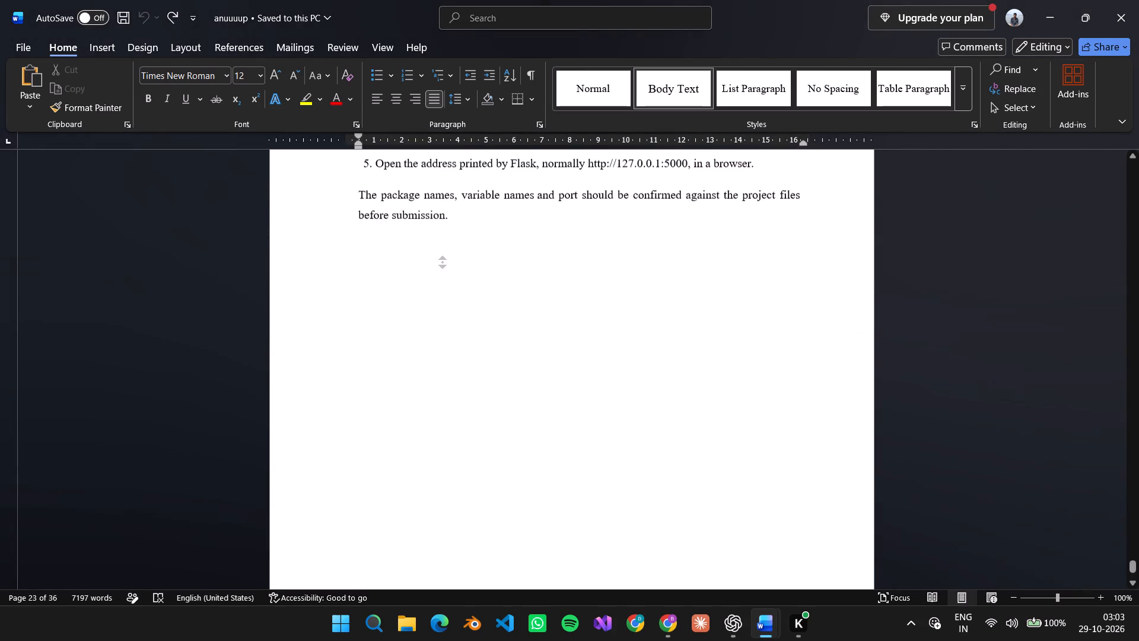
pyautogui.moveTo(447, 197); pyautogui.dragTo(446, 153, button='middle')
# Examine the anuuuup report's chapter 6, including the 6.1.1 Observed Results table and the 6.1.2 Output Screenshots placeholders.
pyautogui.scroll(15, 446, 153)
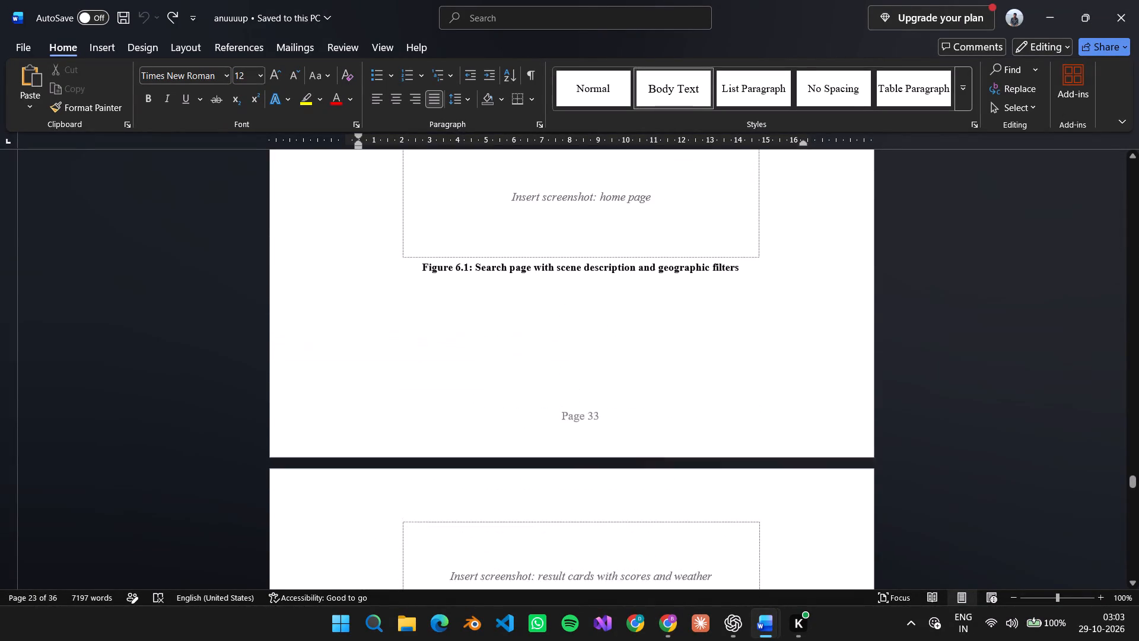
pyautogui.scroll(13, 446, 153)
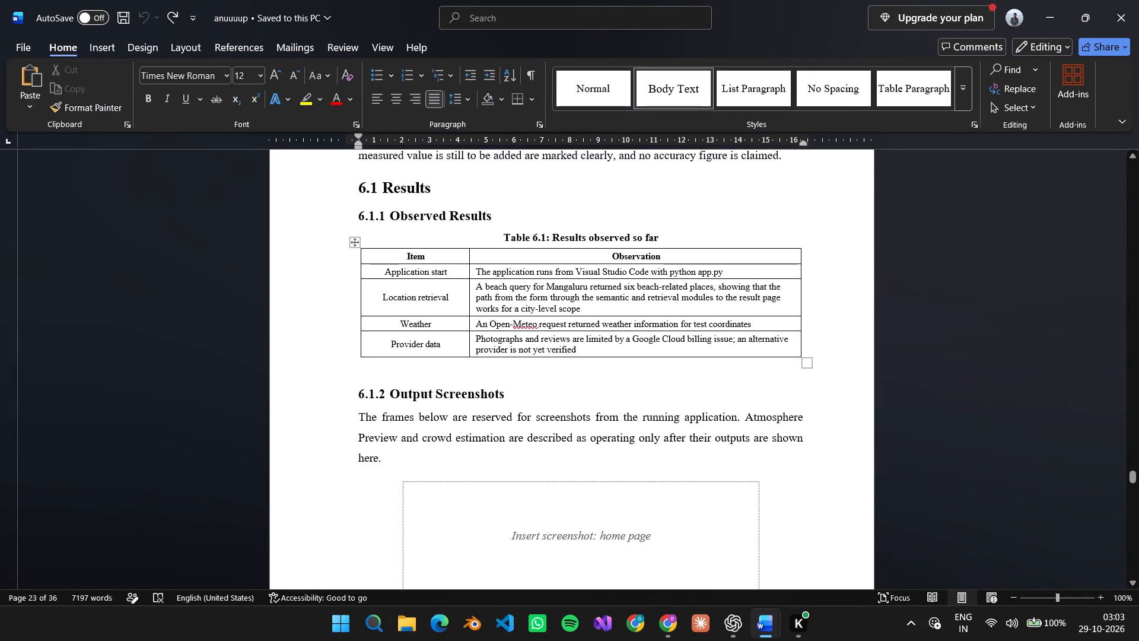
pyautogui.scroll(10, 446, 153)
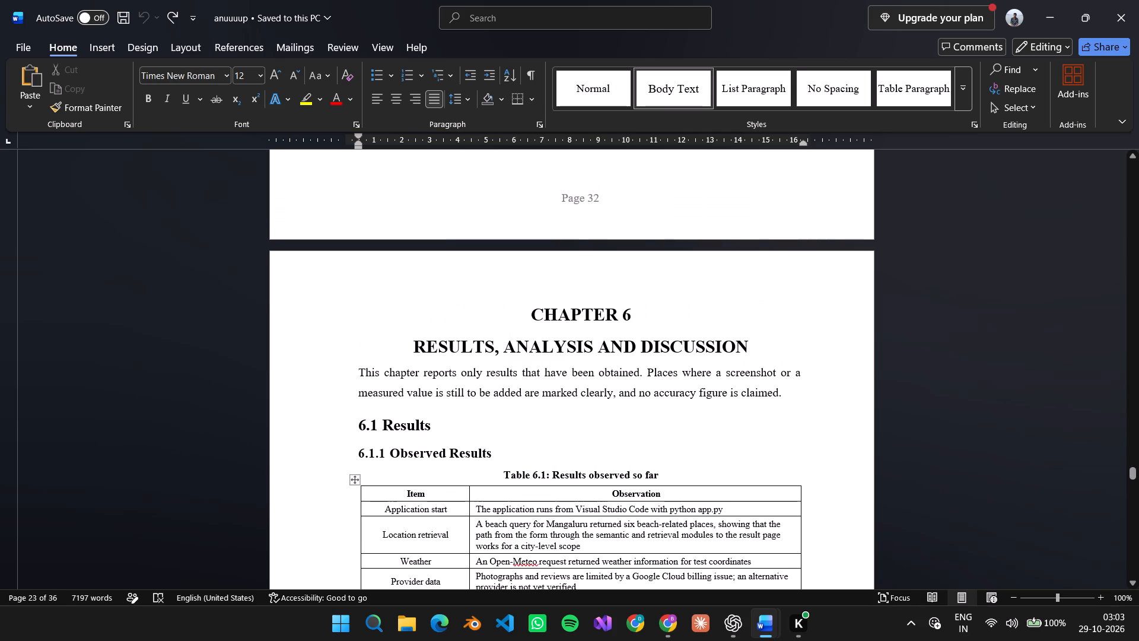
pyautogui.scroll(-8, 446, 153)
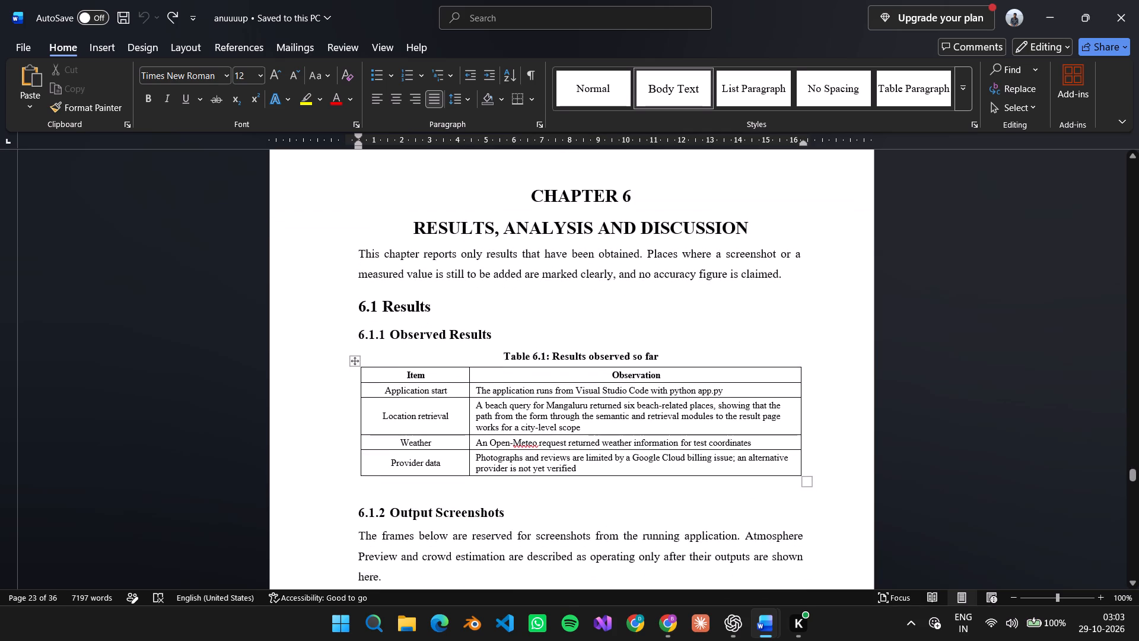
pyautogui.scroll(-8, 446, 153)
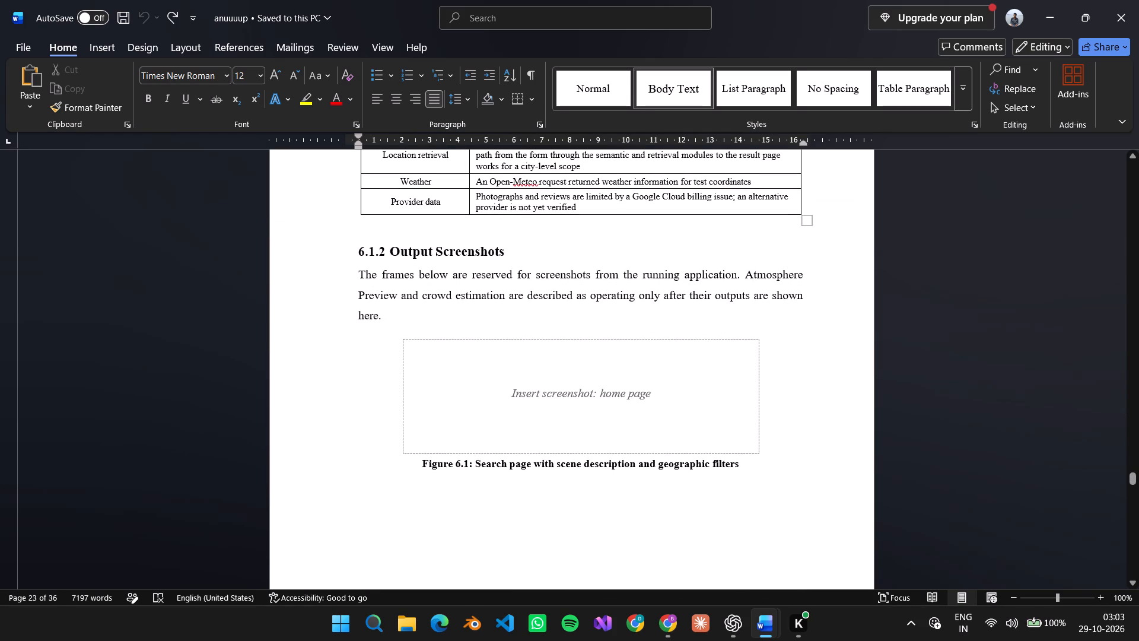
pyautogui.scroll(-8, 557, 369)
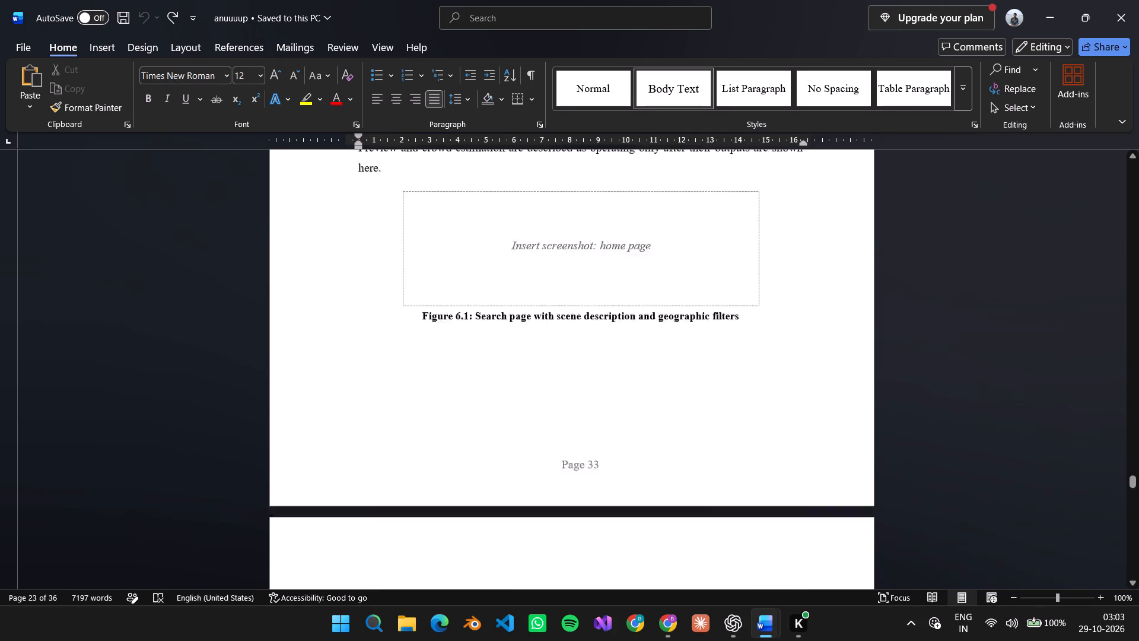
pyautogui.scroll(-10, 557, 369)
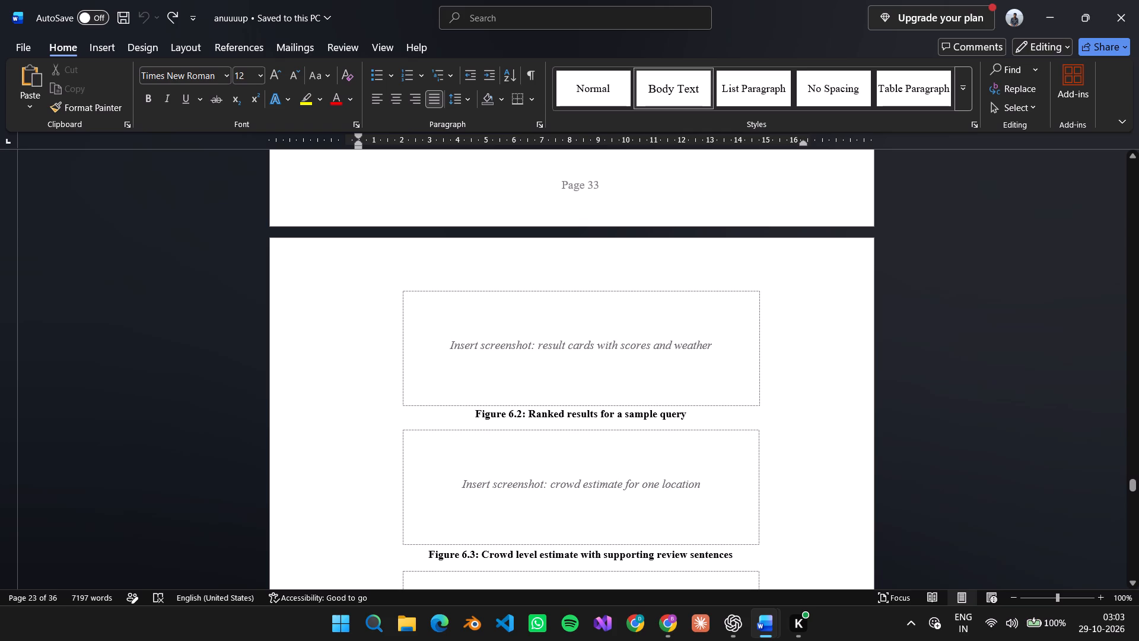
pyautogui.scroll(20, 577, 375)
pyautogui.scroll(10, 577, 375)
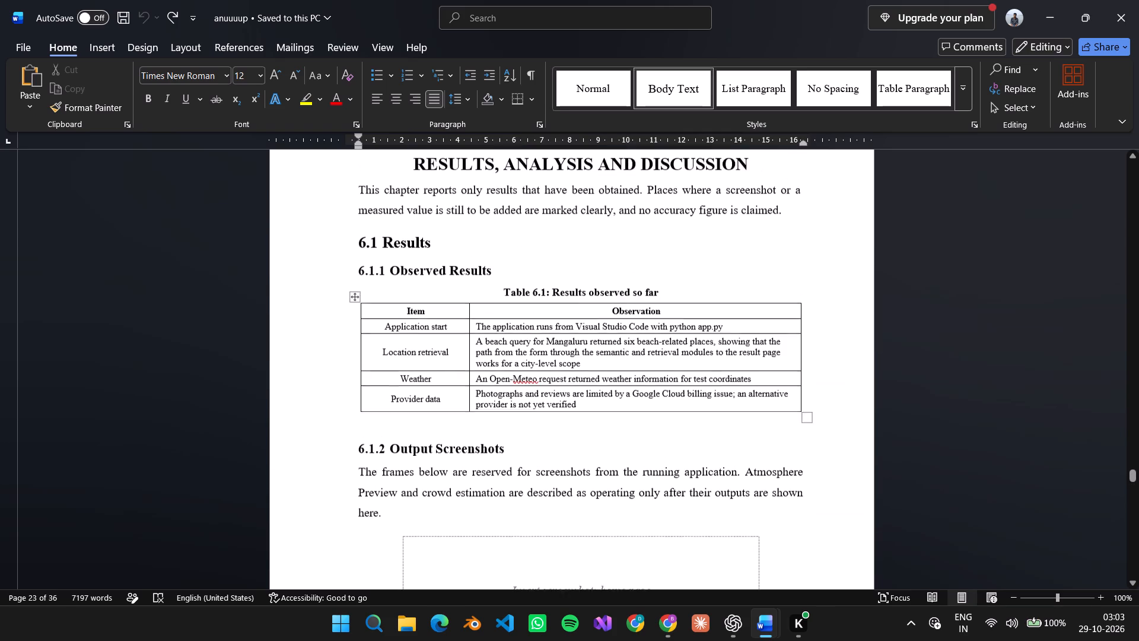
# Look back through the anuuuup report's chapter 5, from its test cases table to the chapter's opening page.
pyautogui.scroll(20, 577, 375)
pyautogui.scroll(11, 577, 375)
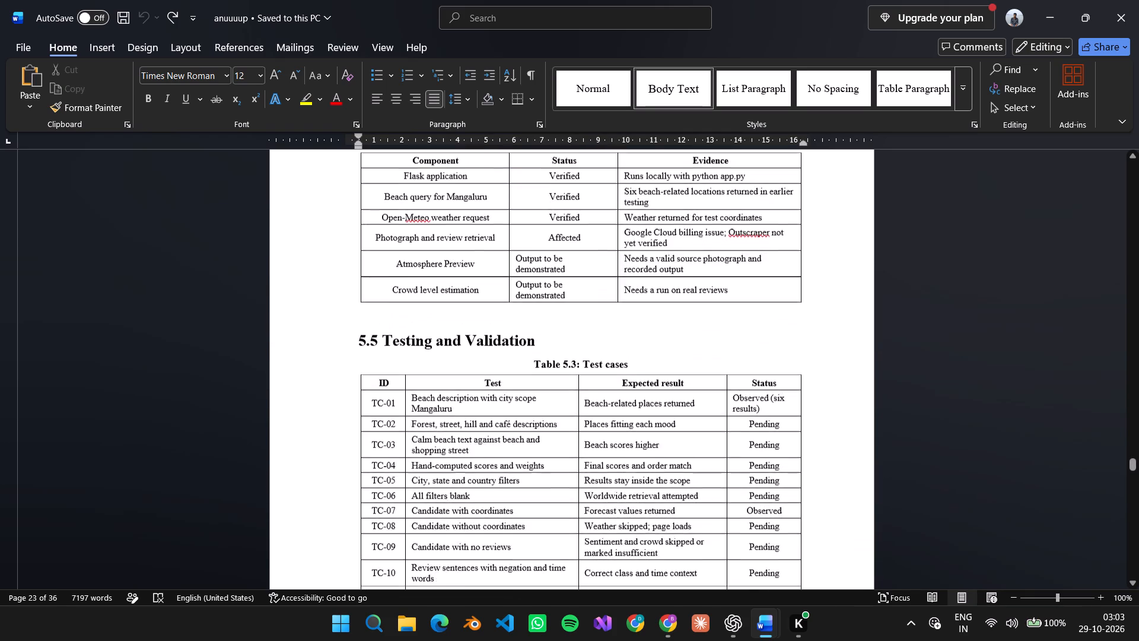
pyautogui.scroll(9, 577, 375)
pyautogui.scroll(13, 577, 375)
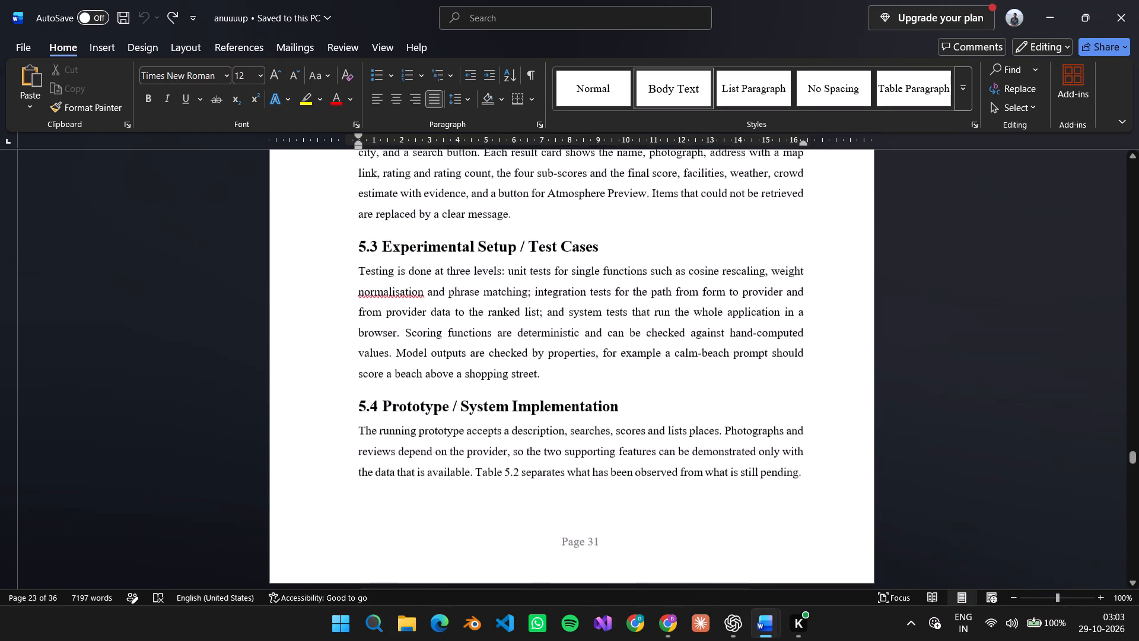
pyautogui.scroll(7, 577, 375)
pyautogui.scroll(20, 577, 375)
pyautogui.scroll(1, 577, 375)
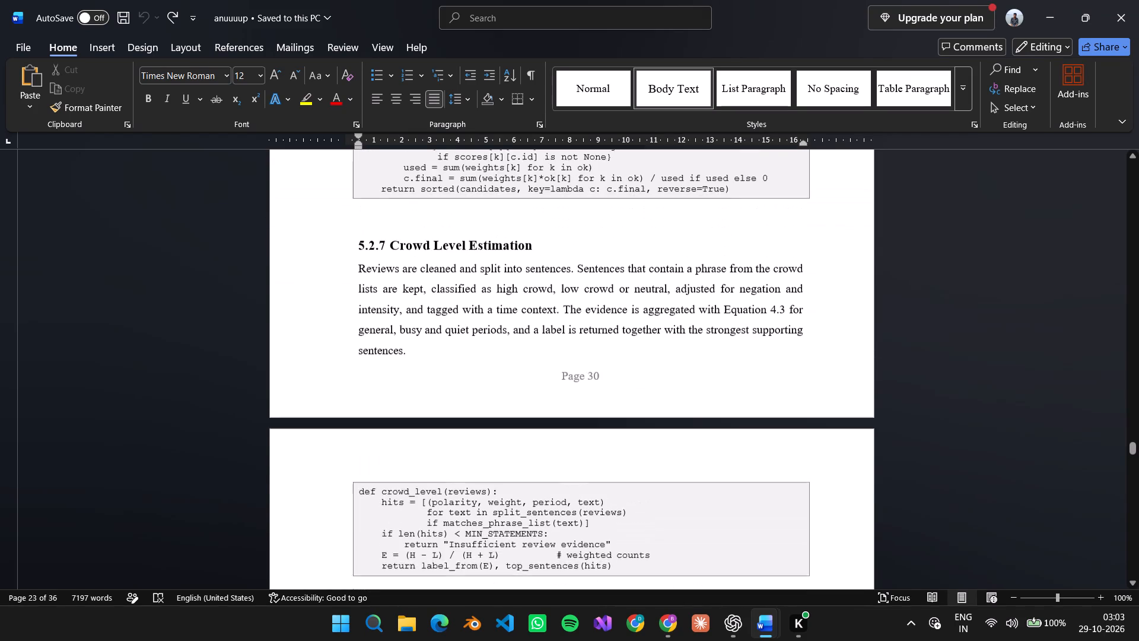
pyautogui.scroll(11, 577, 375)
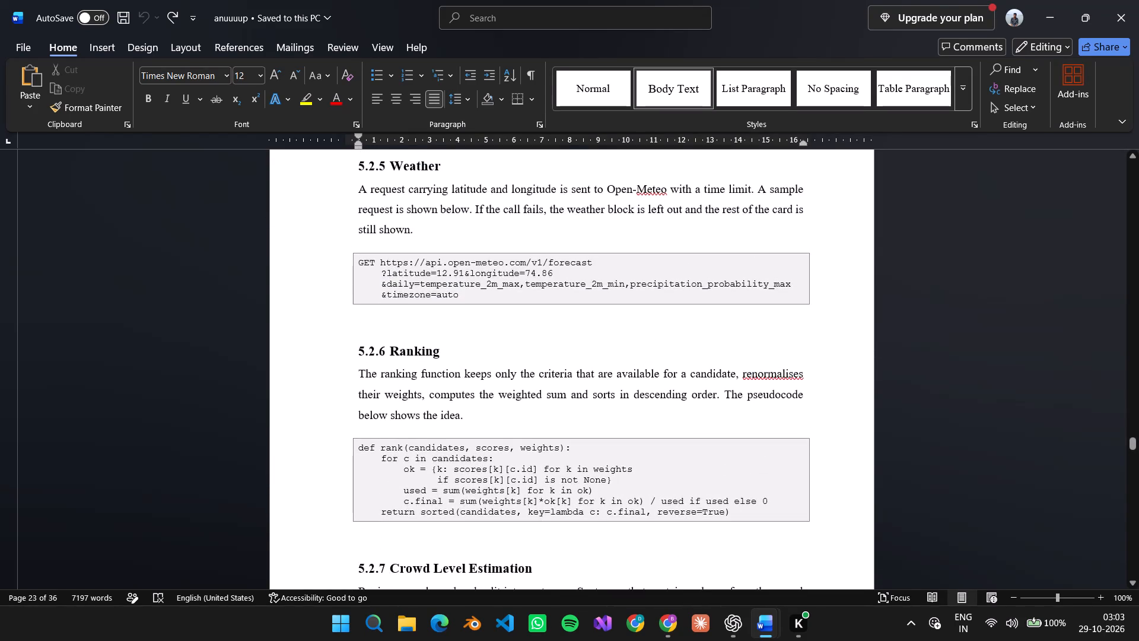
pyautogui.scroll(9, 577, 375)
pyautogui.scroll(15, 577, 375)
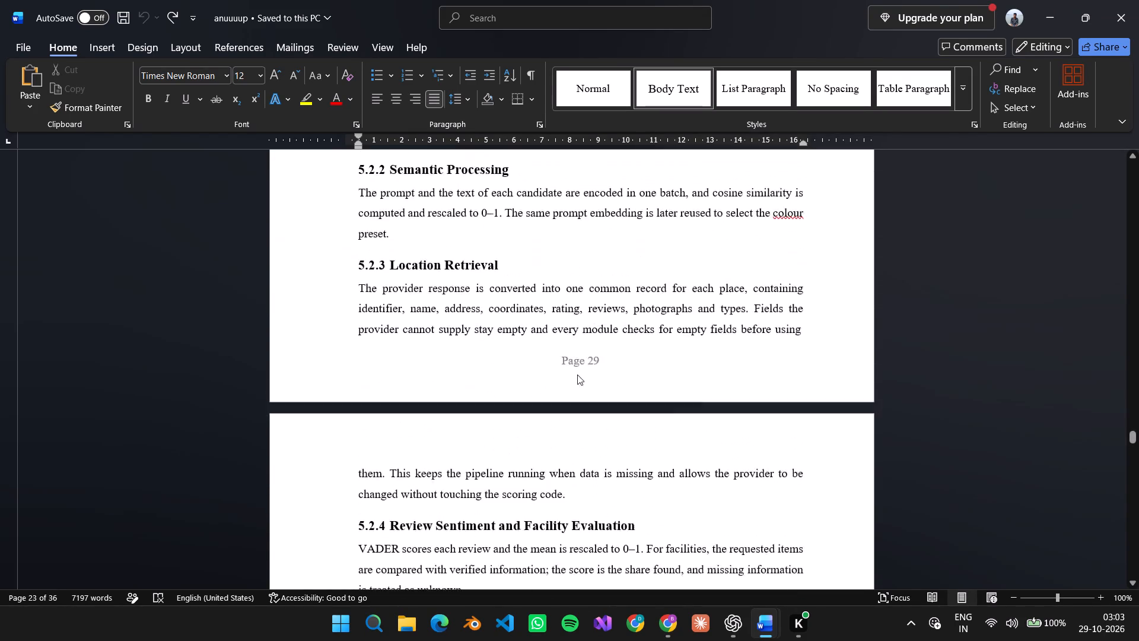
pyautogui.scroll(18, 577, 375)
pyautogui.scroll(7, 577, 375)
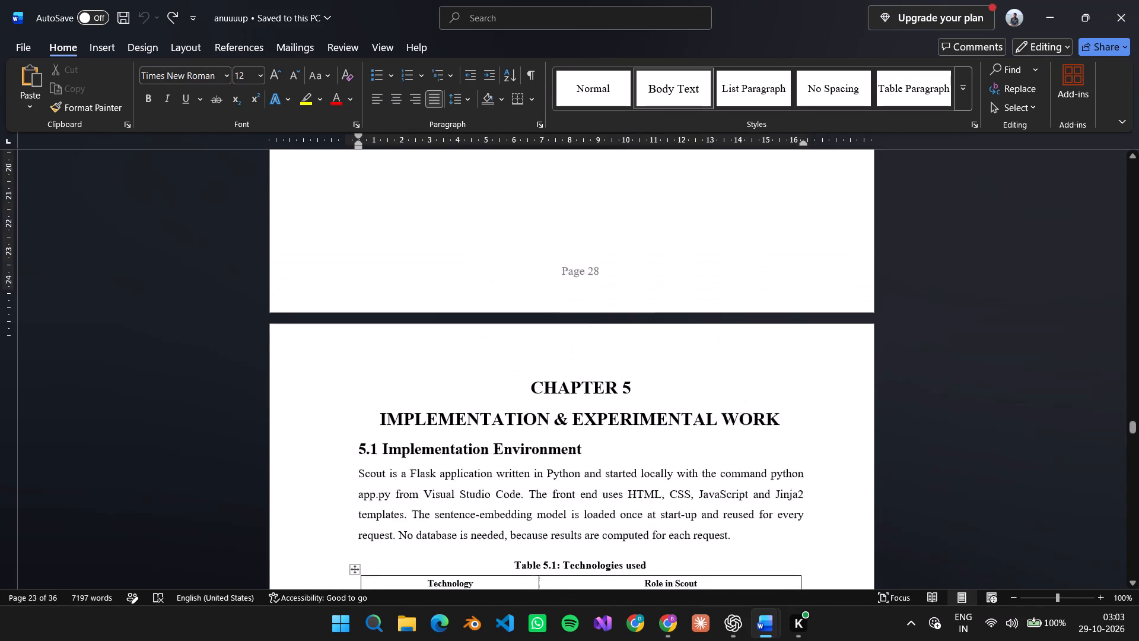
pyautogui.scroll(9, 577, 375)
# Compare section 5.1 Implementation Environment and Table 5.1 in the anuuuup report with the opening of chapter 5 in the project report.
pyautogui.scroll(-15, 577, 375)
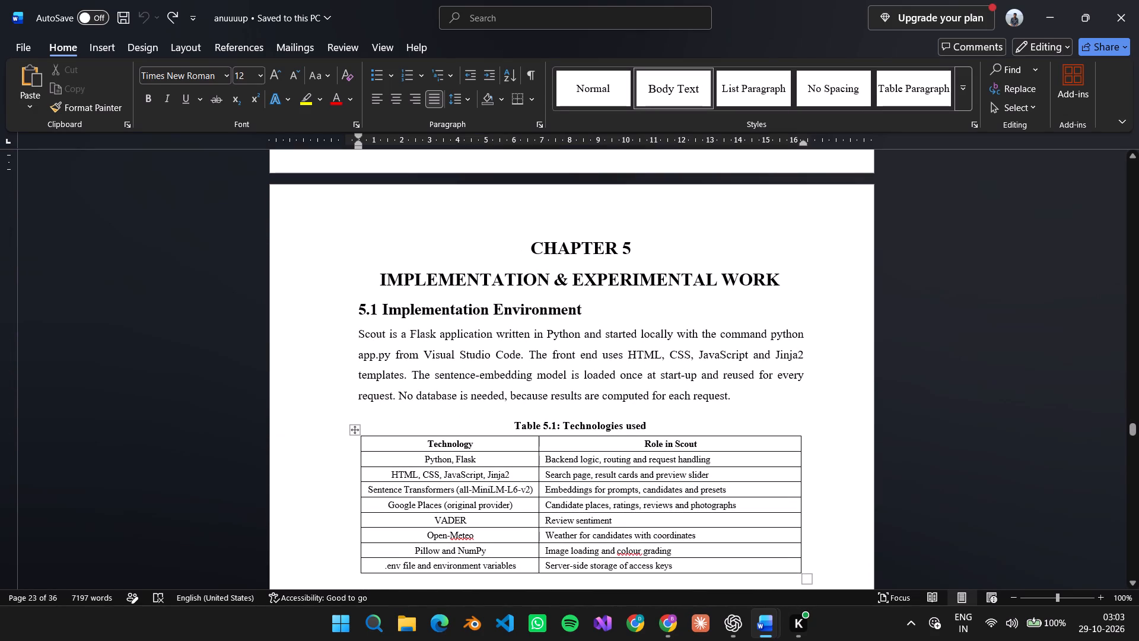
pyautogui.scroll(-3, 514, 418)
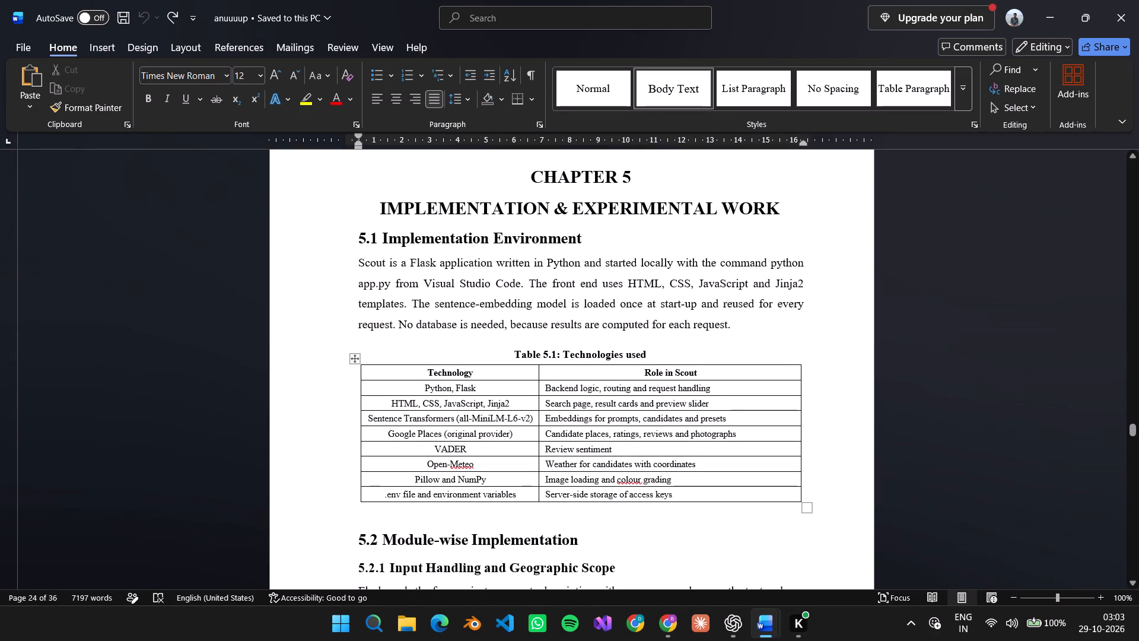
pyautogui.scroll(-1, 510, 418)
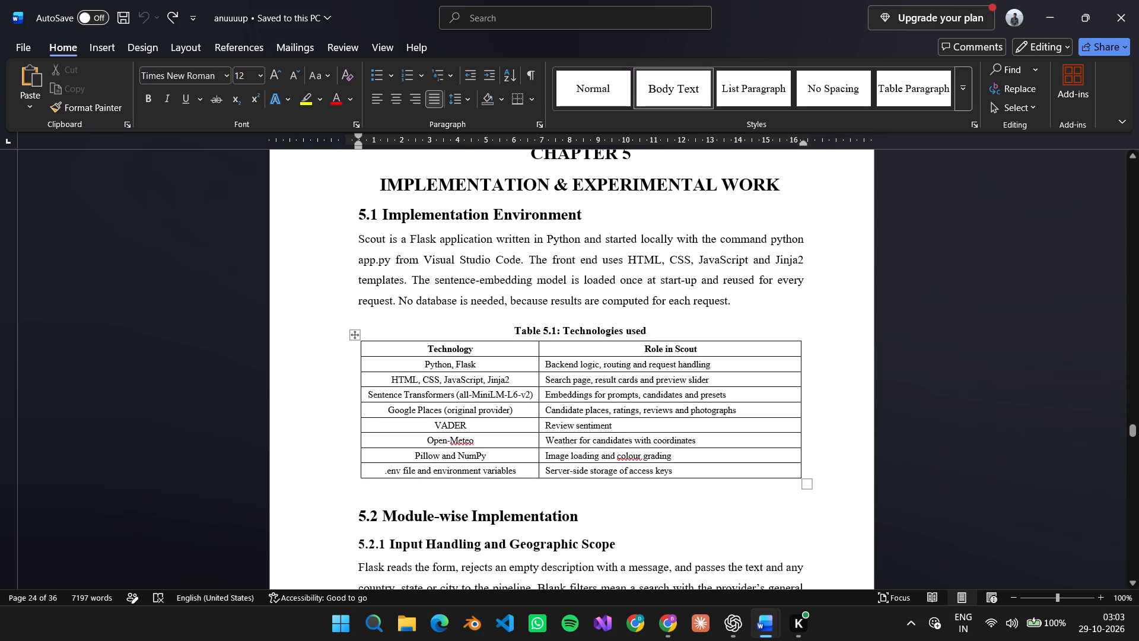
pyautogui.hotkey('alt', 'Tab')
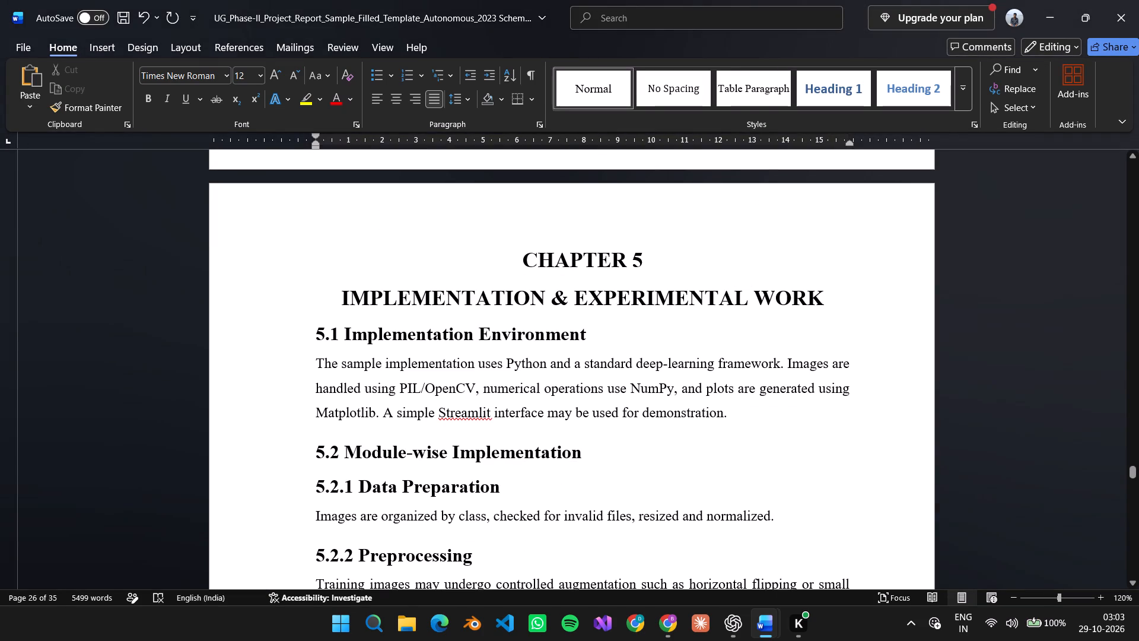
pyautogui.scroll(-1, 510, 418)
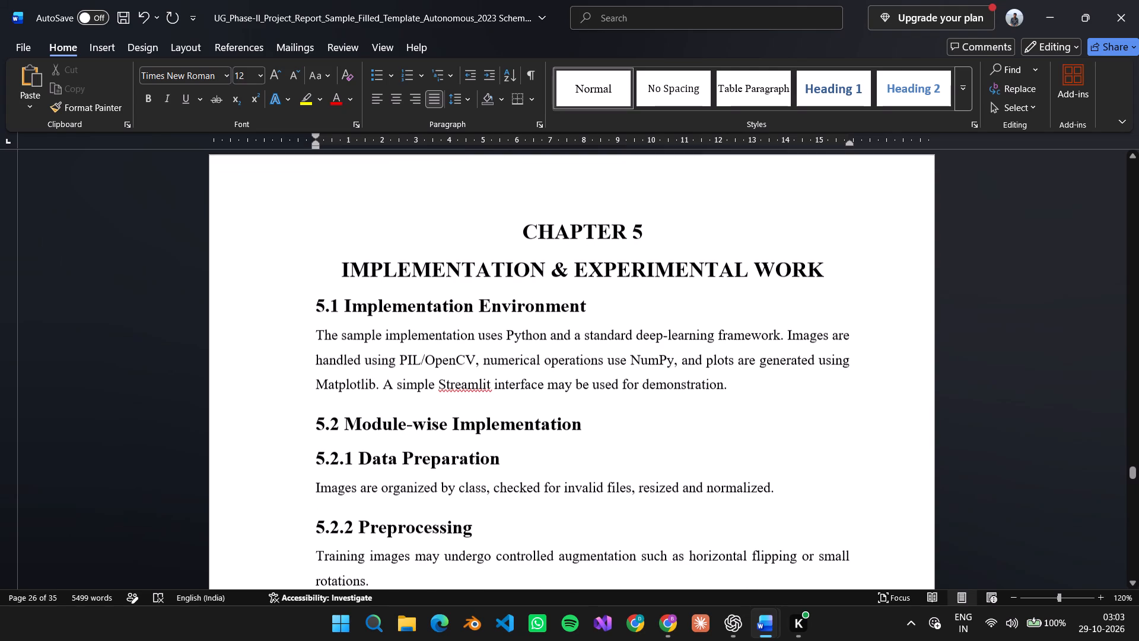
pyautogui.scroll(-1, 510, 418)
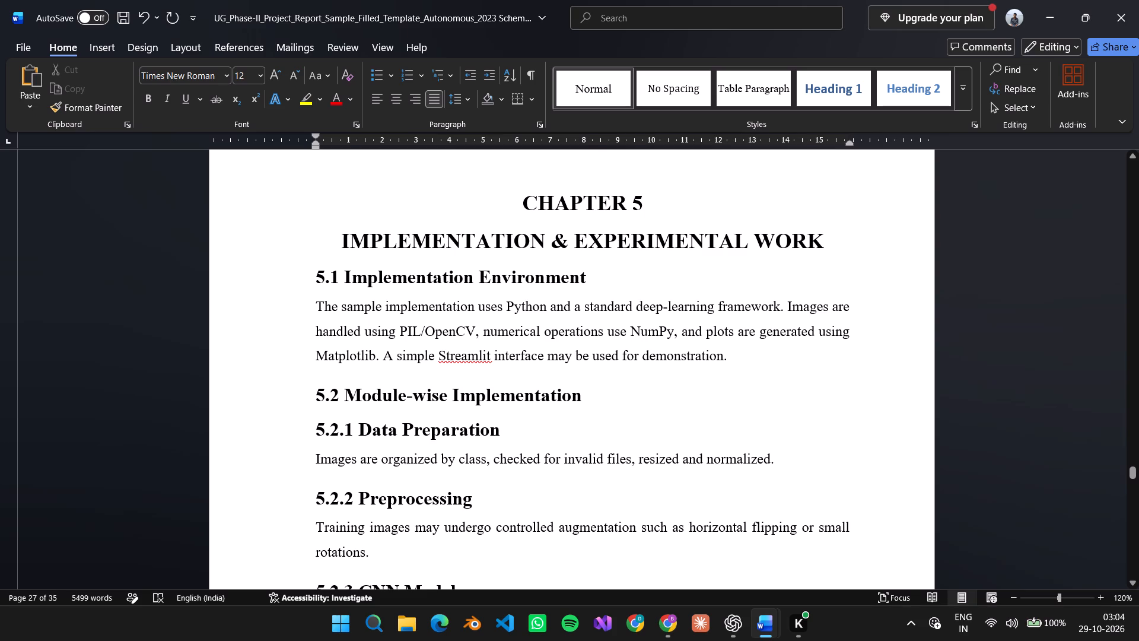
pyautogui.hotkey('alt', 'Tab')
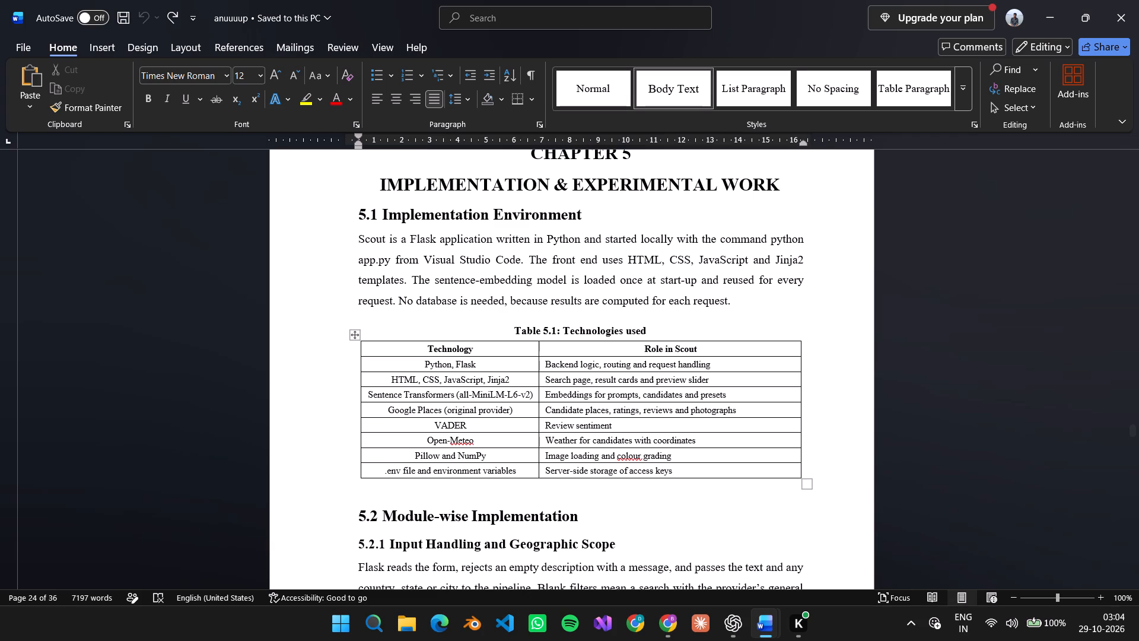
pyautogui.press('Print')
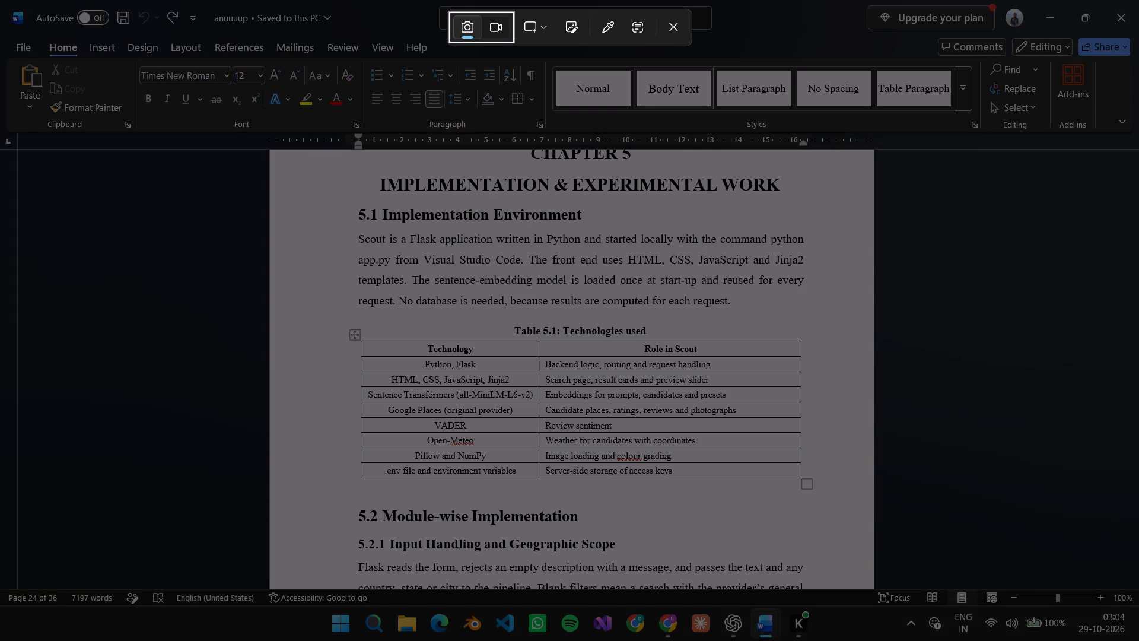
pyautogui.click(542, 25)
pyautogui.click(543, 88)
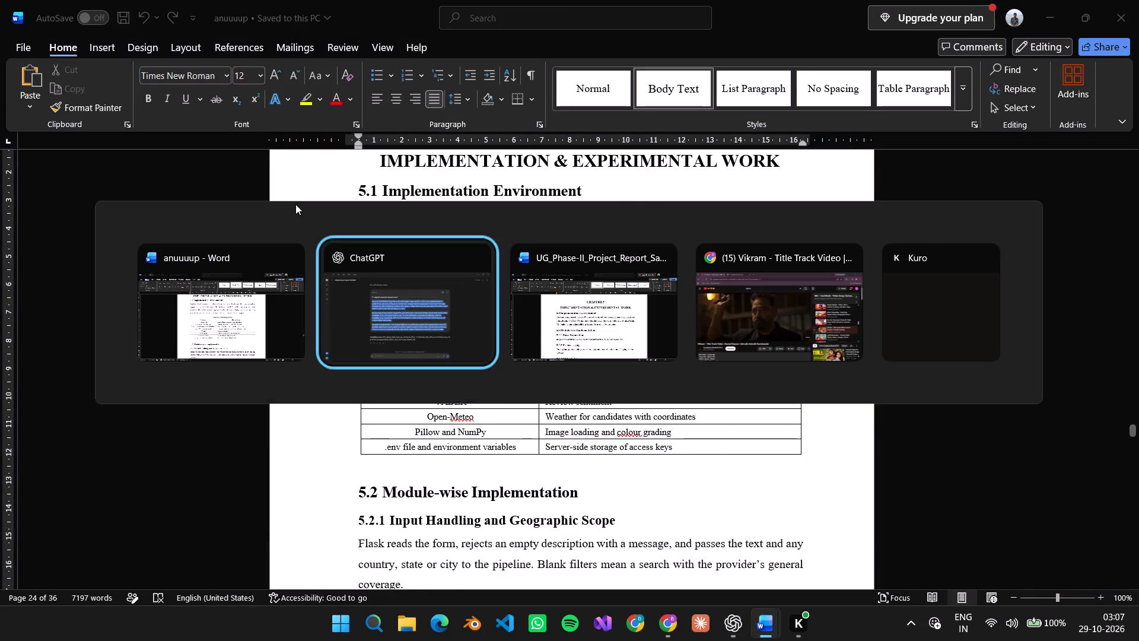
pyautogui.hotkey('alt', 'Tab')
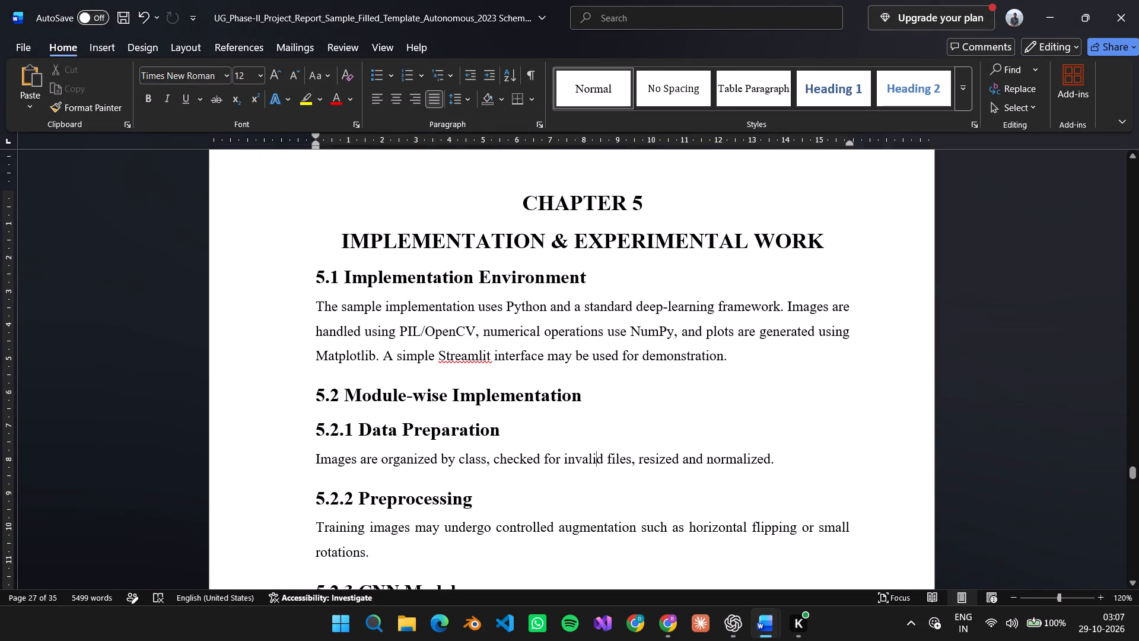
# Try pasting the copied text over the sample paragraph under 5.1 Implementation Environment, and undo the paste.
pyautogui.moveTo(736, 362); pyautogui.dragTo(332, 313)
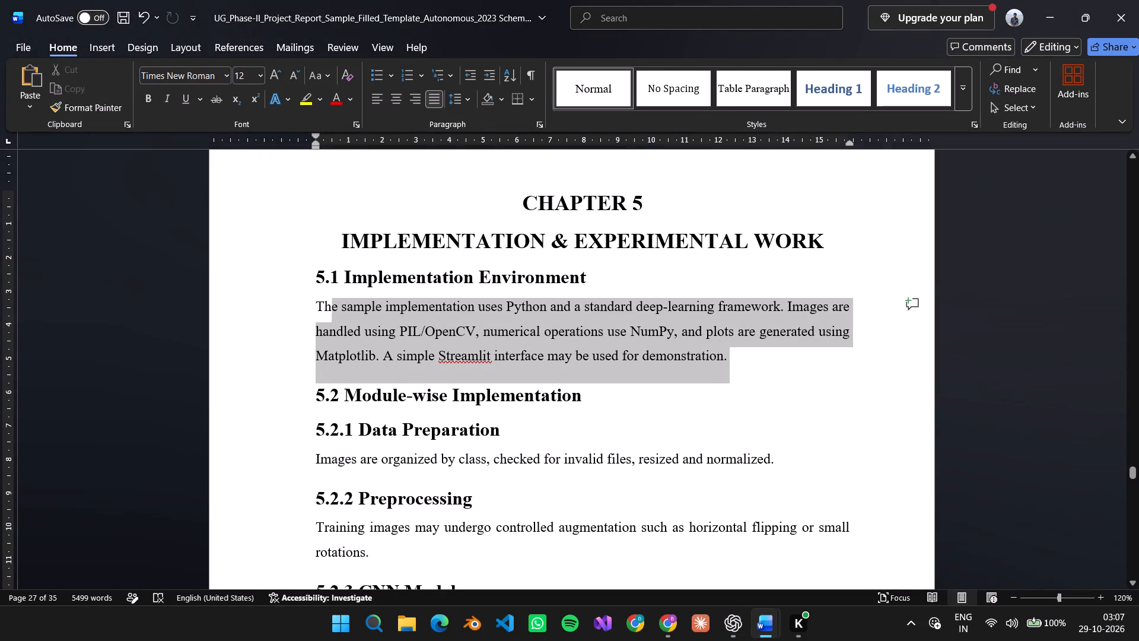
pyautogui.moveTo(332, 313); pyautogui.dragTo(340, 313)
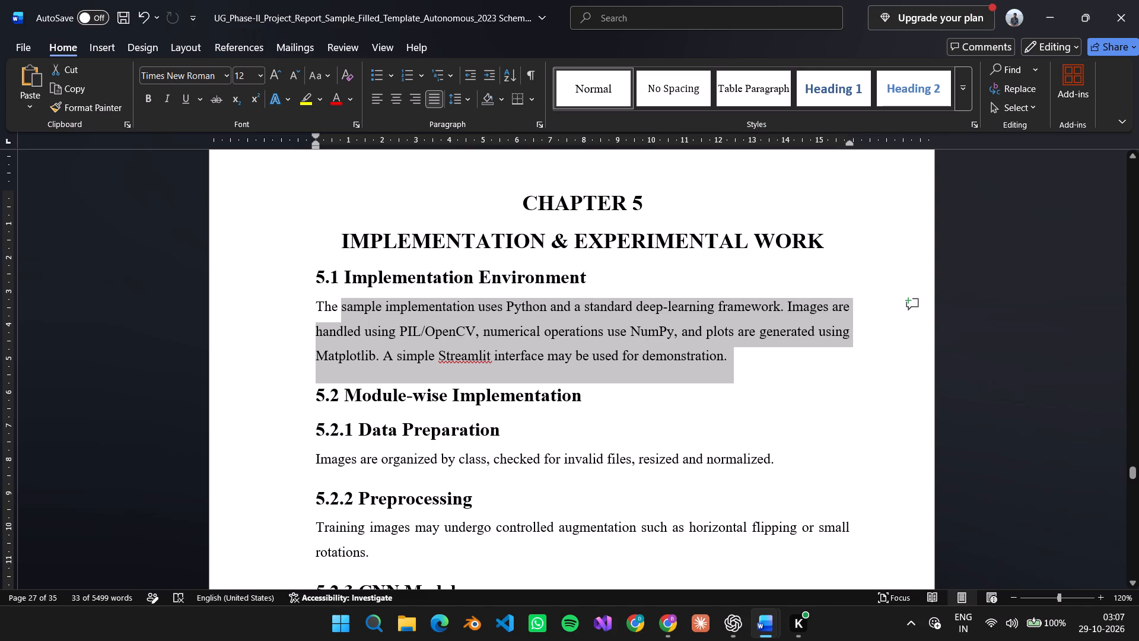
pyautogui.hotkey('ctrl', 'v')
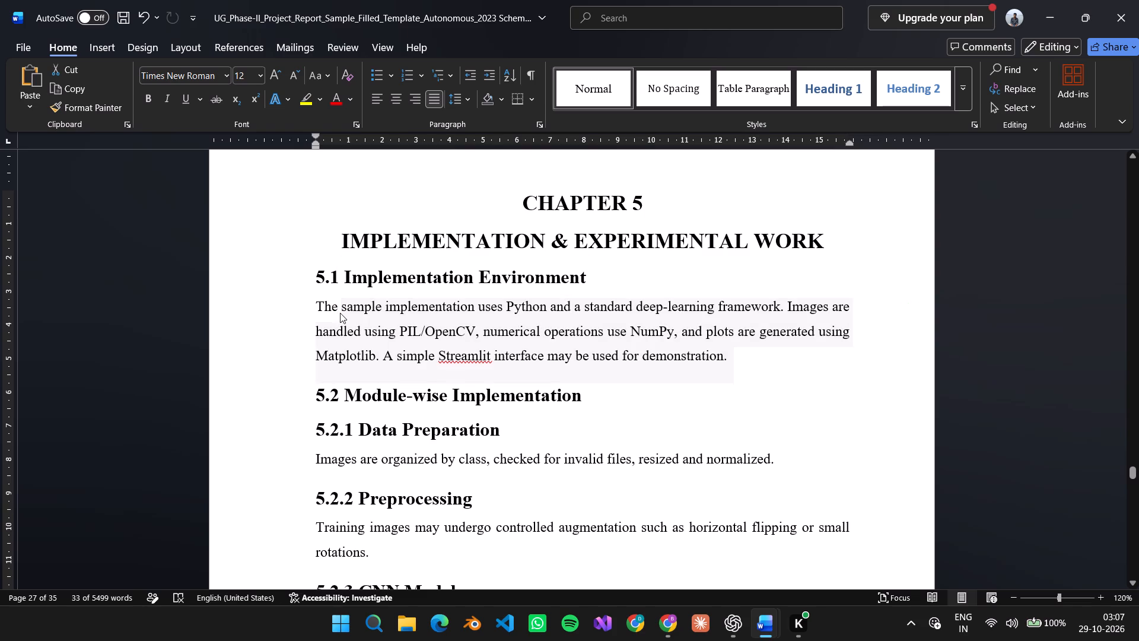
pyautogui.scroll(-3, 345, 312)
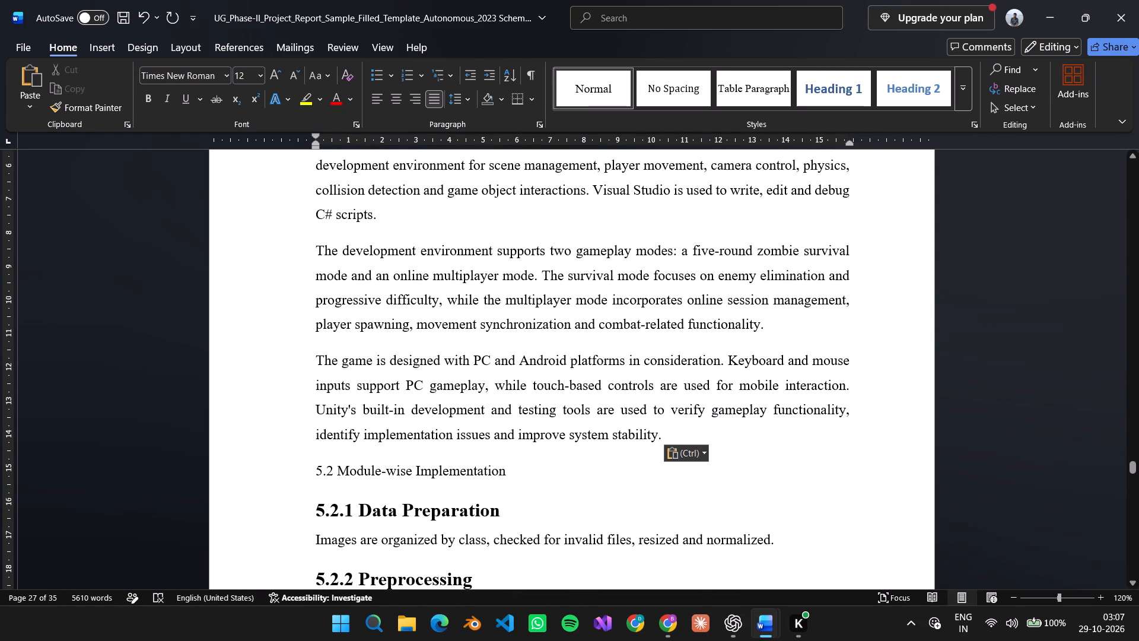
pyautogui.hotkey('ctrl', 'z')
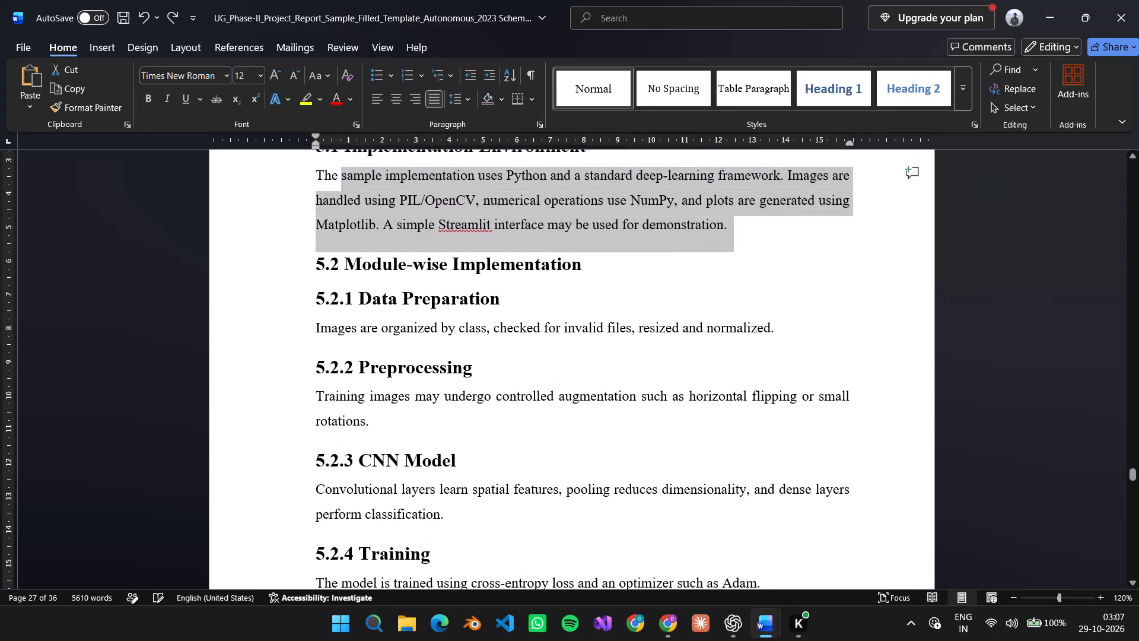
# Replace the sample paragraph under 5.1 Implementation Environment with the copied ChatGPT text and delete the leftover word "demonstration.".
pyautogui.click(352, 293)
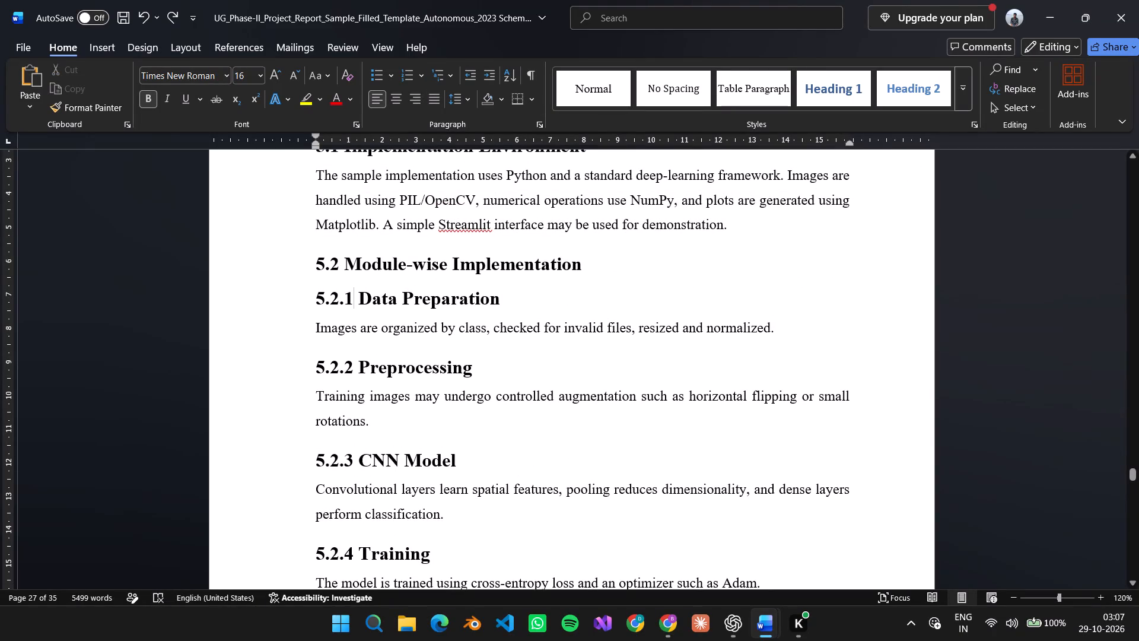
pyautogui.moveTo(315, 174); pyautogui.dragTo(612, 230)
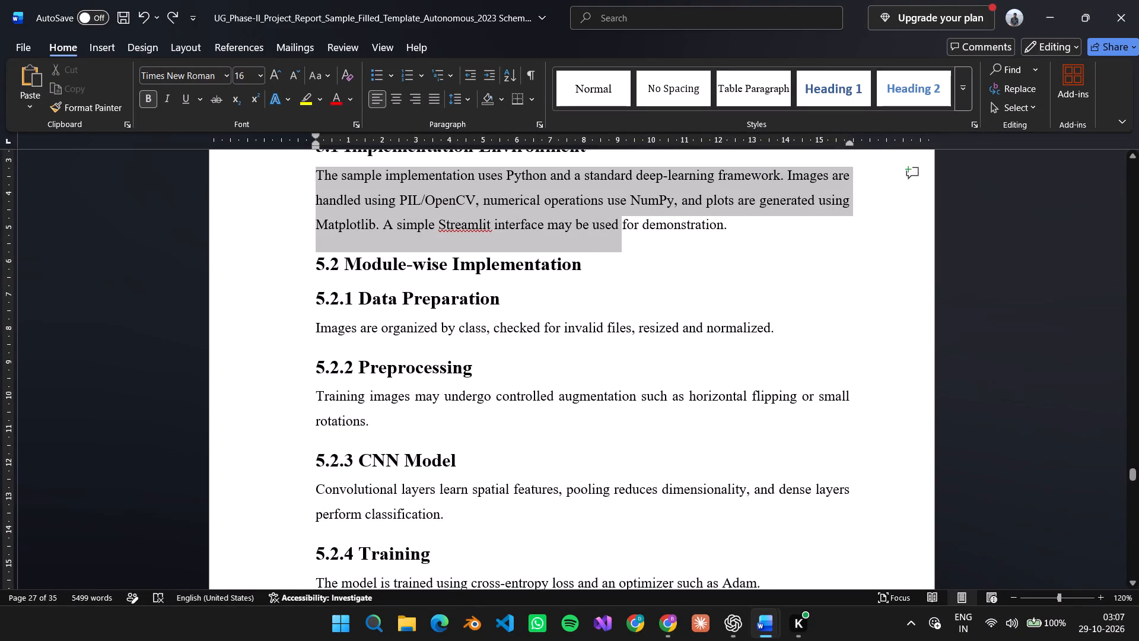
pyautogui.moveTo(612, 230); pyautogui.dragTo(635, 233)
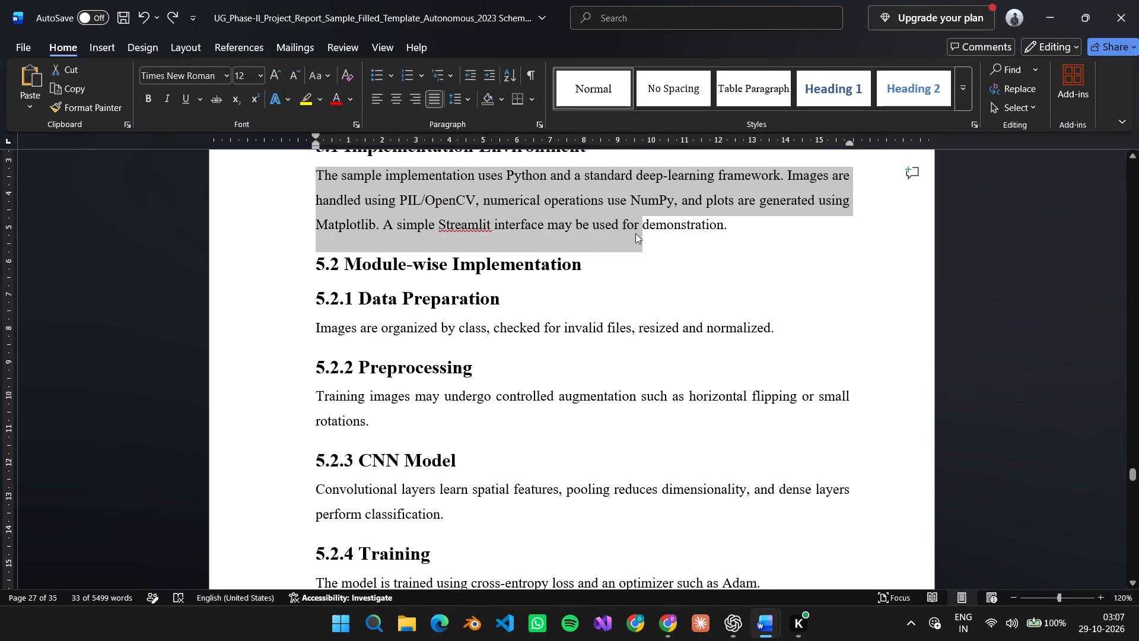
pyautogui.hotkey('ctrl', 'v')
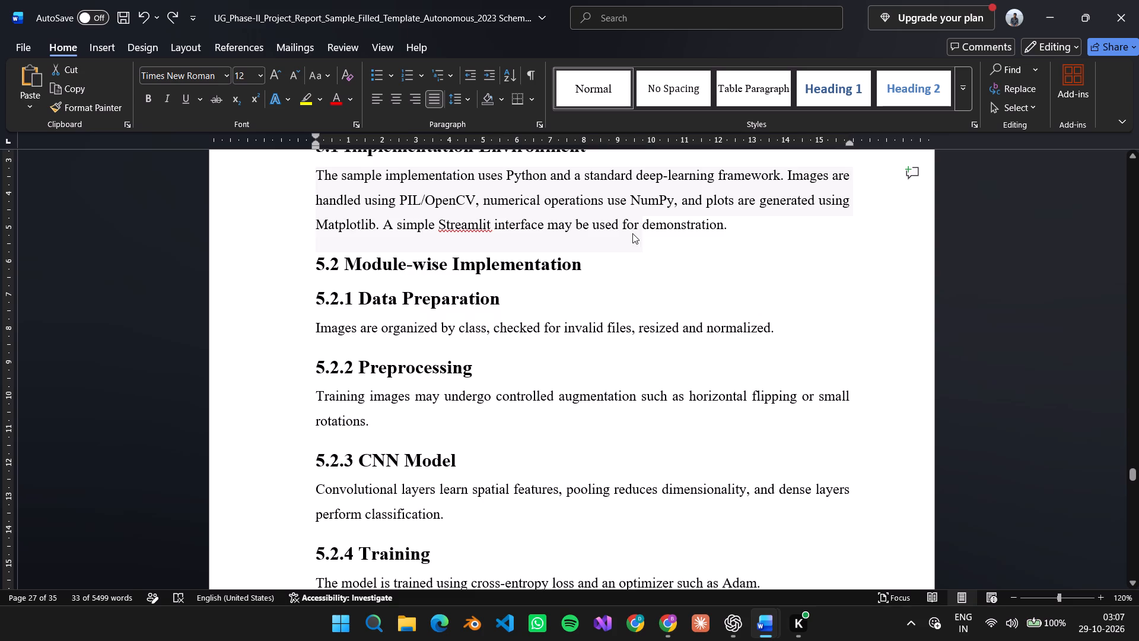
pyautogui.scroll(-5, 632, 233)
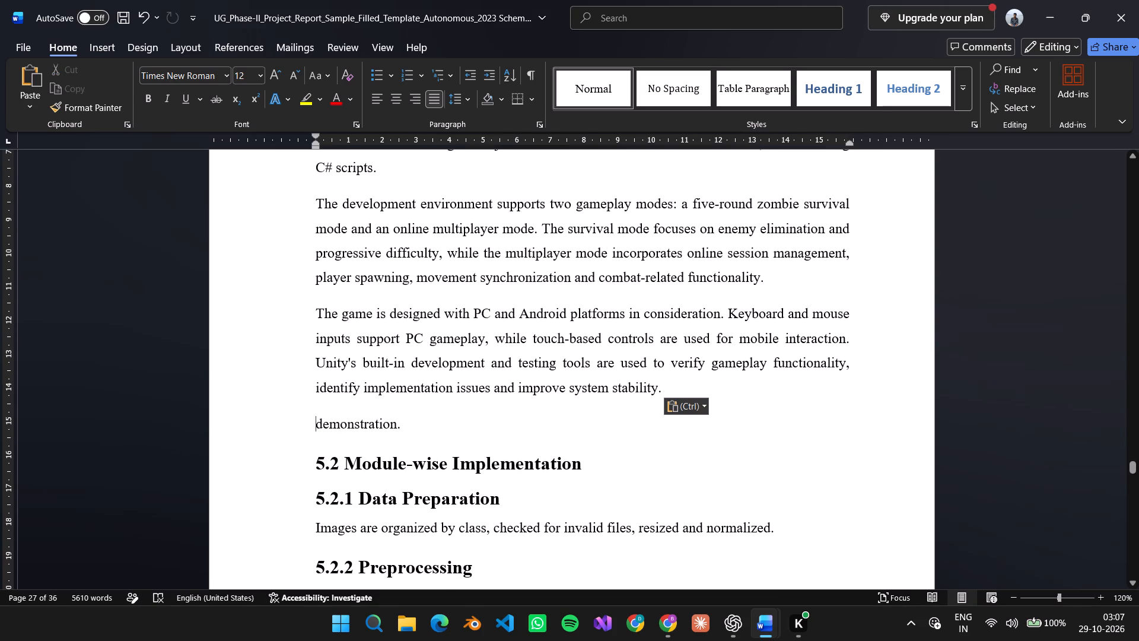
pyautogui.moveTo(408, 425); pyautogui.dragTo(285, 405)
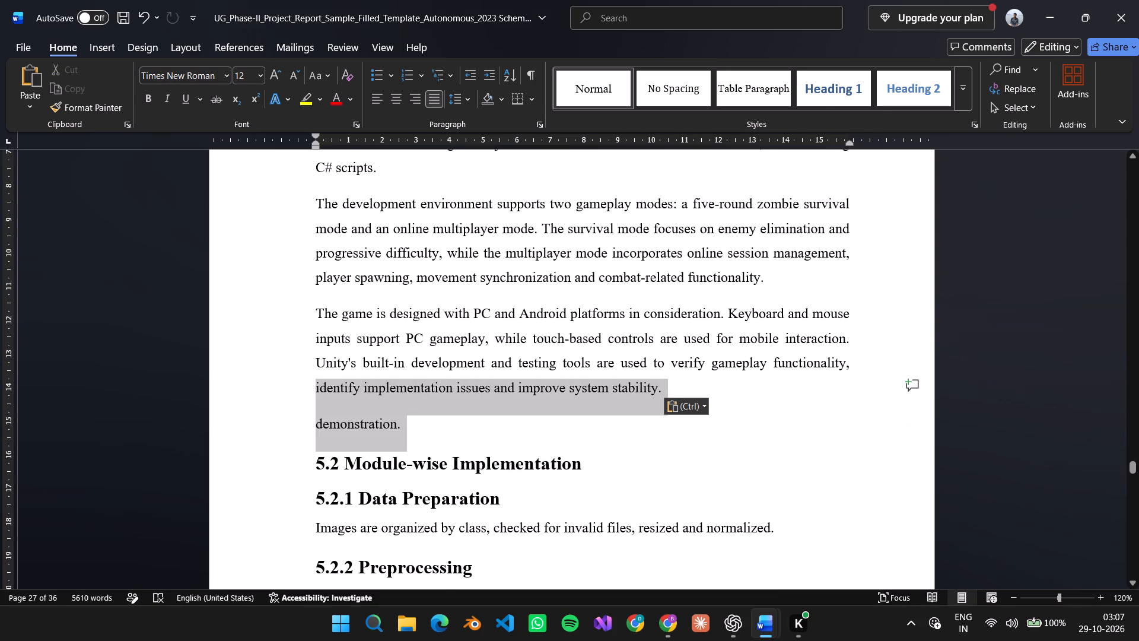
pyautogui.moveTo(285, 405); pyautogui.dragTo(280, 432)
pyautogui.press('BackSpace')
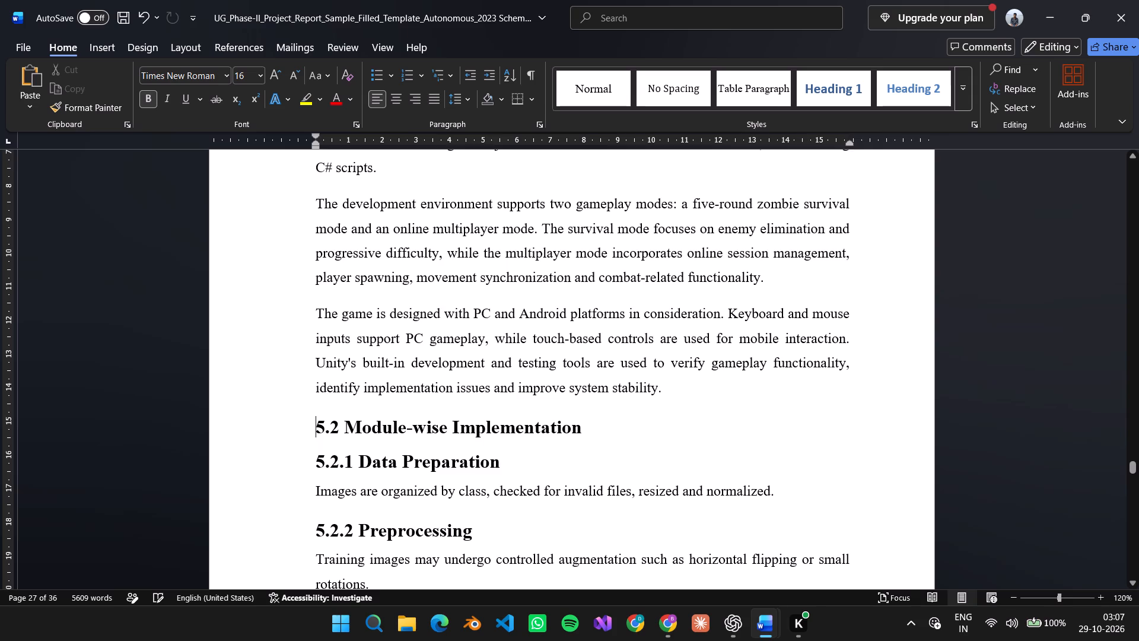
# Delete the duplicate smaller "5.1 Implementation Environment" heading that came with the pasted text.
pyautogui.scroll(-1, 378, 368)
pyautogui.scroll(9, 378, 368)
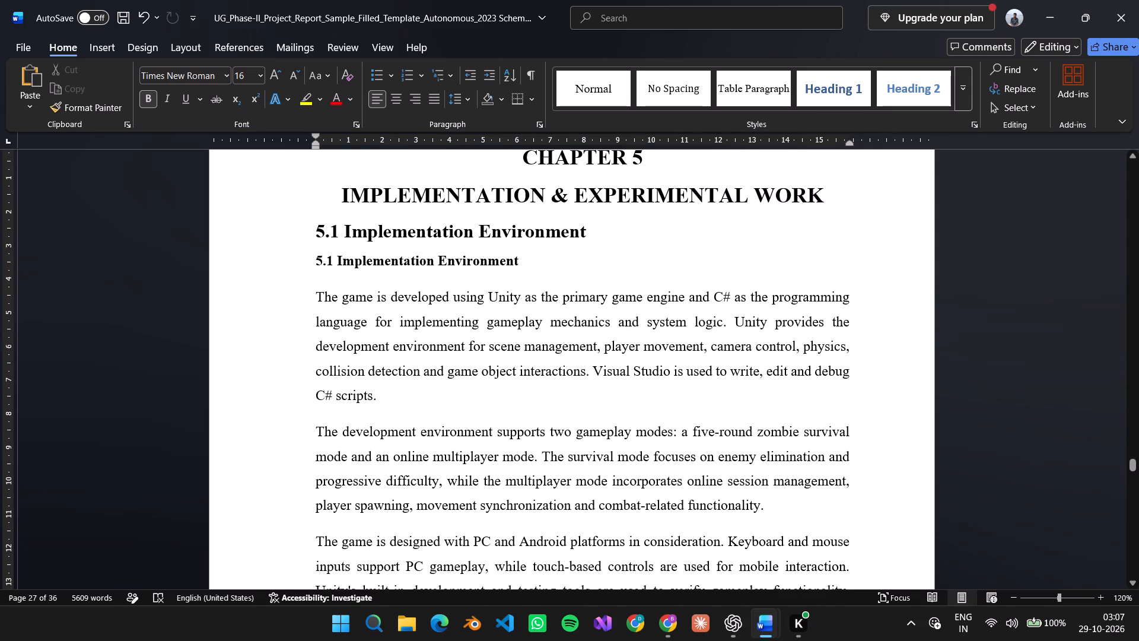
pyautogui.moveTo(534, 262); pyautogui.dragTo(309, 263)
pyautogui.press('BackSpace')
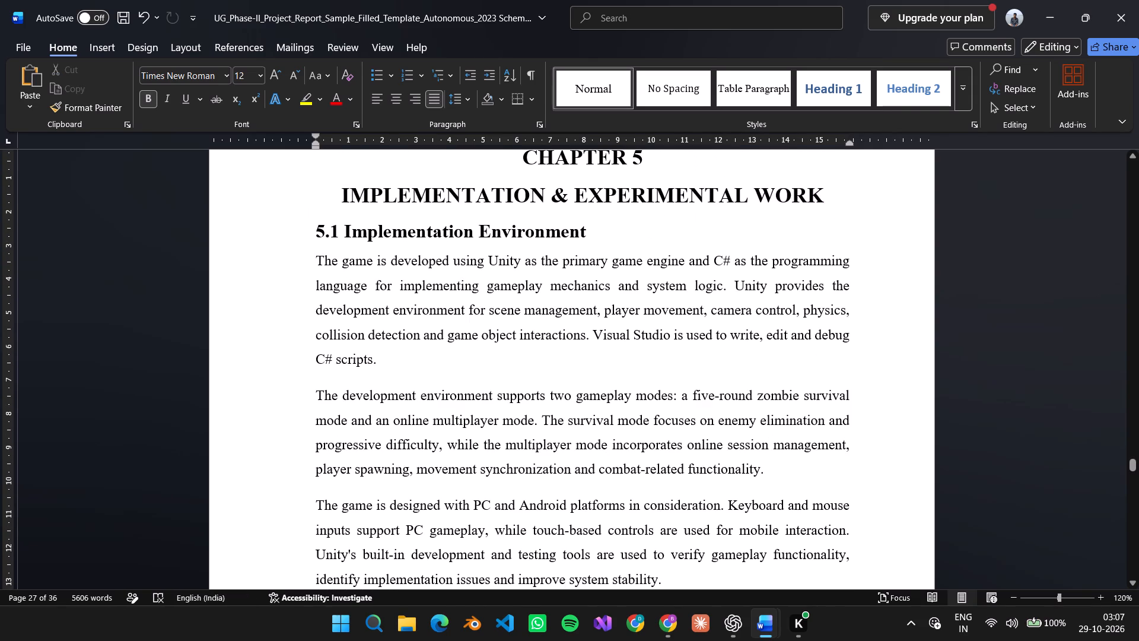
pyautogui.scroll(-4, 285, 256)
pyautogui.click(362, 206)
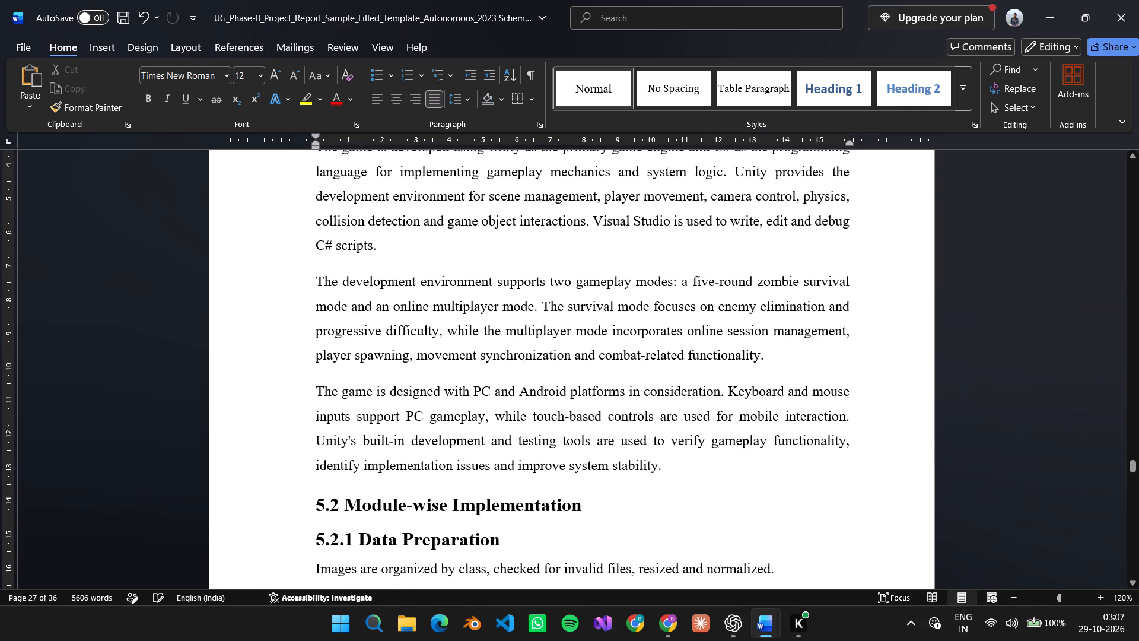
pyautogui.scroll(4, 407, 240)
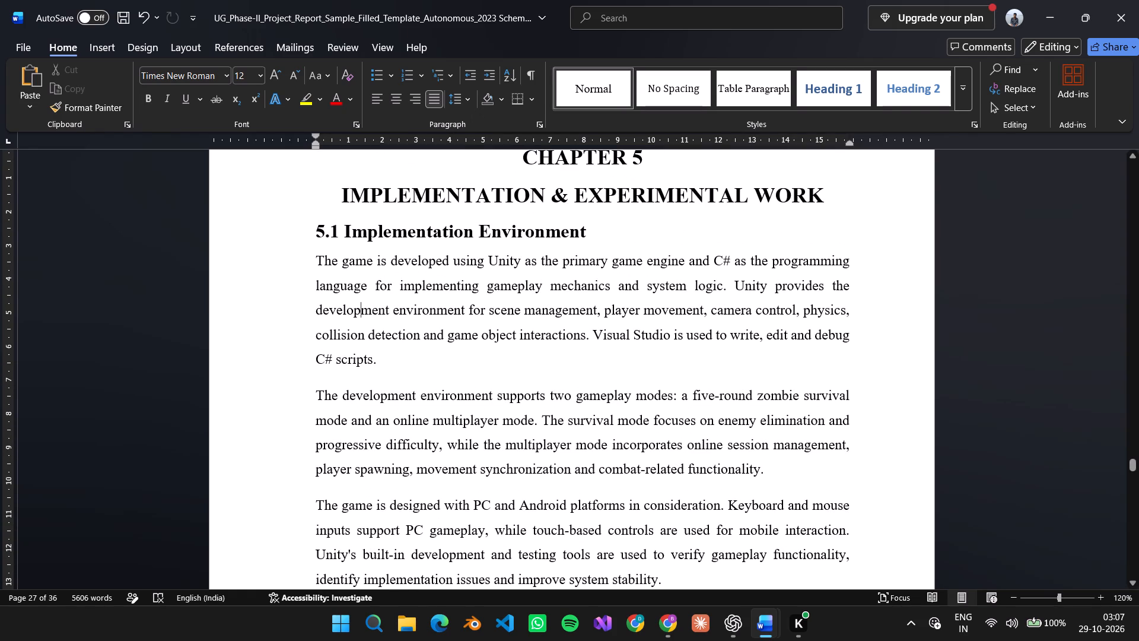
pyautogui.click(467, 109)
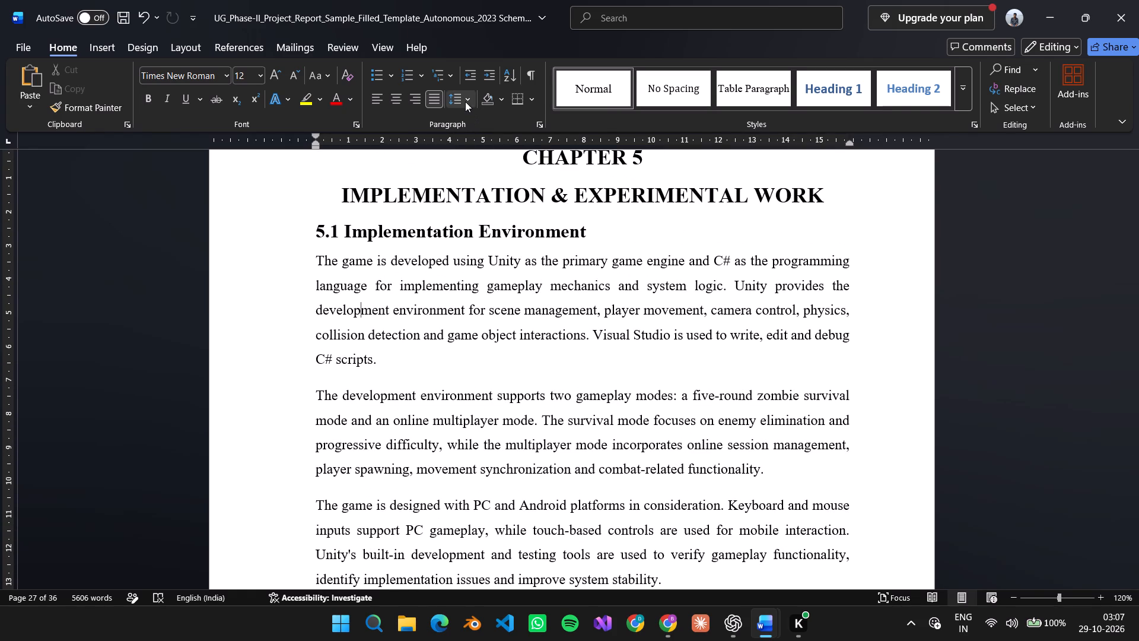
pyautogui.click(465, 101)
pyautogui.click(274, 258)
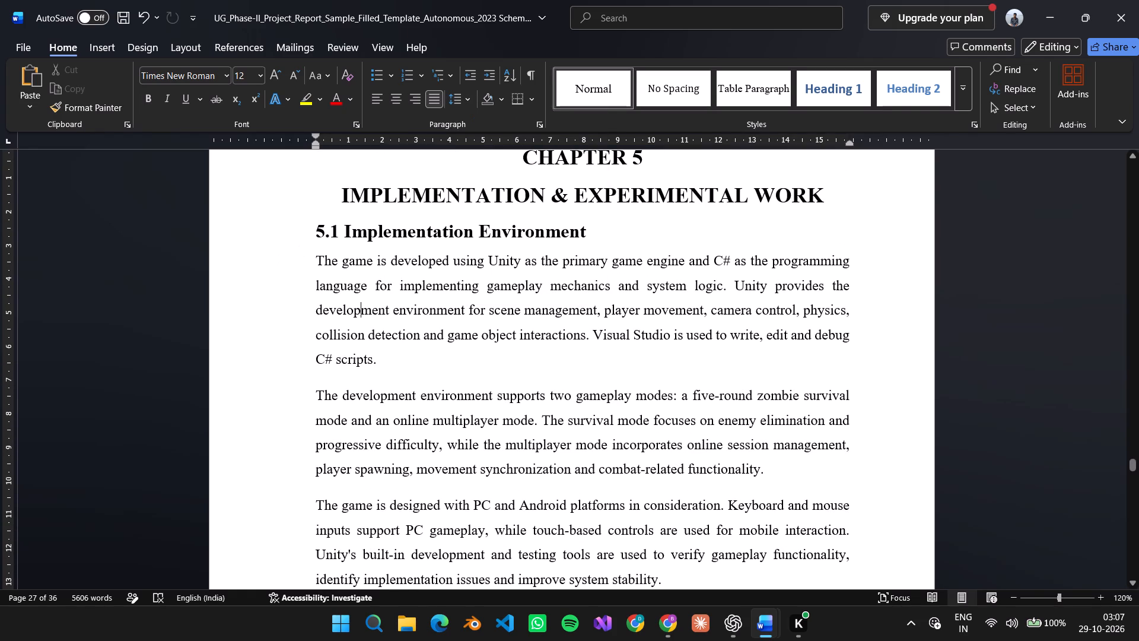
# Examine the sample subsections under 5.2 Module-wise Implementation in the UG Phase-II report, up to section 5.3.
pyautogui.scroll(-15, 273, 258)
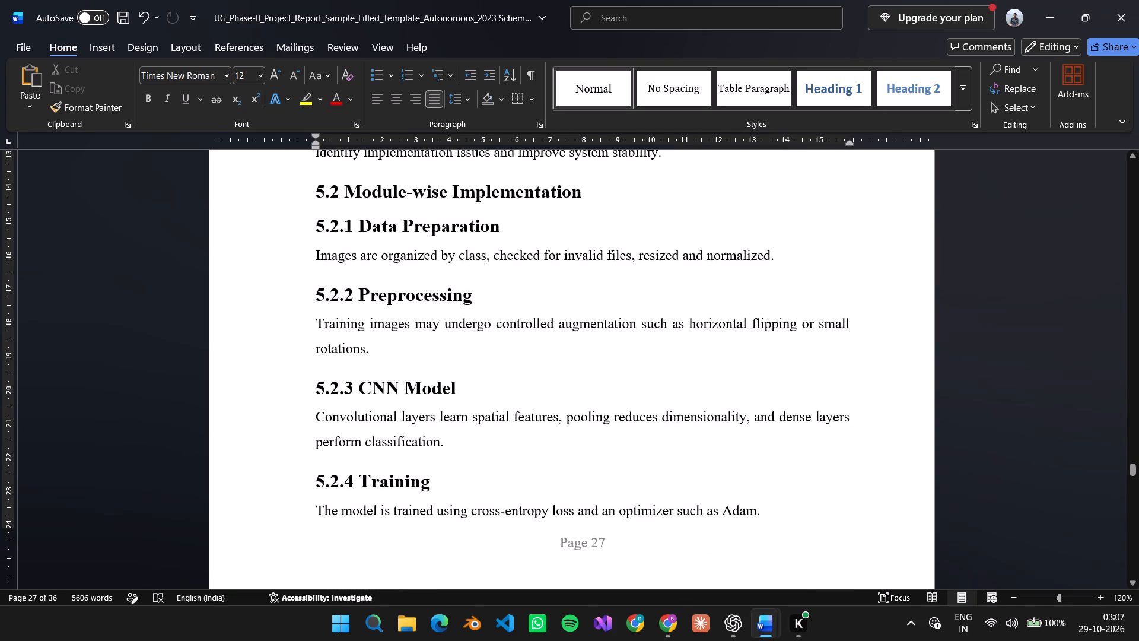
pyautogui.scroll(-2, 273, 258)
pyautogui.scroll(1, 273, 258)
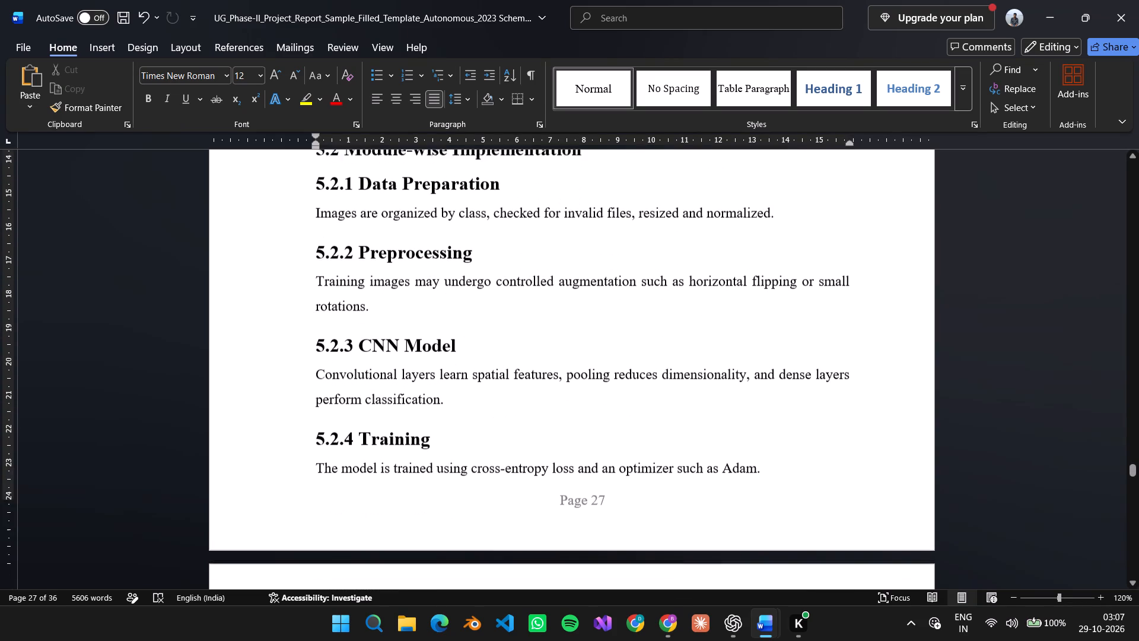
pyautogui.scroll(1, 273, 258)
pyautogui.scroll(-7, 273, 258)
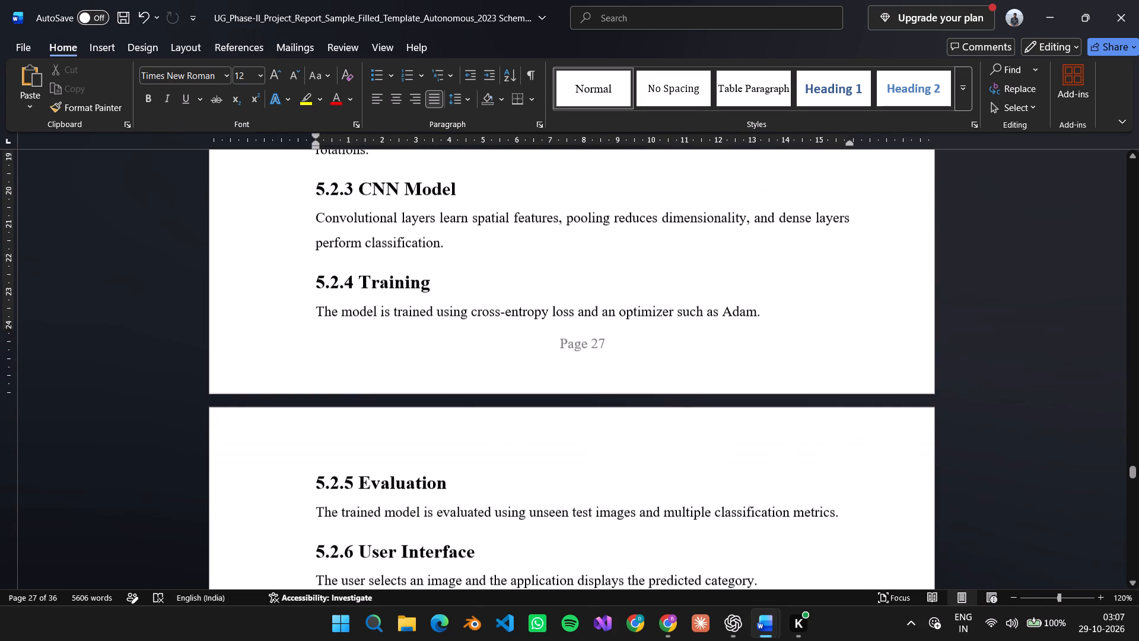
pyautogui.scroll(-2, 273, 258)
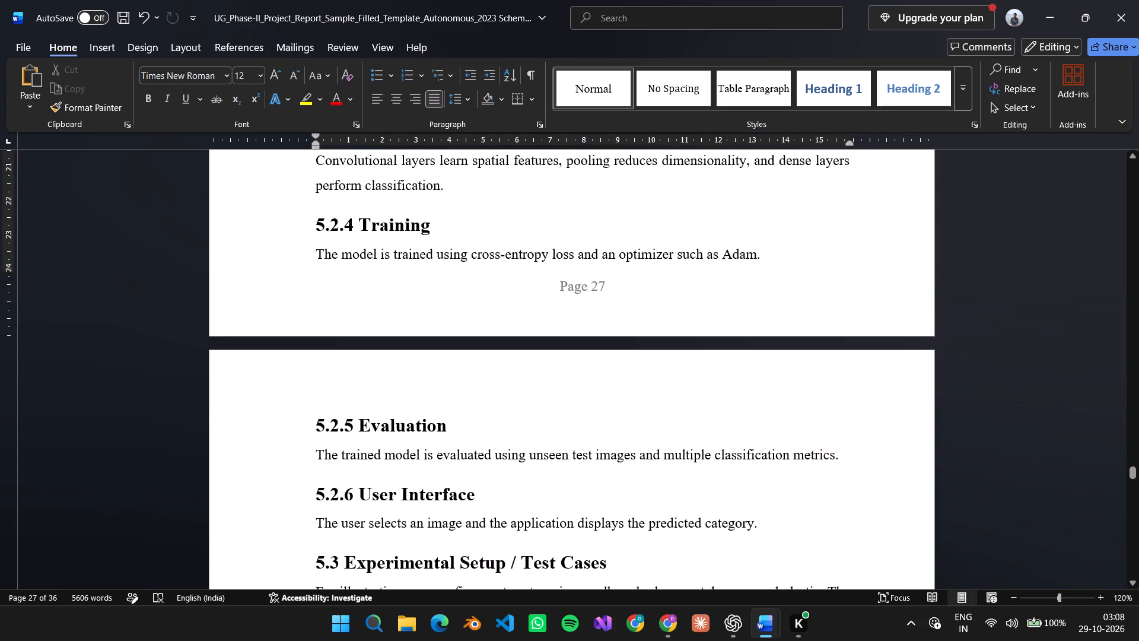
pyautogui.scroll(-1, 273, 258)
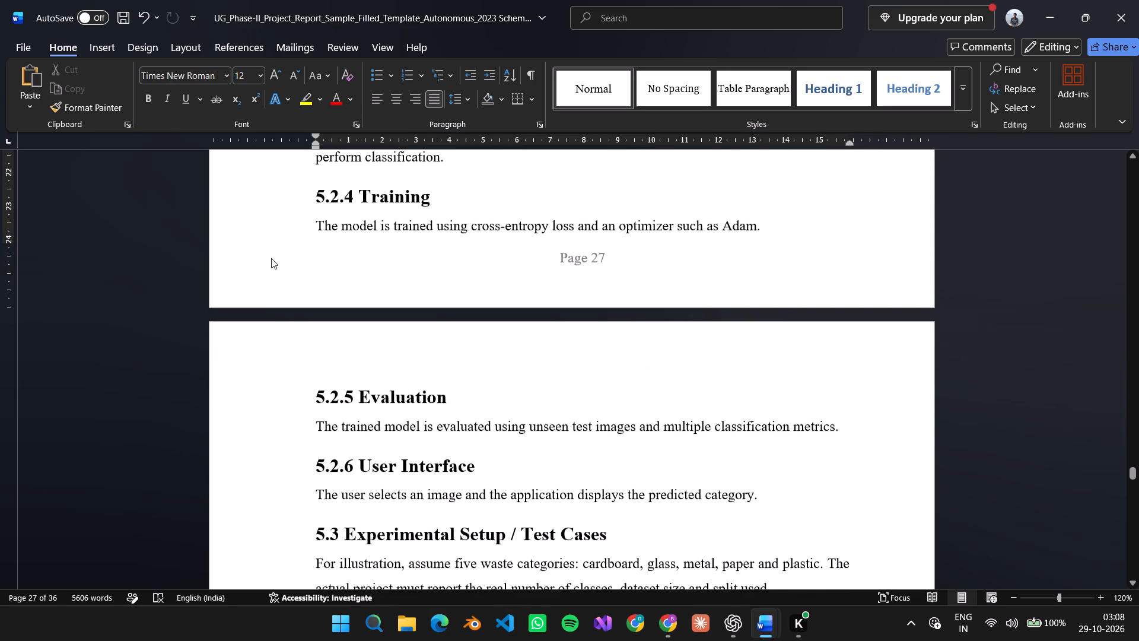
# Switch to the anuuuup report and read through its 5.2 Module-wise Implementation subsections, from 5.2.1 to 5.2.7.
pyautogui.hotkey('alt', 'Tab')
pyautogui.scroll(-3, 254, 259)
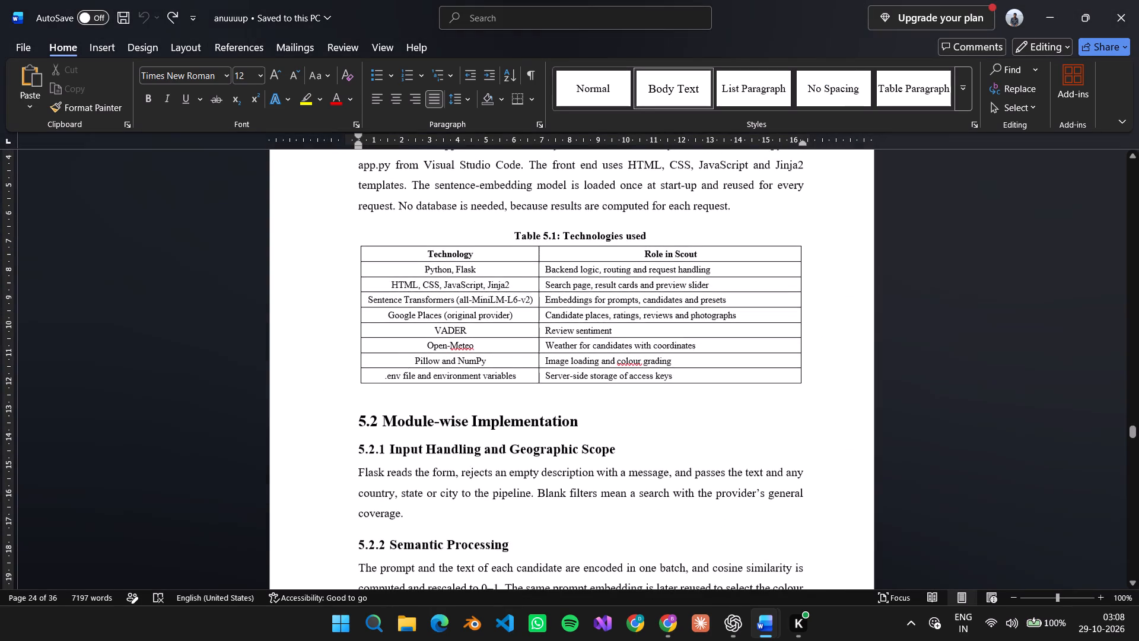
pyautogui.scroll(-16, 254, 259)
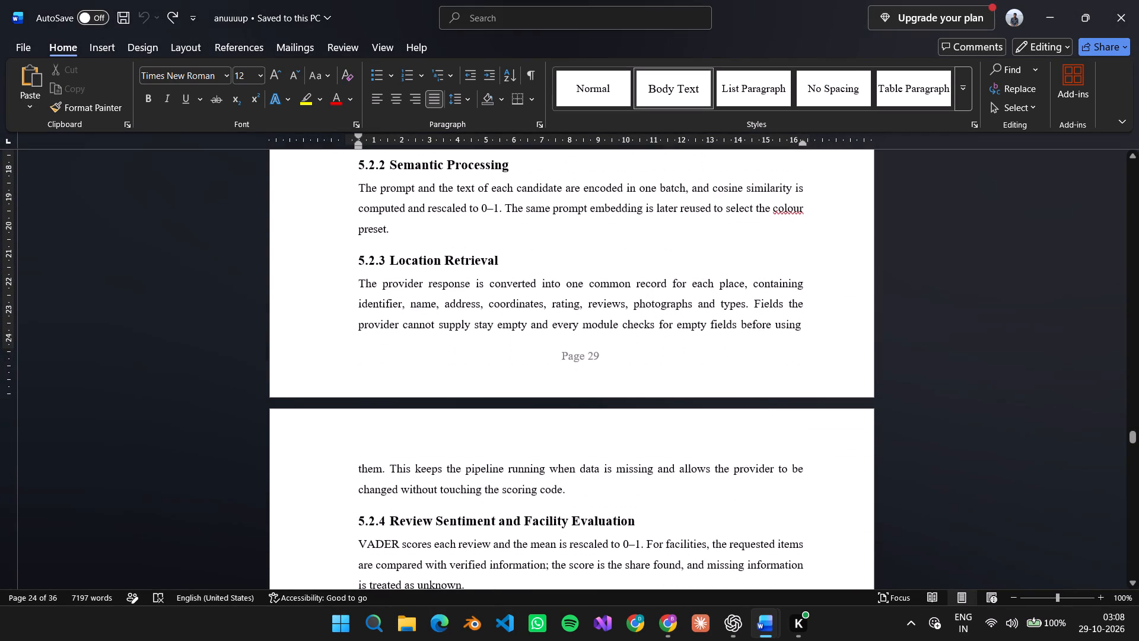
pyautogui.scroll(-5, 254, 259)
pyautogui.scroll(5, 254, 259)
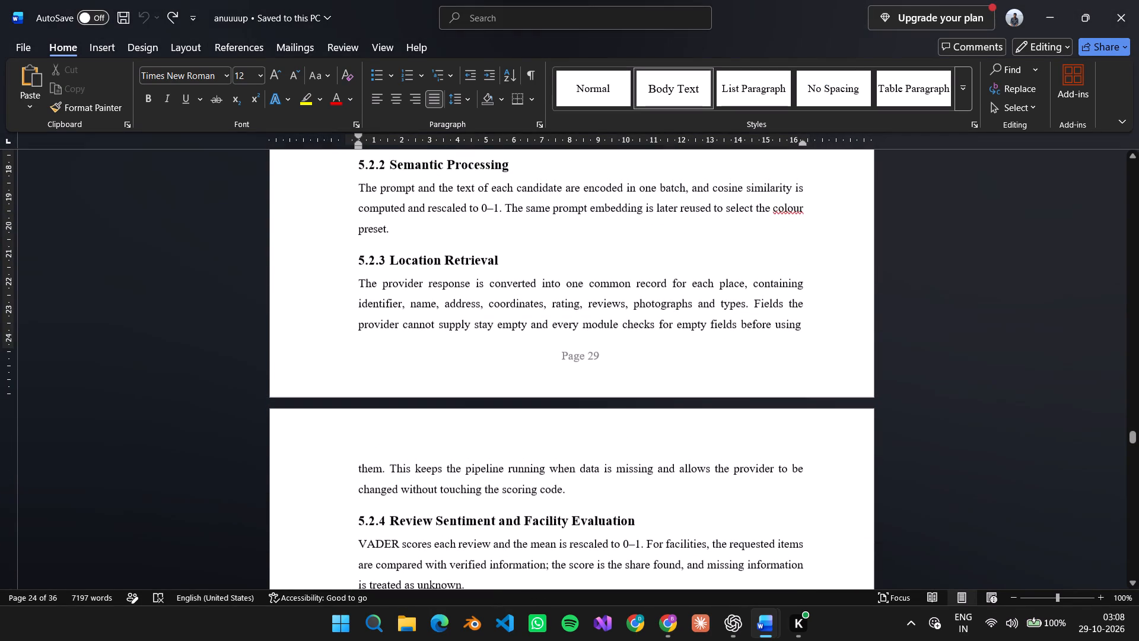
pyautogui.scroll(8, 254, 259)
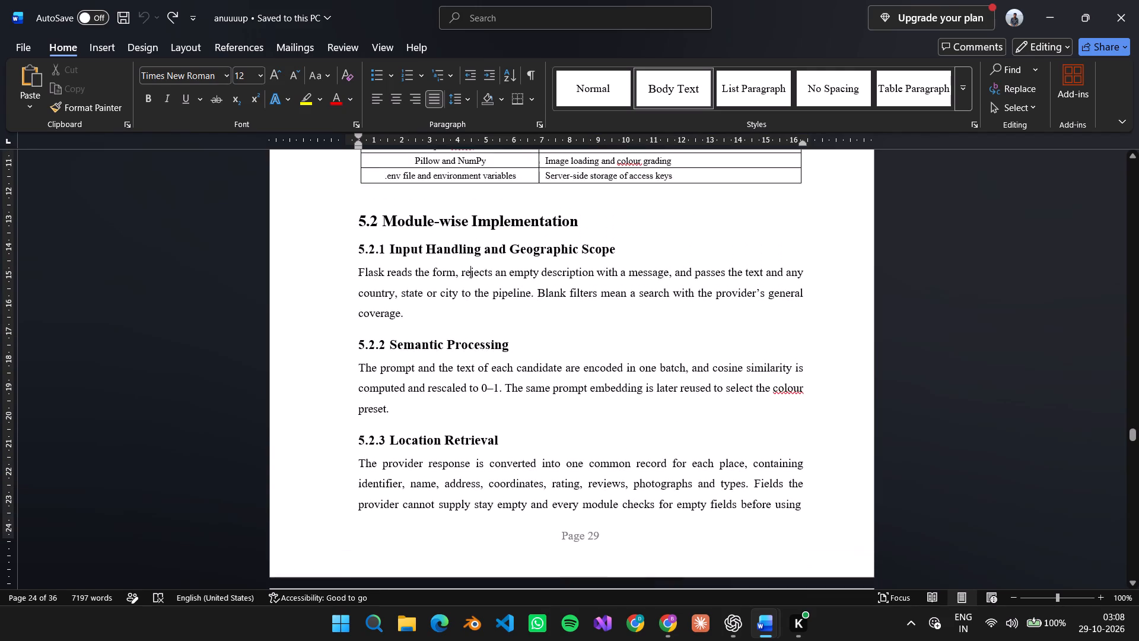
pyautogui.scroll(-11, 254, 259)
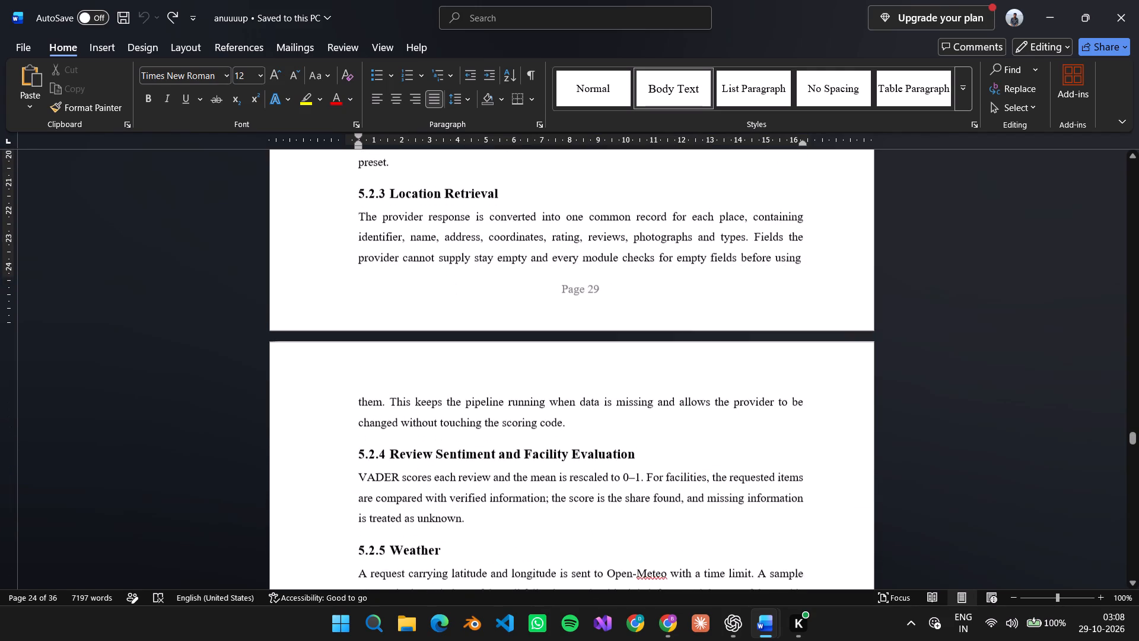
pyautogui.scroll(-7, 254, 259)
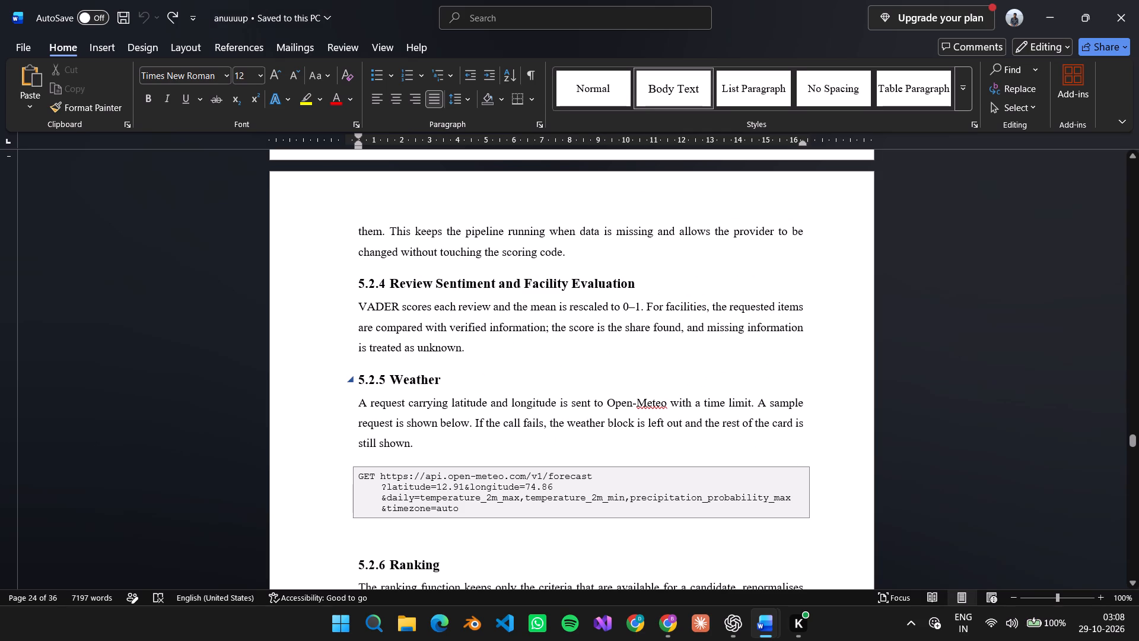
pyautogui.scroll(-8, 392, 437)
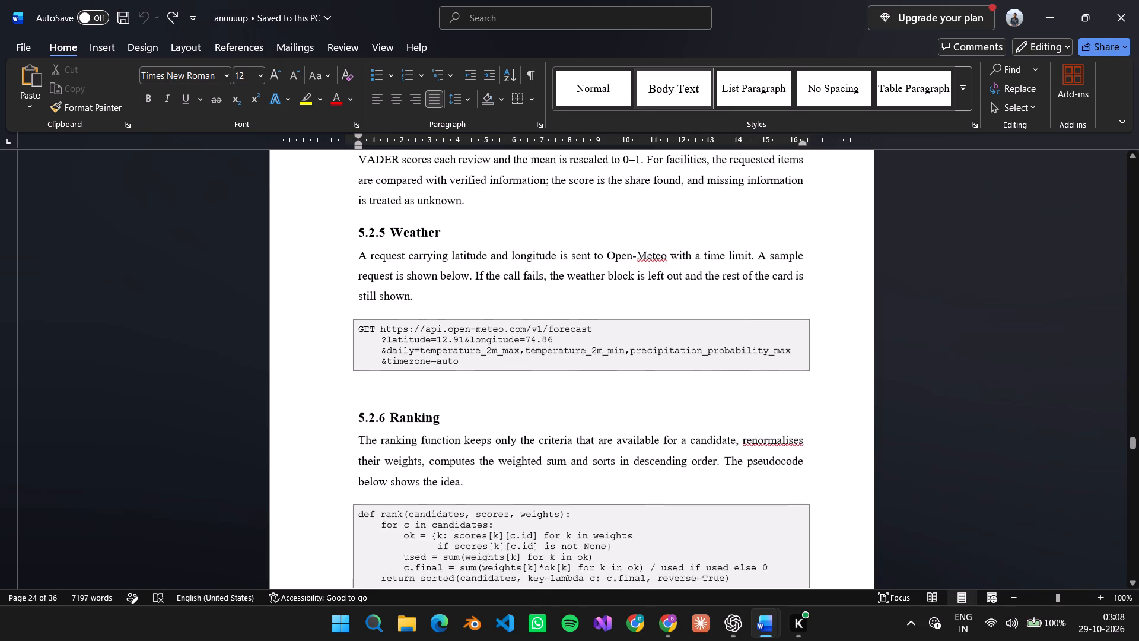
pyautogui.scroll(-9, 392, 437)
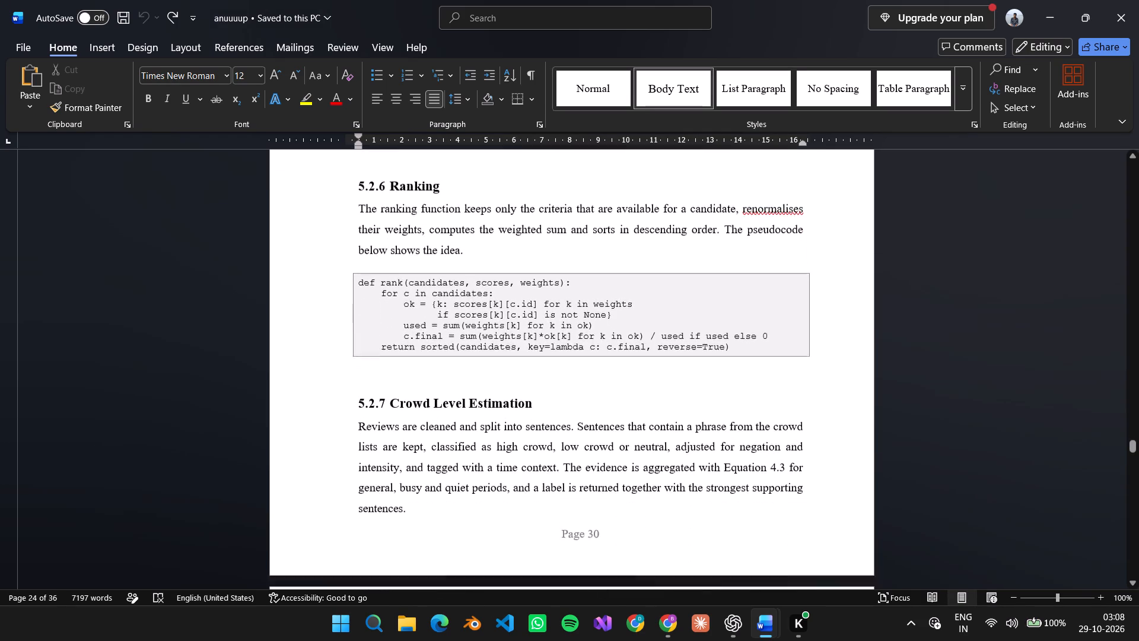
pyautogui.scroll(-6, 392, 437)
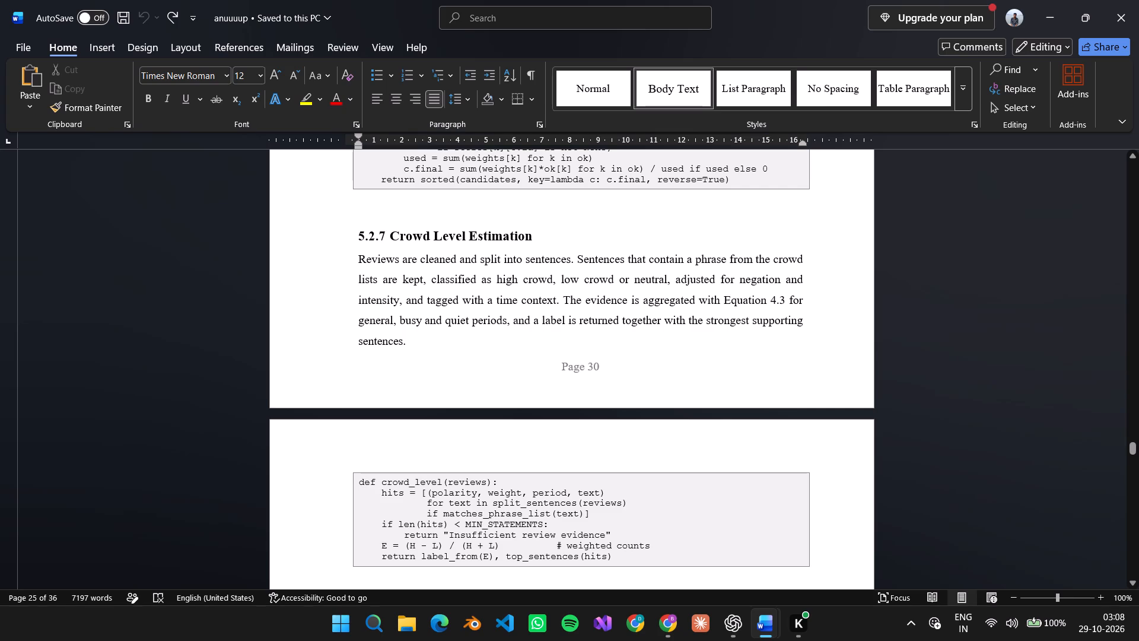
# Read the rest of 5.2 Module-wise Implementation in the anuuuup report, from 5.2.7 Crowd Level Estimation to the start of 5.3.
pyautogui.scroll(-2, 392, 437)
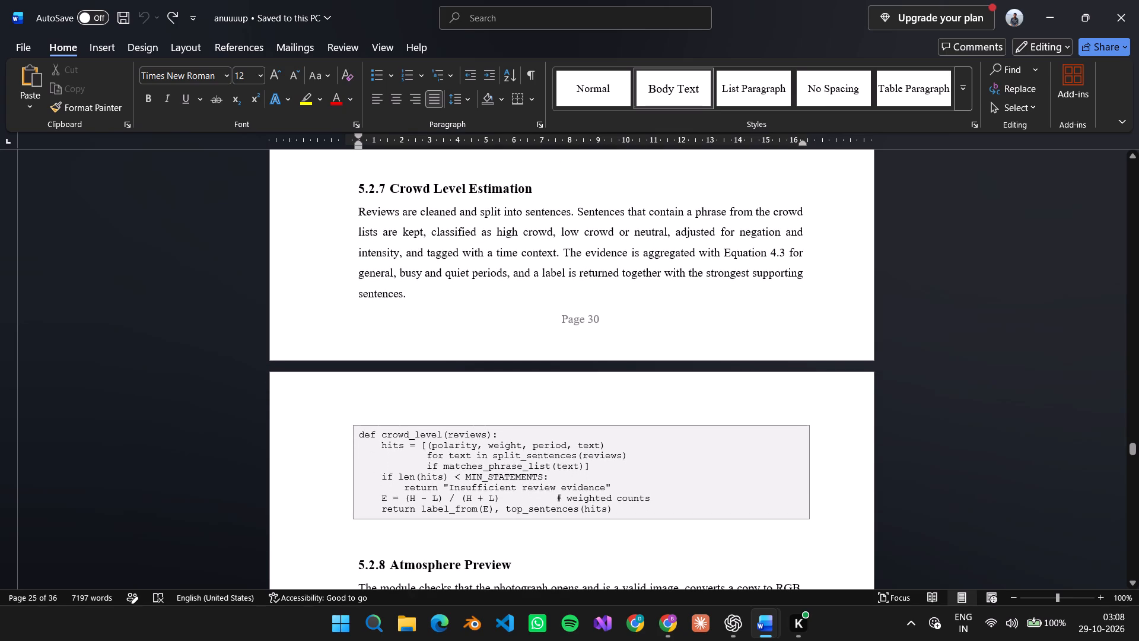
pyautogui.scroll(-5, 392, 437)
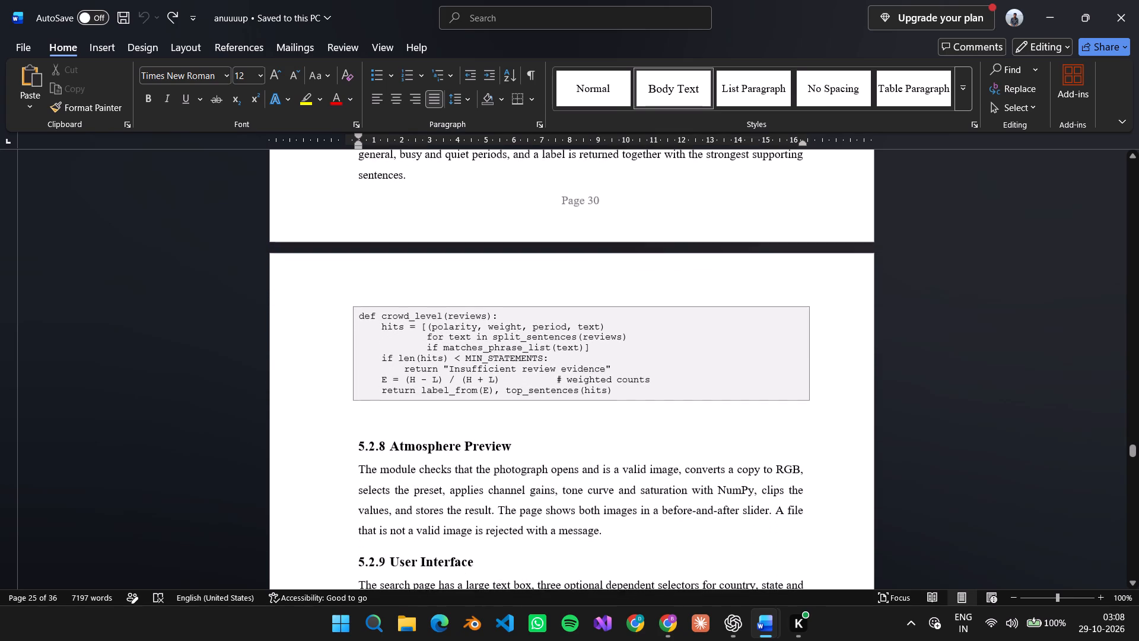
pyautogui.scroll(-11, 392, 437)
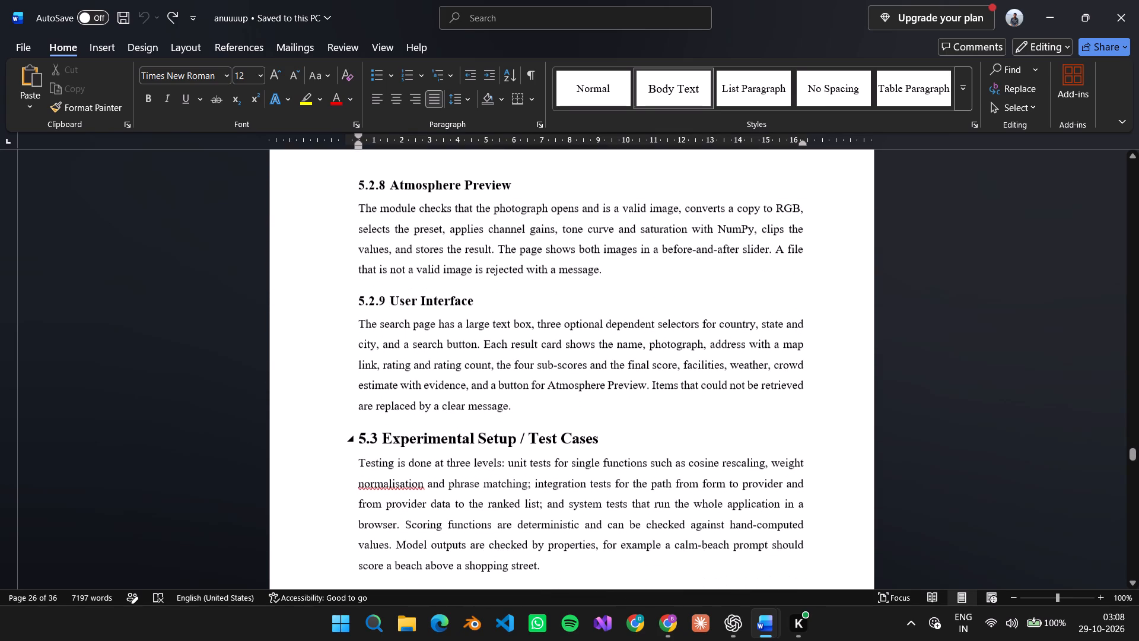
pyautogui.hotkey('alt', 'Tab')
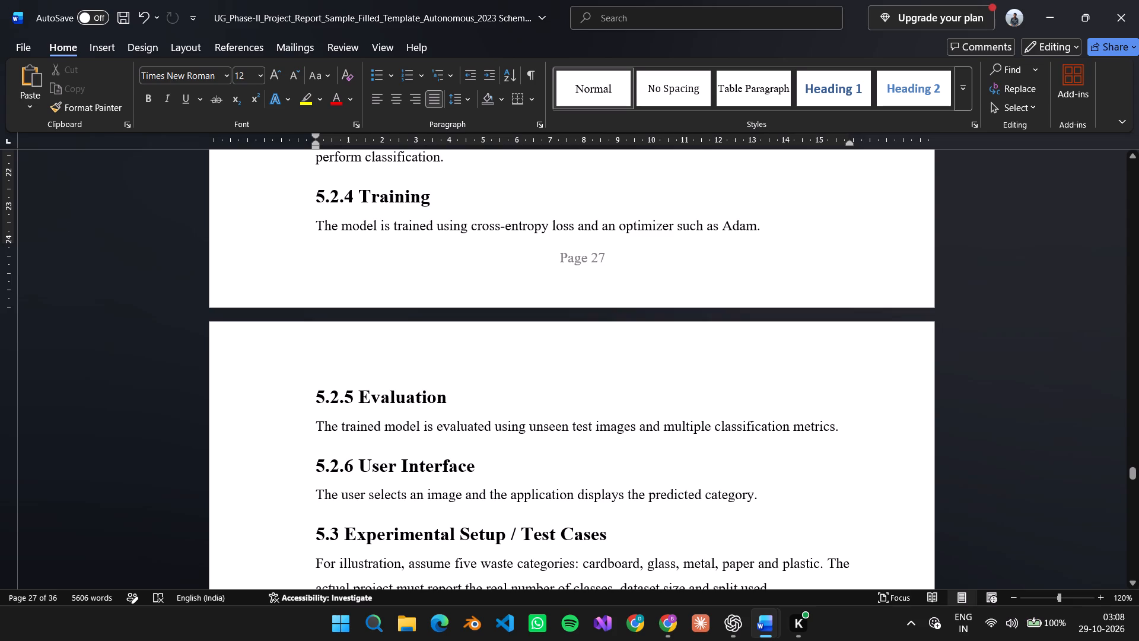
pyautogui.hotkey('alt', 'Tab')
pyautogui.hotkey('alt', 'Tab')
pyautogui.hotkey('alt', 'Tab')
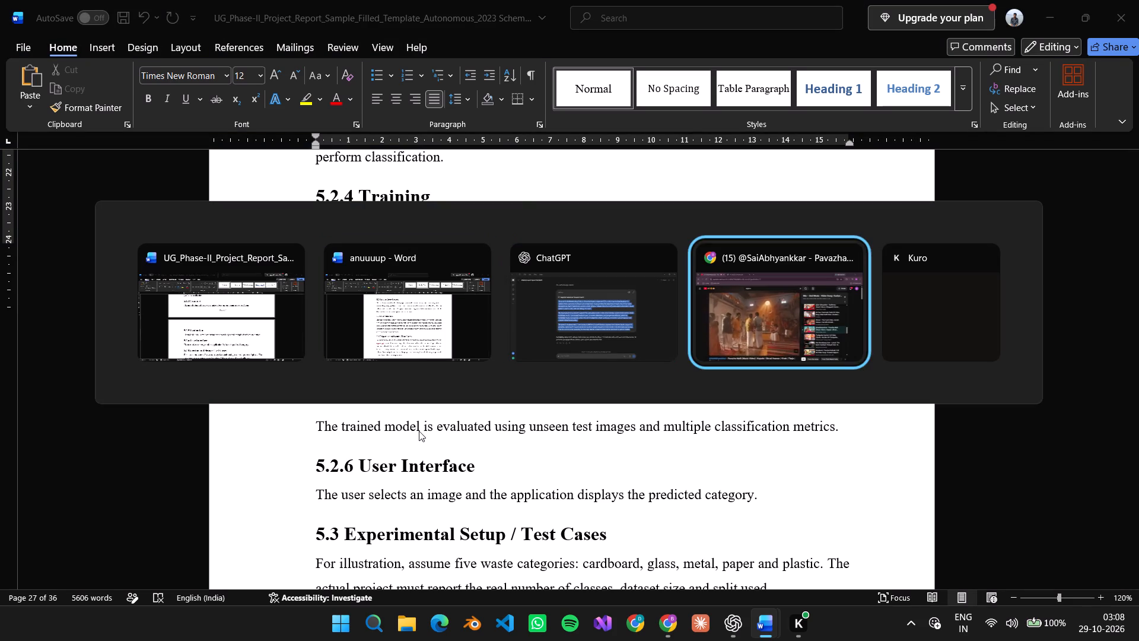
pyautogui.hotkey('alt', 'Tab')
pyautogui.hotkey('alt', 'Tab')
pyautogui.hotkey('alt', 'Tab')
pyautogui.hotkey('alt', 'Tab')
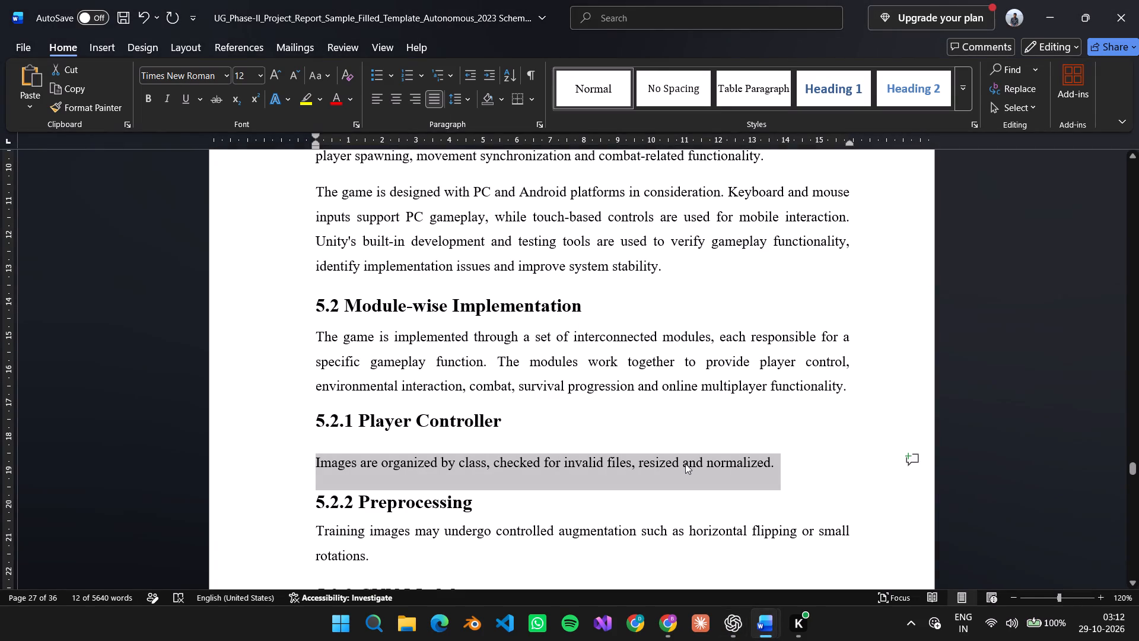
pyautogui.hotkey('ctrl', 'v')
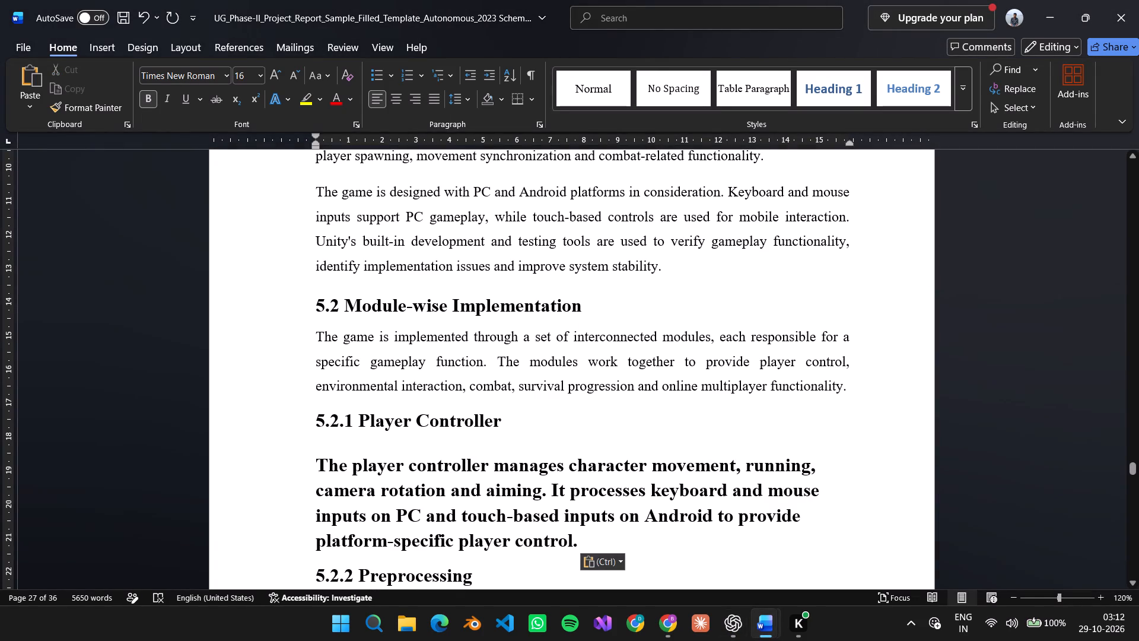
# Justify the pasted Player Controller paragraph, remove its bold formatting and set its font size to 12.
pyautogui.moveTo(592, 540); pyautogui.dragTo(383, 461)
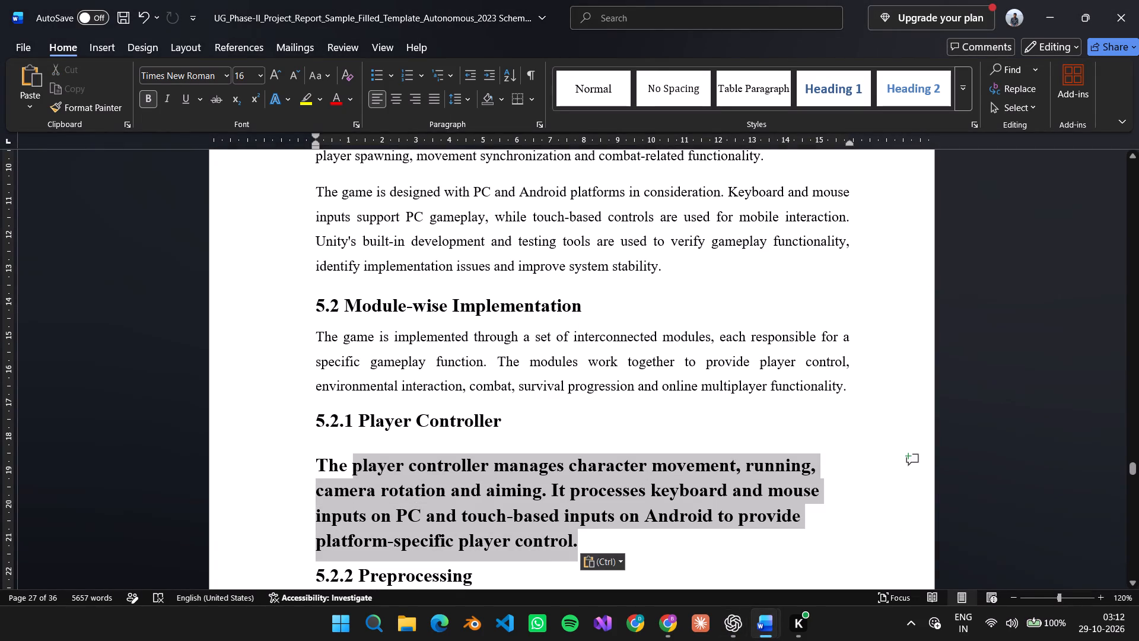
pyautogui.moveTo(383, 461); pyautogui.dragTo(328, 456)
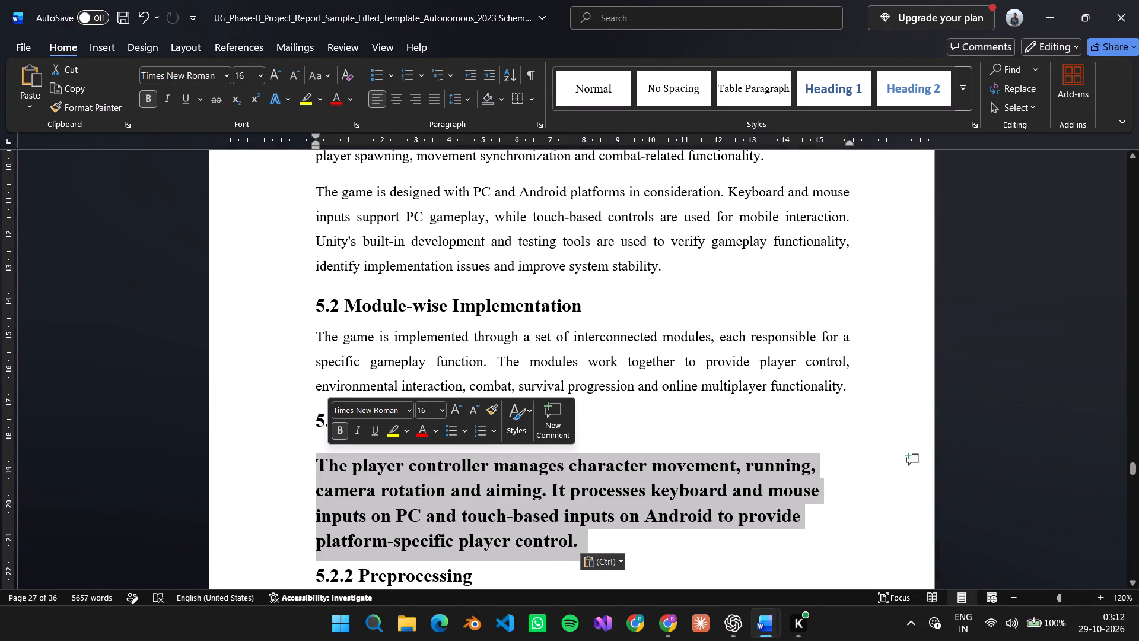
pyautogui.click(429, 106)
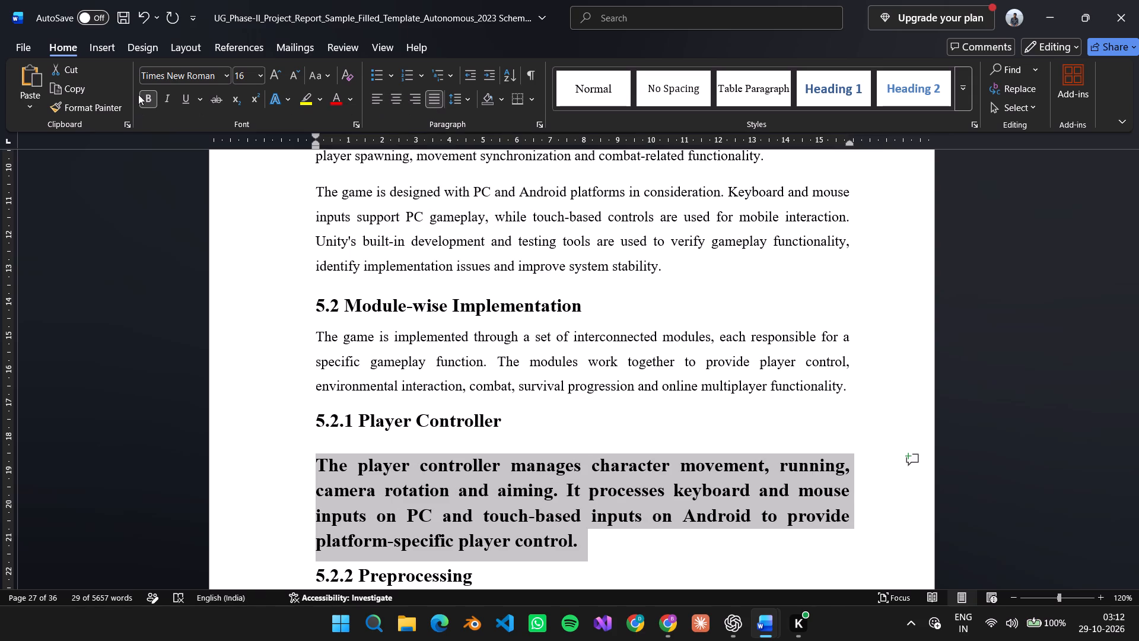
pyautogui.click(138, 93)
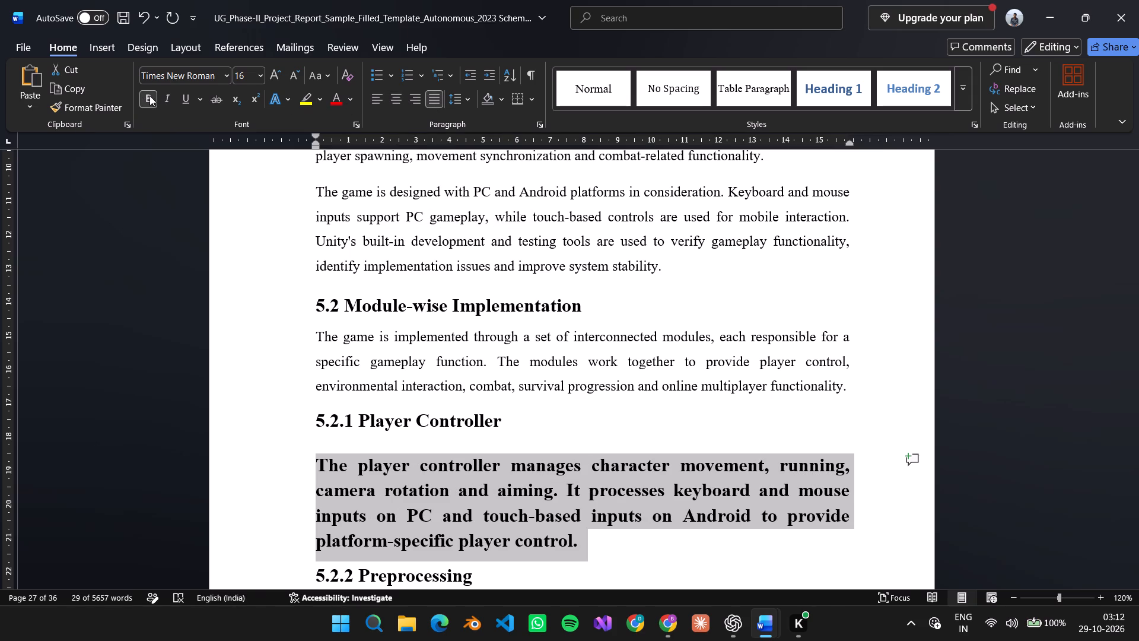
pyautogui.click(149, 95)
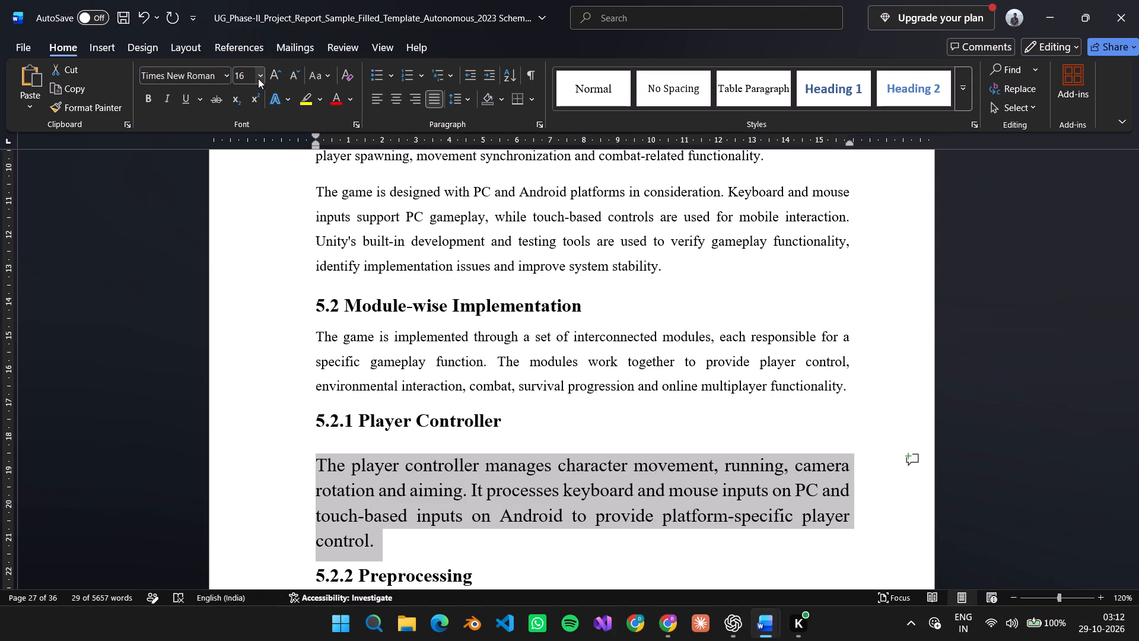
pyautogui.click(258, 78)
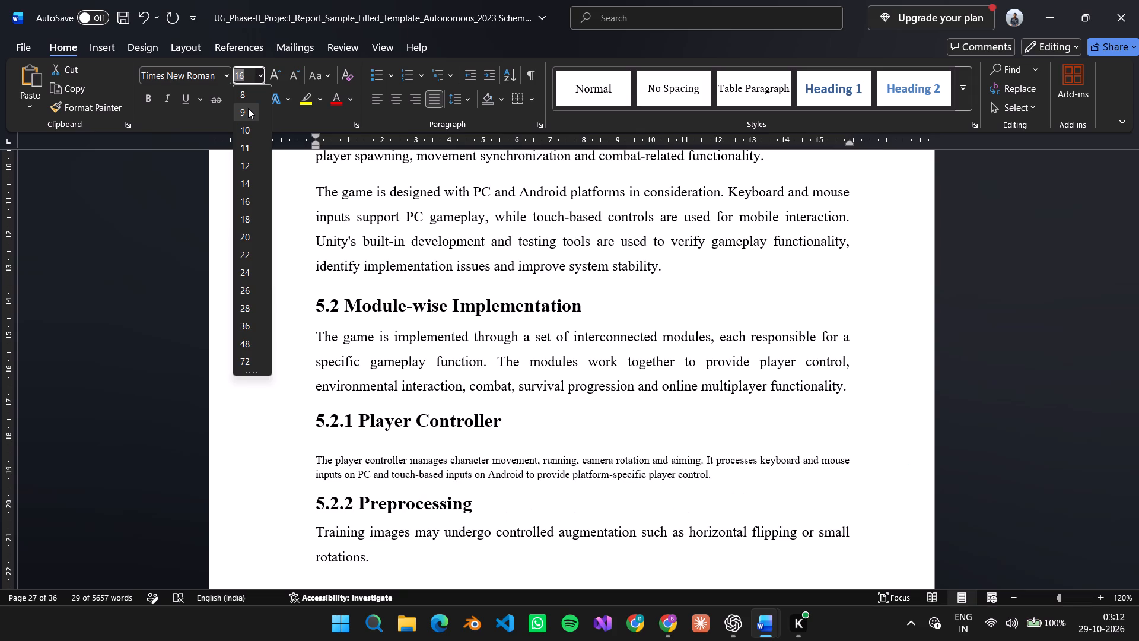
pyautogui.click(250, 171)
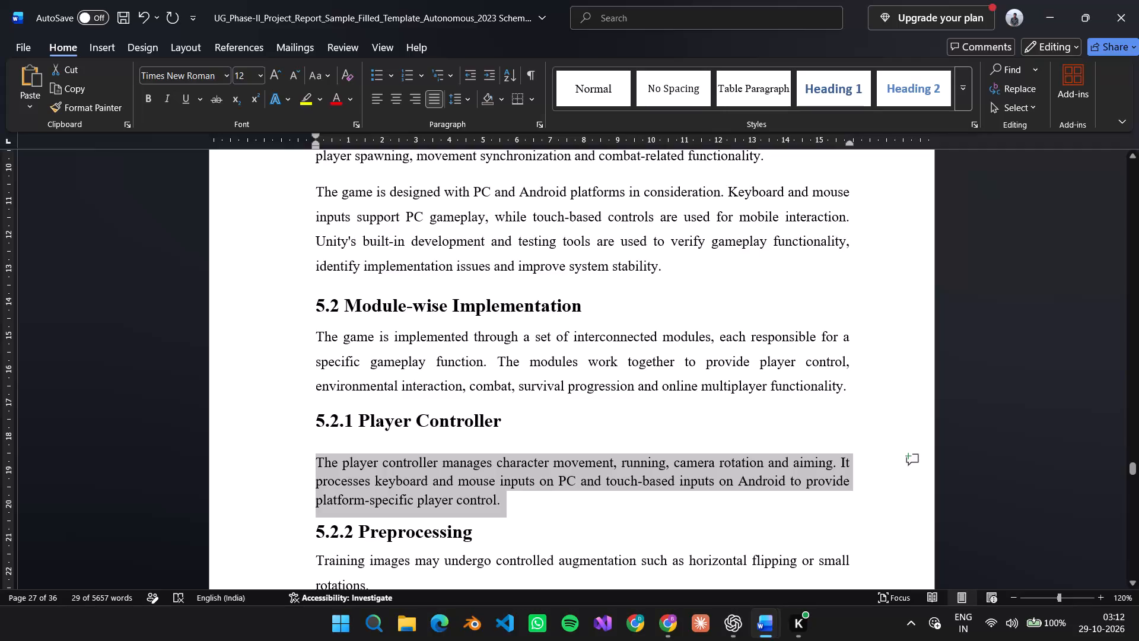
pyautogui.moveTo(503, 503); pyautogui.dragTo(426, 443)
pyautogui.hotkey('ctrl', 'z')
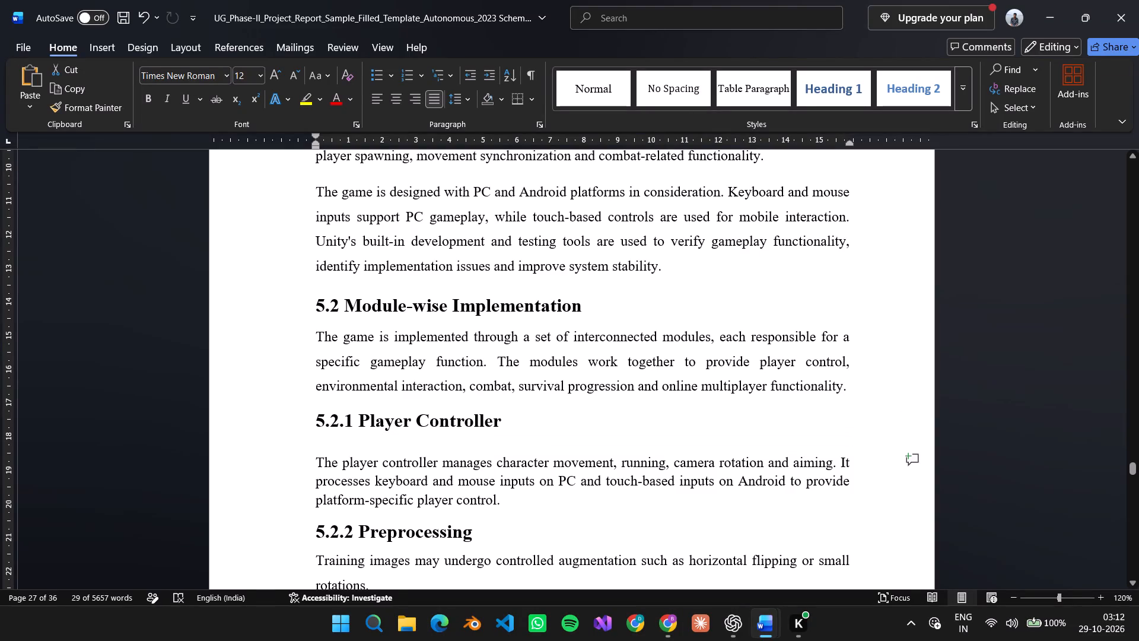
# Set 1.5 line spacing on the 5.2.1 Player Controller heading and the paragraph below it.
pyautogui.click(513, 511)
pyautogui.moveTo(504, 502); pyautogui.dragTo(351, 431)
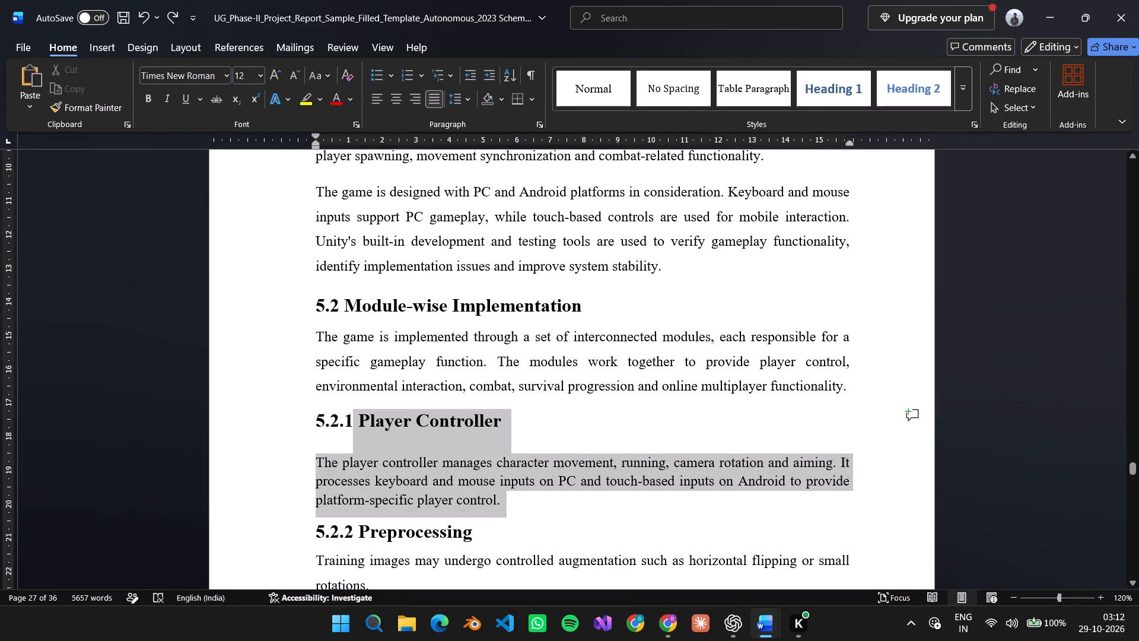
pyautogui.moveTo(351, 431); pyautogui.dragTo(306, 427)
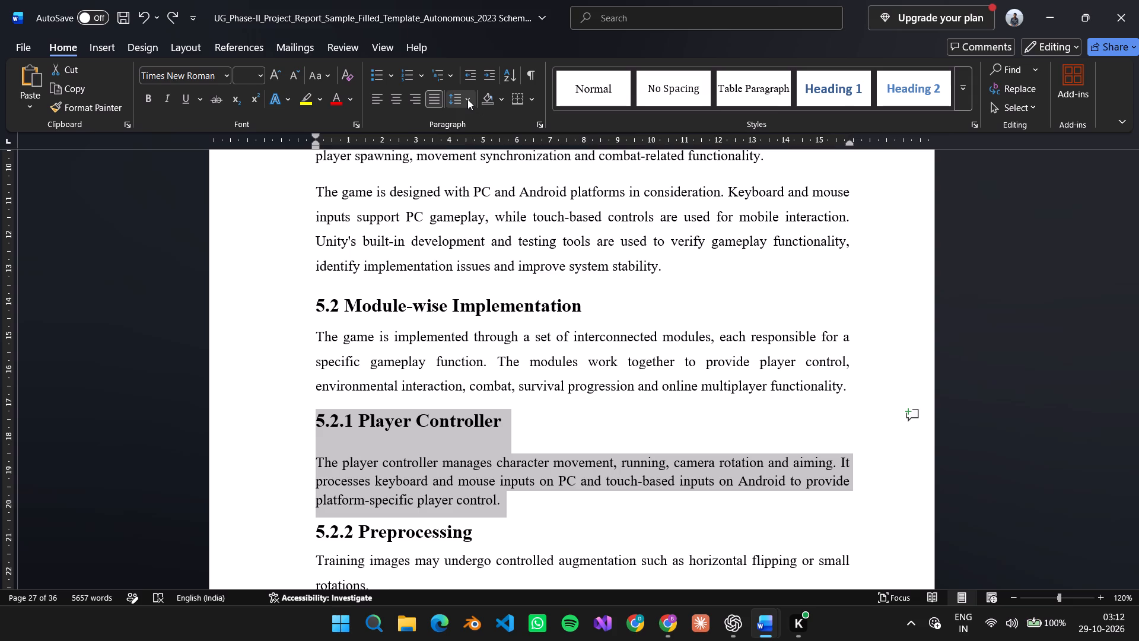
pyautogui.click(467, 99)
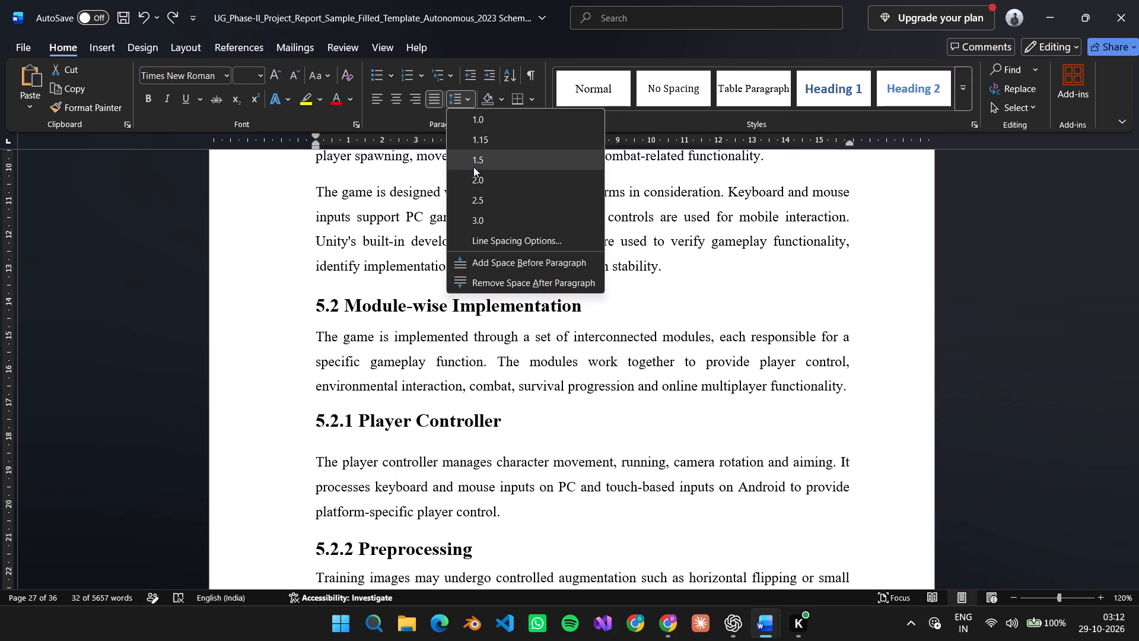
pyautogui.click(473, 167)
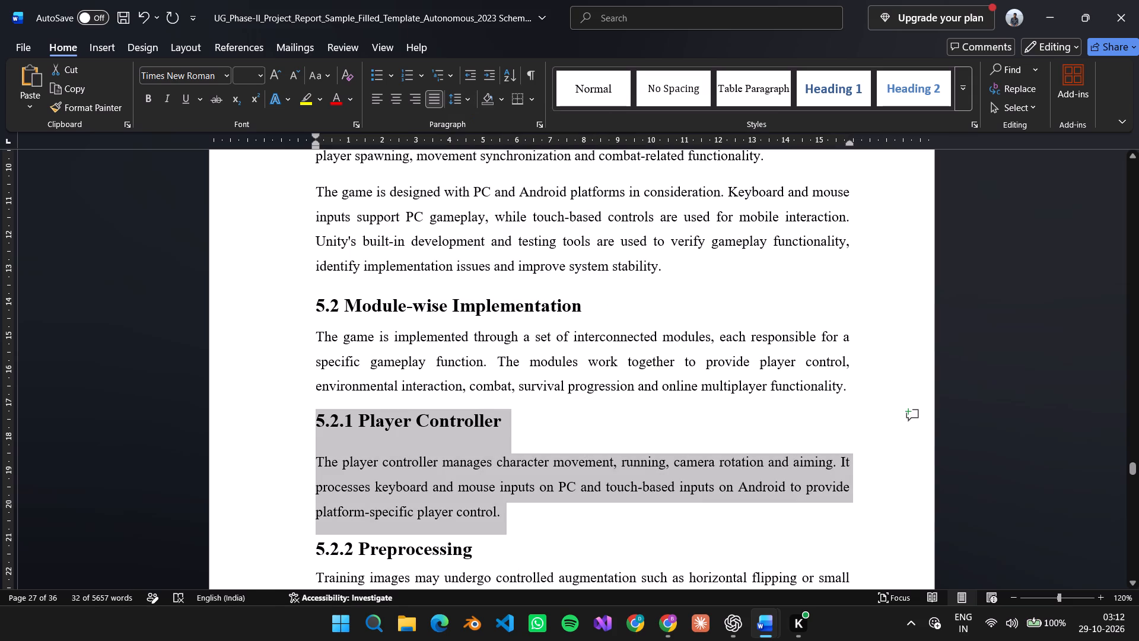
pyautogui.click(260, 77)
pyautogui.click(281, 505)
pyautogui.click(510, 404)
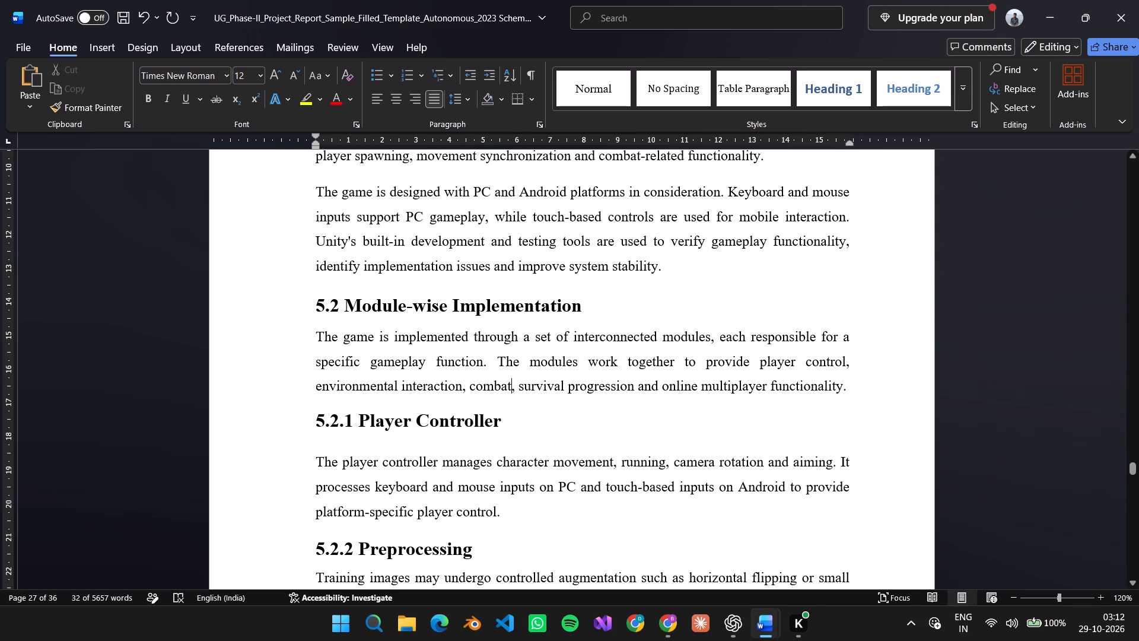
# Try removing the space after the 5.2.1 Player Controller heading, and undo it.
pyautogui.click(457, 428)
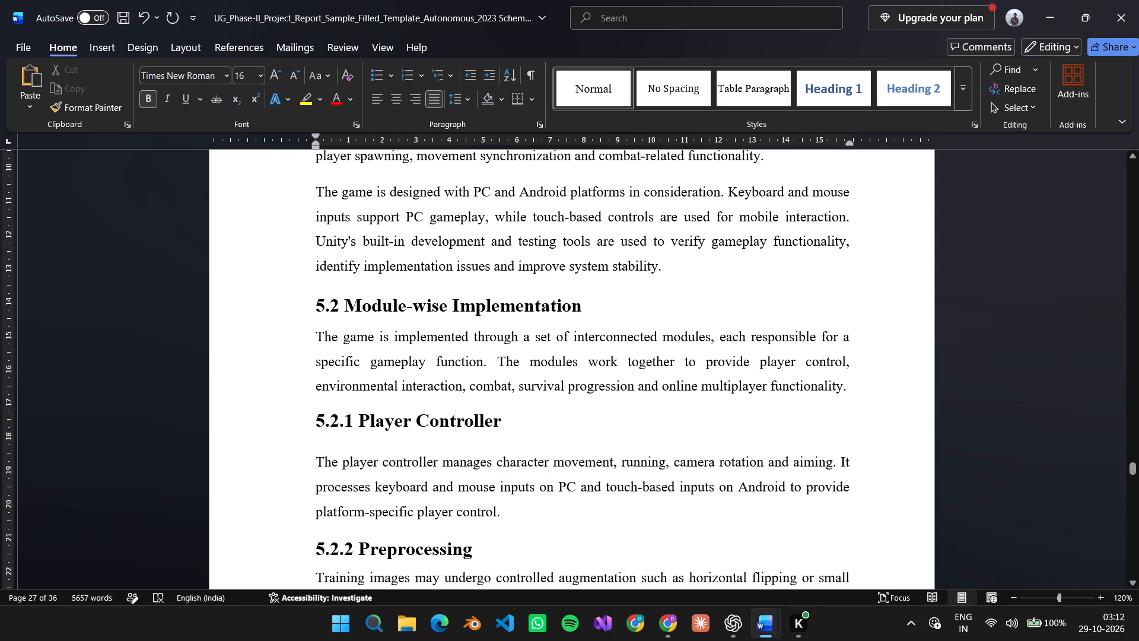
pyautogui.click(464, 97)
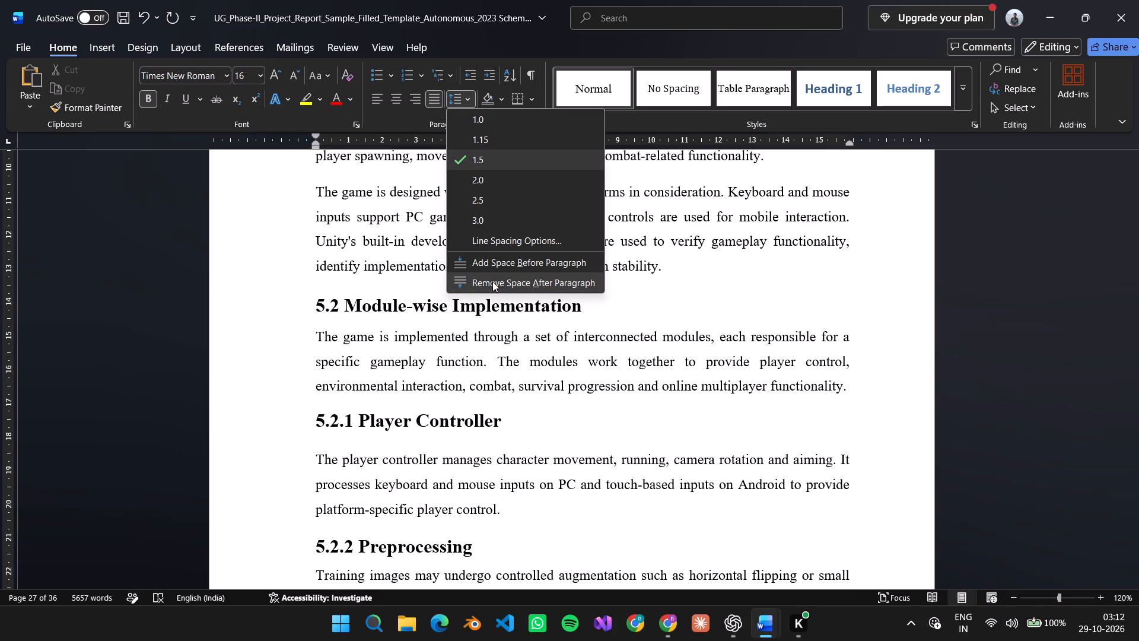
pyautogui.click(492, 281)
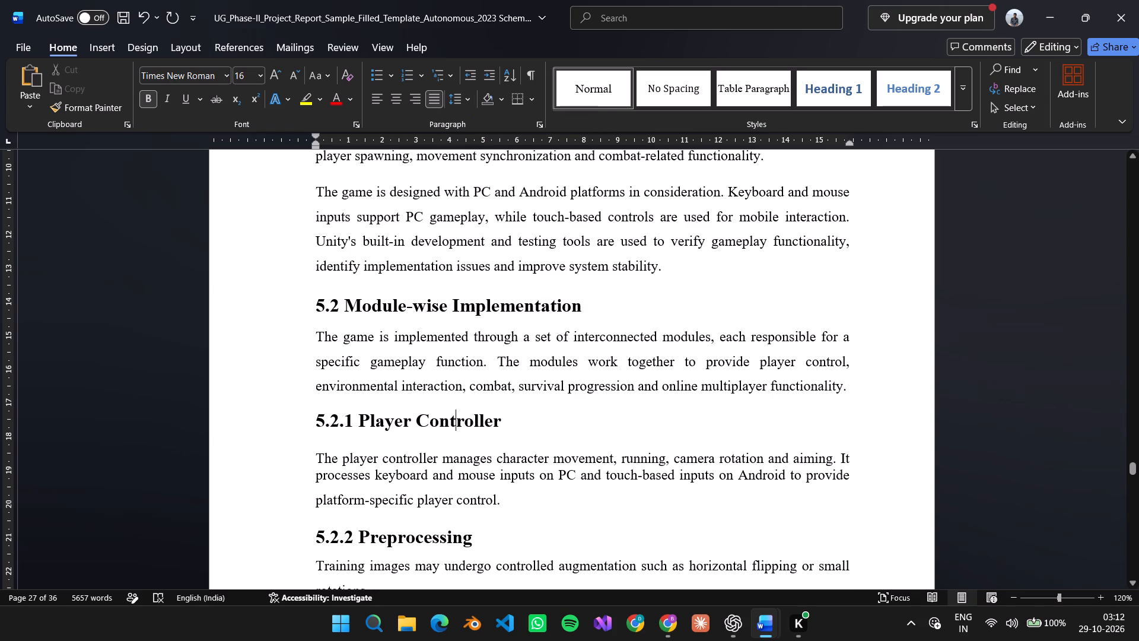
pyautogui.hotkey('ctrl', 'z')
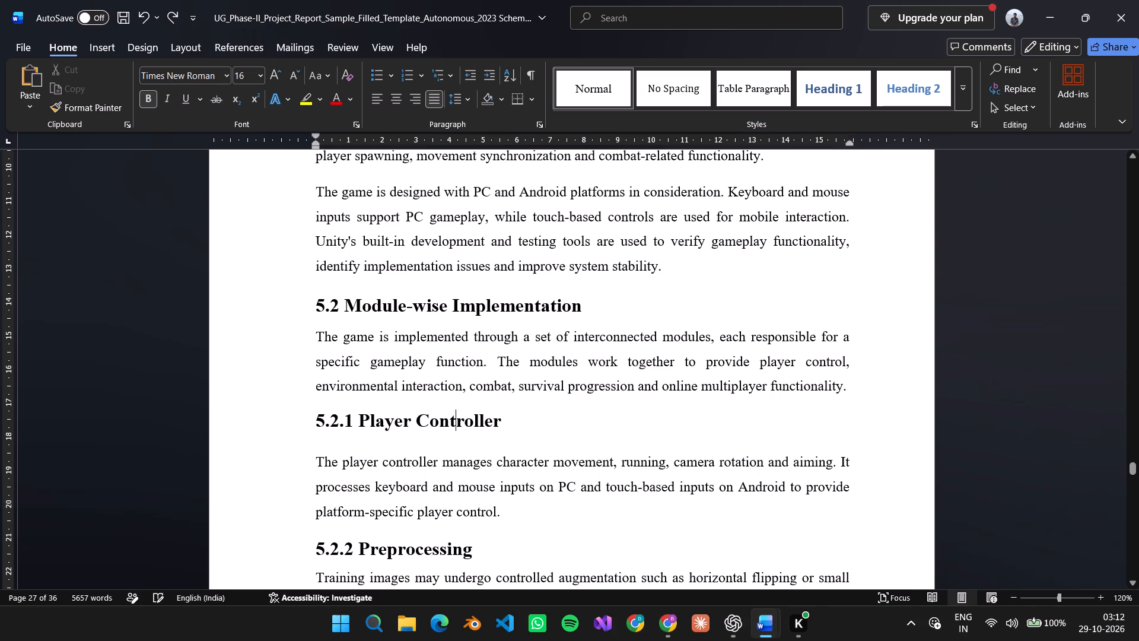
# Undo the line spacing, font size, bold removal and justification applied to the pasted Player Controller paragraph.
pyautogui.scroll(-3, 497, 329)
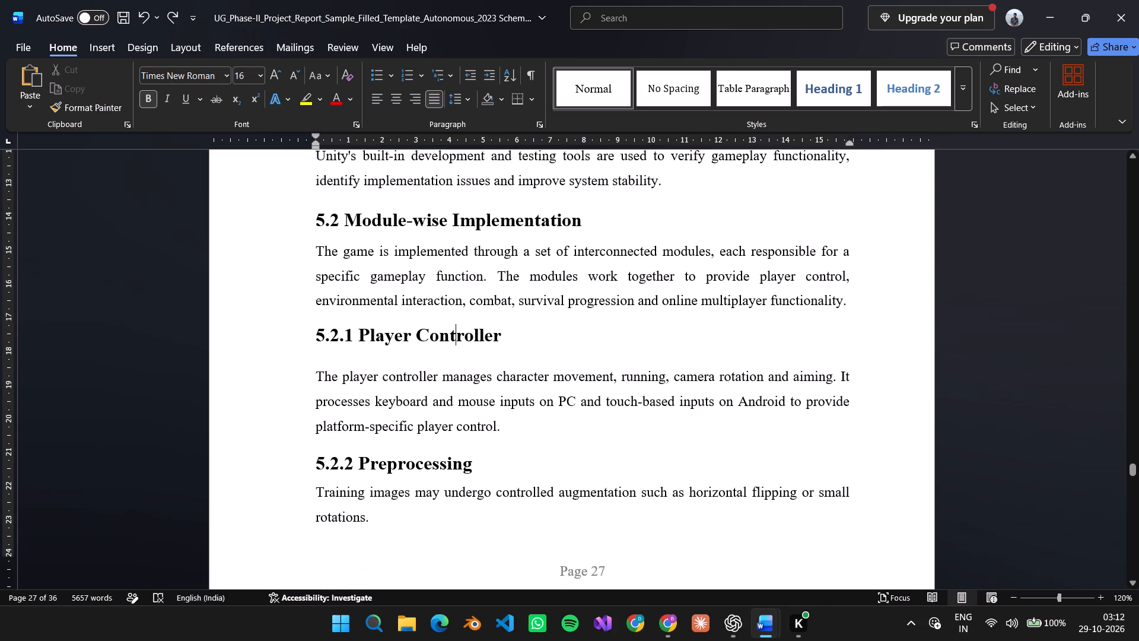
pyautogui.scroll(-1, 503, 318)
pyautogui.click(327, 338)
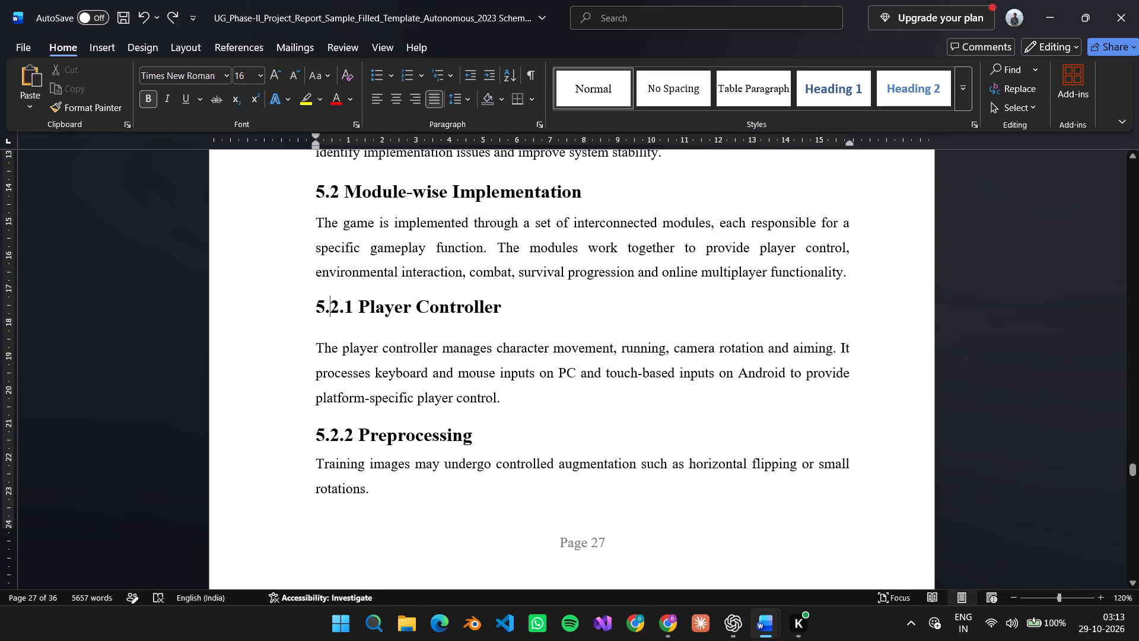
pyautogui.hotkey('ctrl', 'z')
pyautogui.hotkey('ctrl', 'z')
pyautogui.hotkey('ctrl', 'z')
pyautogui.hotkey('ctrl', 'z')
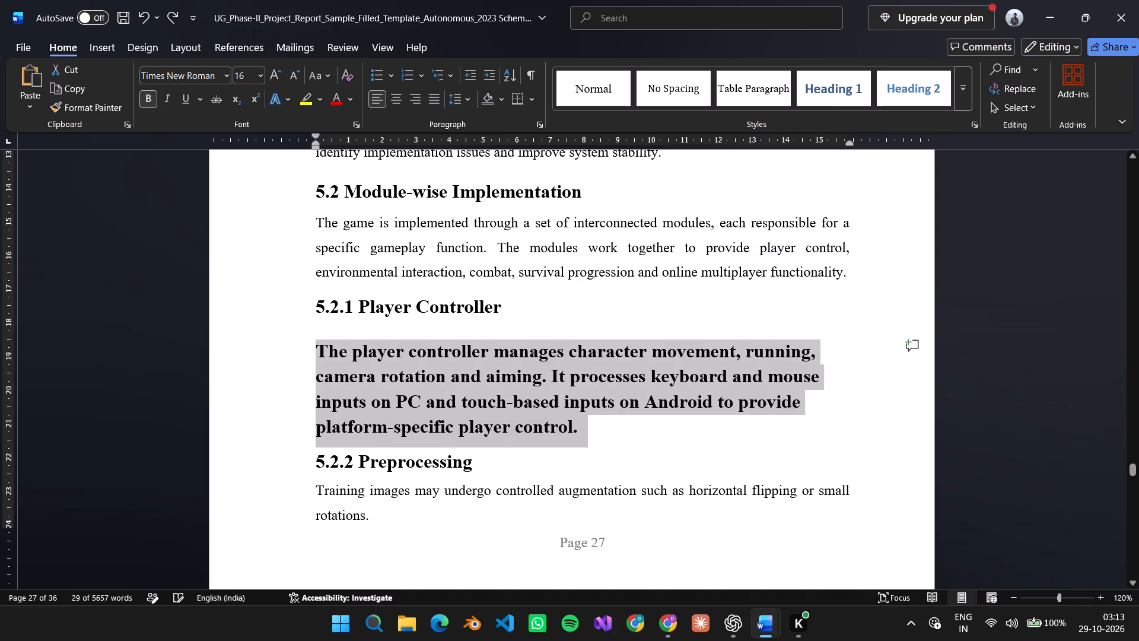
# Undo the pasted Player Controller paragraph and heading, back to the original 5.2.1 Data Preparation section.
pyautogui.hotkey('ctrl', 'z')
pyautogui.hotkey('ctrl', 'z')
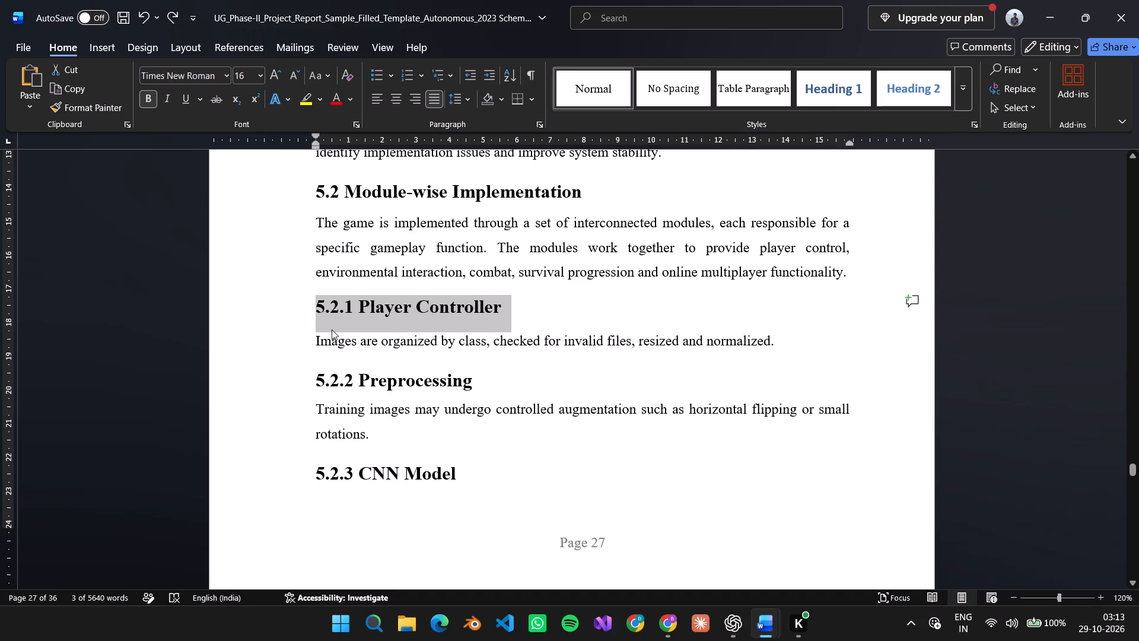
pyautogui.hotkey('ctrl', 'z')
pyautogui.hotkey('ctrl', 'z')
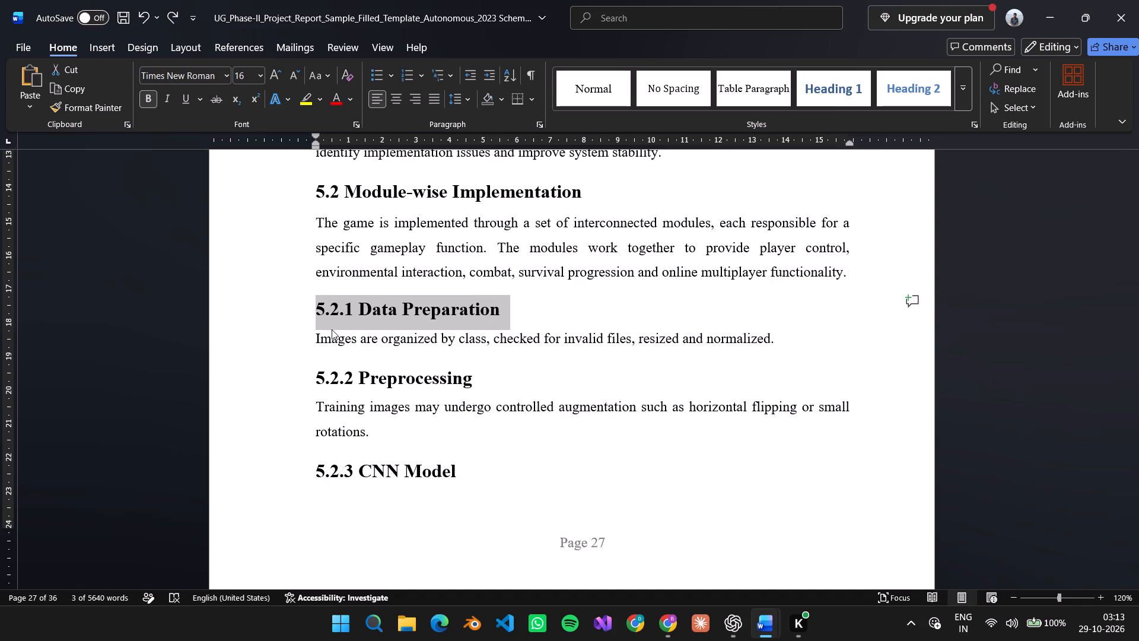
# Retitle the 5.2.1 Data Preparation heading as "5.2.1 Player Controller", keeping its number and formatting.
pyautogui.click(498, 313)
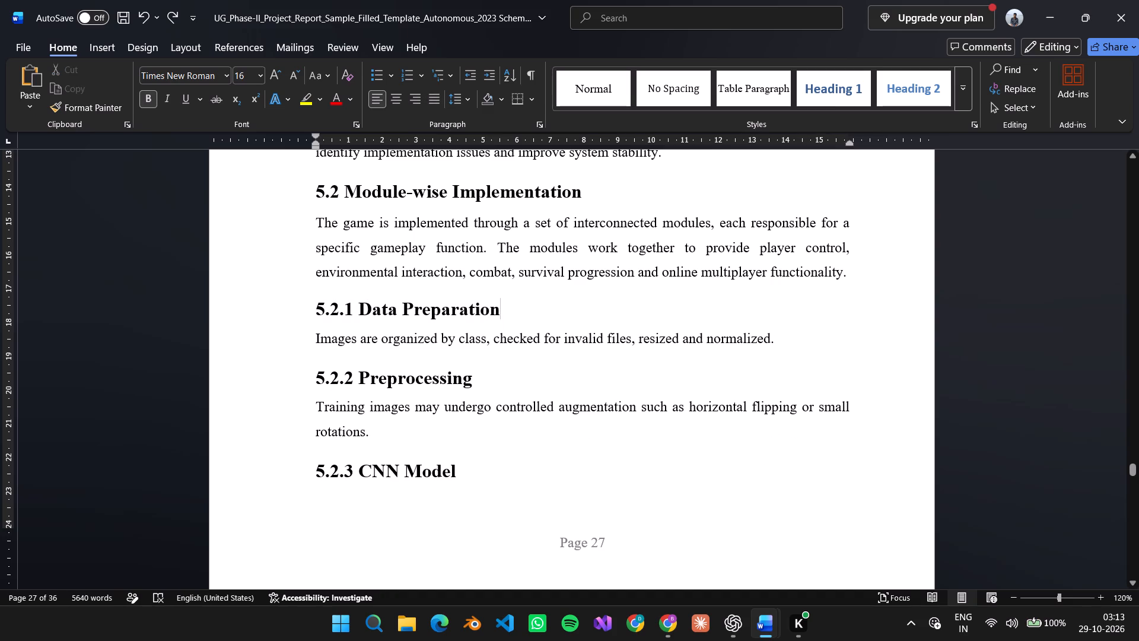
pyautogui.hotkey('alt', 'Tab')
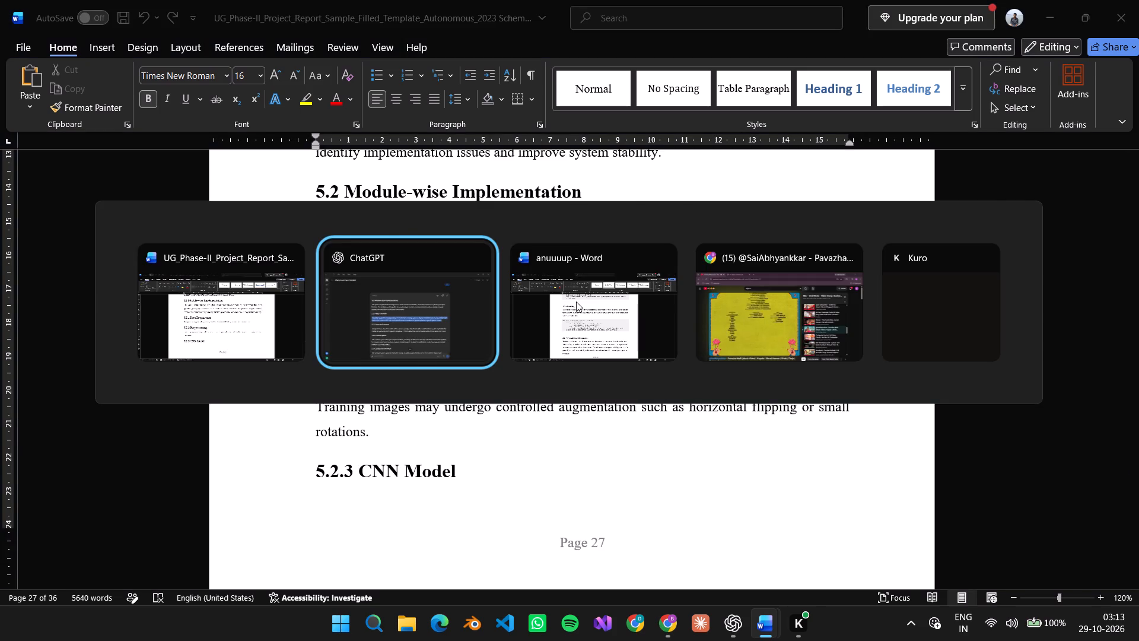
pyautogui.hotkey('alt', 'Tab')
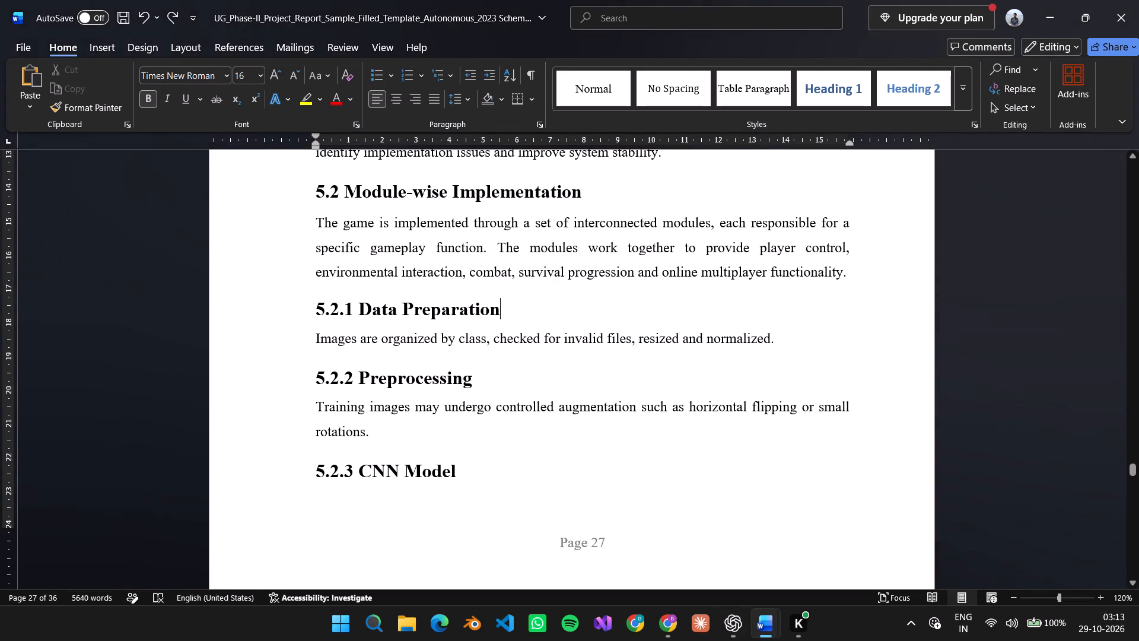
pyautogui.press('BackSpace')
pyautogui.press('BackSpace')
pyautogui.press('BackSpace')
pyautogui.press('BackSpace')
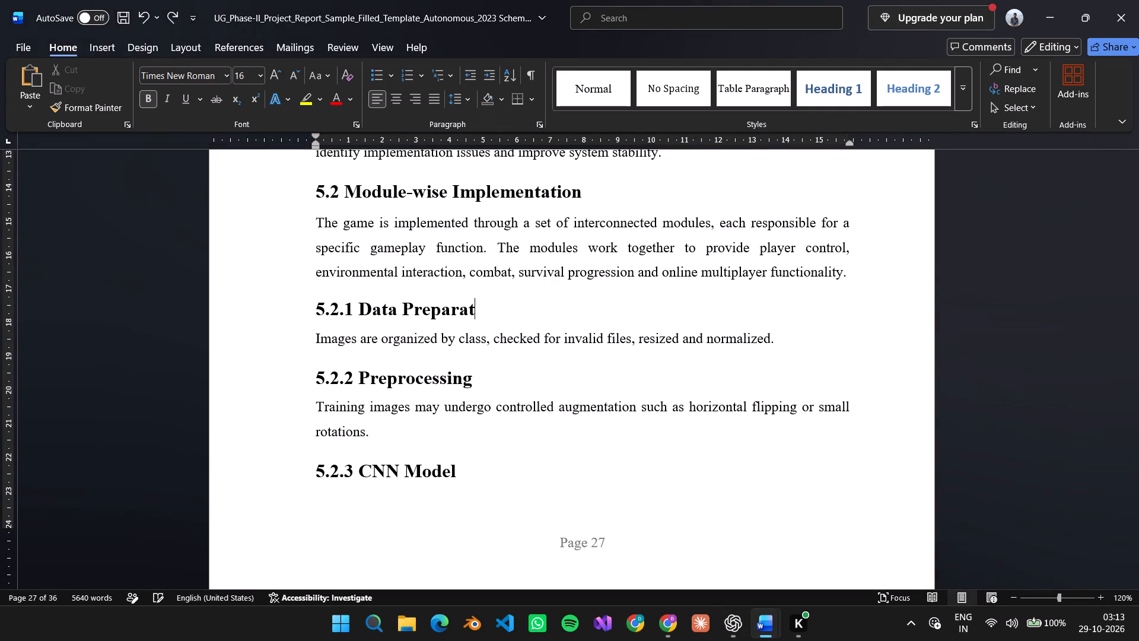
pyautogui.press('BackSpace')
pyautogui.press('BackSpace')
pyautogui.press('BackSpace')
pyautogui.press('BackSpace')
pyautogui.press('BackSpace')
pyautogui.press('BackSpace')
pyautogui.press('BackSpace')
pyautogui.press('BackSpace')
pyautogui.press('BackSpace')
pyautogui.press('BackSpace')
pyautogui.press('BackSpace')
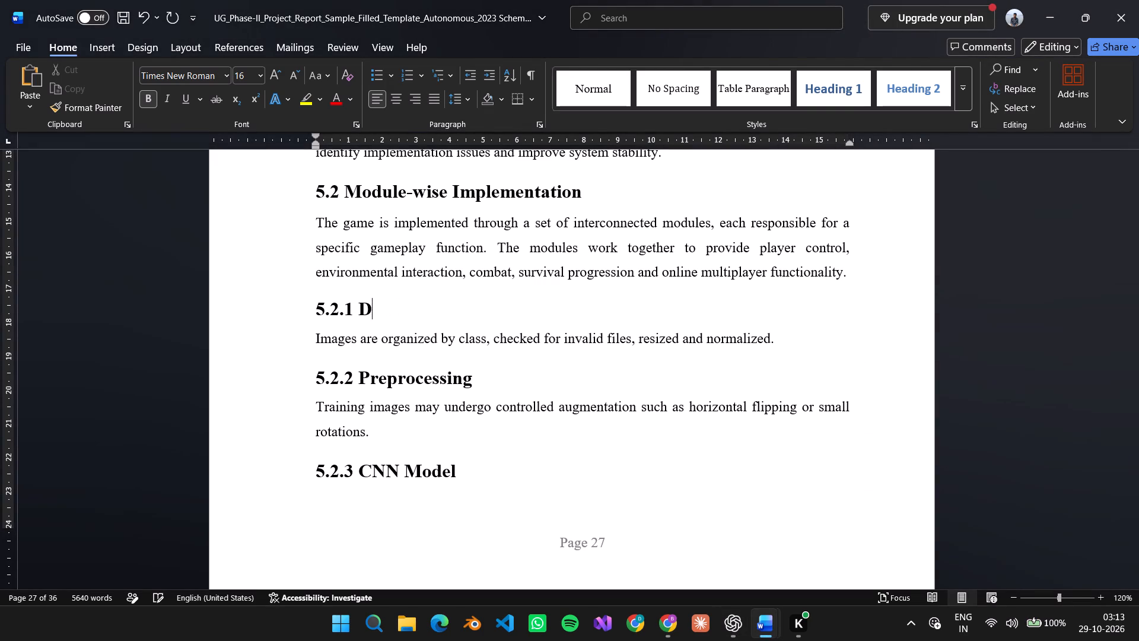
pyautogui.press('BackSpace')
pyautogui.hotkey('shift', 'p')
pyautogui.write('layer')
pyautogui.press('space')
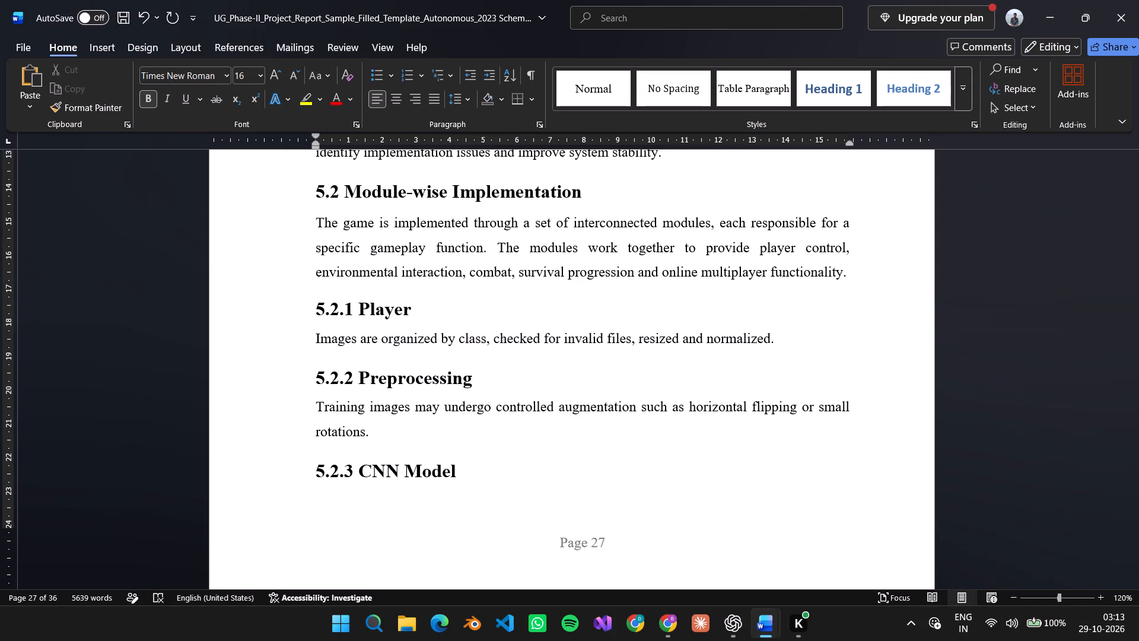
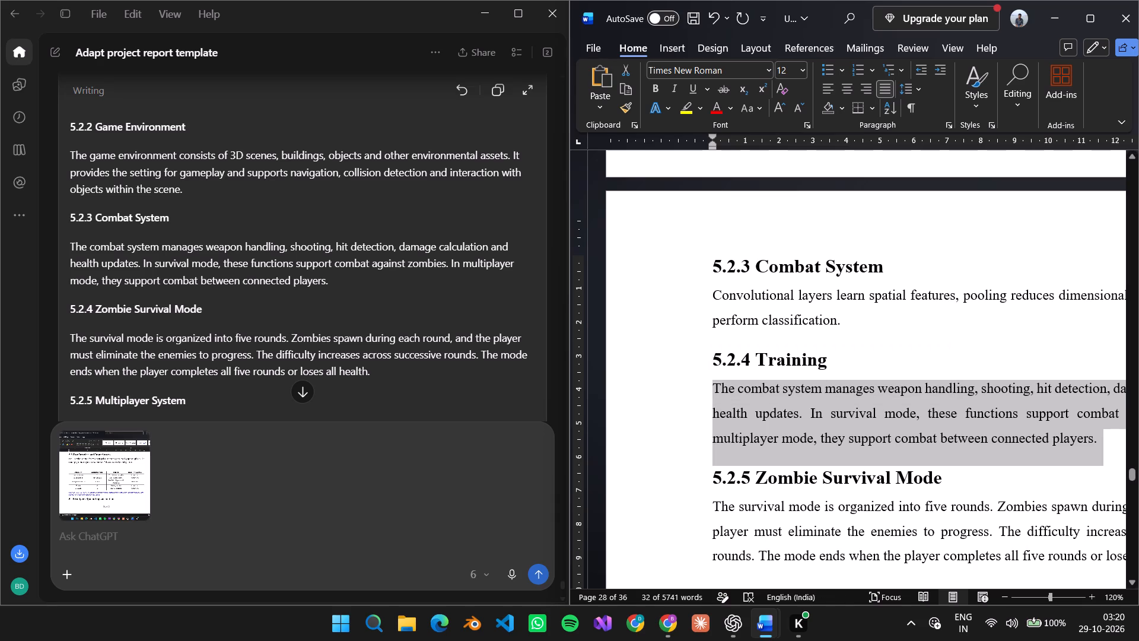
pyautogui.hotkey('ctrl', 'c')
pyautogui.click(844, 324)
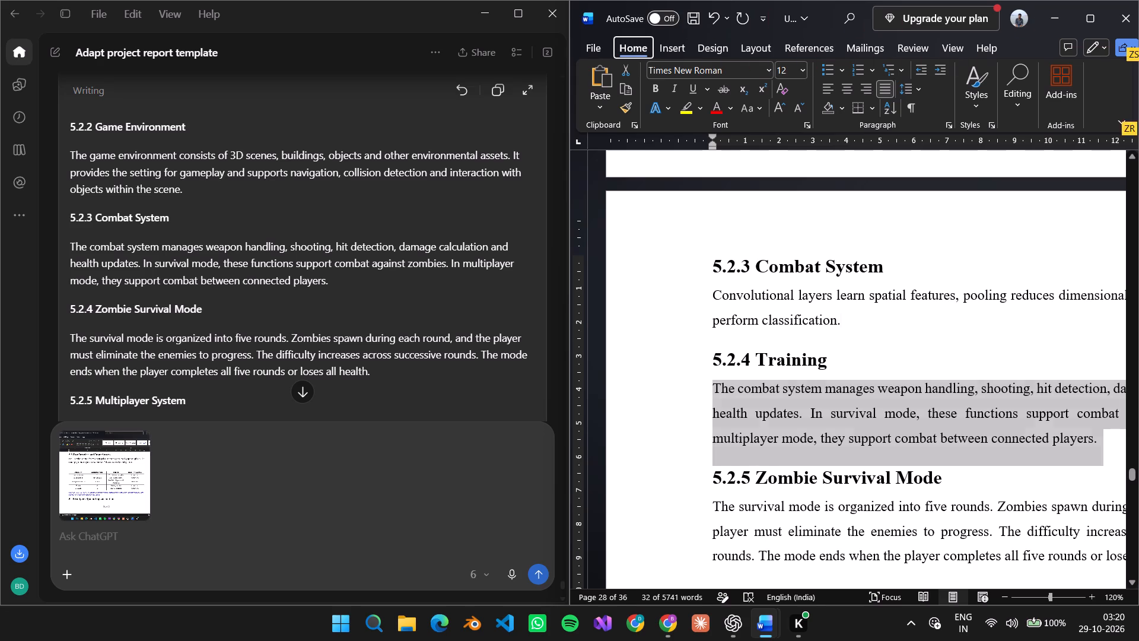
pyautogui.moveTo(842, 324); pyautogui.dragTo(699, 310)
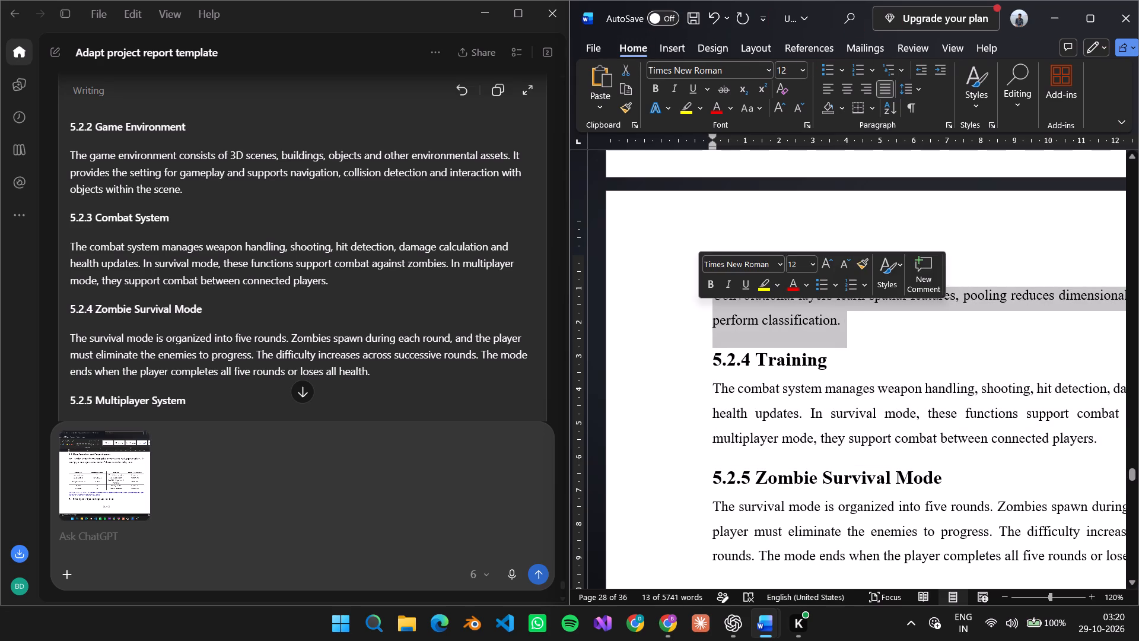
pyautogui.hotkey('ctrl', 'v')
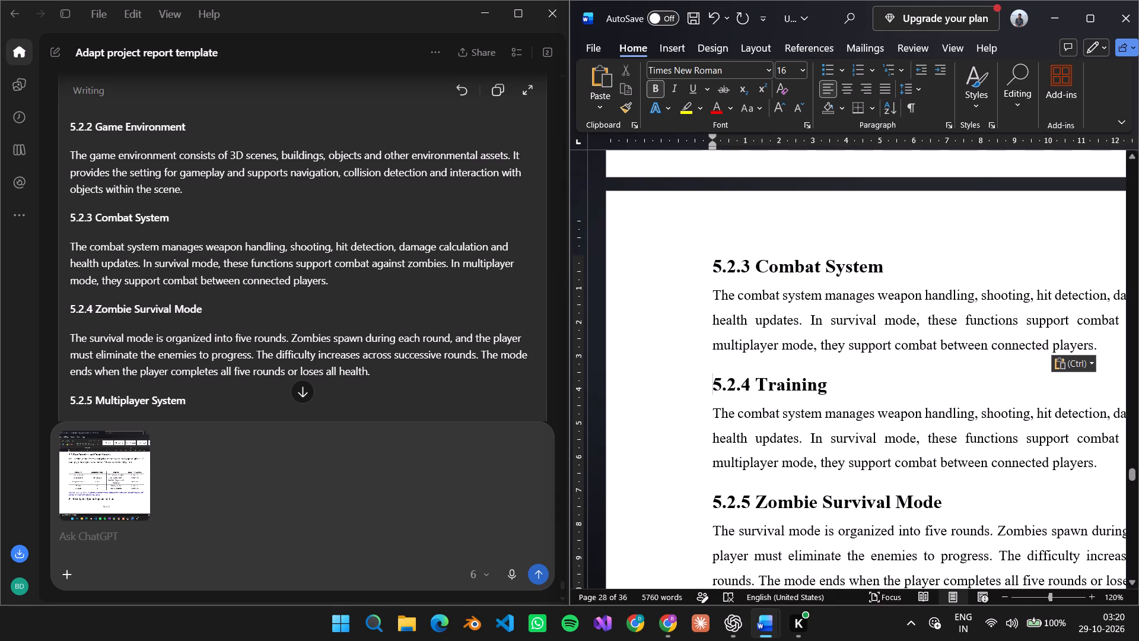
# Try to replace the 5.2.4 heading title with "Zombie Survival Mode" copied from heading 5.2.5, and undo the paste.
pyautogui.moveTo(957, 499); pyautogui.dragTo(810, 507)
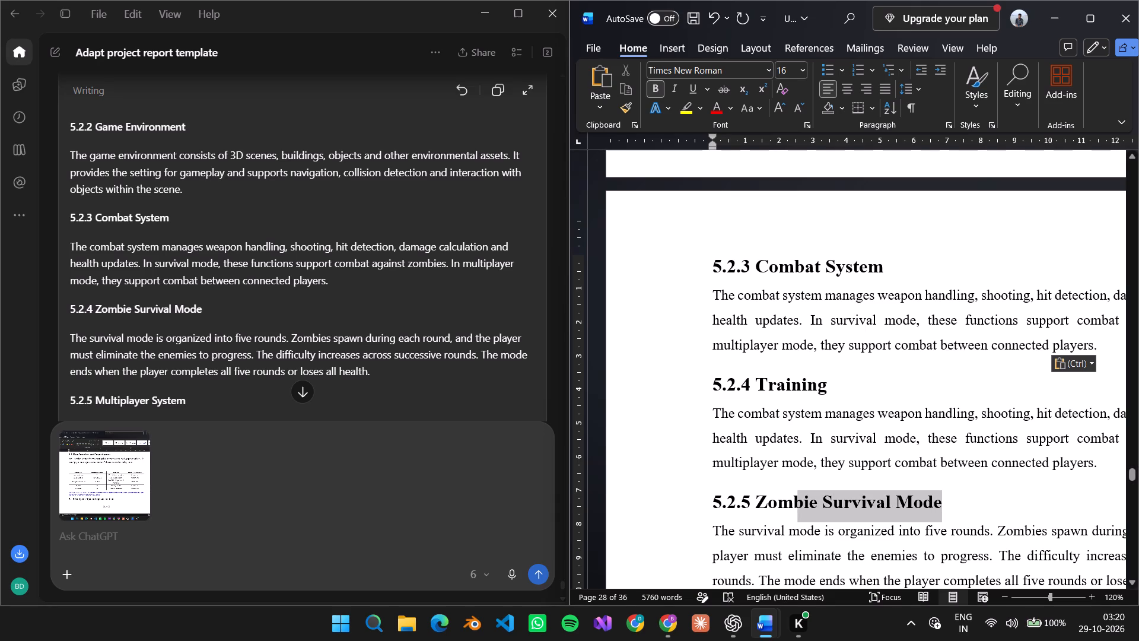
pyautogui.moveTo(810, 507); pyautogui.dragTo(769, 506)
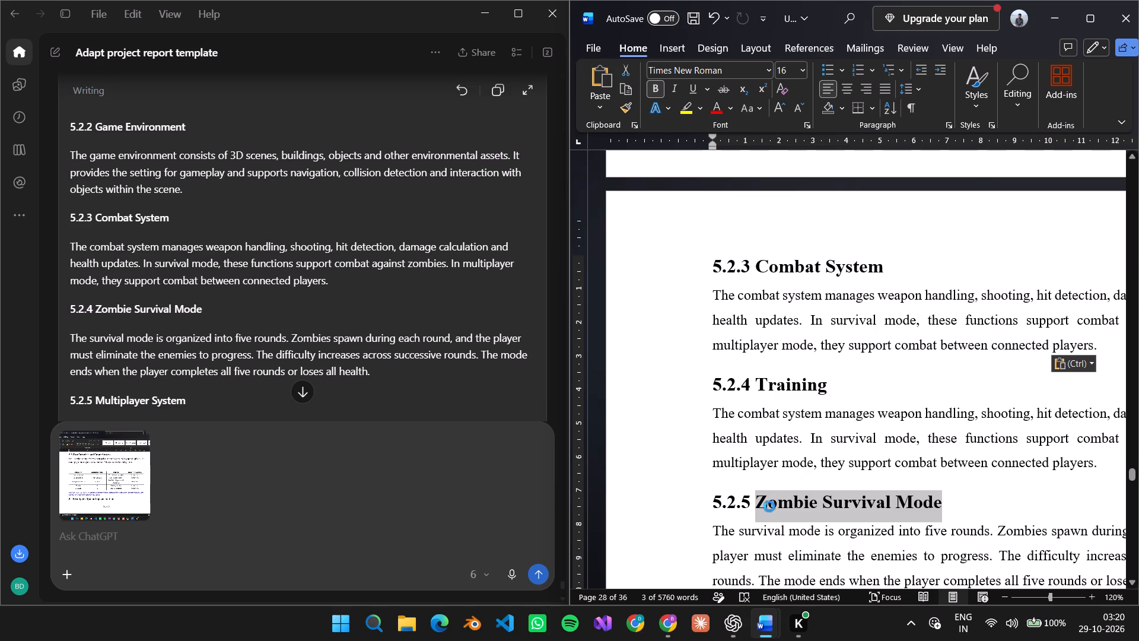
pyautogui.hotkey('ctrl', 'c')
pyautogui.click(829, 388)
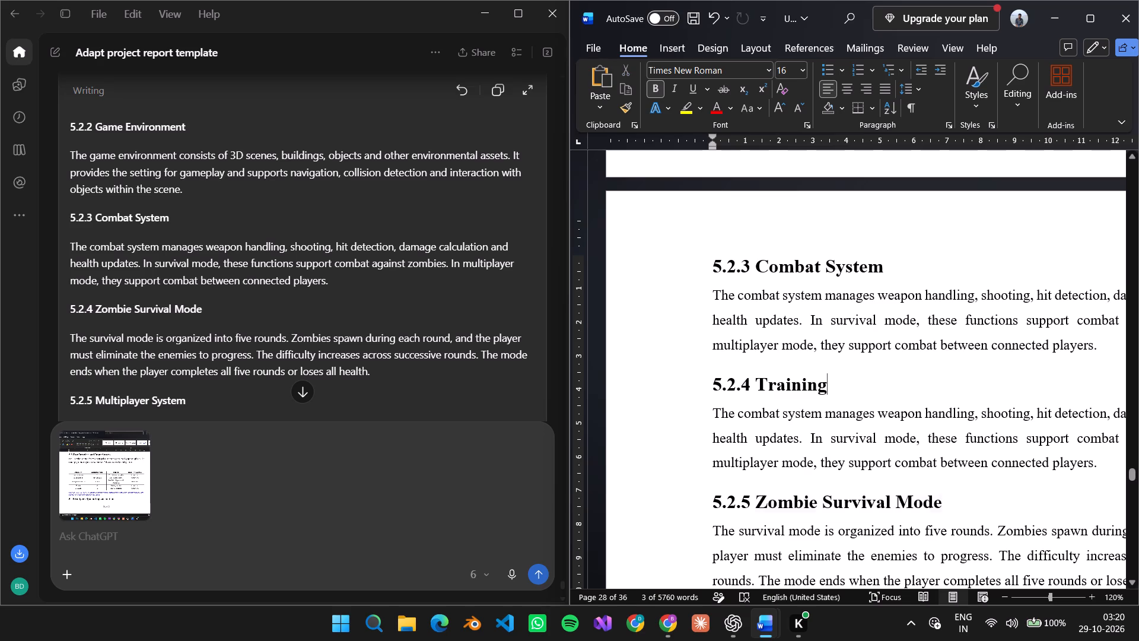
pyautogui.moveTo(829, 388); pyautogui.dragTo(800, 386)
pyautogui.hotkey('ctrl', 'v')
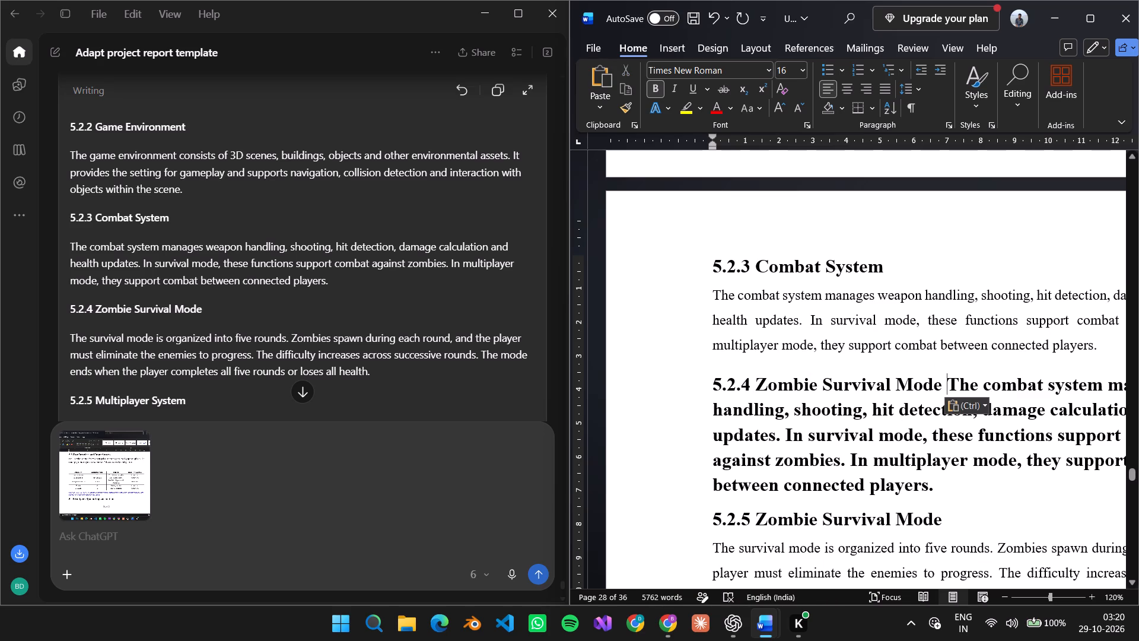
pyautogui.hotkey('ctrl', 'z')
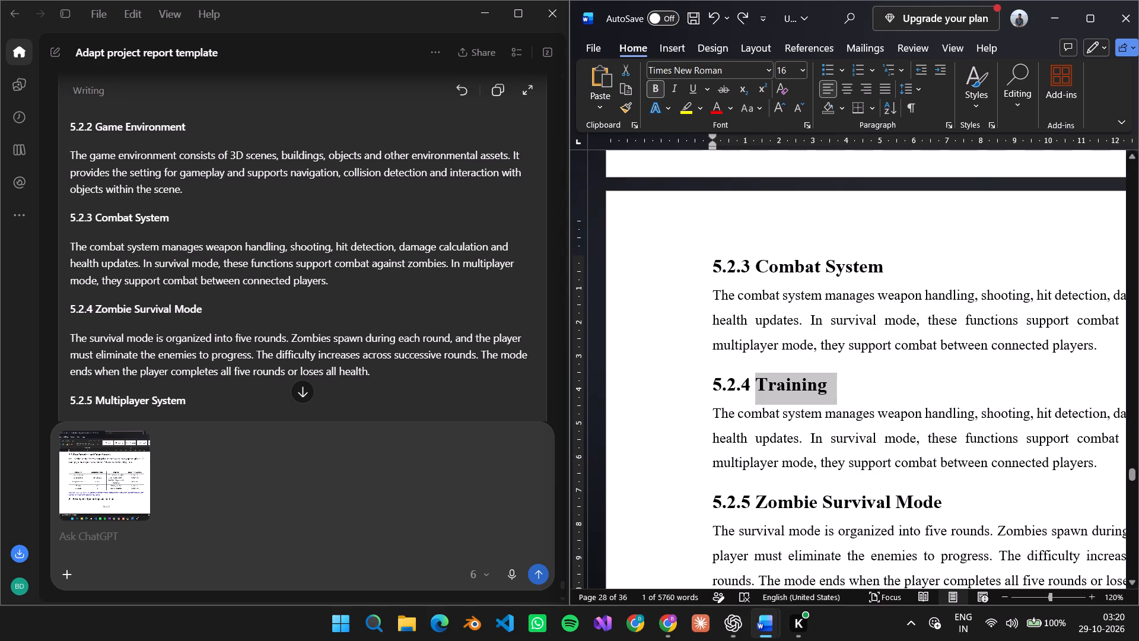
# Replace only the word "Training" in heading 5.2.4 with "Zombie Survival Mode" copied from heading 5.2.5.
pyautogui.moveTo(943, 504); pyautogui.dragTo(796, 508)
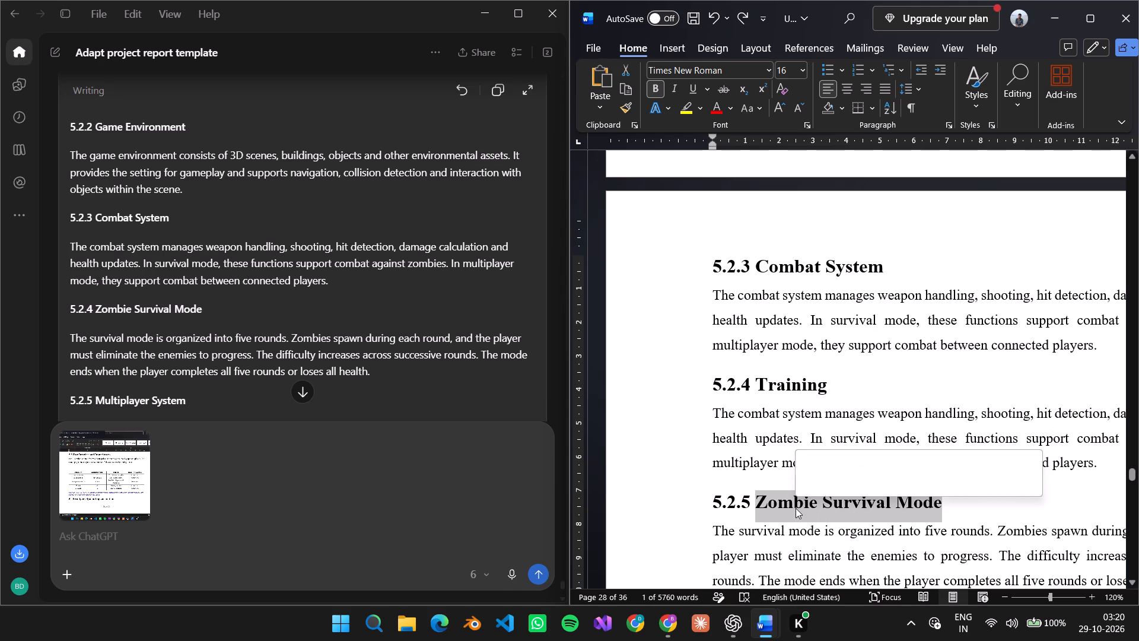
pyautogui.hotkey('ctrl', 'c')
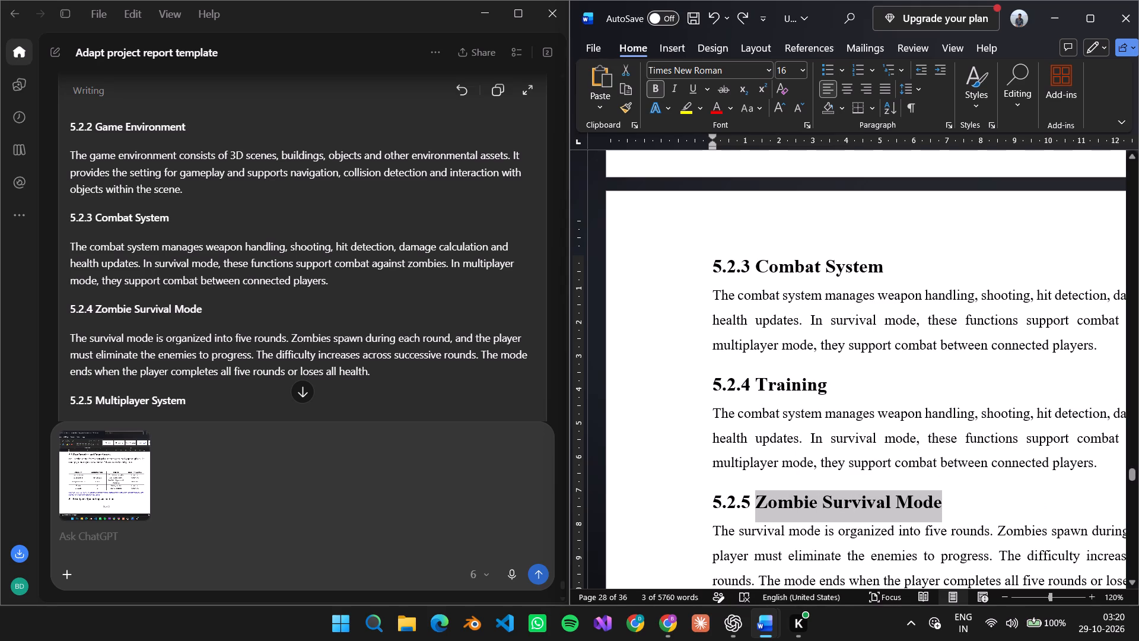
pyautogui.doubleClick(816, 388)
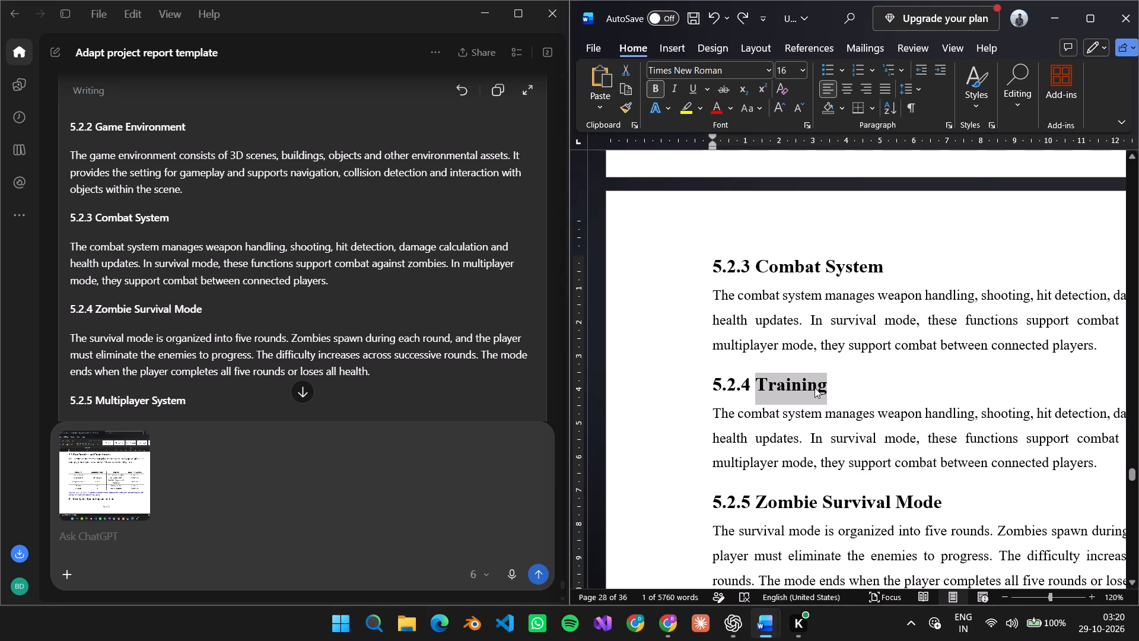
pyautogui.hotkey('ctrl', 'v')
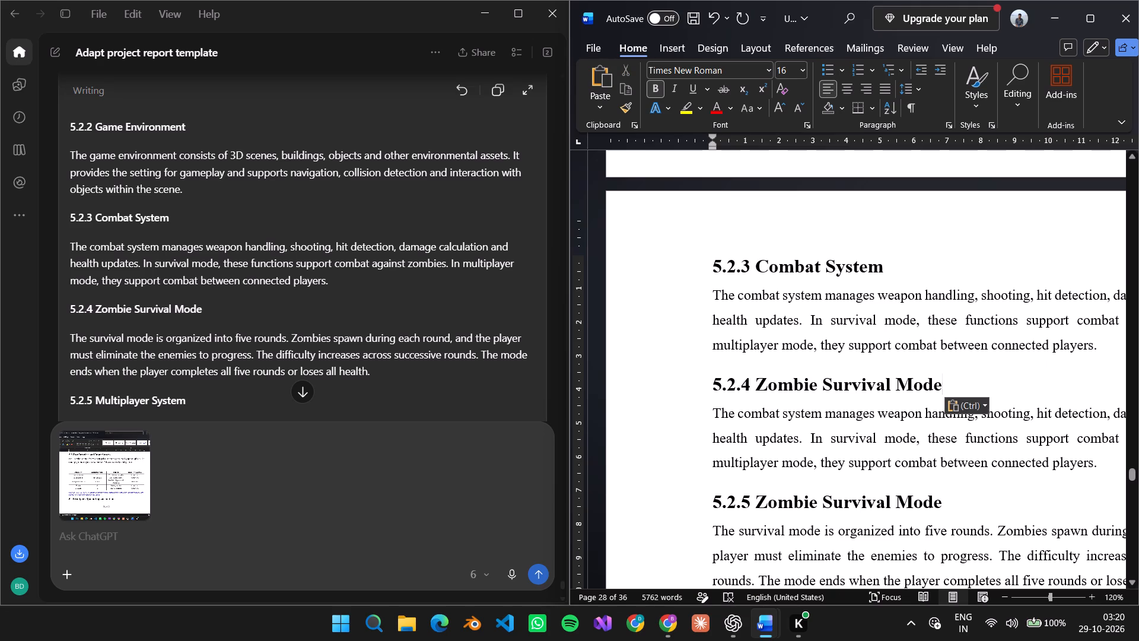
# Replace the body text under 5.2.4 Zombie Survival Mode with a copy of the survival mode paragraph from section 5.2.5.
pyautogui.scroll(-1, 323, 294)
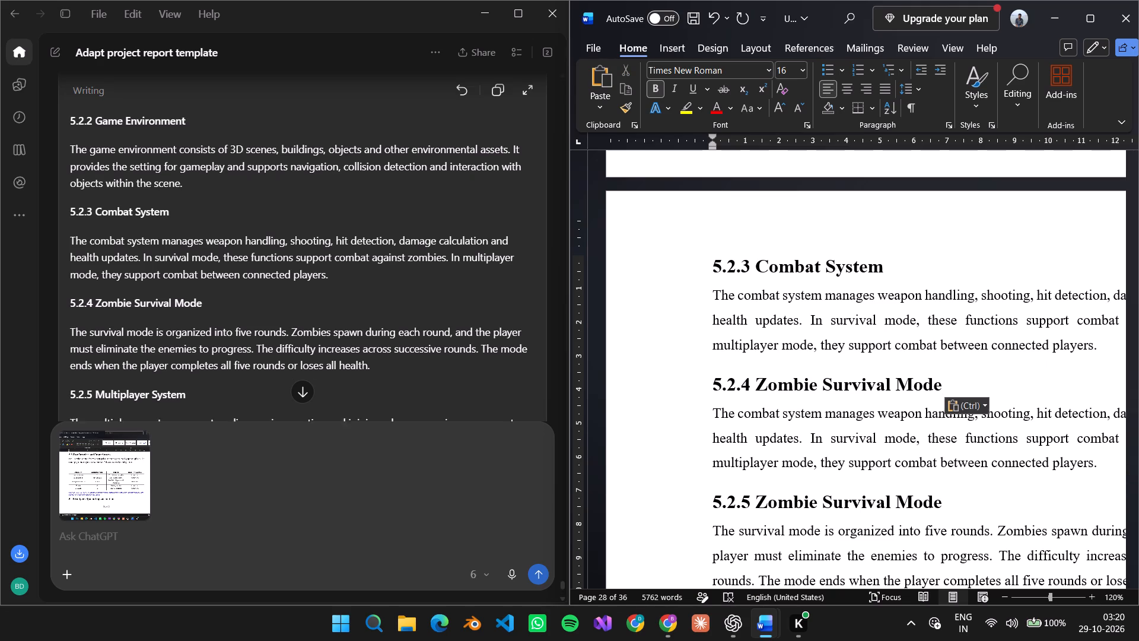
pyautogui.scroll(-1, 317, 293)
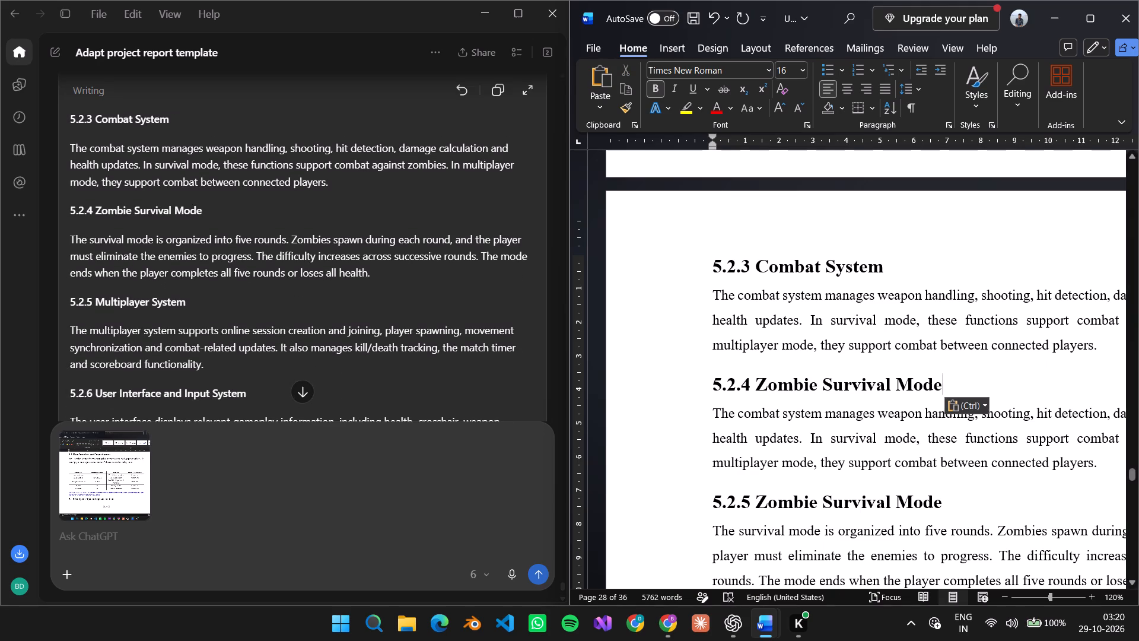
pyautogui.scroll(-3, 829, 445)
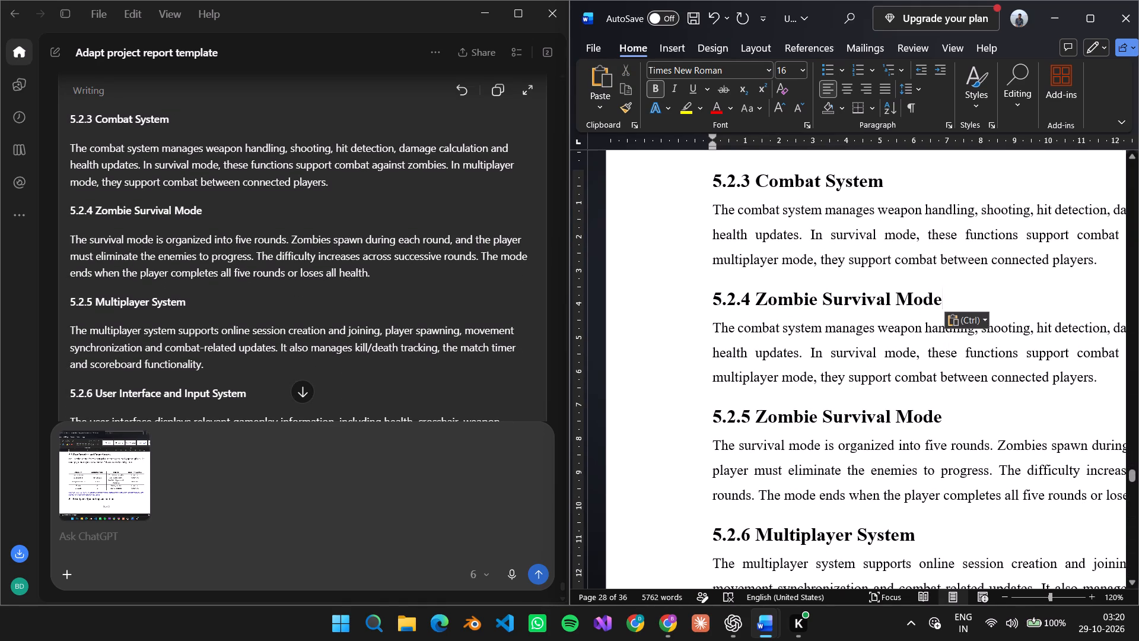
pyautogui.moveTo(1056, 475); pyautogui.dragTo(1055, 470)
pyautogui.tripleClick(1053, 467)
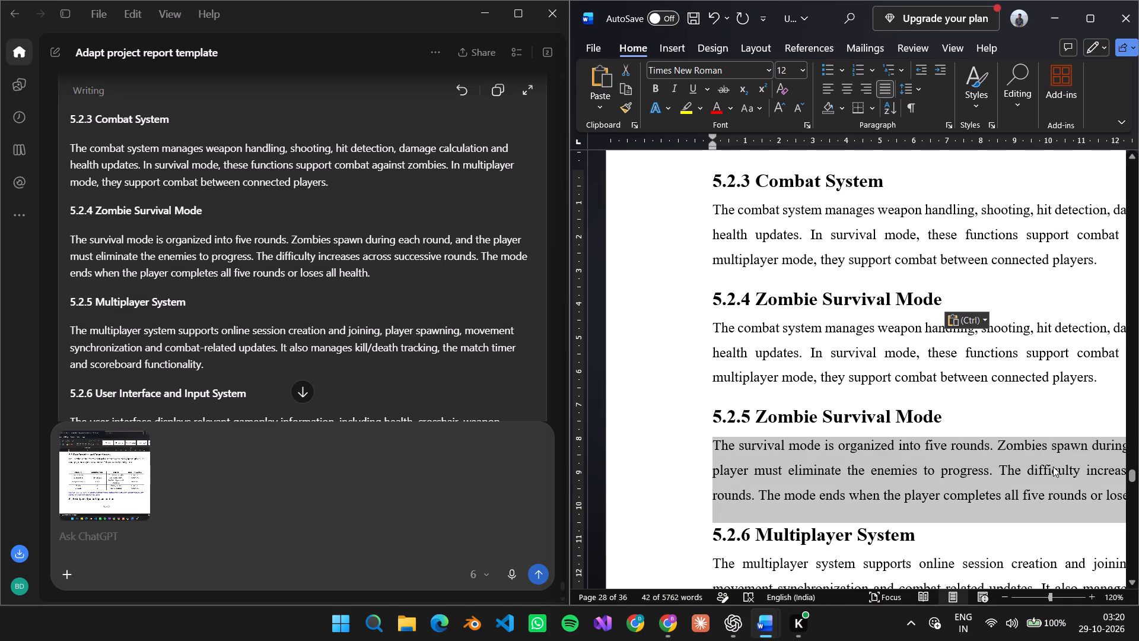
pyautogui.hotkey('ctrl', 'c')
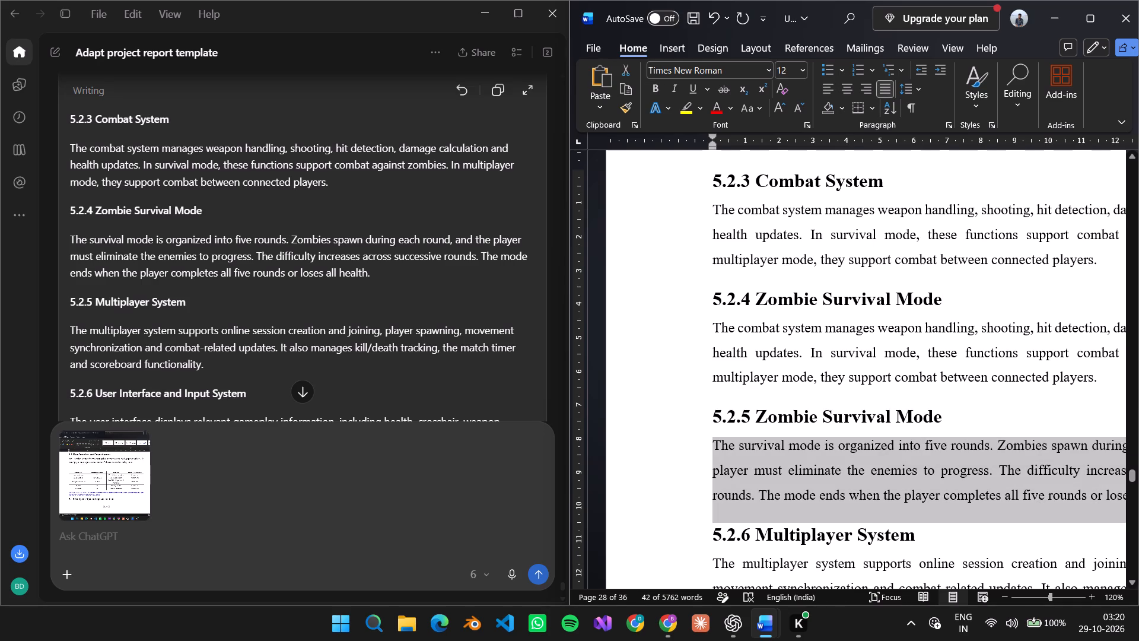
pyautogui.tripleClick(811, 332)
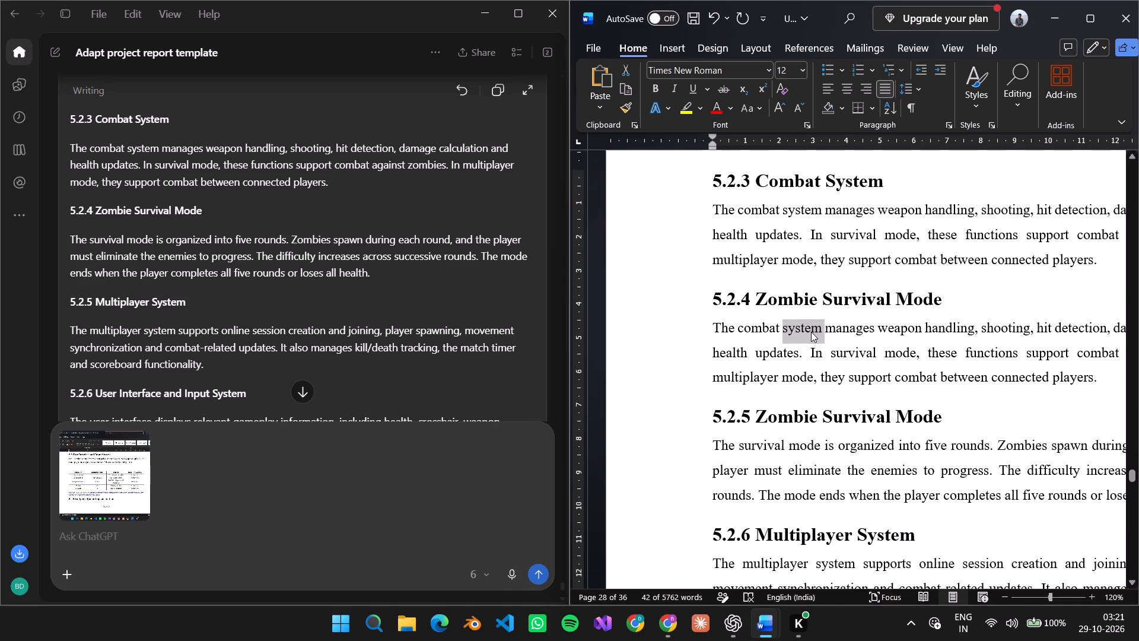
pyautogui.hotkey('ctrl', 'v')
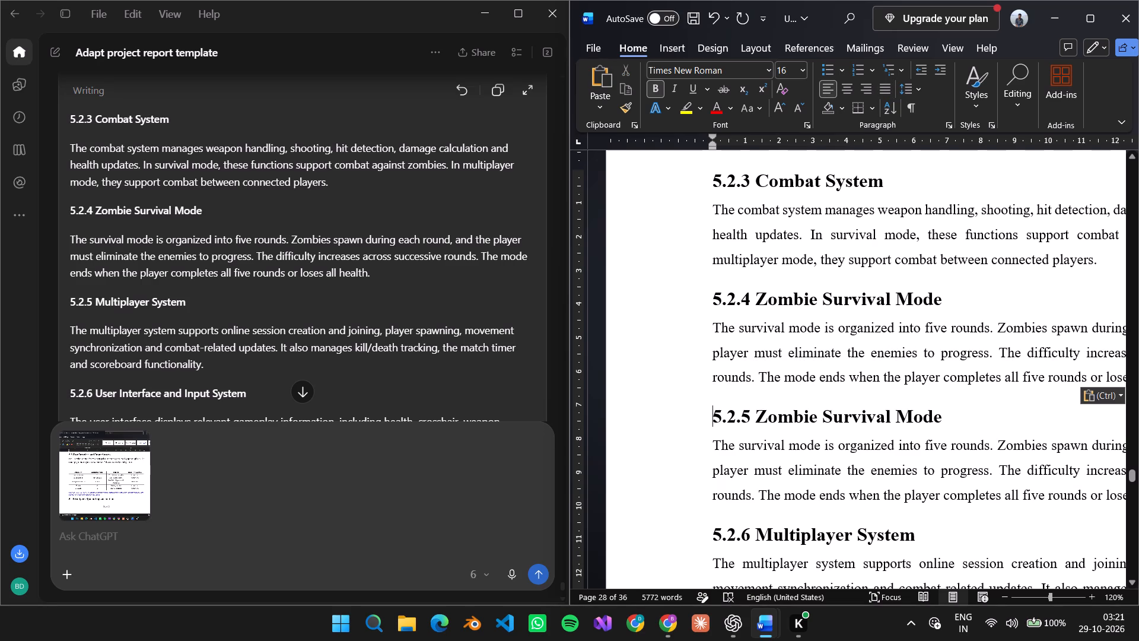
# Replace the title of heading 5.2.5 with "Multiplayer System" copied from heading 5.2.6.
pyautogui.scroll(-1, 459, 326)
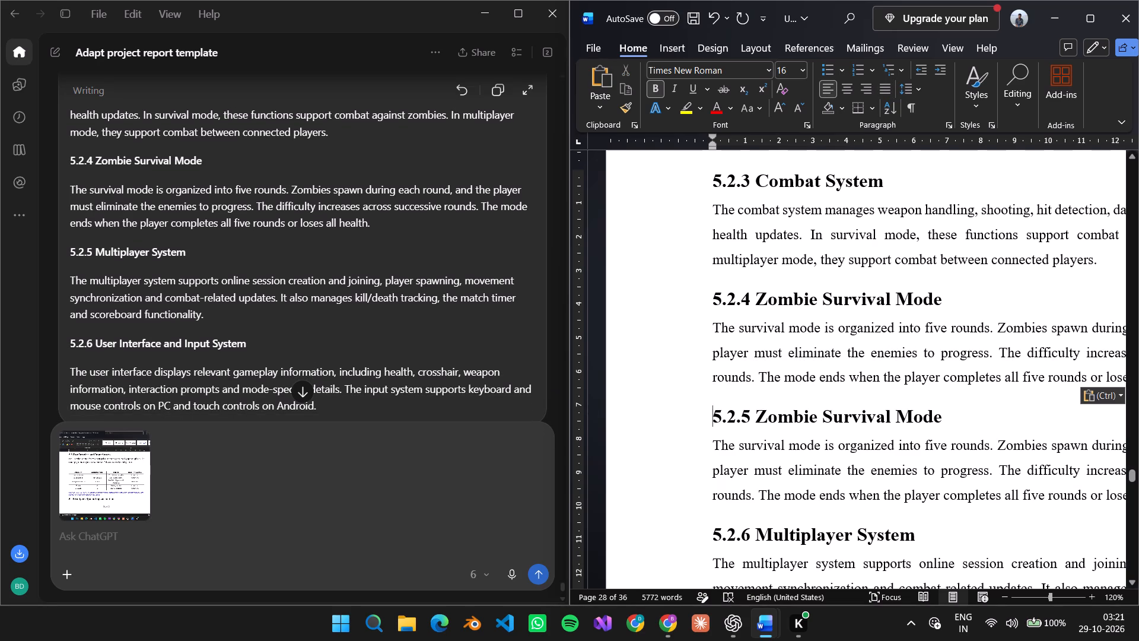
pyautogui.tripleClick(819, 535)
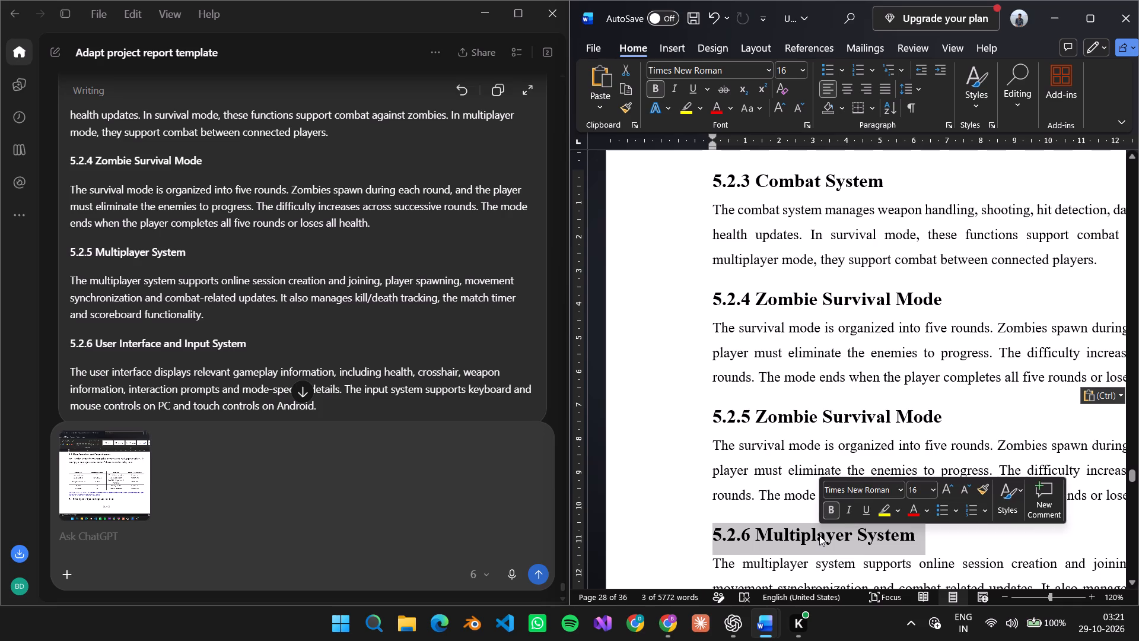
pyautogui.click(819, 535)
pyautogui.doubleClick(757, 530)
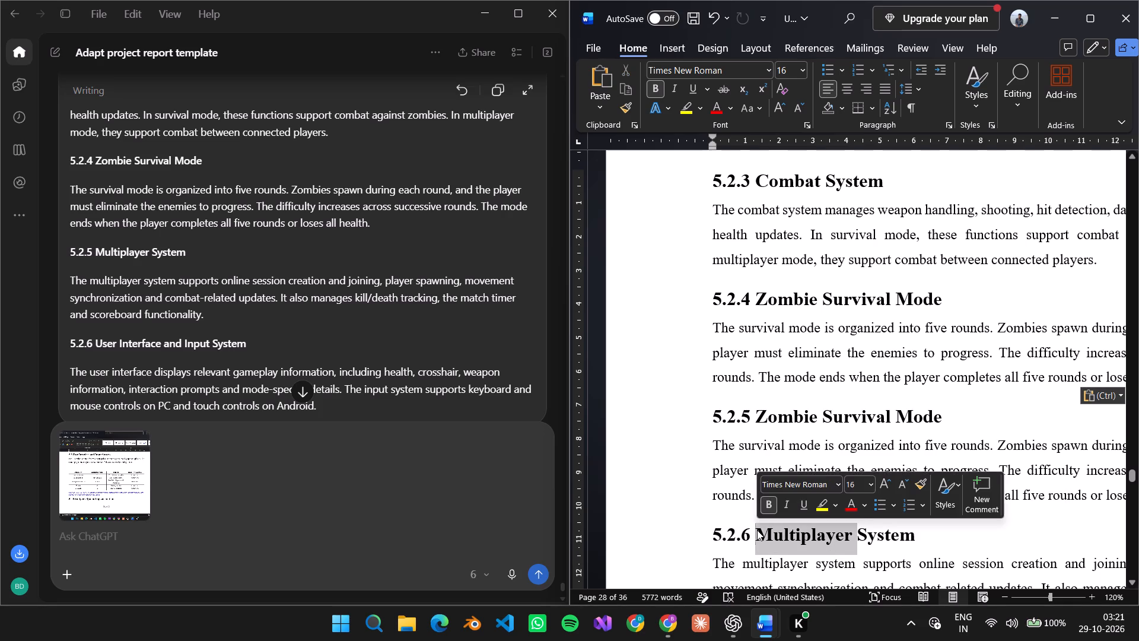
pyautogui.moveTo(757, 530); pyautogui.dragTo(766, 530)
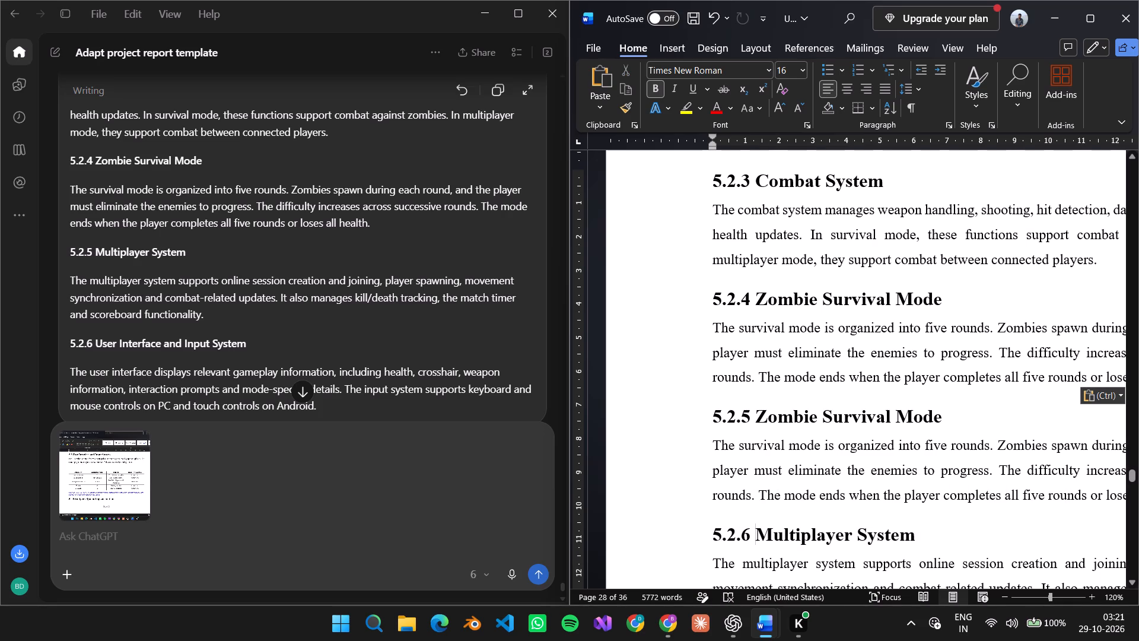
pyautogui.moveTo(941, 537); pyautogui.dragTo(795, 537)
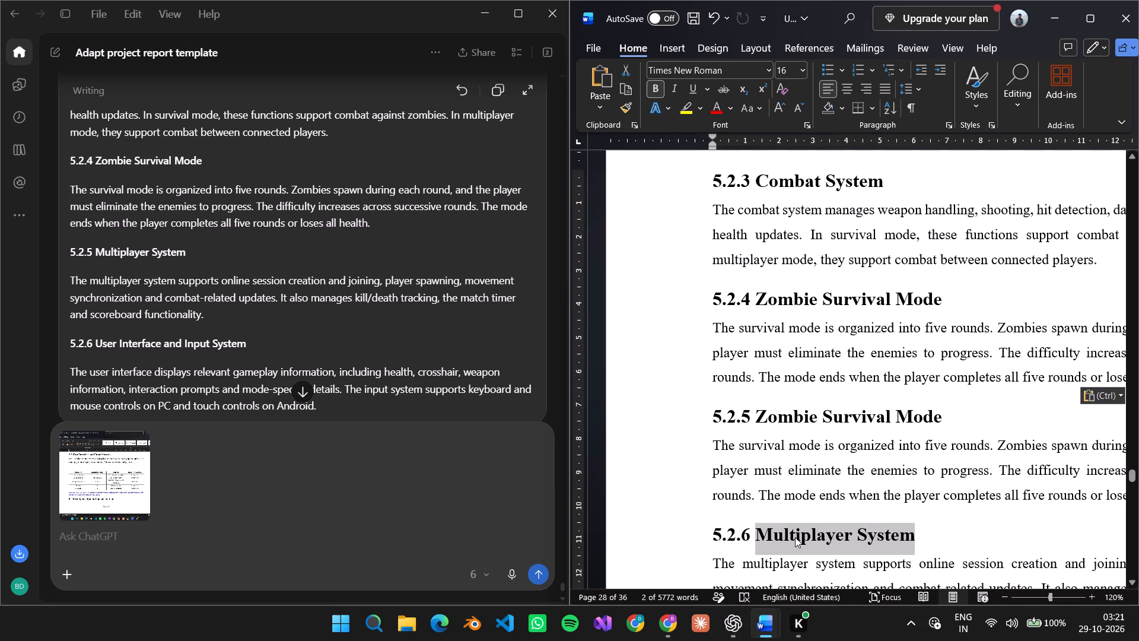
pyautogui.hotkey('ctrl', 'c')
pyautogui.moveTo(953, 412); pyautogui.dragTo(901, 418)
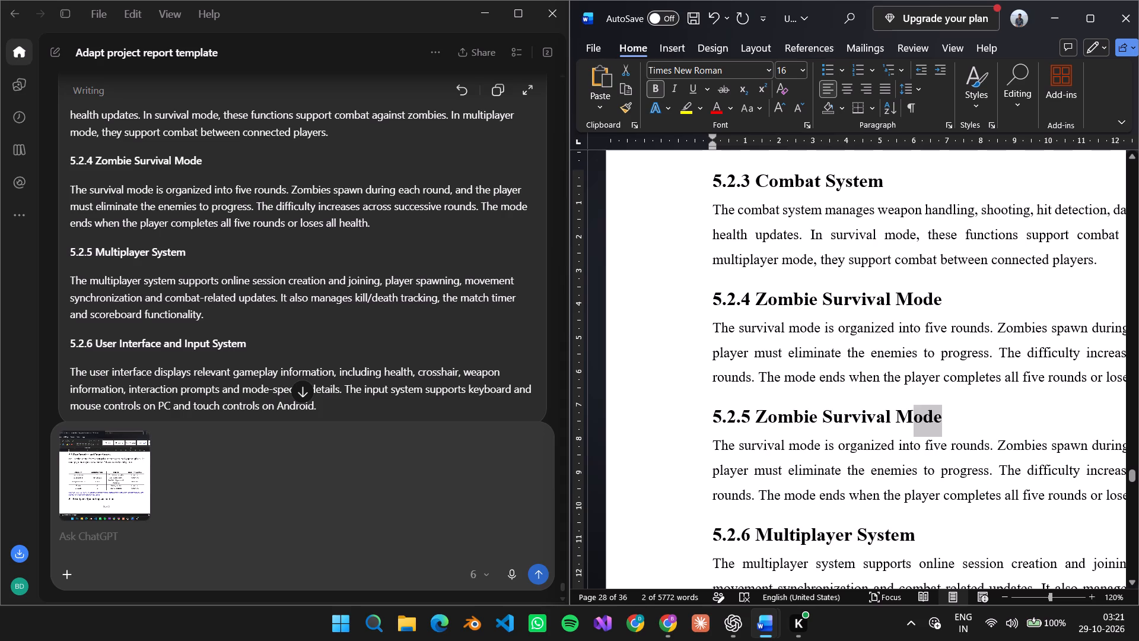
pyautogui.moveTo(901, 418); pyautogui.dragTo(794, 417)
pyautogui.hotkey('ctrl', 'v')
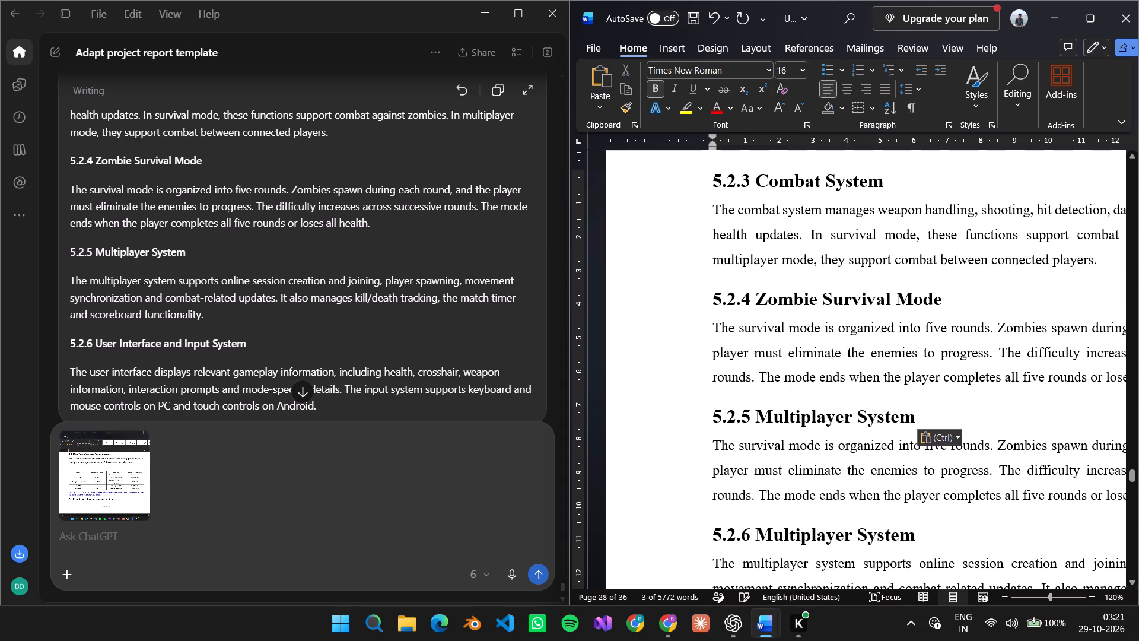
# Replace the body text under 5.2.5 Multiplayer System with a copy of the multiplayer system paragraph from section 5.2.6.
pyautogui.scroll(-2, 809, 433)
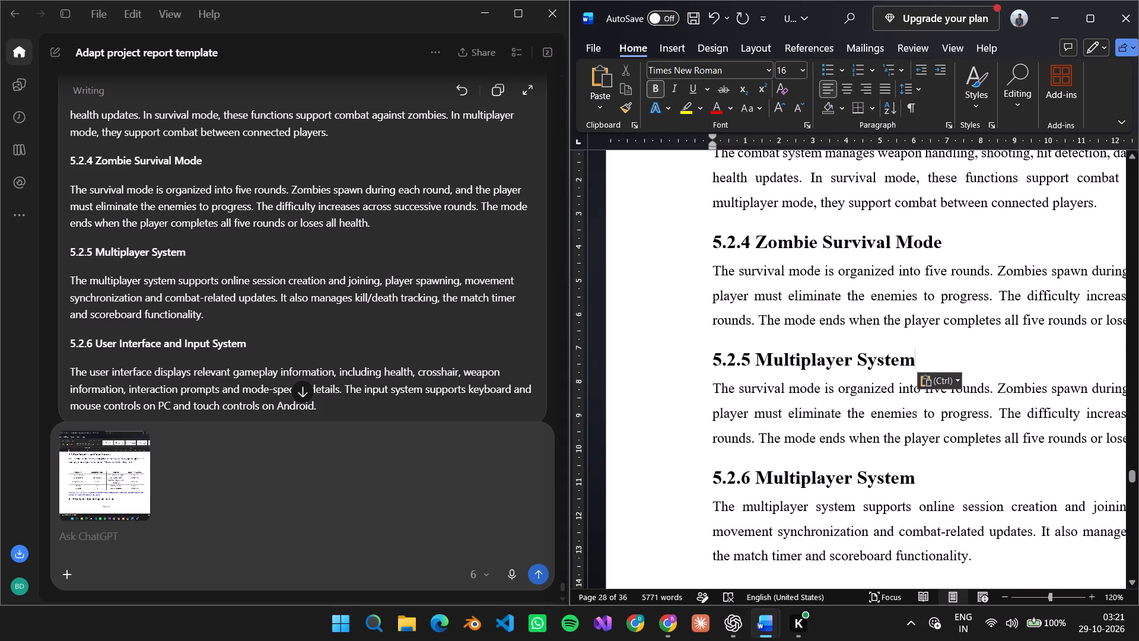
pyautogui.tripleClick(798, 505)
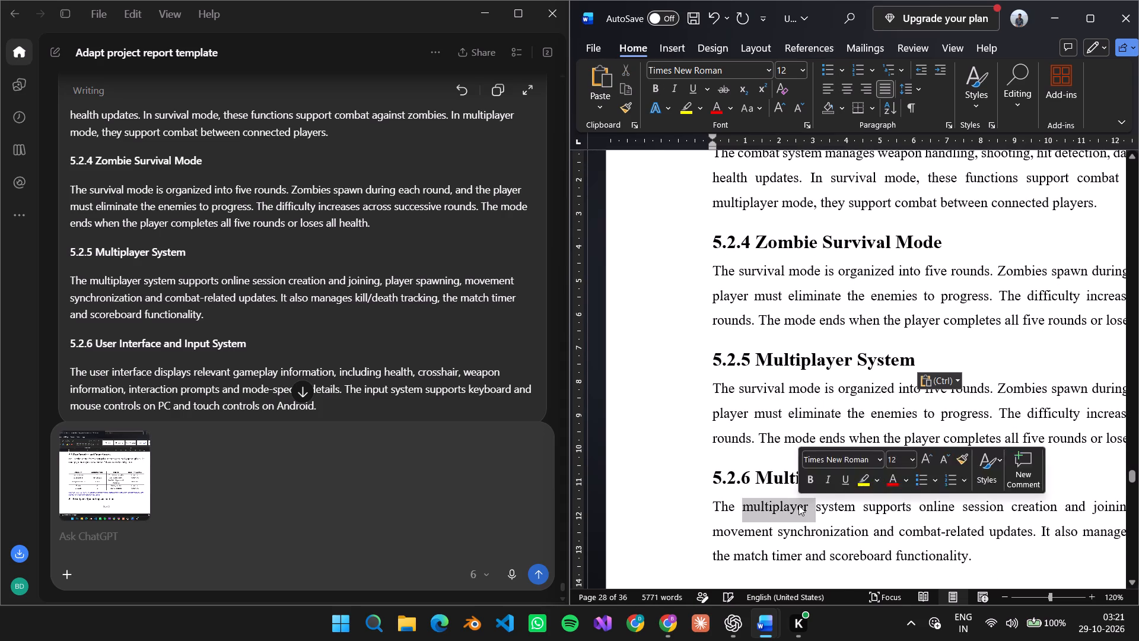
pyautogui.hotkey('ctrl', 'c')
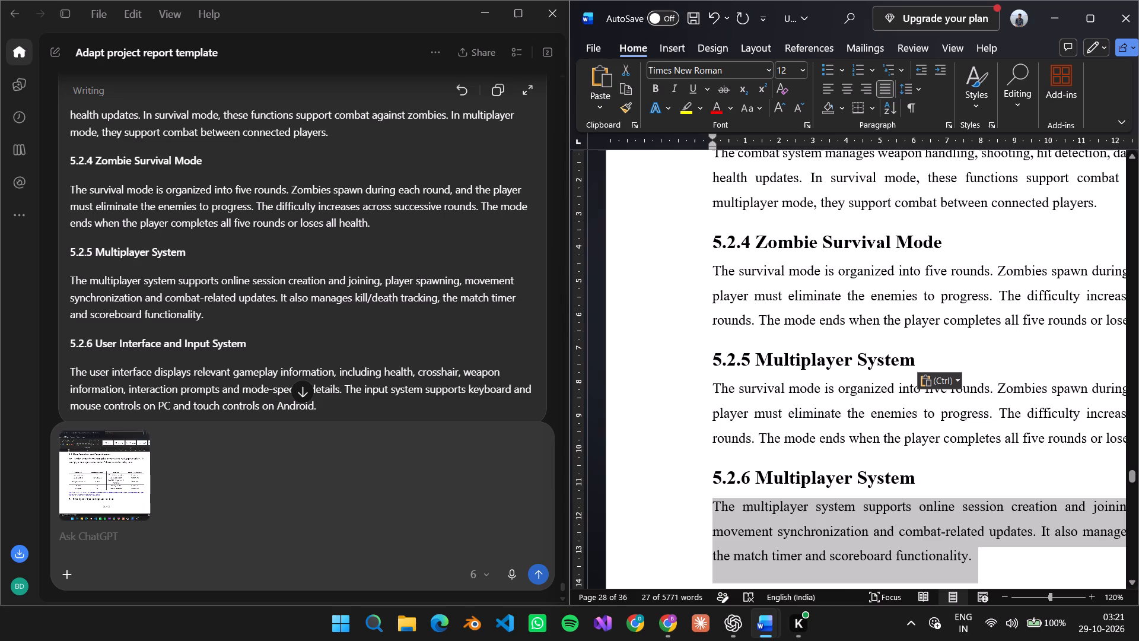
pyautogui.tripleClick(762, 386)
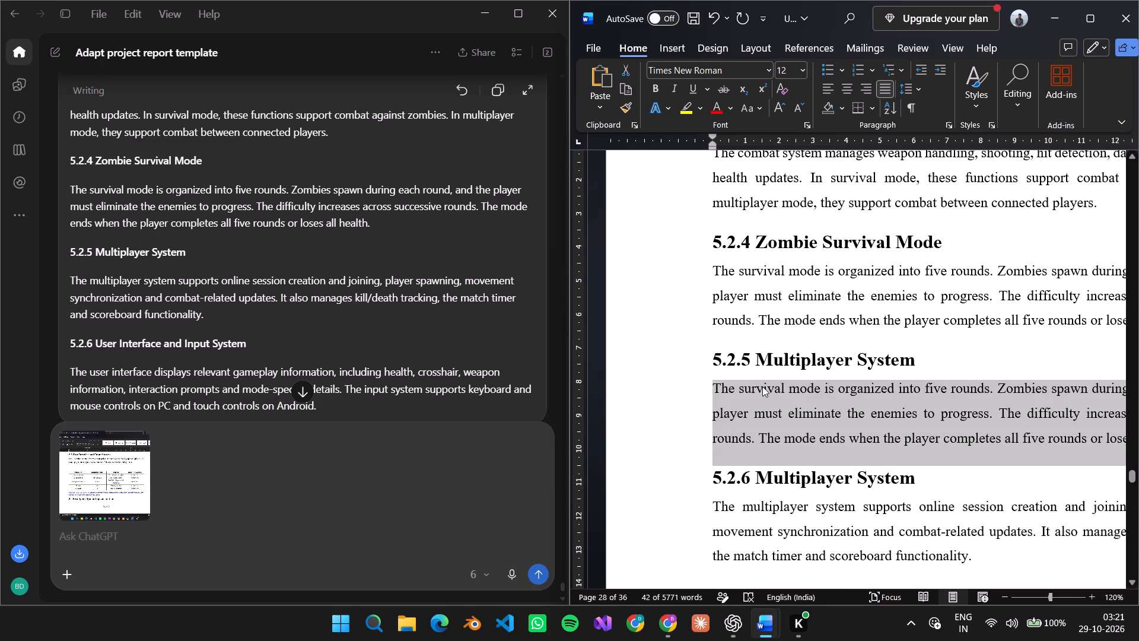
pyautogui.hotkey('ctrl', 'v')
# Replace the title of heading 5.2.6 with "User Interface and Input System" copied from heading 5.3.
pyautogui.scroll(-3, 764, 397)
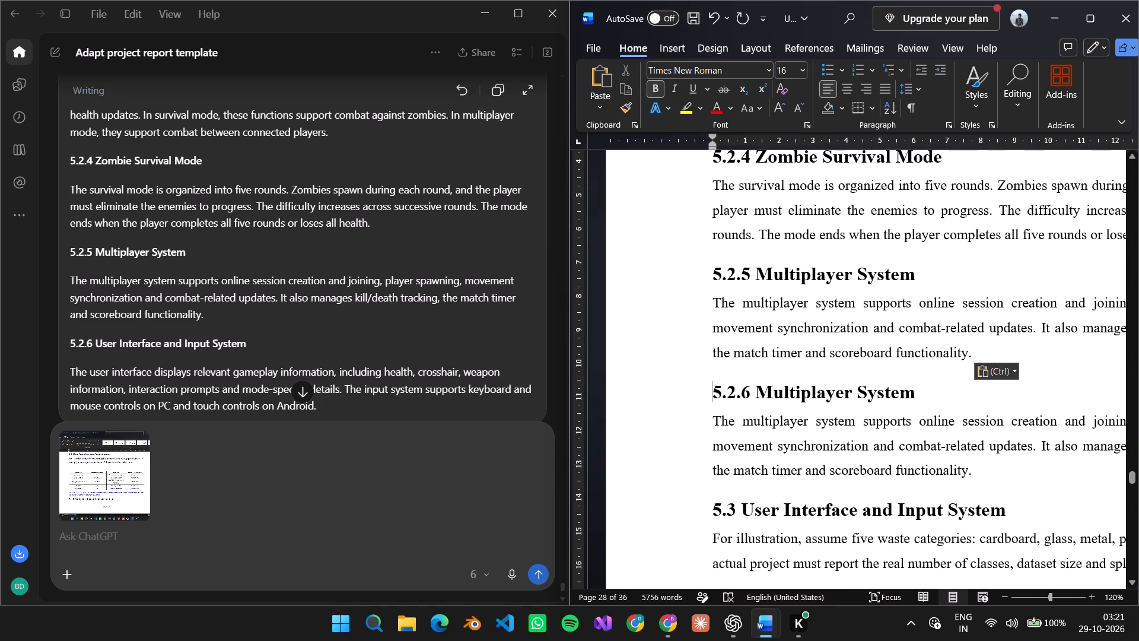
pyautogui.moveTo(743, 505); pyautogui.dragTo(981, 509)
pyautogui.hotkey('ctrl', 'c')
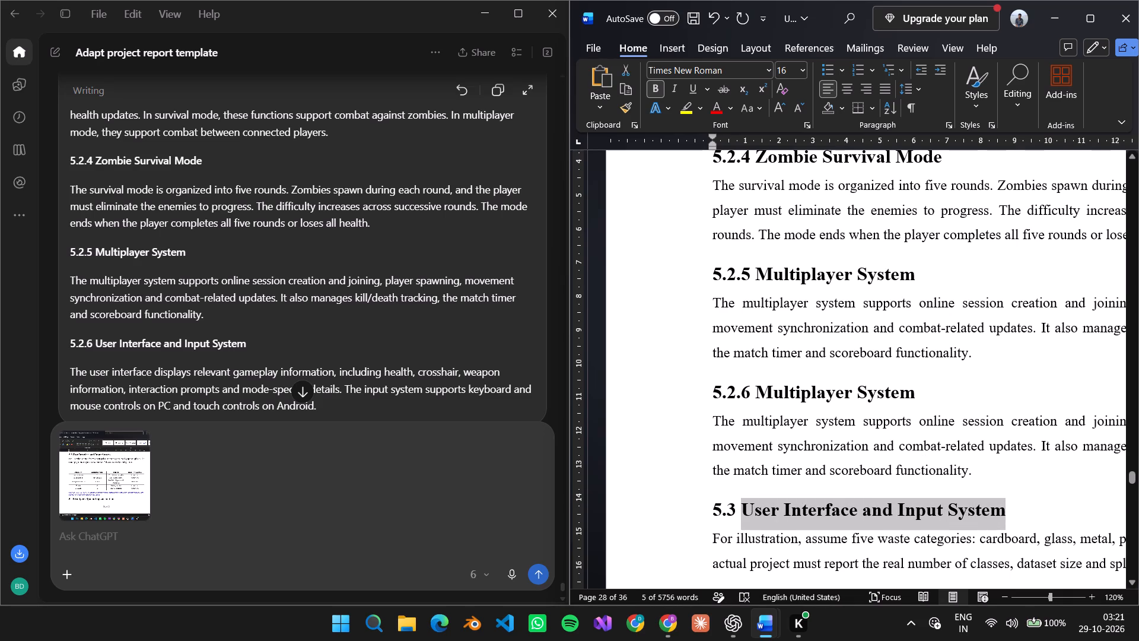
pyautogui.moveTo(756, 389); pyautogui.dragTo(911, 399)
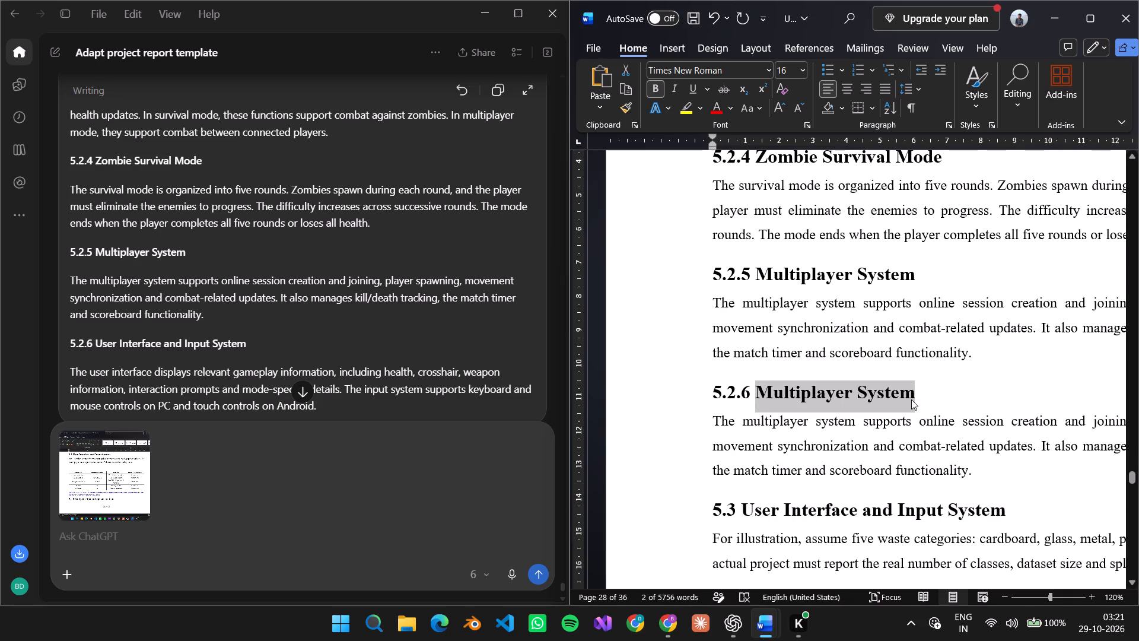
pyautogui.hotkey('ctrl', 'v')
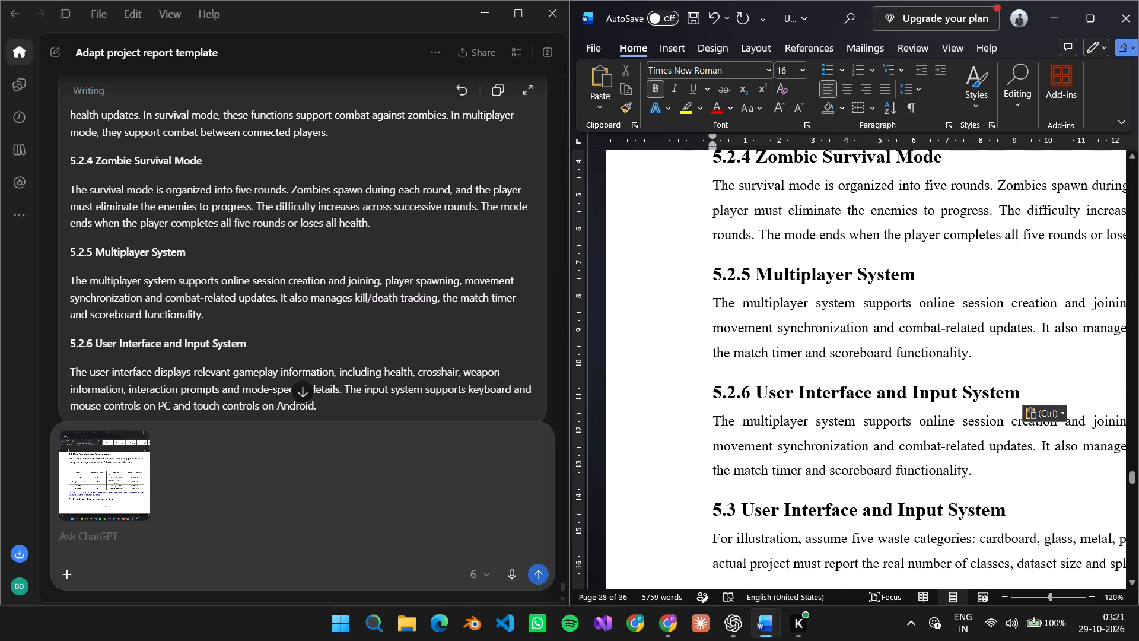
pyautogui.scroll(-2, 883, 545)
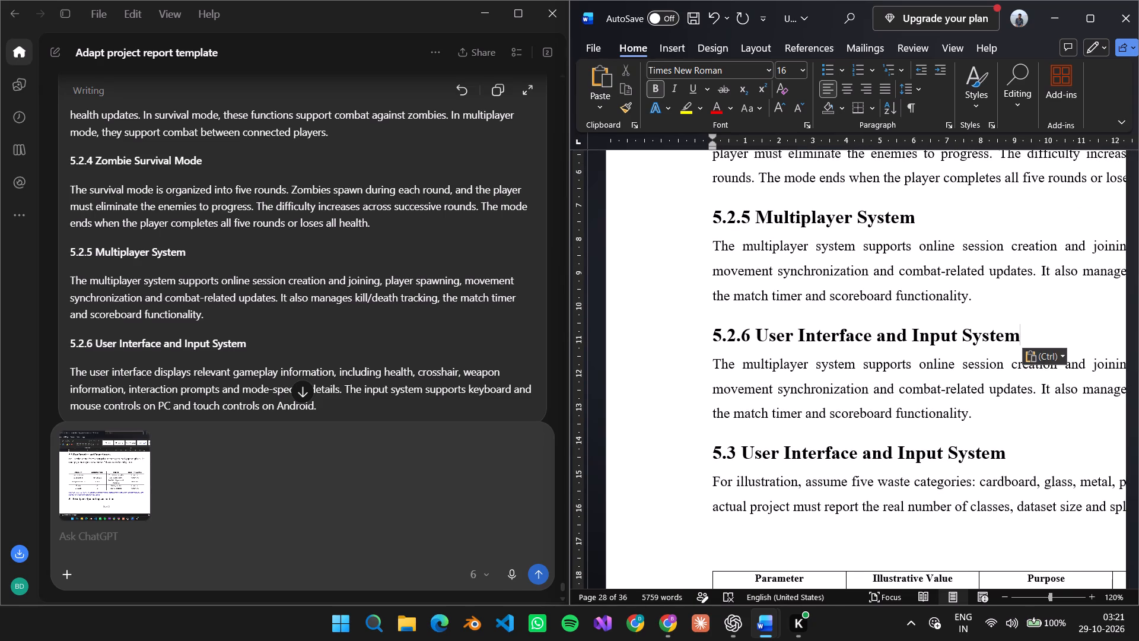
pyautogui.scroll(-1, 238, 389)
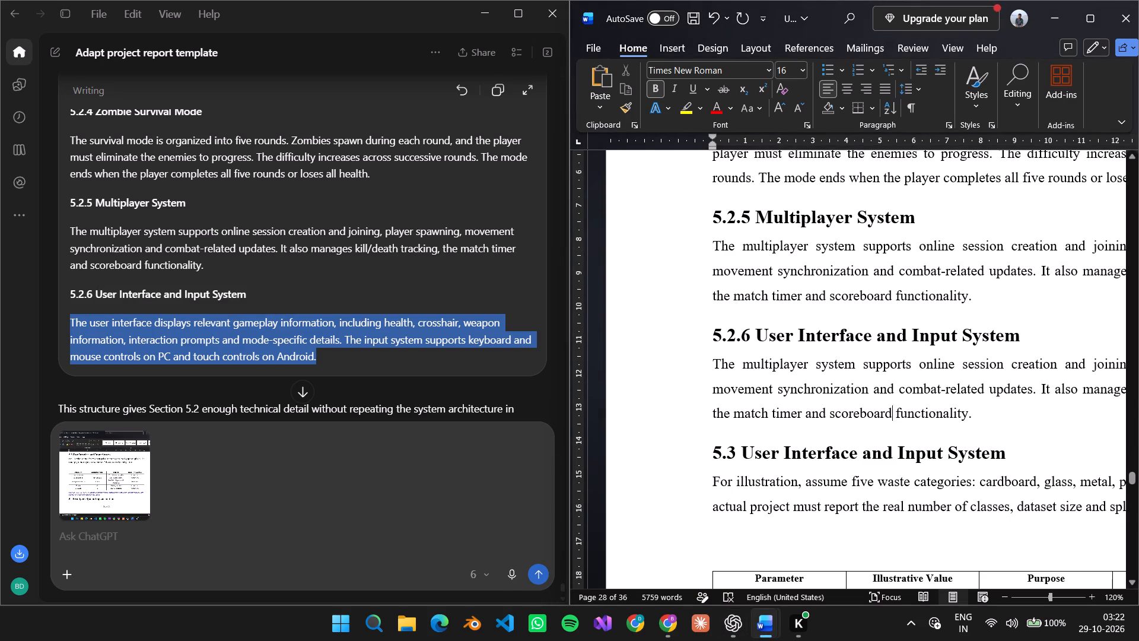
pyautogui.moveTo(892, 416); pyautogui.dragTo(717, 368)
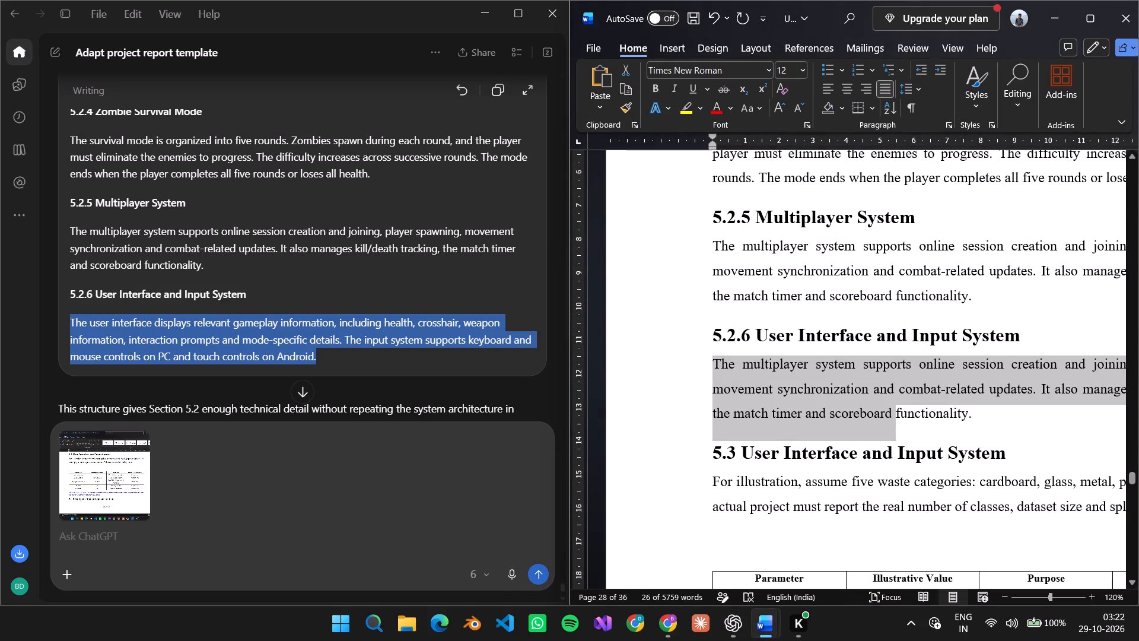
pyautogui.click(728, 493)
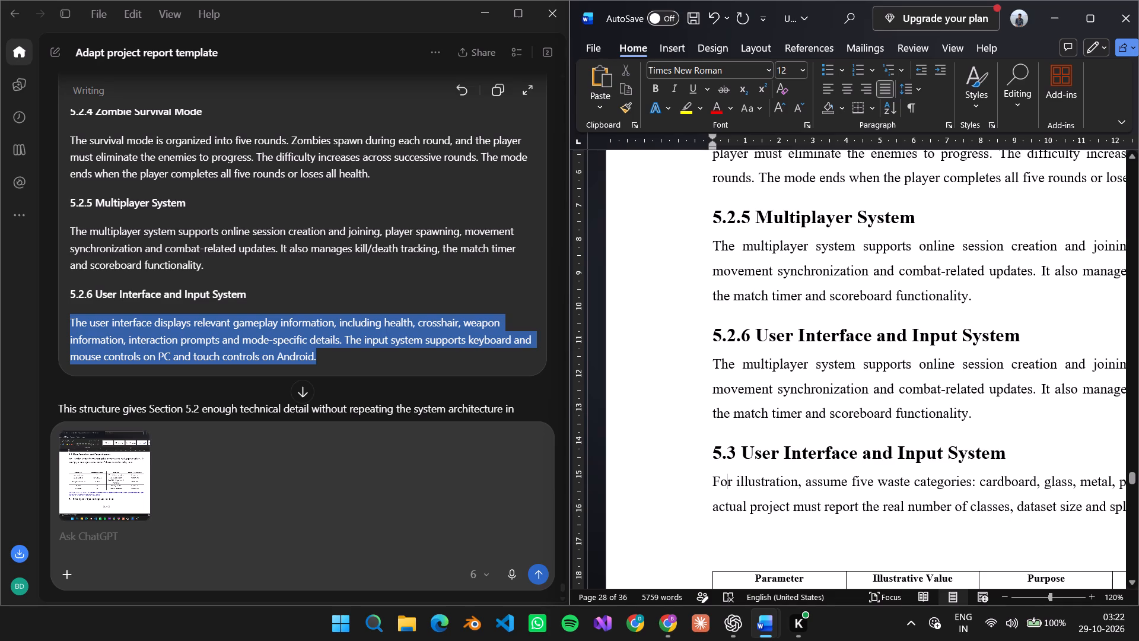
pyautogui.moveTo(712, 363); pyautogui.dragTo(869, 415)
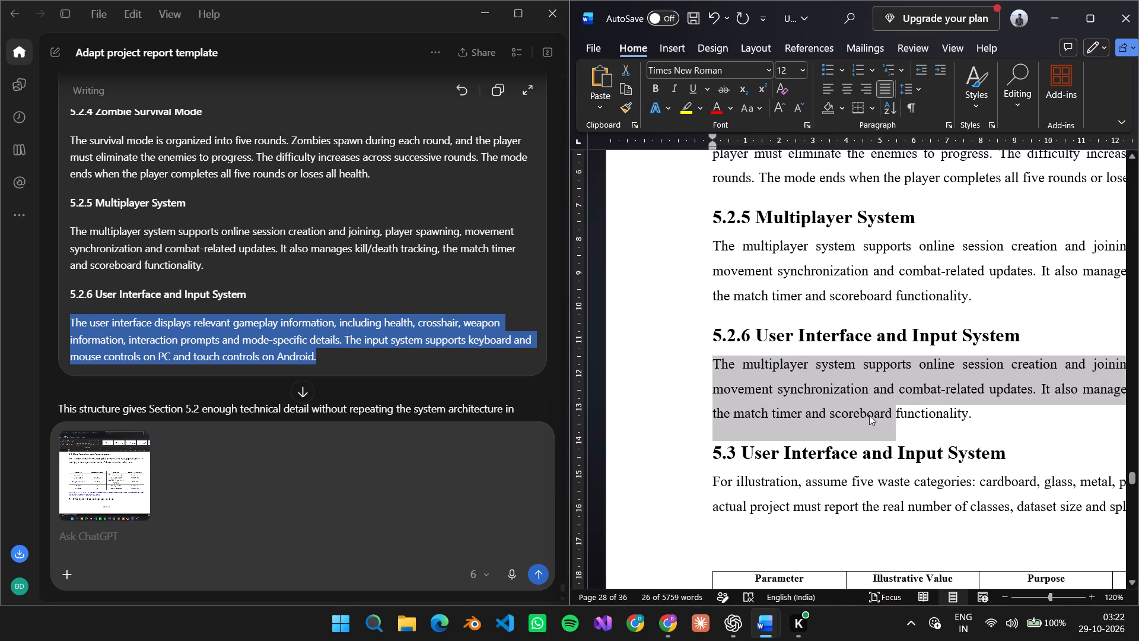
pyautogui.hotkey('ctrl', 'v')
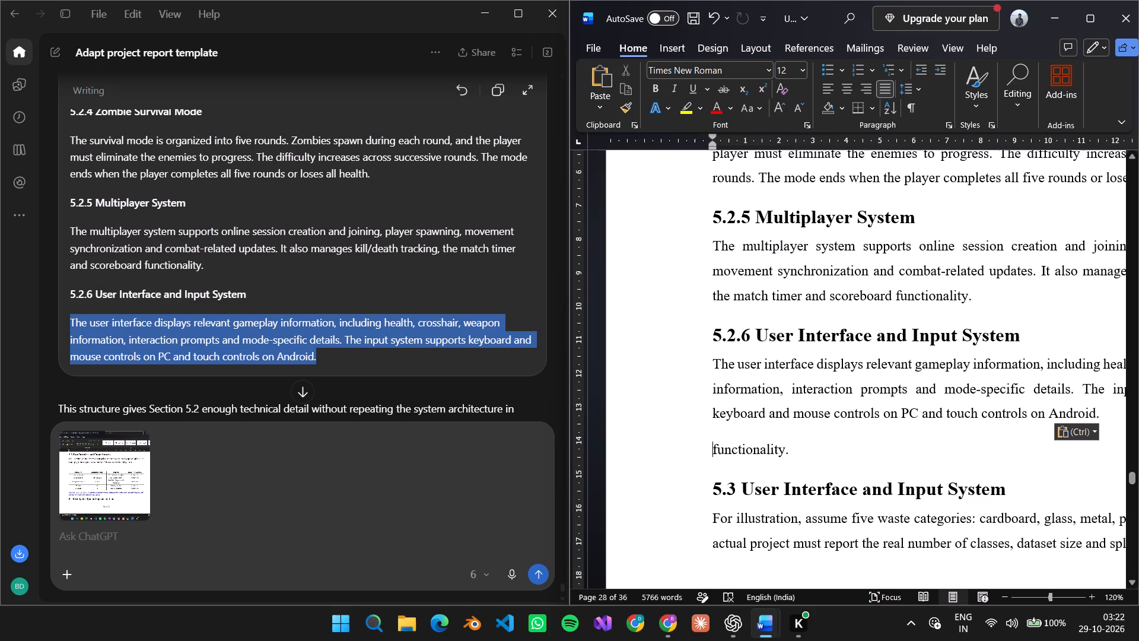
# Maximize the report window and delete the leftover word "functionality." and its line below the 5.2.6 paragraph.
pyautogui.click(1093, 24)
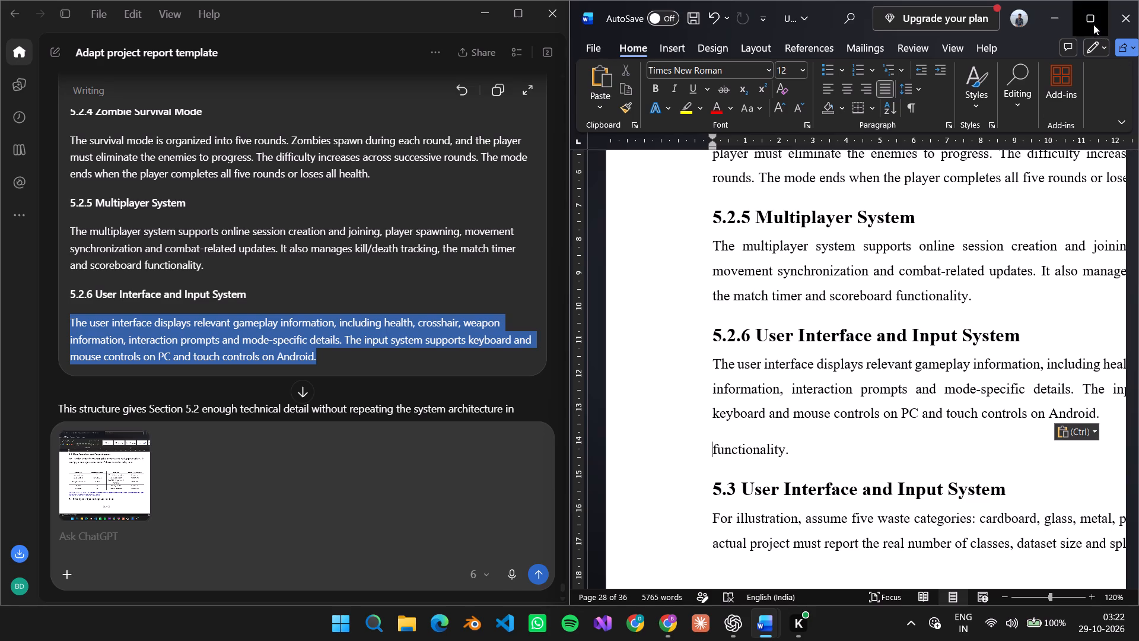
pyautogui.scroll(-2, 774, 310)
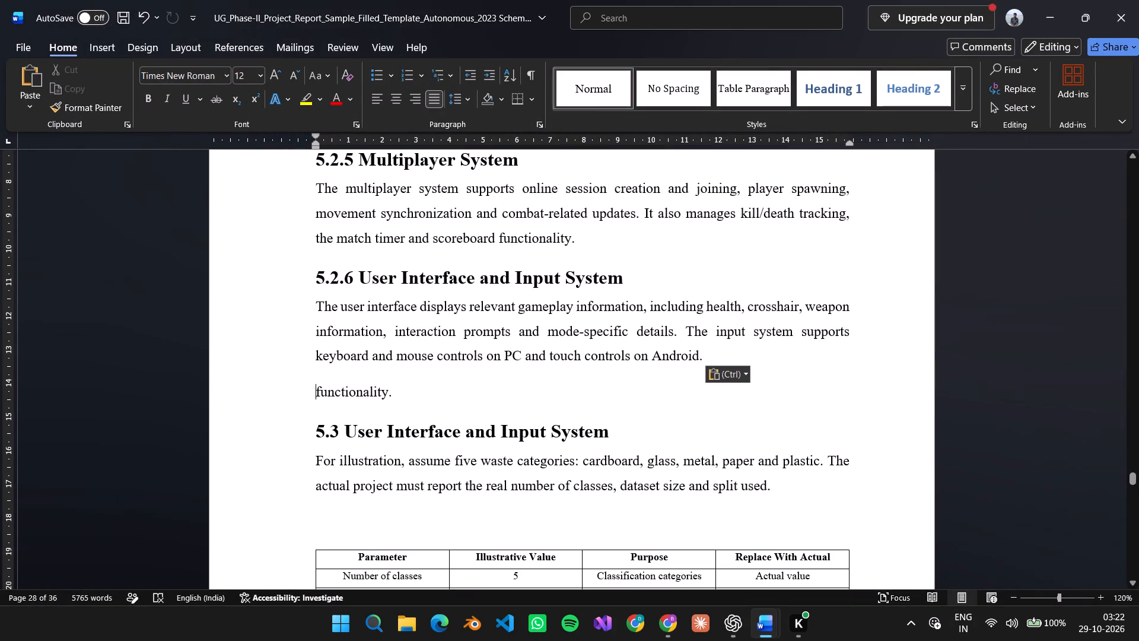
pyautogui.click(421, 394)
pyautogui.press('BackSpace')
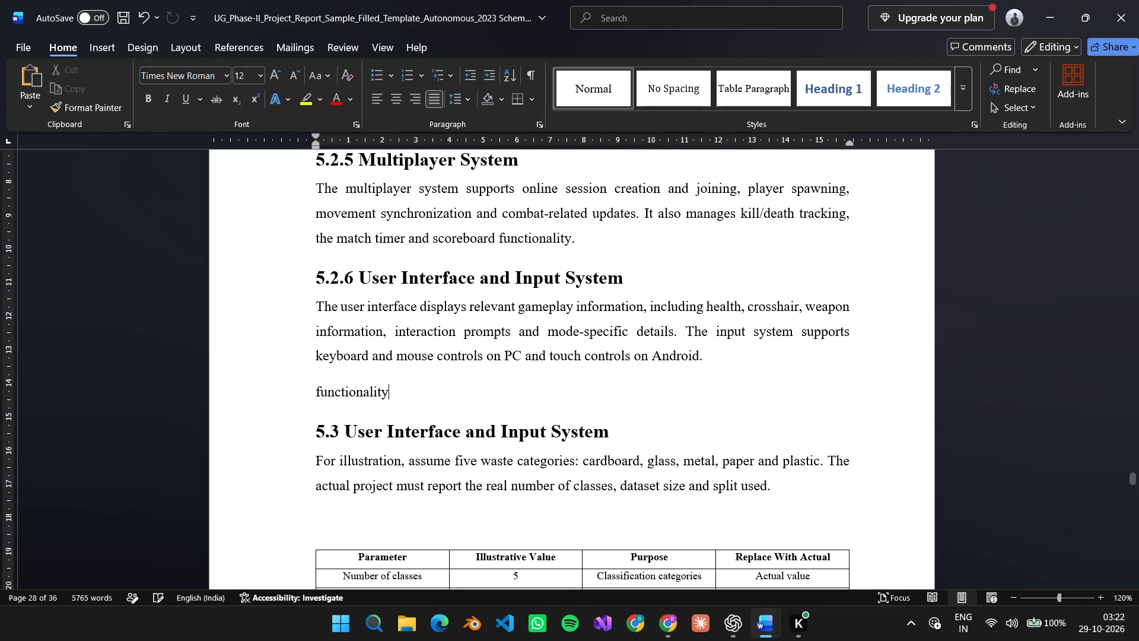
pyautogui.press('BackSpace')
pyautogui.press('BackSpace')
pyautogui.press('BackSpace')
pyautogui.press('BackSpace')
pyautogui.press('BackSpace')
pyautogui.press('BackSpace')
pyautogui.press('BackSpace')
pyautogui.press('BackSpace')
pyautogui.press('BackSpace')
pyautogui.press('BackSpace')
pyautogui.press('BackSpace')
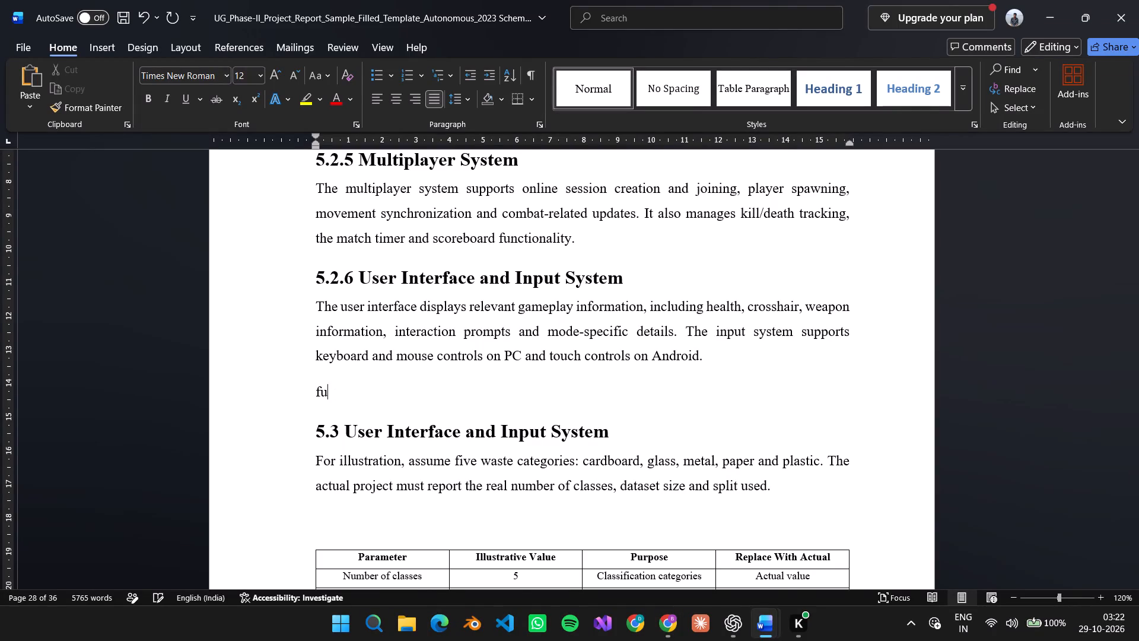
pyautogui.press('BackSpace')
pyautogui.press('BackSpace')
pyautogui.press('BackSpace')
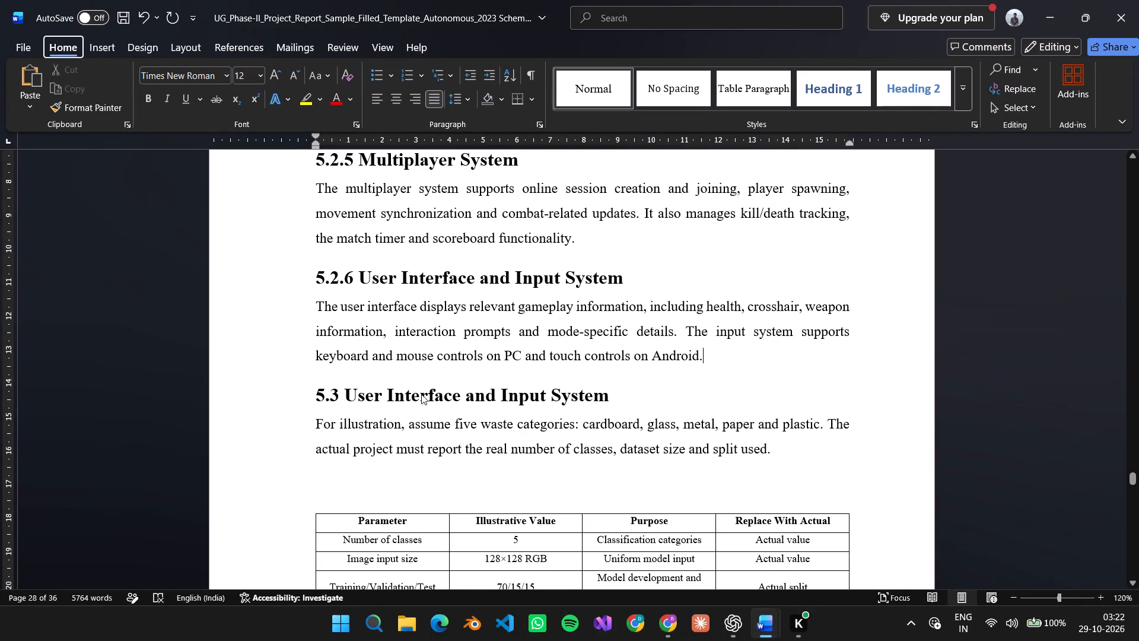
# Examine how section 5.3 is titled and written in the anuuuup reference document, and return to the project report.
pyautogui.click(282, 429)
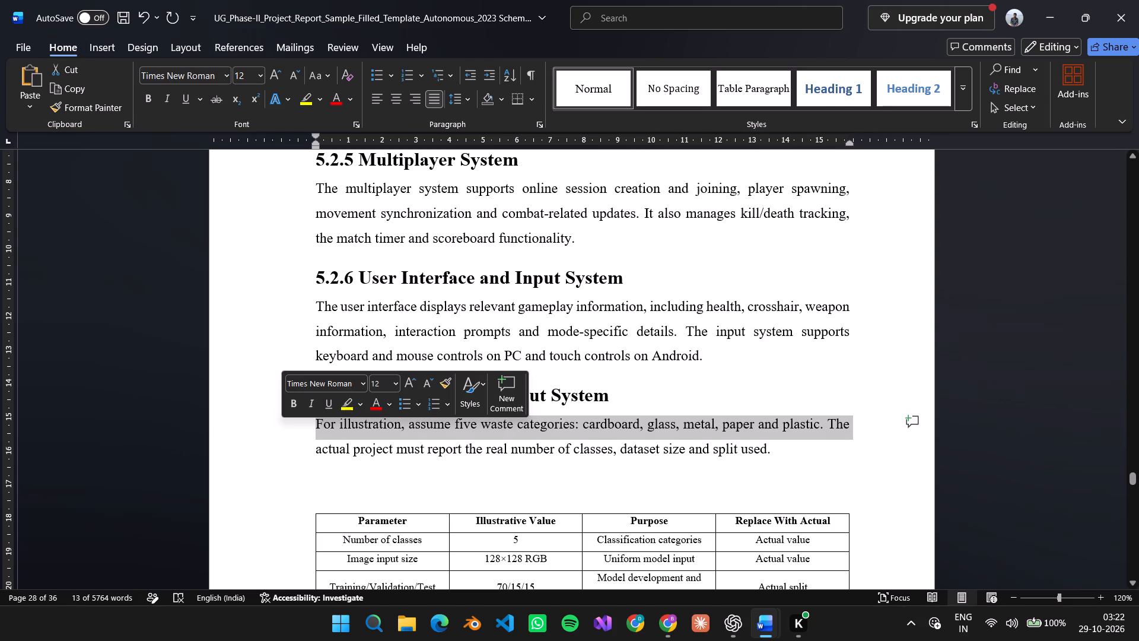
pyautogui.scroll(-2, 609, 412)
pyautogui.click(431, 450)
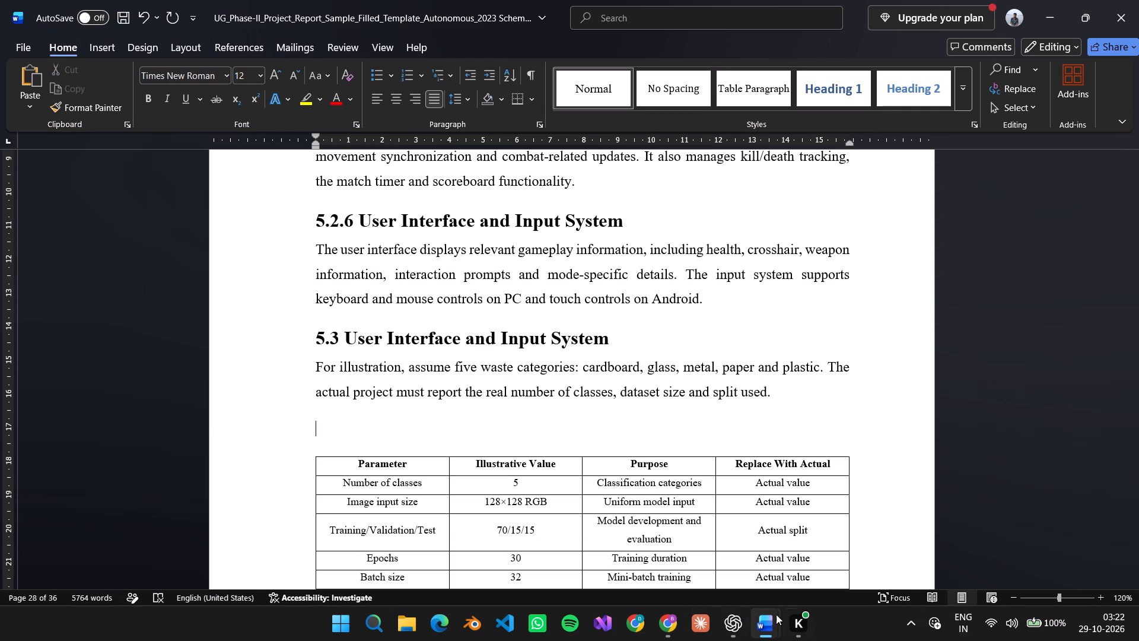
pyautogui.hotkey('alt', 'Tab')
pyautogui.hotkey('alt', 'Tab')
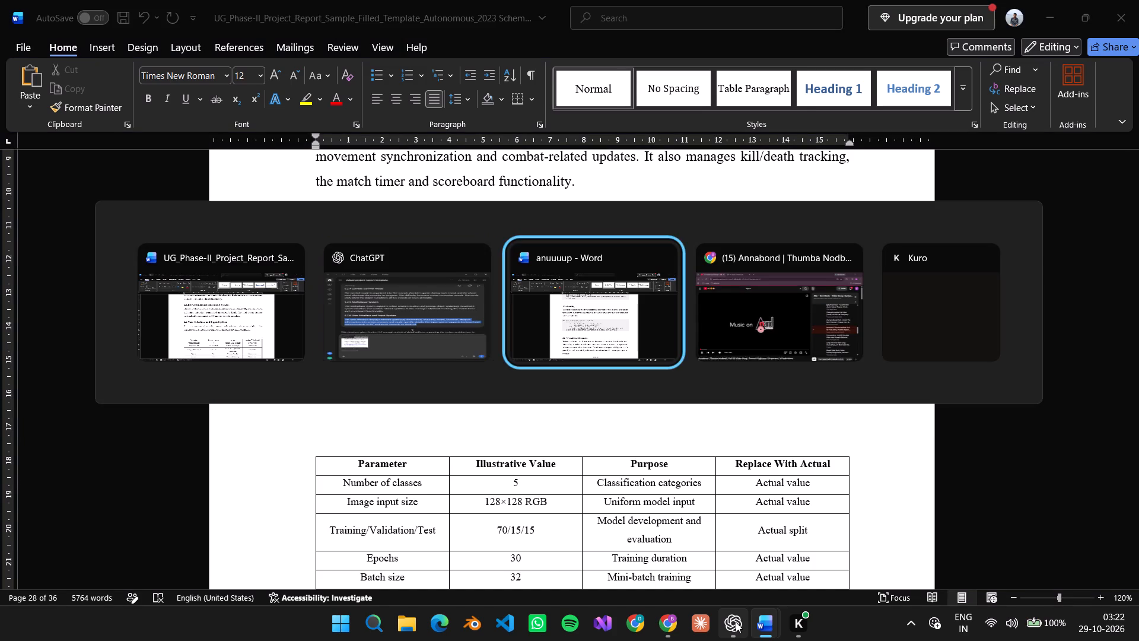
pyautogui.scroll(-8, 633, 595)
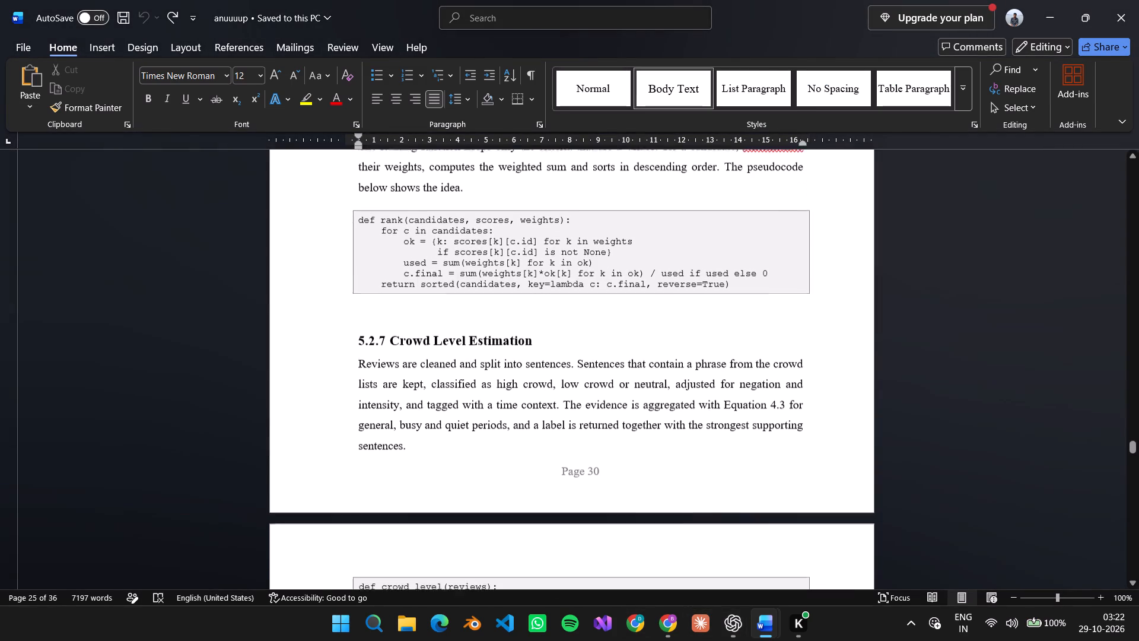
pyautogui.scroll(-20, 629, 562)
pyautogui.scroll(-5, 668, 498)
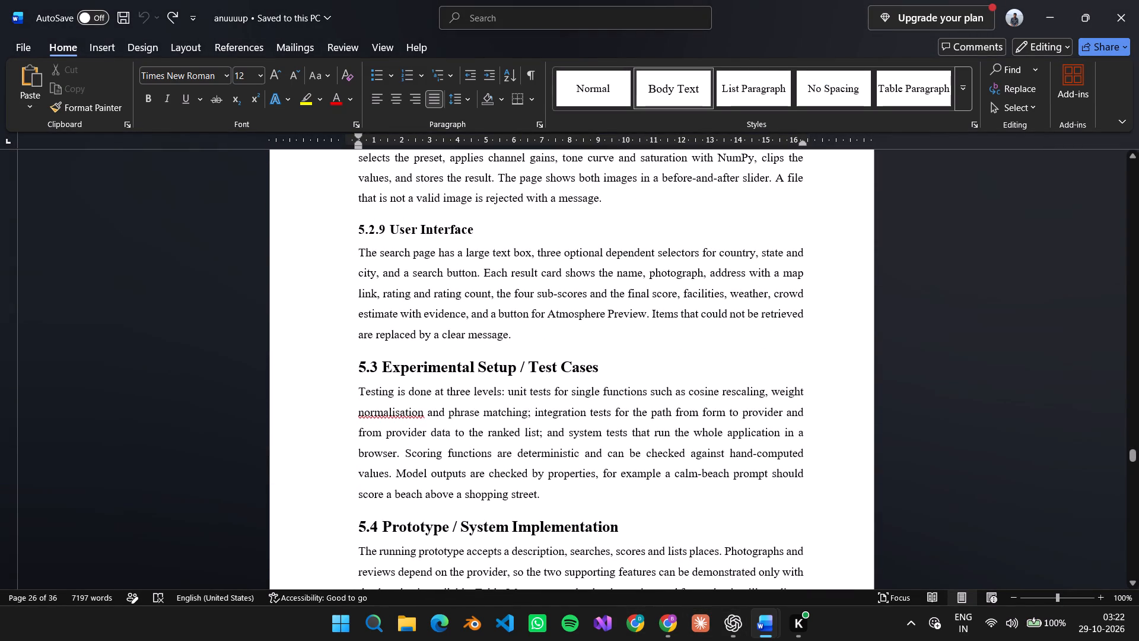
pyautogui.hotkey('alt', 'Tab')
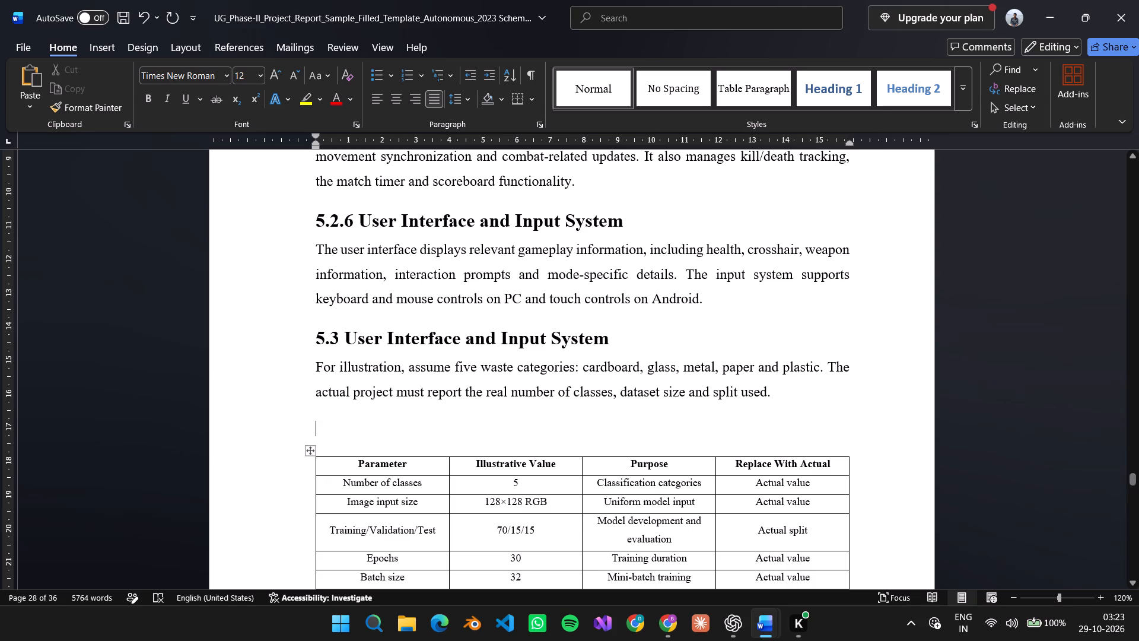
# Replace the title of heading 5.3 in the project report with "Experimental Setup / Test Cases".
pyautogui.click(626, 347)
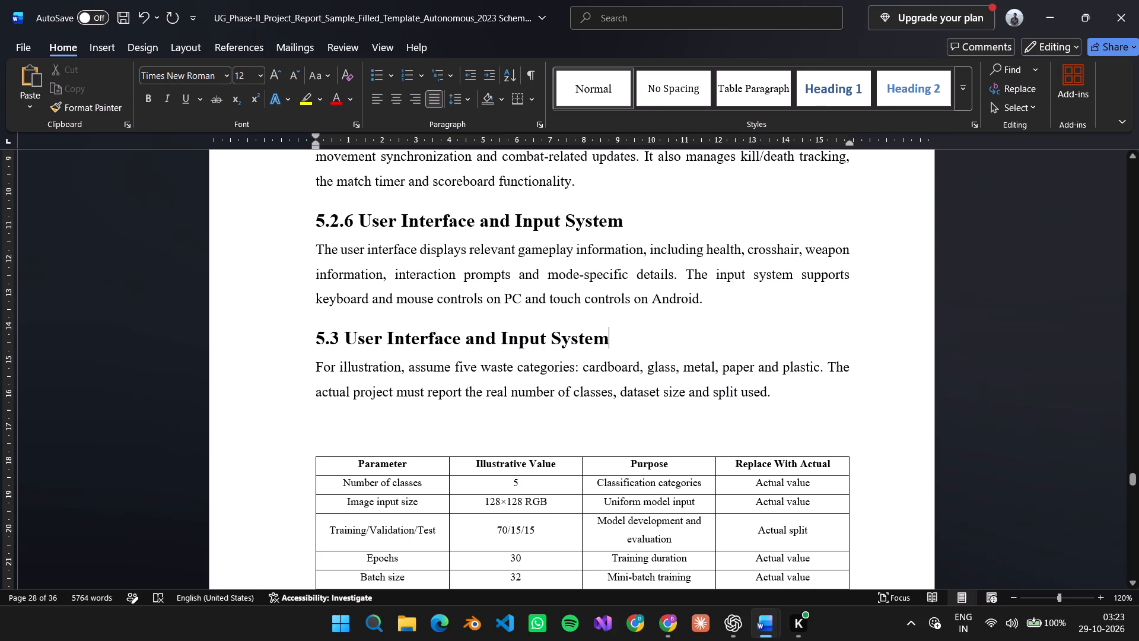
pyautogui.press('BackSpace')
pyautogui.press('BackSpace')
pyautogui.press('BackSpace')
pyautogui.press('BackSpace')
pyautogui.press('BackSpace')
pyautogui.press('BackSpace')
pyautogui.press('BackSpace')
pyautogui.press('BackSpace')
pyautogui.press('BackSpace')
pyautogui.press('BackSpace')
pyautogui.press('BackSpace')
pyautogui.press('BackSpace')
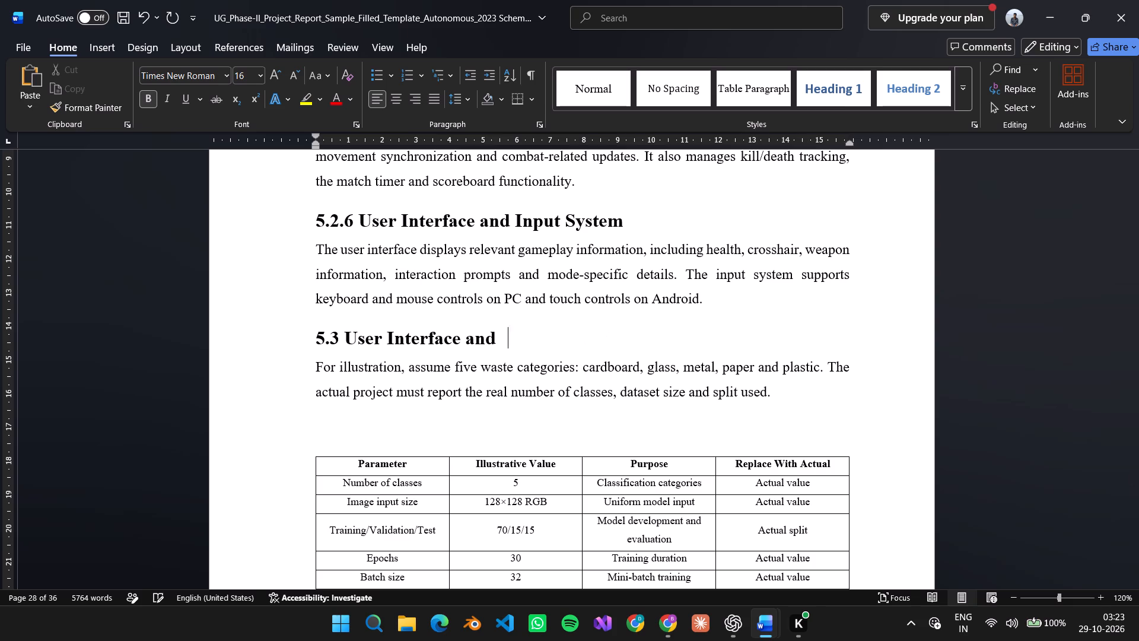
pyautogui.press('BackSpace')
pyautogui.press('BackSpace')
pyautogui.press('BackSpace')
pyautogui.press('BackSpace')
pyautogui.press('BackSpace')
pyautogui.press('BackSpace')
pyautogui.press('BackSpace')
pyautogui.press('BackSpace')
pyautogui.press('BackSpace')
pyautogui.press('BackSpace')
pyautogui.press('BackSpace')
pyautogui.press('BackSpace')
pyautogui.press('BackSpace')
pyautogui.press('BackSpace')
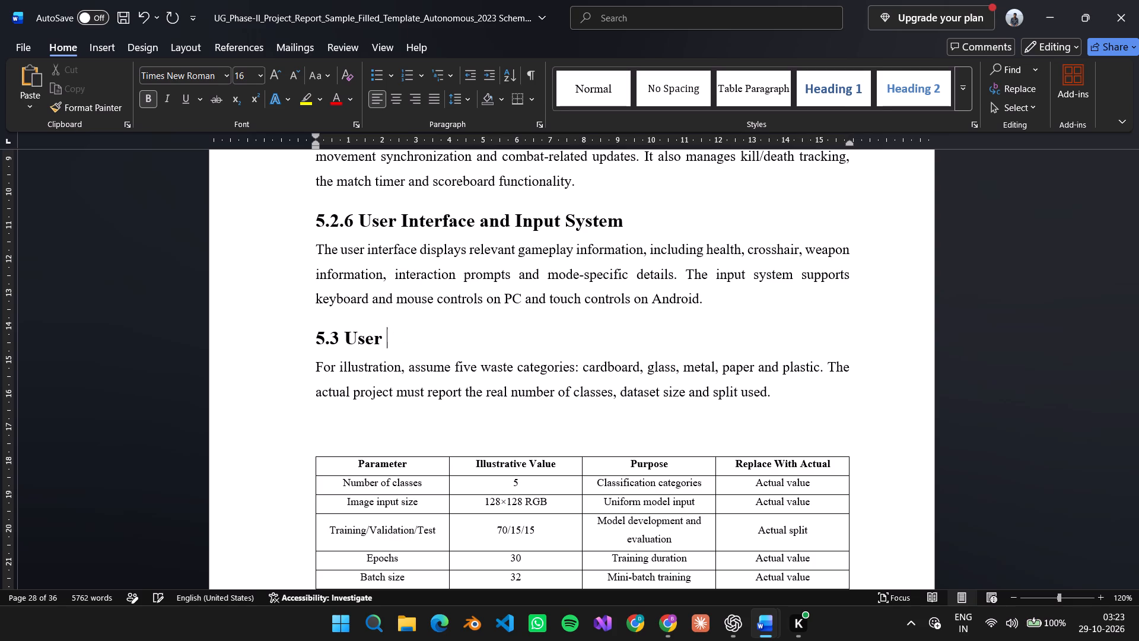
pyautogui.press('BackSpace')
pyautogui.press('BackSpace')
pyautogui.press('BackSpace')
pyautogui.press('BackSpace')
pyautogui.press('BackSpace')
pyautogui.write('Ex')
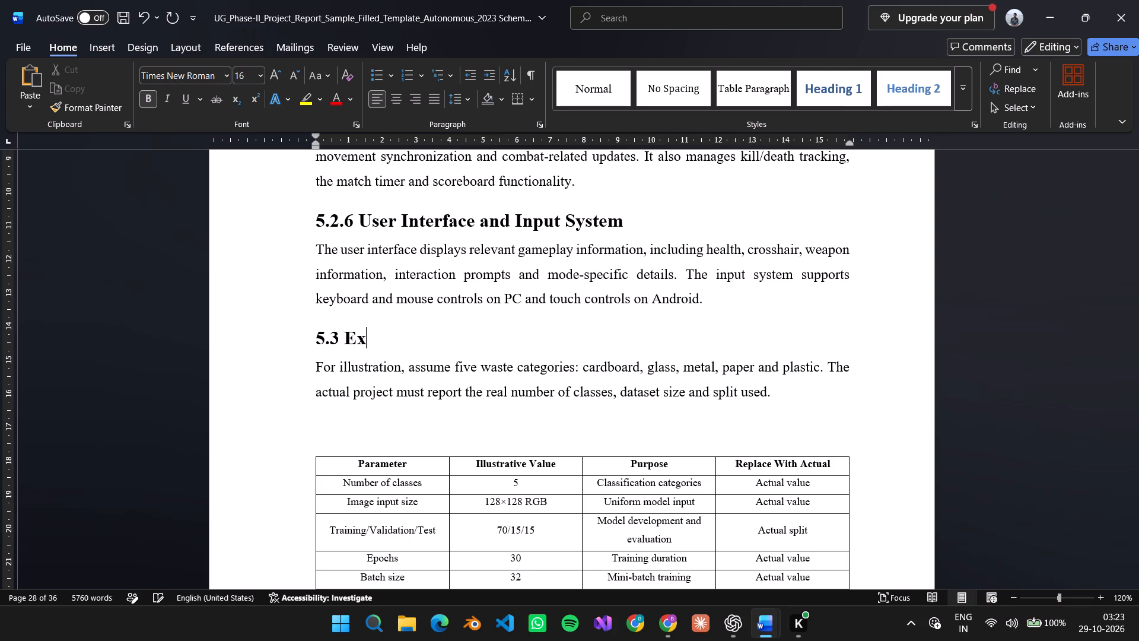
pyautogui.write('per')
pyautogui.write('imental')
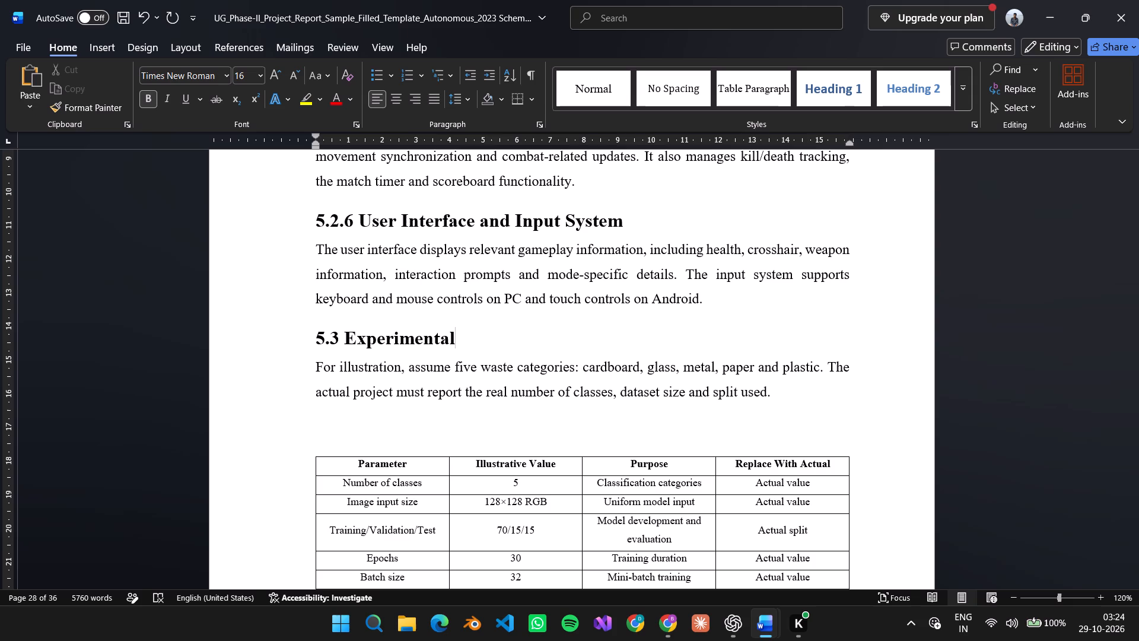
pyautogui.press('space')
pyautogui.write('Se')
pyautogui.press('t')
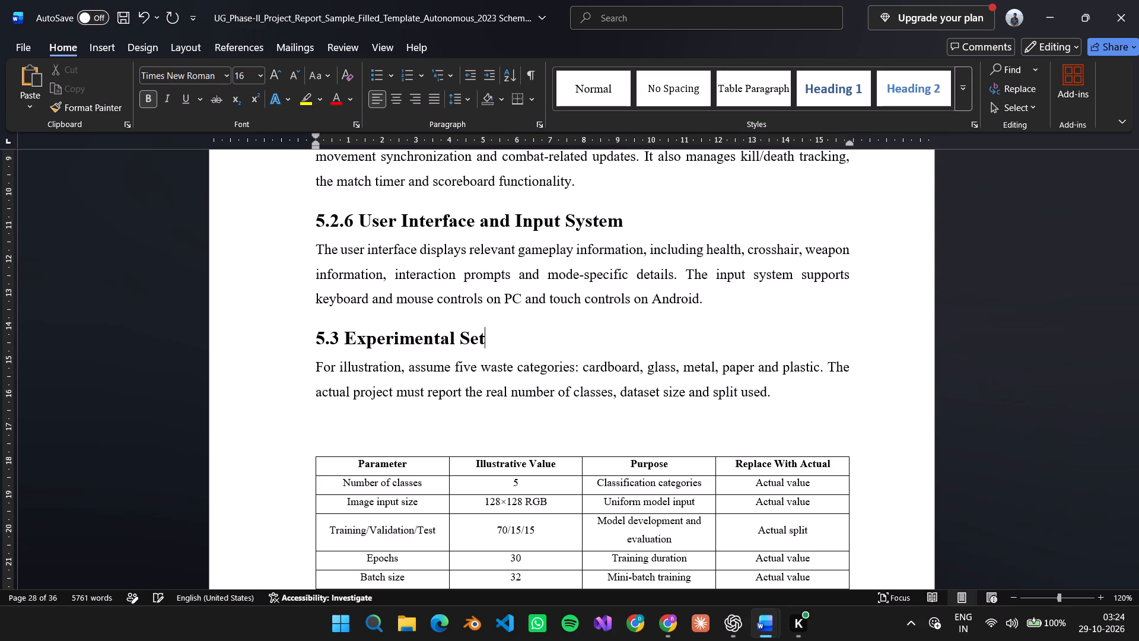
pyautogui.write('up')
pyautogui.press('space')
pyautogui.write('/')
pyautogui.press('space')
pyautogui.write('Test')
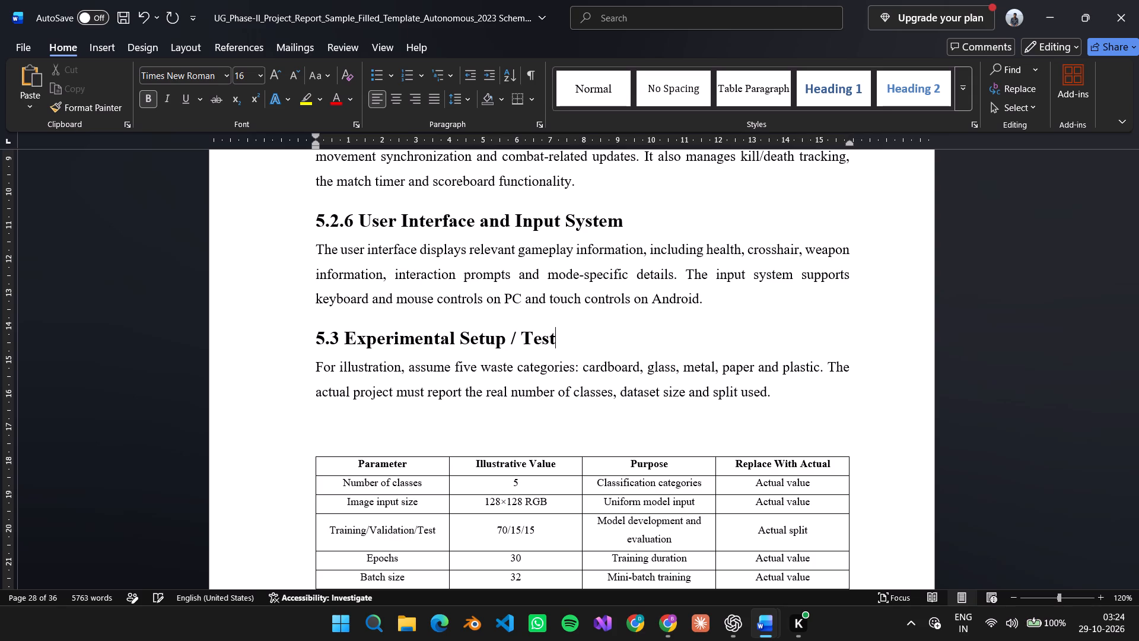
pyautogui.press('space')
pyautogui.write('Cases')
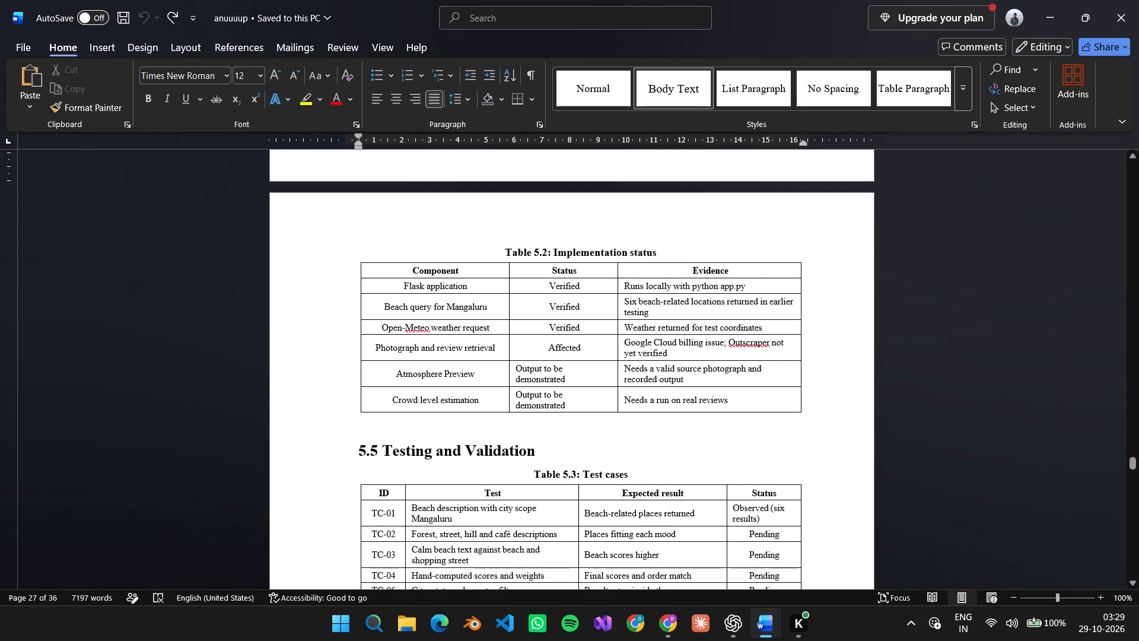
pyautogui.scroll(1, 317, 329)
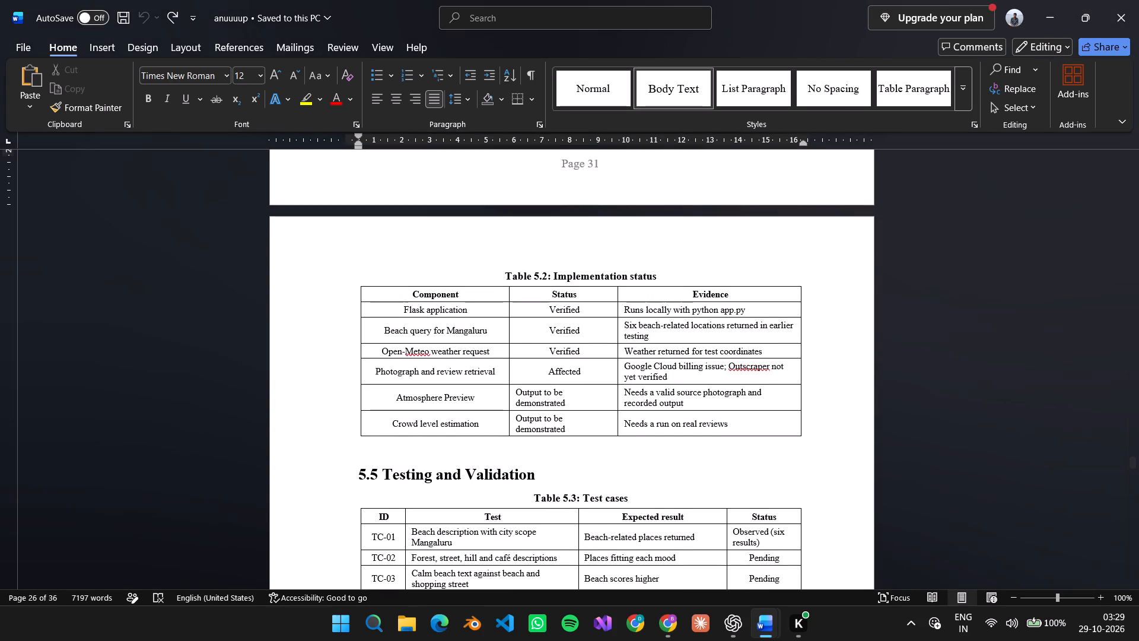
pyautogui.scroll(4, 317, 329)
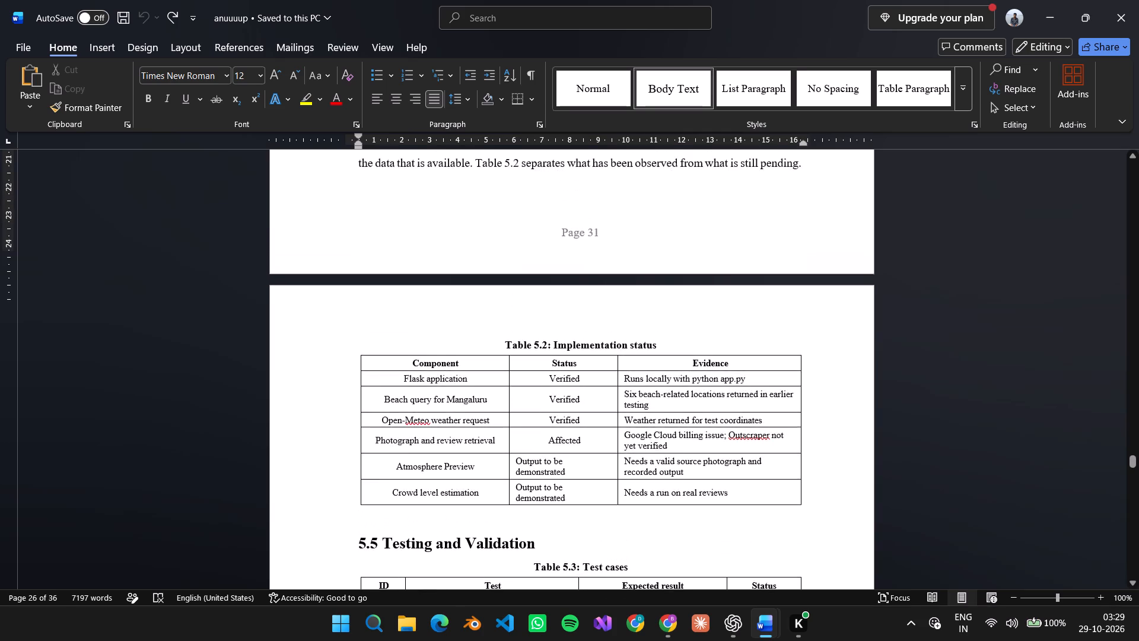
pyautogui.scroll(3, 317, 329)
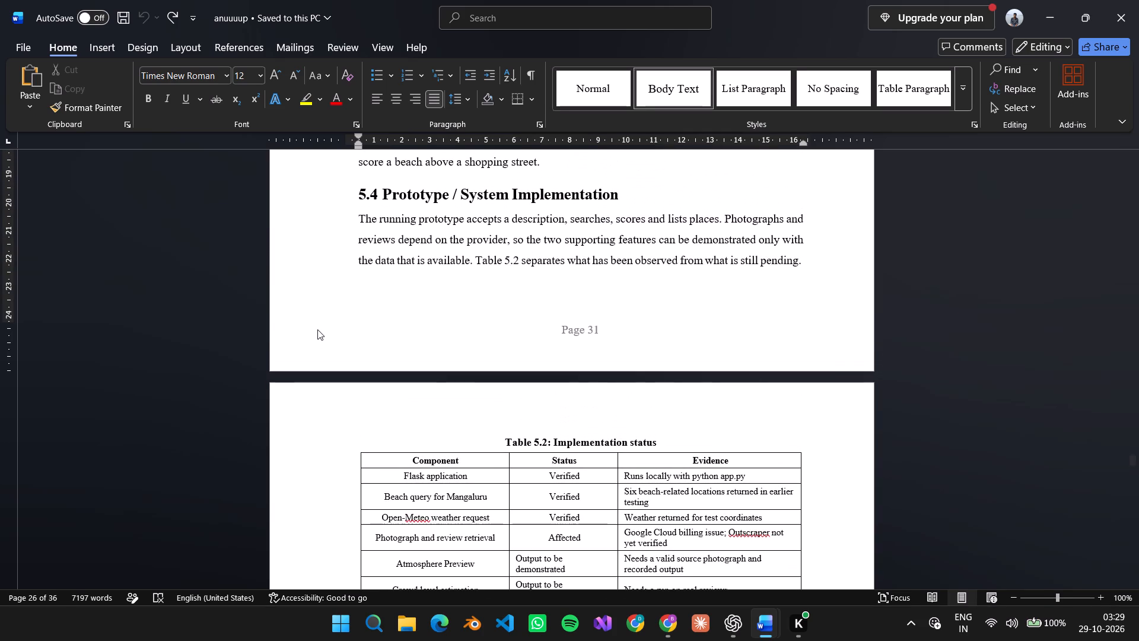
# Zoom the anuuuup document out to 80% and survey its Chapter 5 pages from section 5.2.4 through the section 5.5 test cases.
pyautogui.keyDown('ctrl'); pyautogui.scroll(-1, 317, 329); pyautogui.keyUp('ctrl')
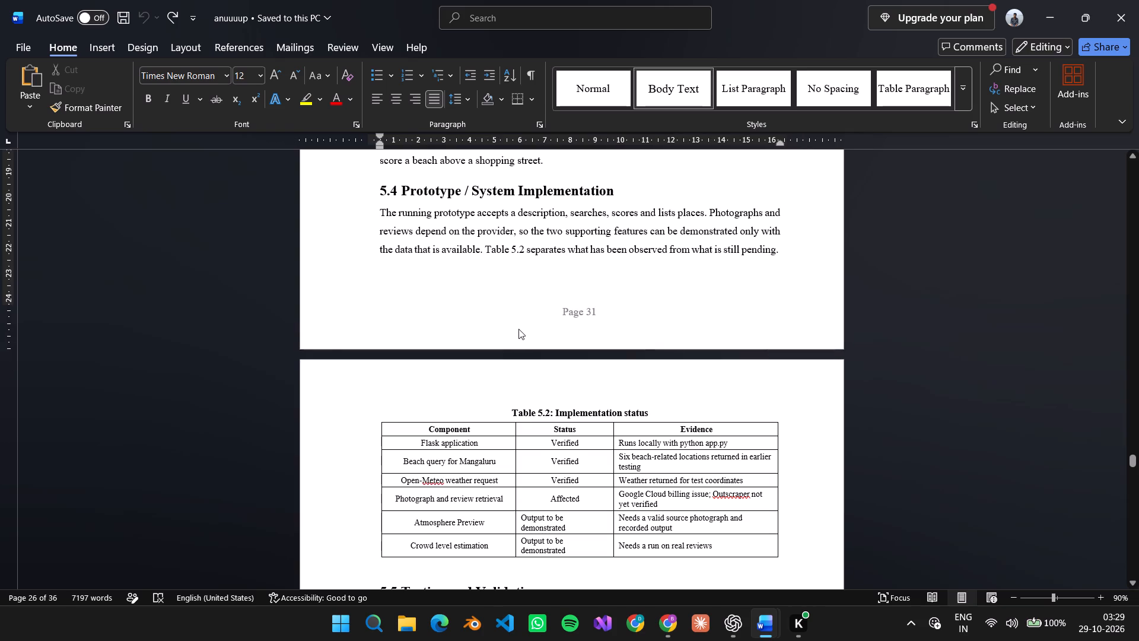
pyautogui.keyDown('ctrl'); pyautogui.scroll(-1, 519, 330); pyautogui.keyUp('ctrl')
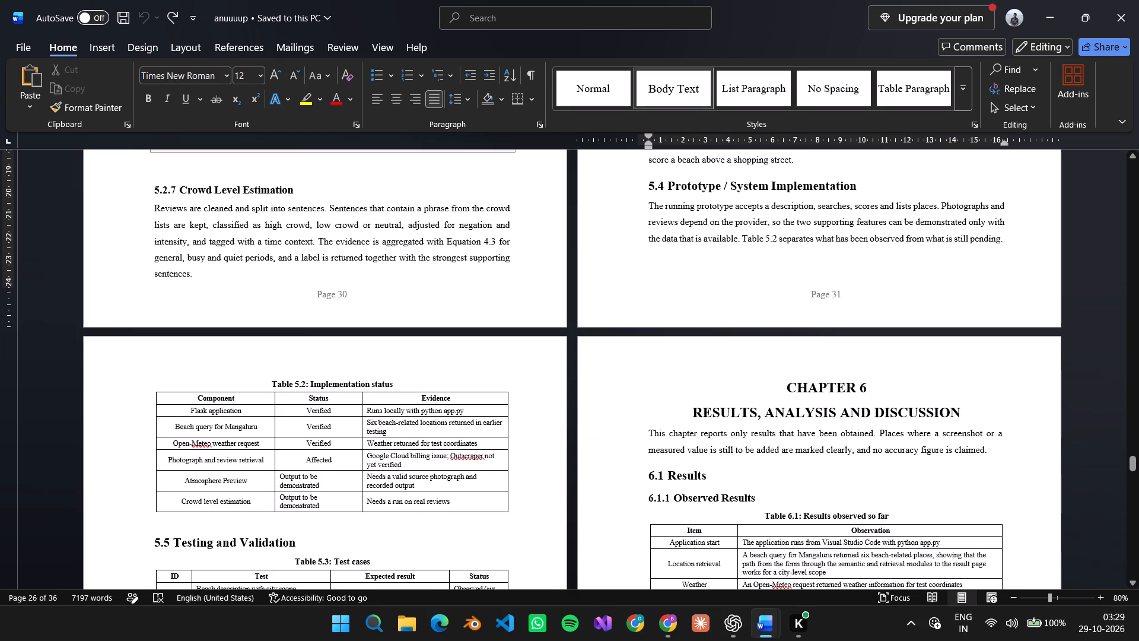
pyautogui.scroll(-2, 519, 330)
pyautogui.scroll(20, 519, 330)
pyautogui.scroll(19, 519, 330)
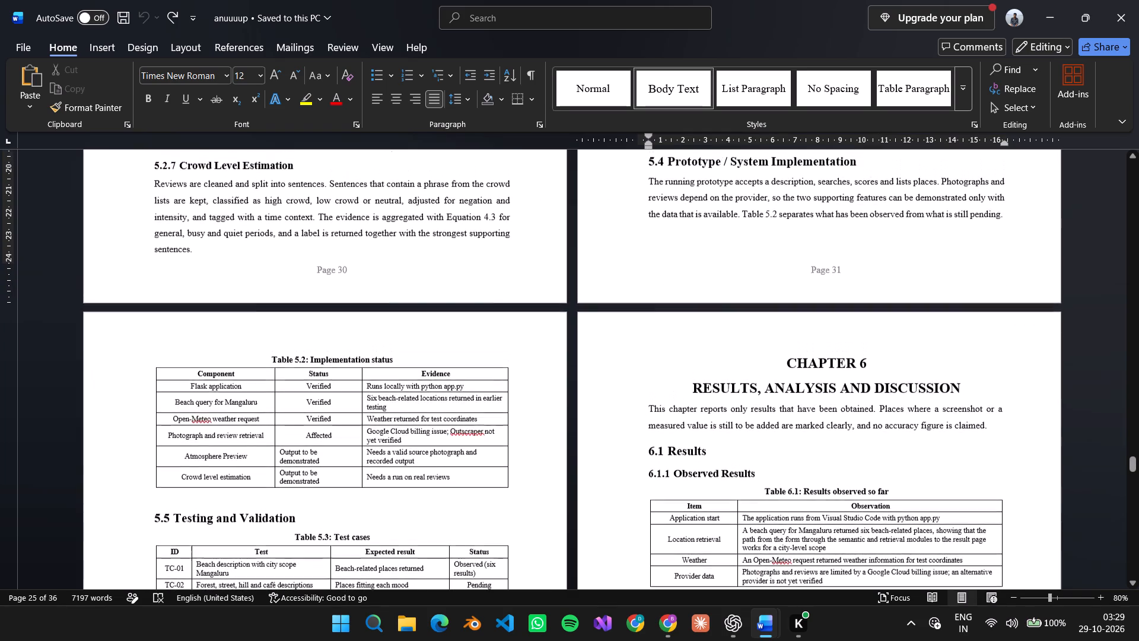
pyautogui.scroll(8, 519, 330)
pyautogui.scroll(-5, 518, 302)
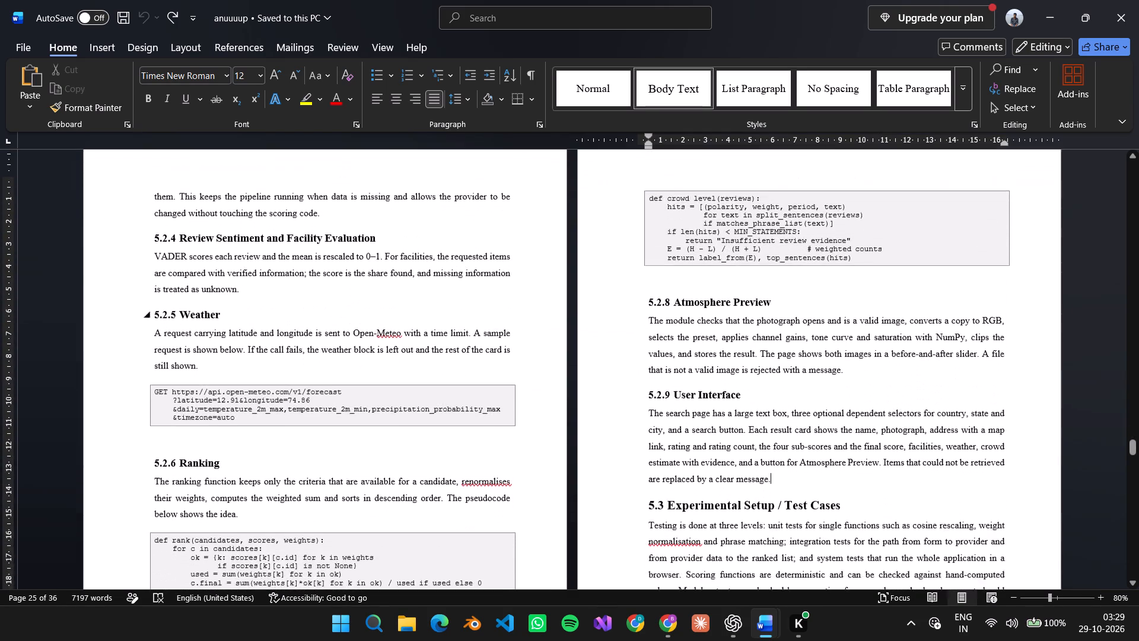
pyautogui.scroll(-1, 518, 302)
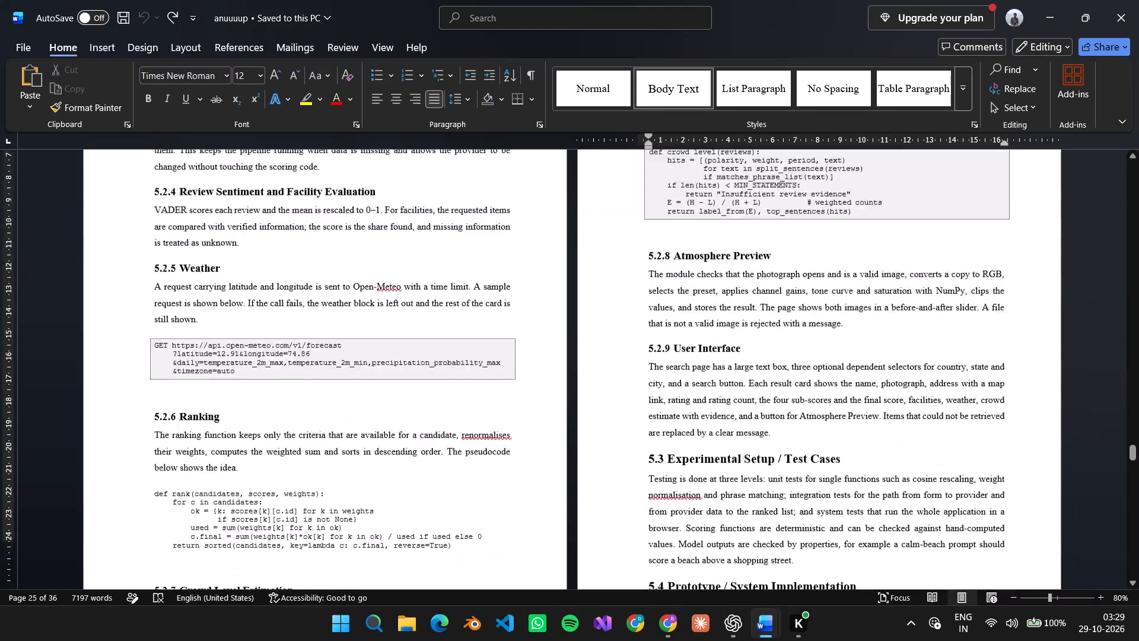
pyautogui.scroll(-2, 518, 302)
pyautogui.scroll(3, 518, 302)
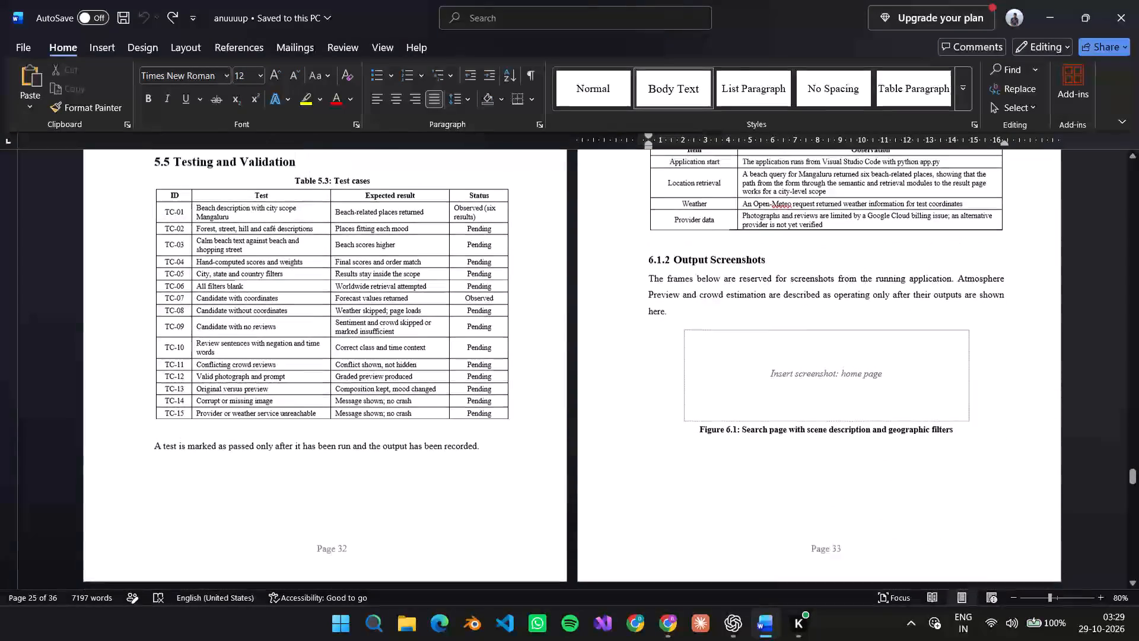
# Re-examine sections 5.2.5 to 5.5 and the opening of Chapter 6 in the anuuuup document for their structure and tables.
pyautogui.scroll(5, 518, 302)
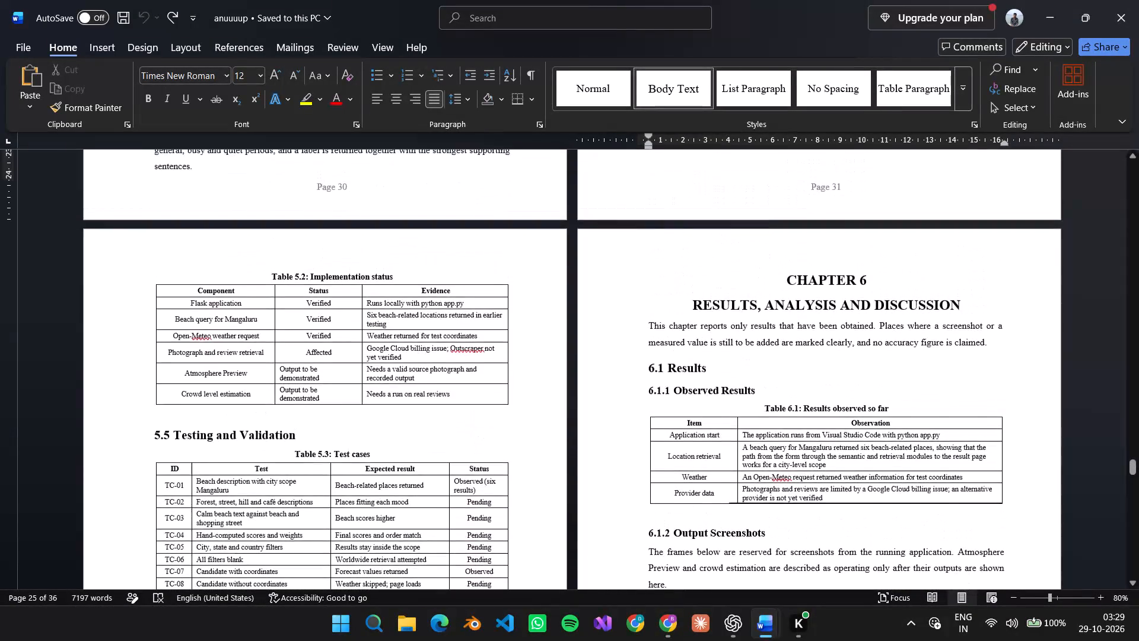
pyautogui.scroll(5, 518, 302)
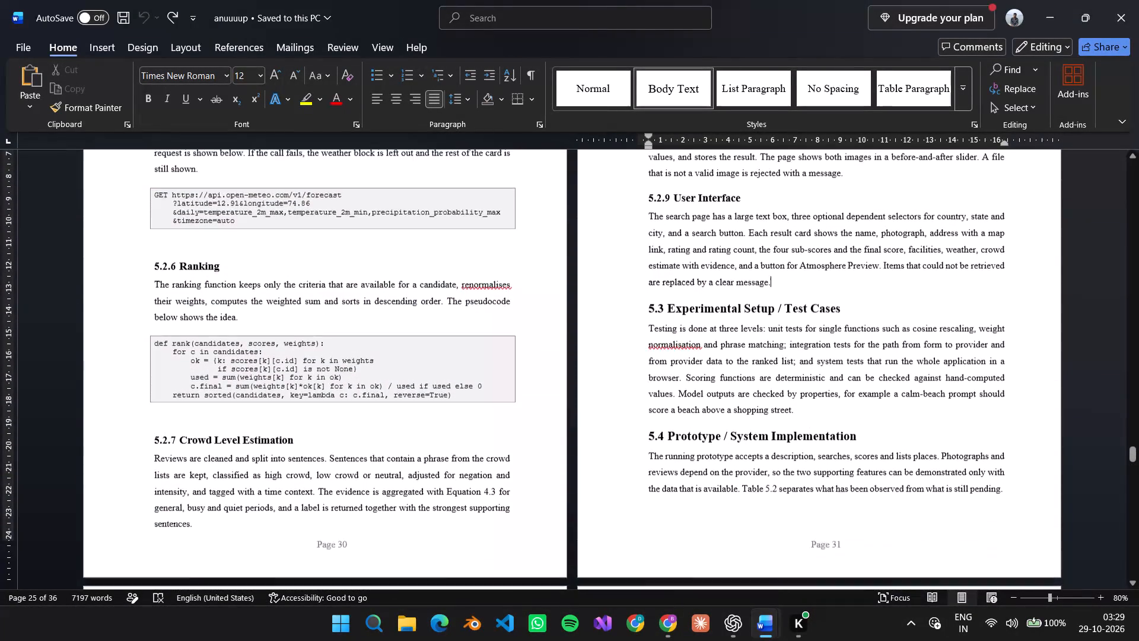
pyautogui.scroll(2, 518, 302)
pyautogui.scroll(-1, 518, 302)
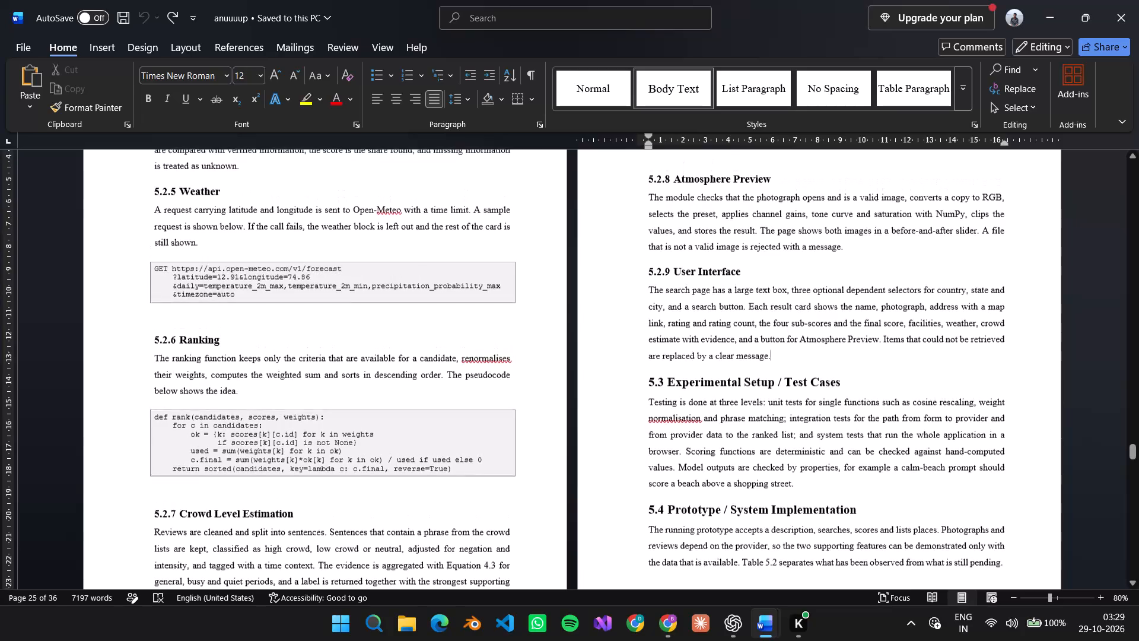
pyautogui.scroll(-2, 518, 302)
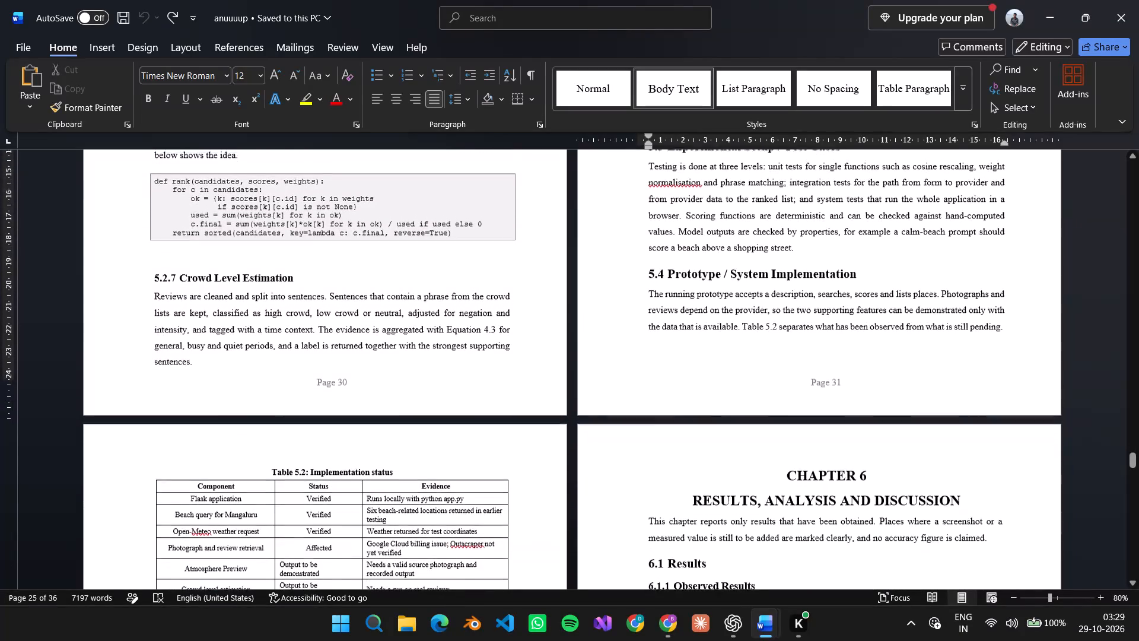
pyautogui.scroll(-1, 518, 302)
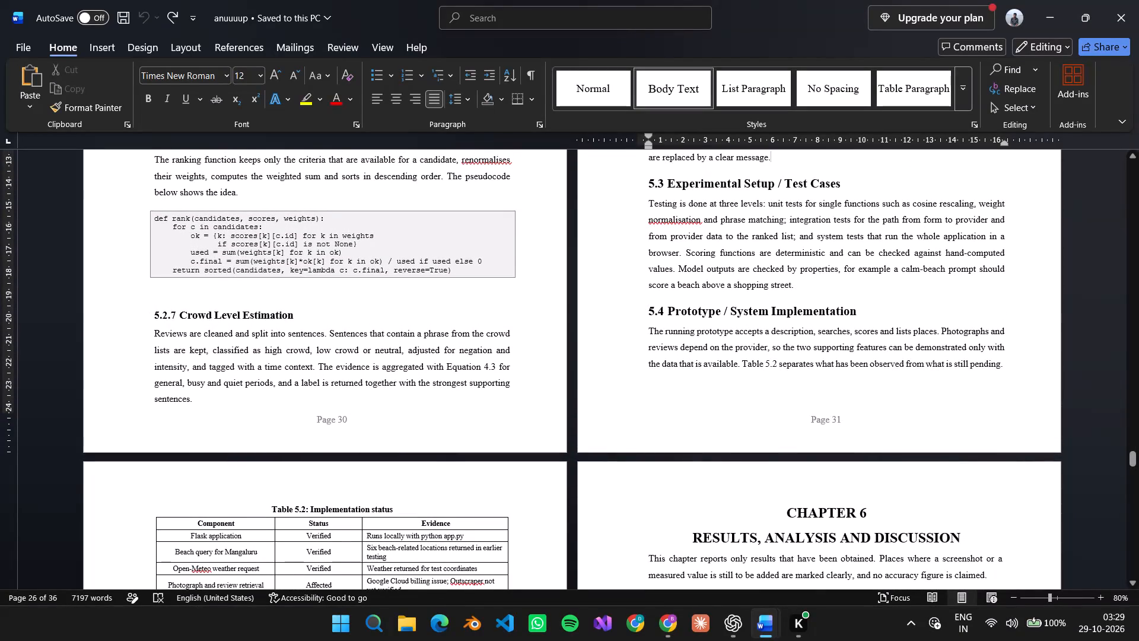
pyautogui.hscroll(1, 523, 323)
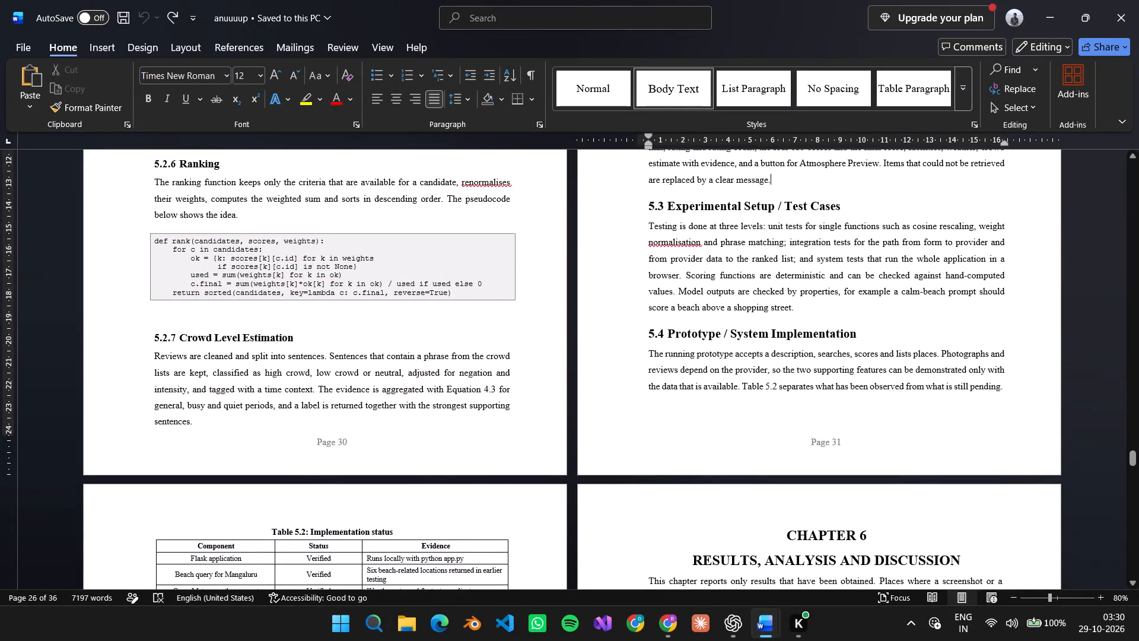
pyautogui.hscroll(1, 523, 323)
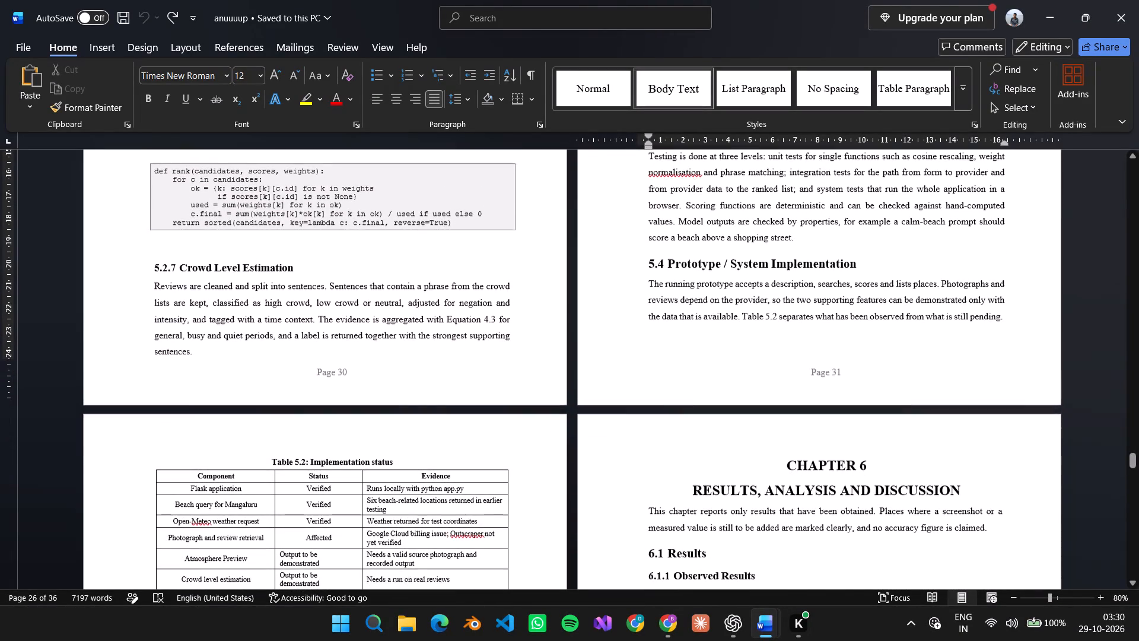
pyautogui.hscroll(1, 523, 323)
pyautogui.scroll(1, 523, 323)
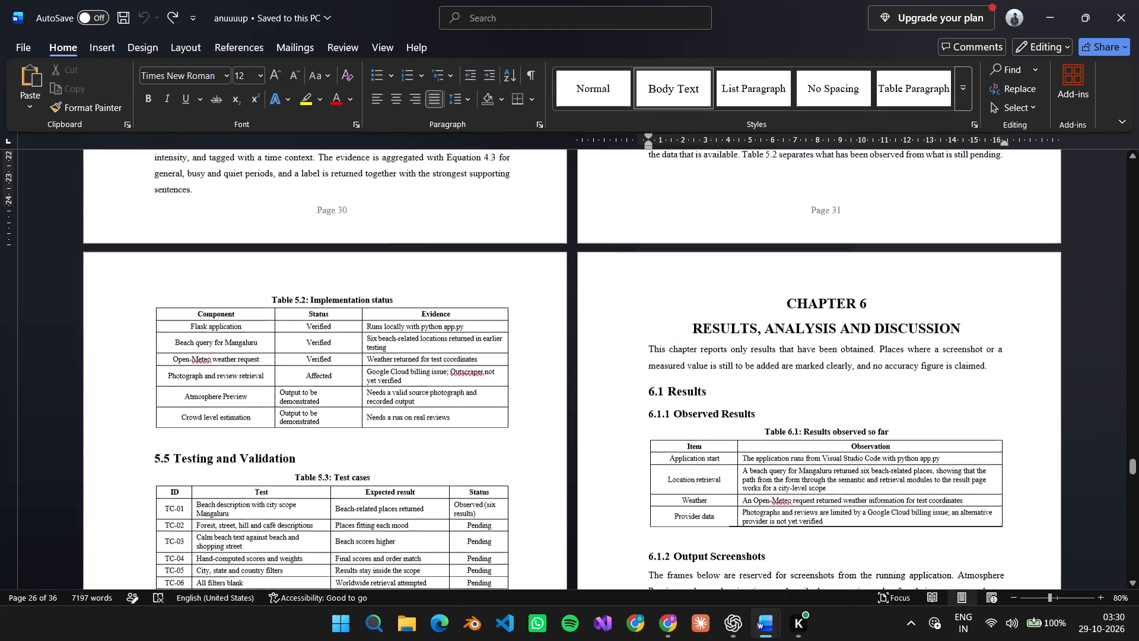
# Review sections 5.2.8 to 5.4, Table 5.2 and the opening of Chapter 6 in the anuuuup document.
pyautogui.scroll(2, 523, 323)
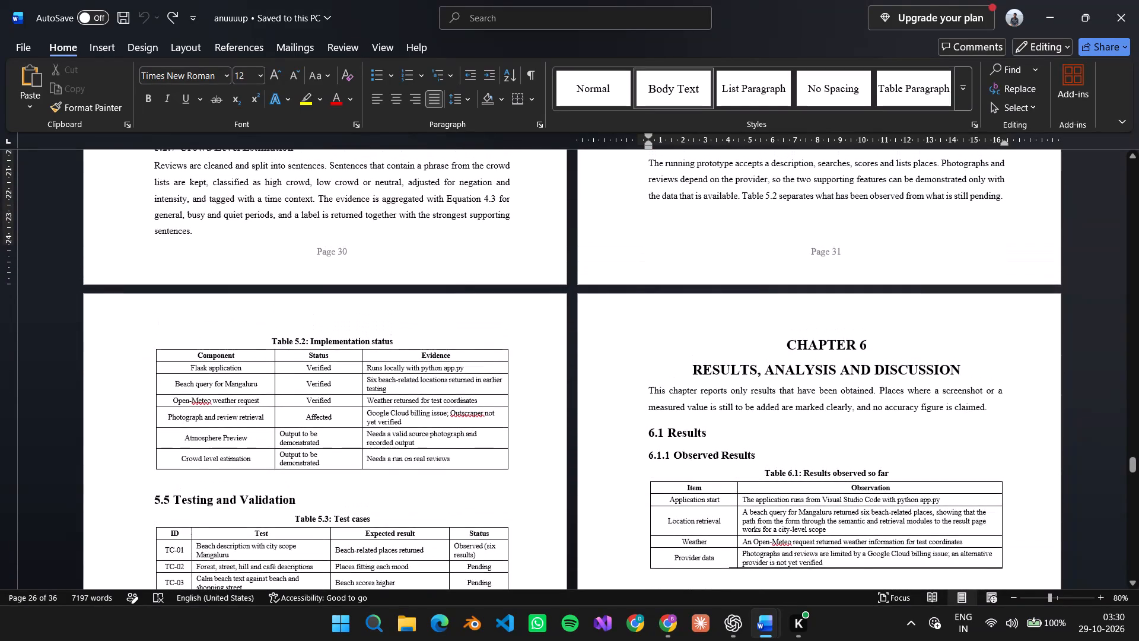
pyautogui.keyDown('ctrl'); pyautogui.scroll(3, 523, 323); pyautogui.keyUp('ctrl')
pyautogui.scroll(-1, 523, 323)
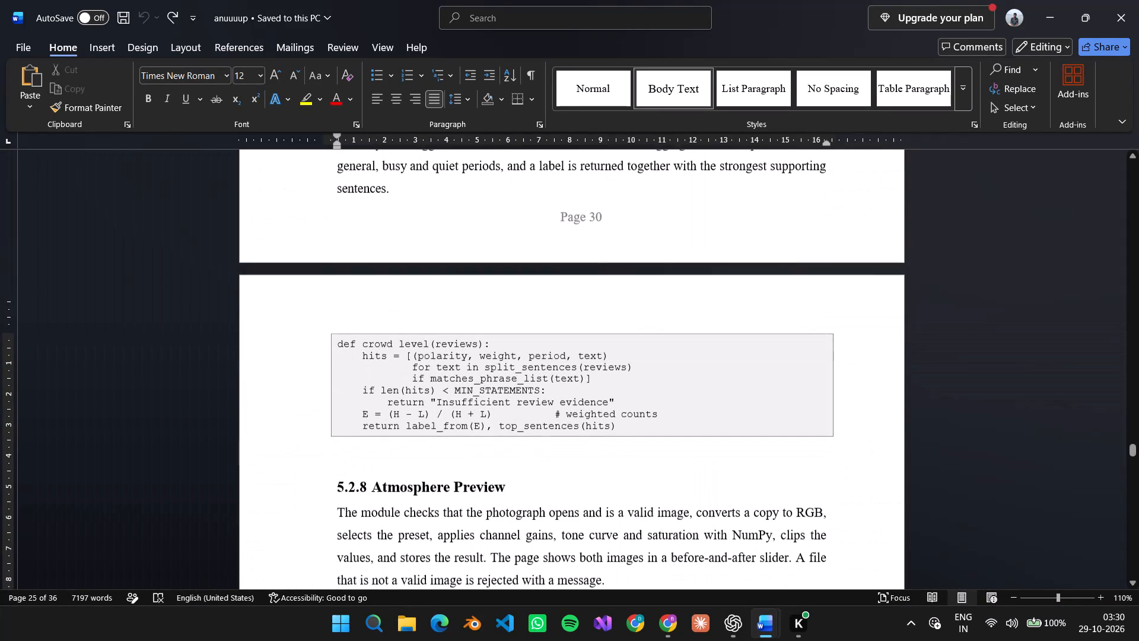
pyautogui.keyDown('ctrl'); pyautogui.scroll(-2, 523, 323); pyautogui.keyUp('ctrl')
pyautogui.scroll(-4, 523, 323)
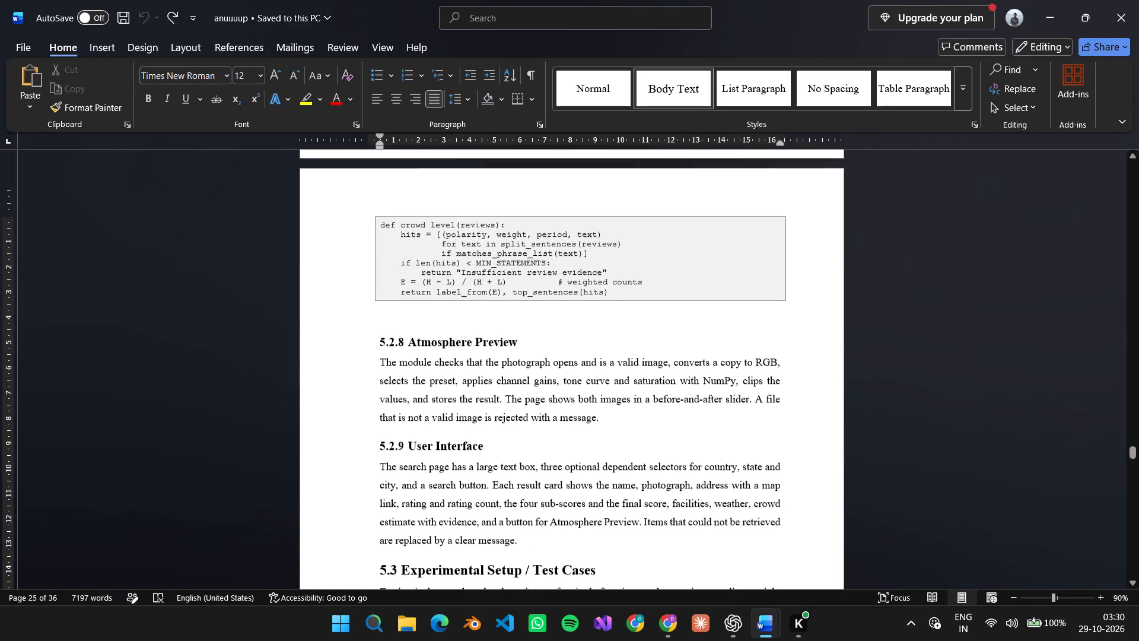
pyautogui.scroll(-8, 523, 323)
pyautogui.scroll(4, 523, 323)
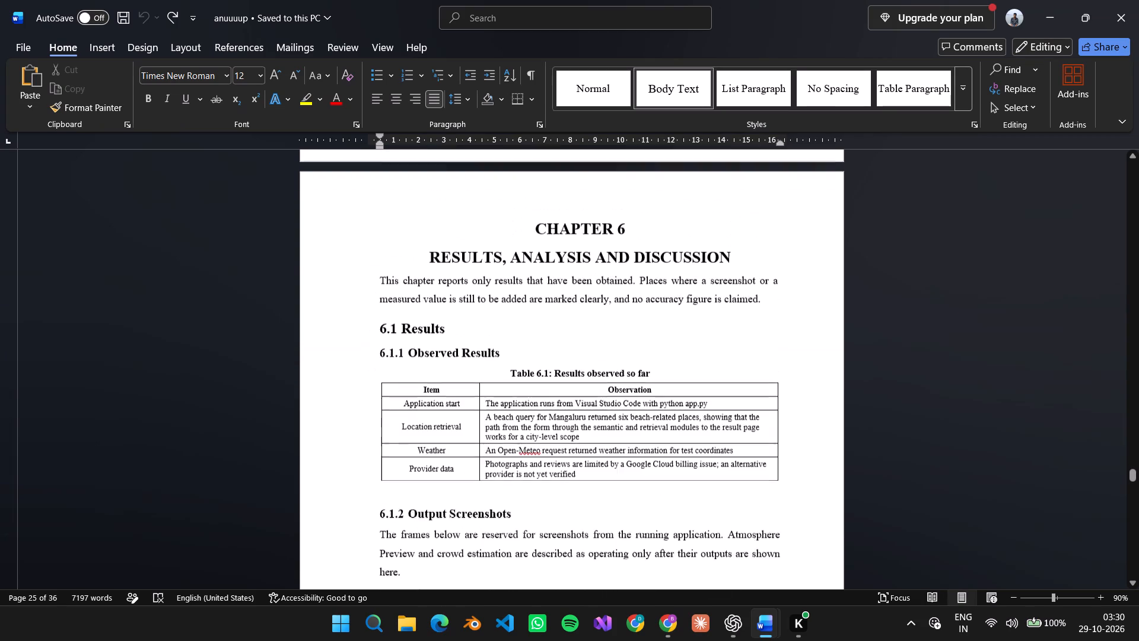
pyautogui.scroll(9, 523, 323)
pyautogui.scroll(-2, 523, 323)
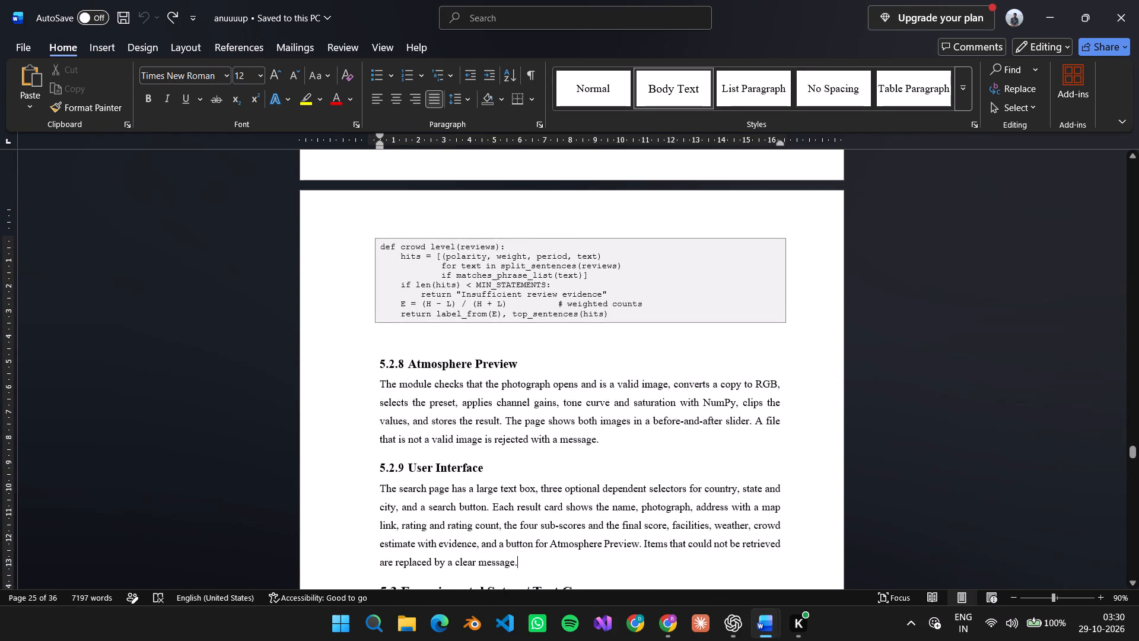
pyautogui.scroll(-3, 523, 323)
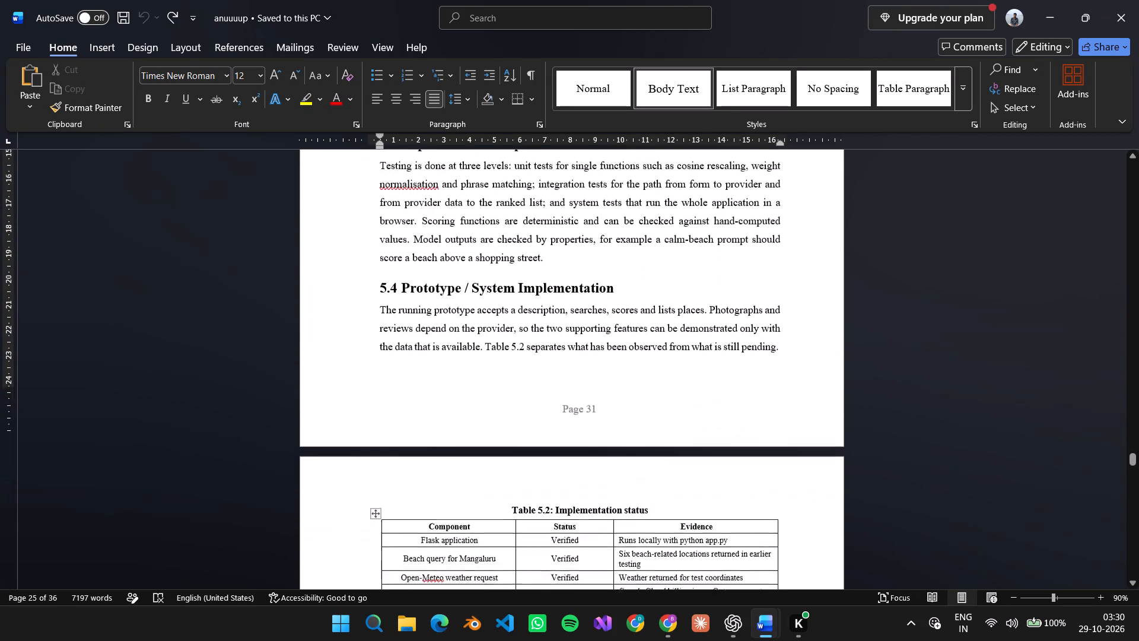
pyautogui.scroll(-1, 523, 323)
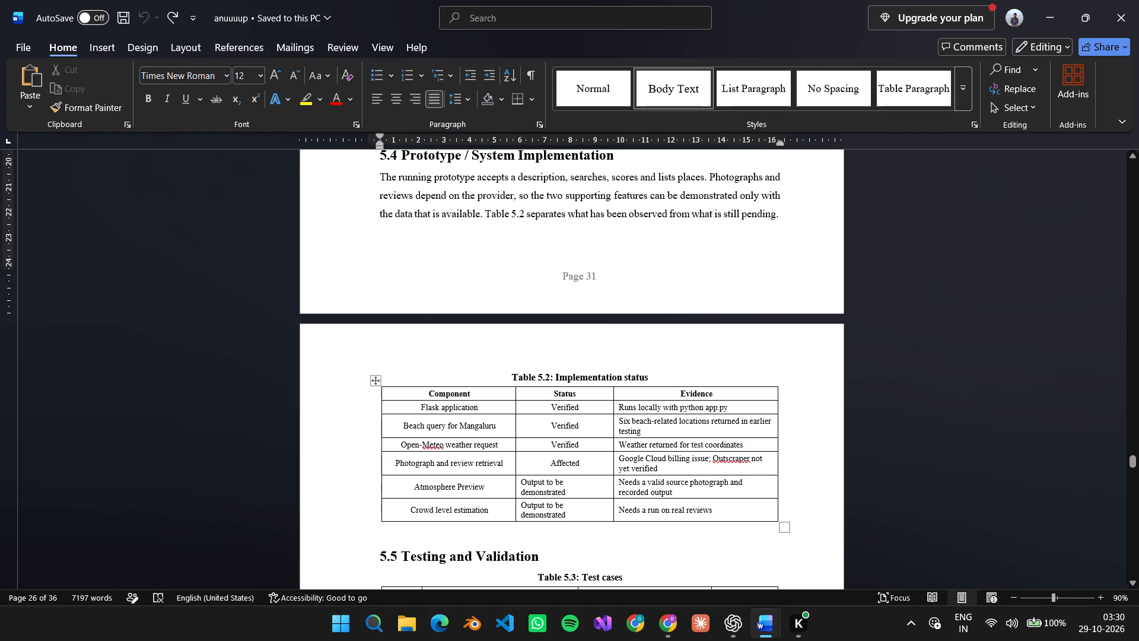
# Capture a full-screen screenshot of section 5.4 and Table 5.2 in the anuuuup document and copy the image from Snipping Tool.
pyautogui.press('Print')
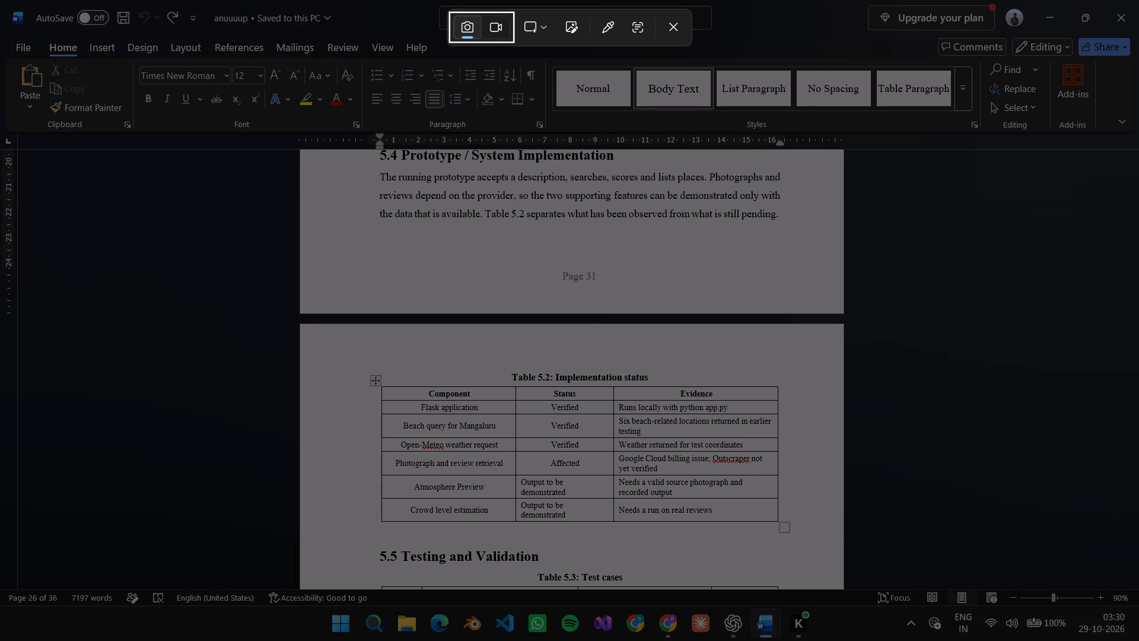
pyautogui.click(542, 23)
pyautogui.click(536, 77)
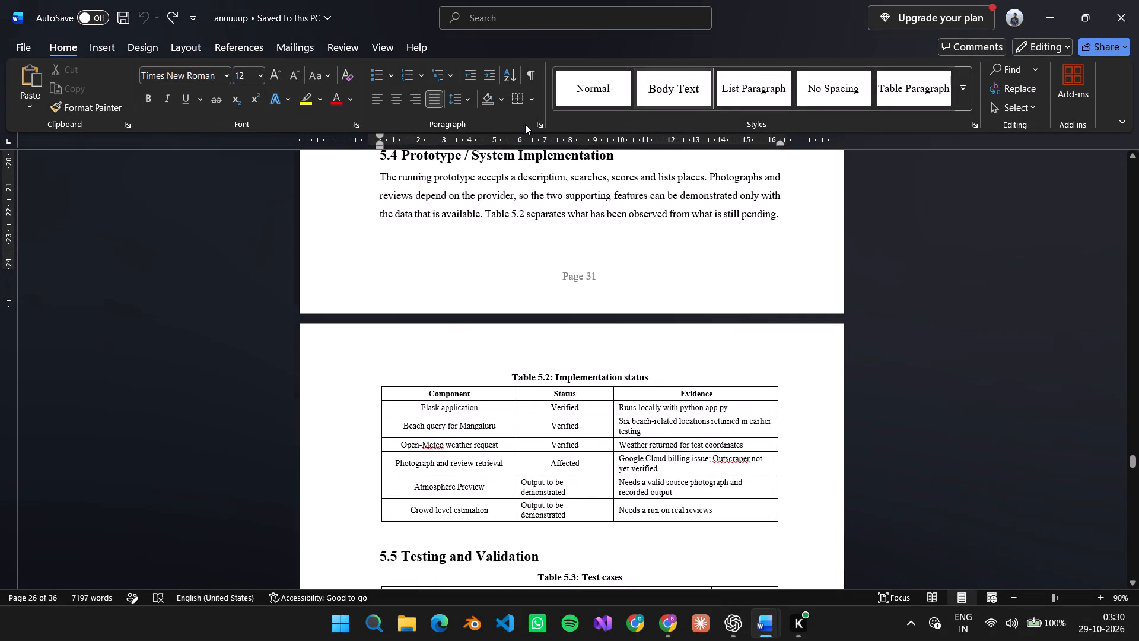
pyautogui.hotkey('alt', 'Tab')
pyautogui.click(925, 423)
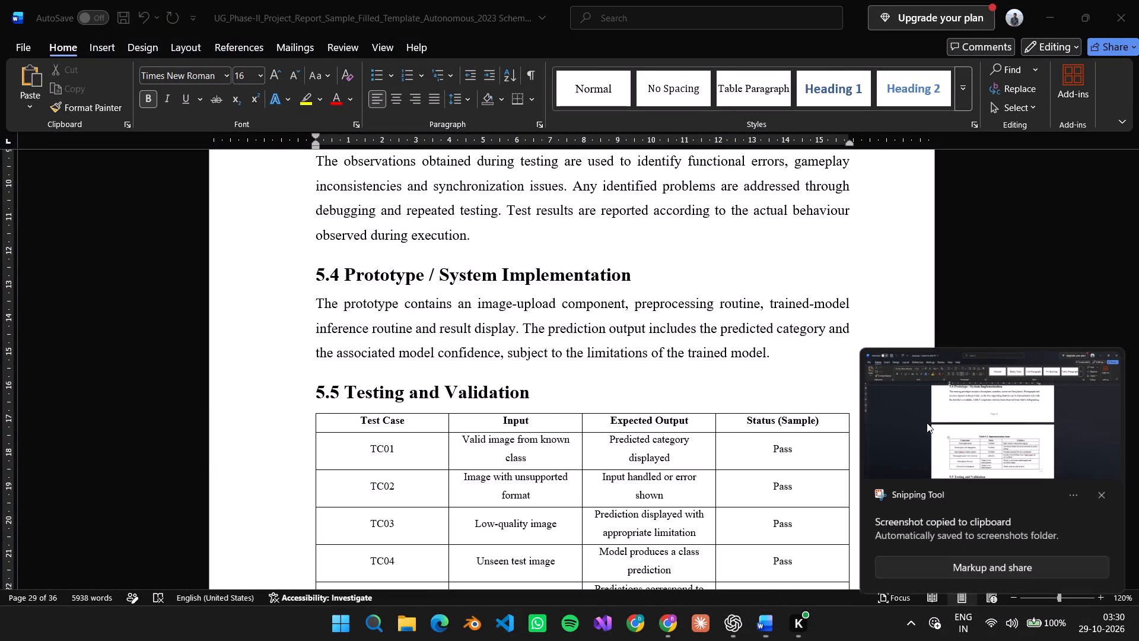
pyautogui.rightClick(669, 479)
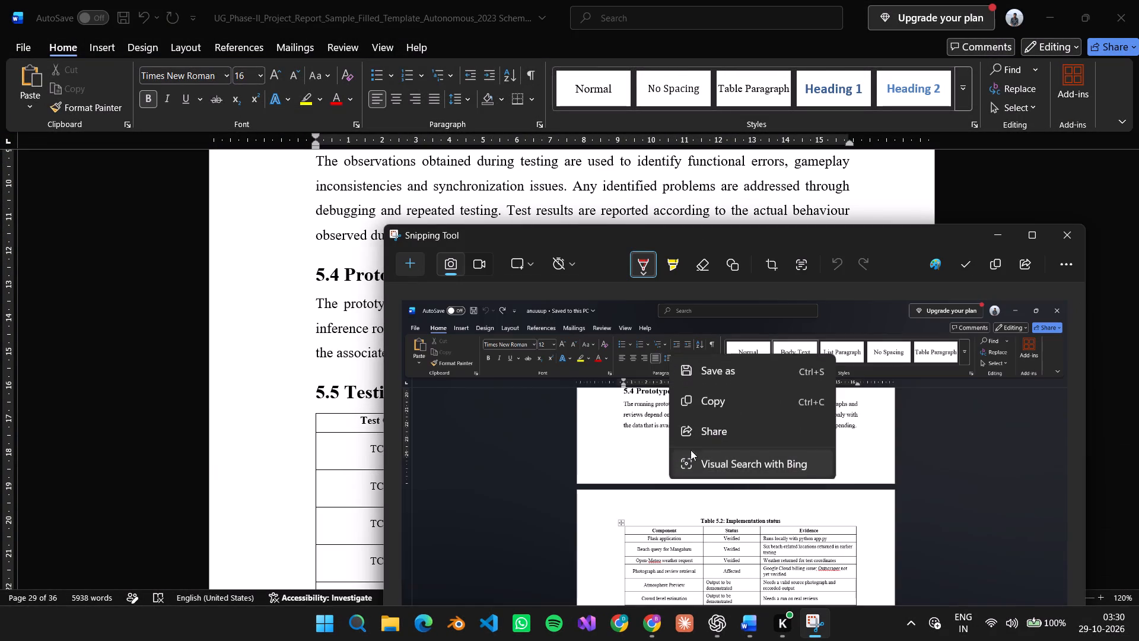
pyautogui.click(698, 407)
pyautogui.click(1069, 243)
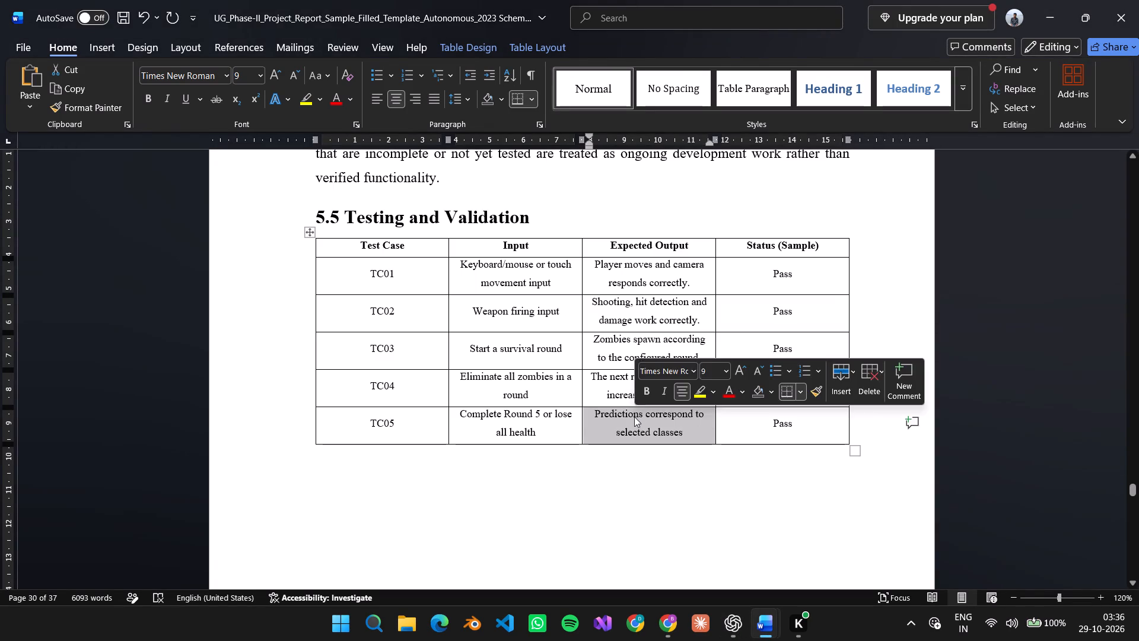
pyautogui.hotkey('ctrl', 'v')
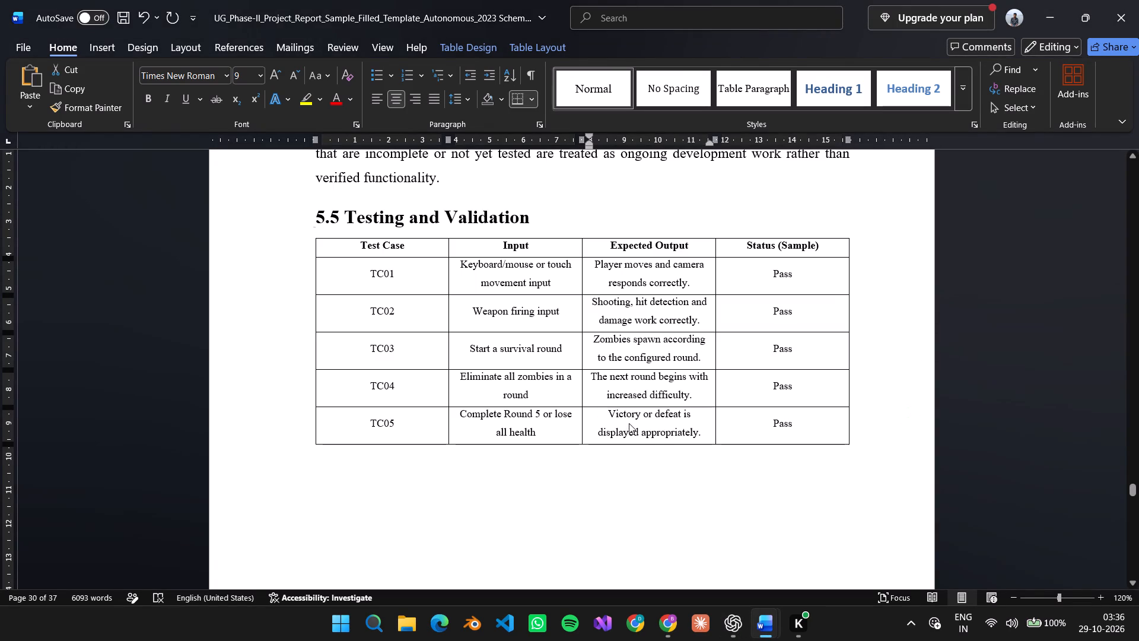
# Examine the section 5.5 test case table in the anuuuup Word report as a reference for the table's extent.
pyautogui.hotkey('alt', 'Tab')
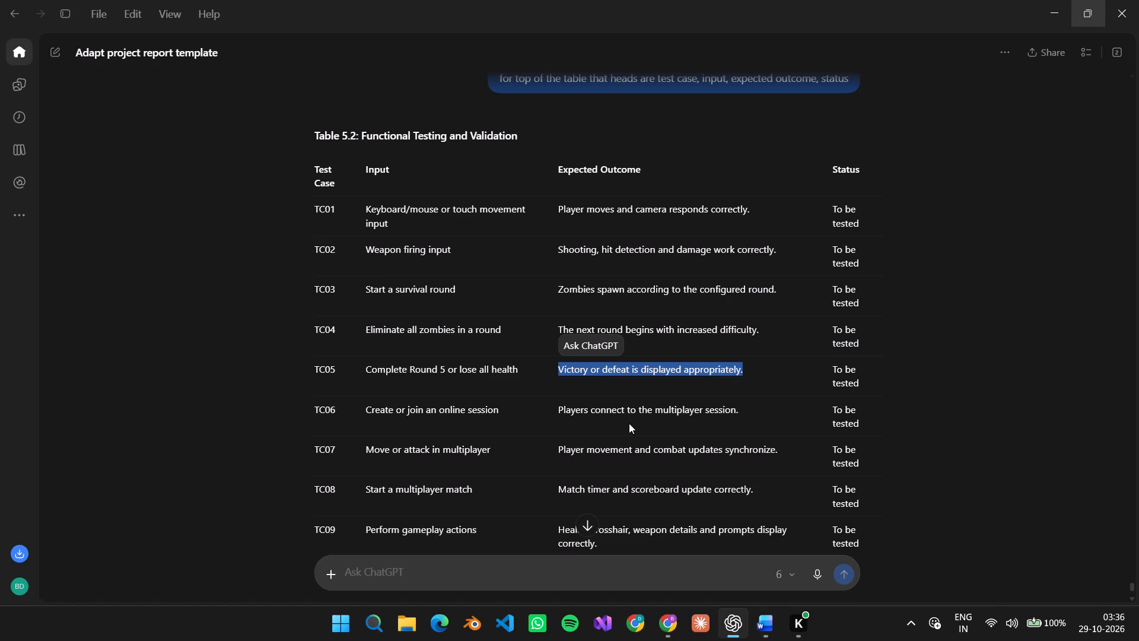
pyautogui.hotkey('alt', 'Tab')
pyautogui.hotkey('alt', 'Tab')
pyautogui.hotkey('alt', 'Tab')
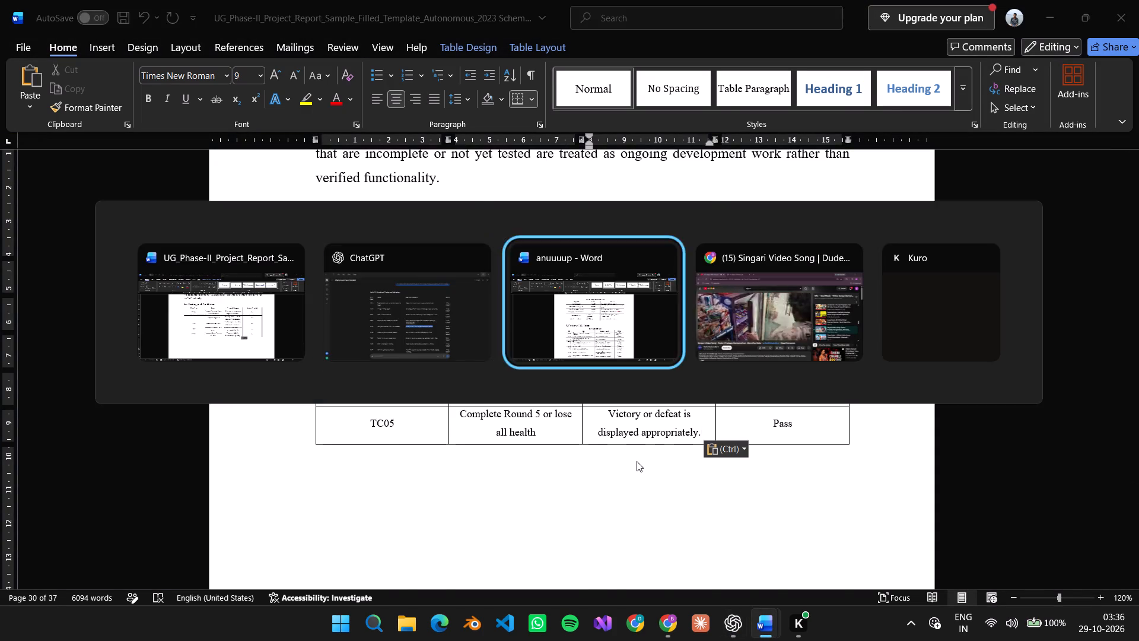
pyautogui.scroll(-3, 797, 464)
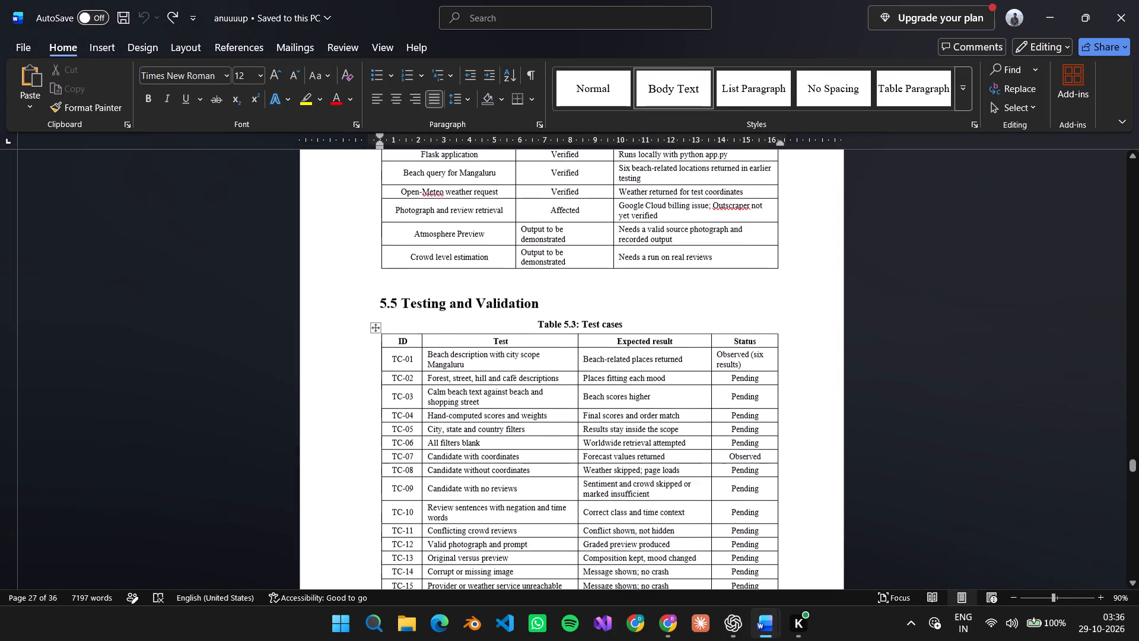
pyautogui.scroll(-4, 745, 437)
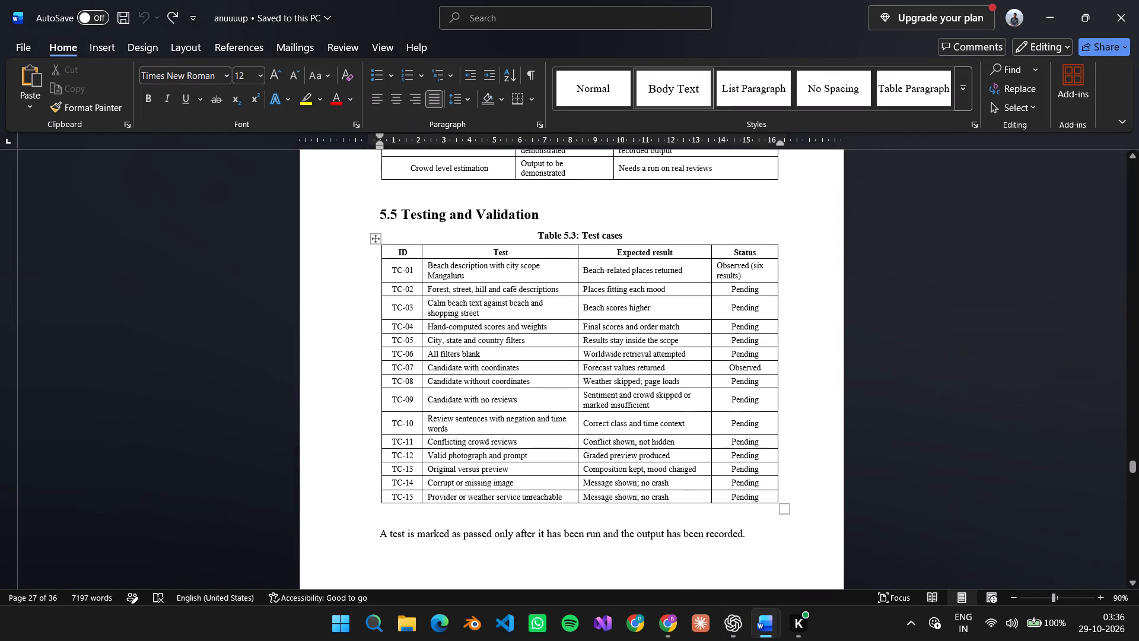
pyautogui.scroll(-2, 743, 437)
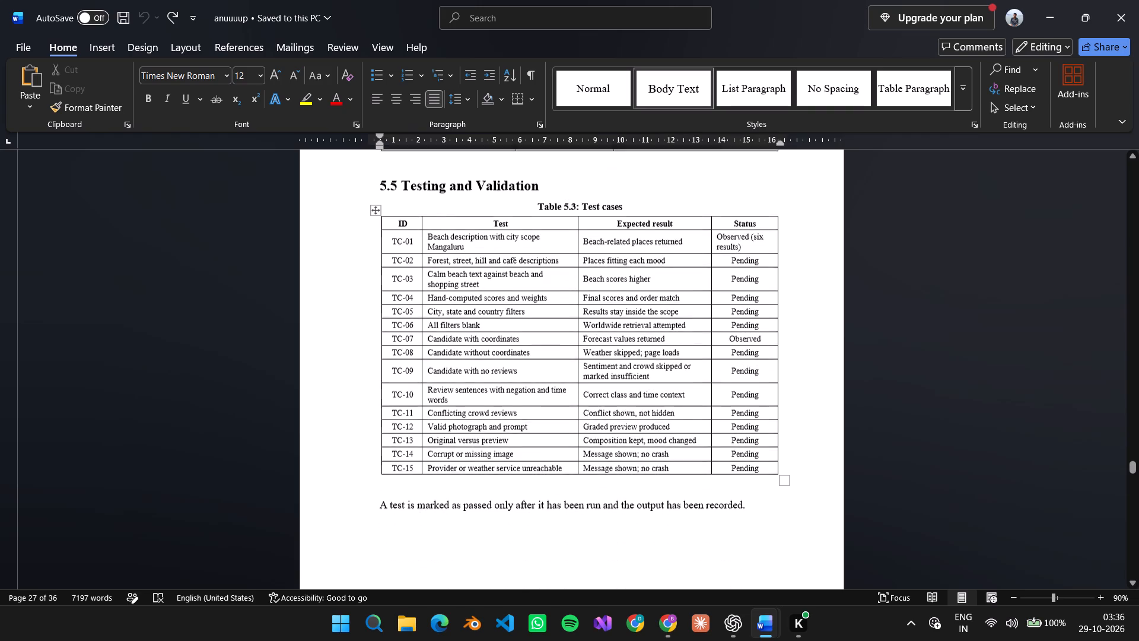
pyautogui.scroll(-1, 743, 437)
pyautogui.hotkey('alt', 'Tab')
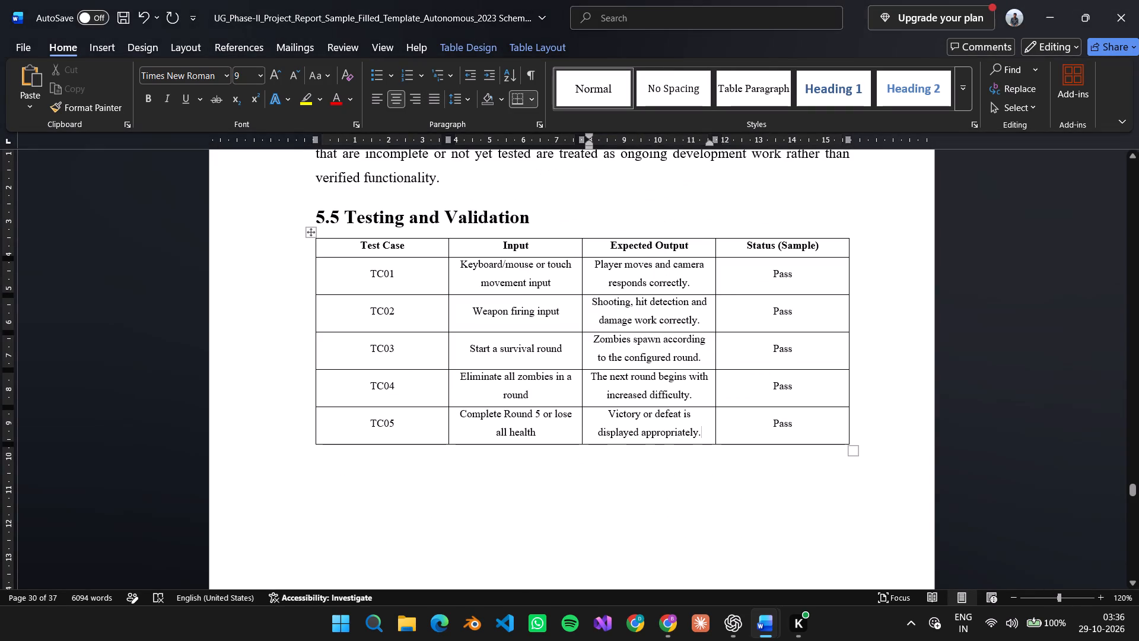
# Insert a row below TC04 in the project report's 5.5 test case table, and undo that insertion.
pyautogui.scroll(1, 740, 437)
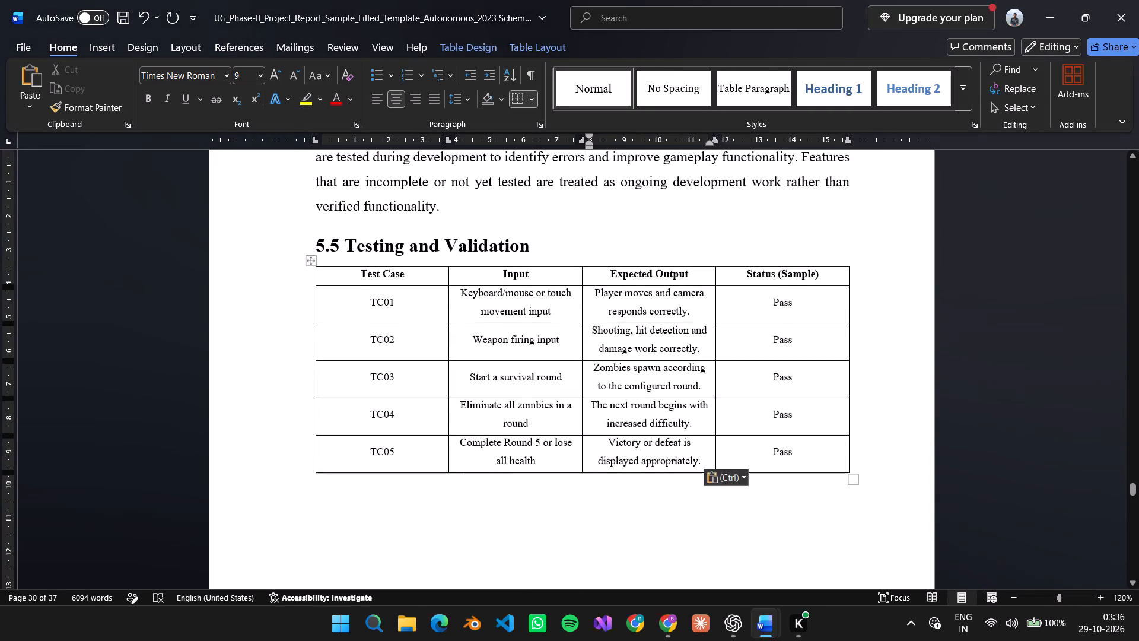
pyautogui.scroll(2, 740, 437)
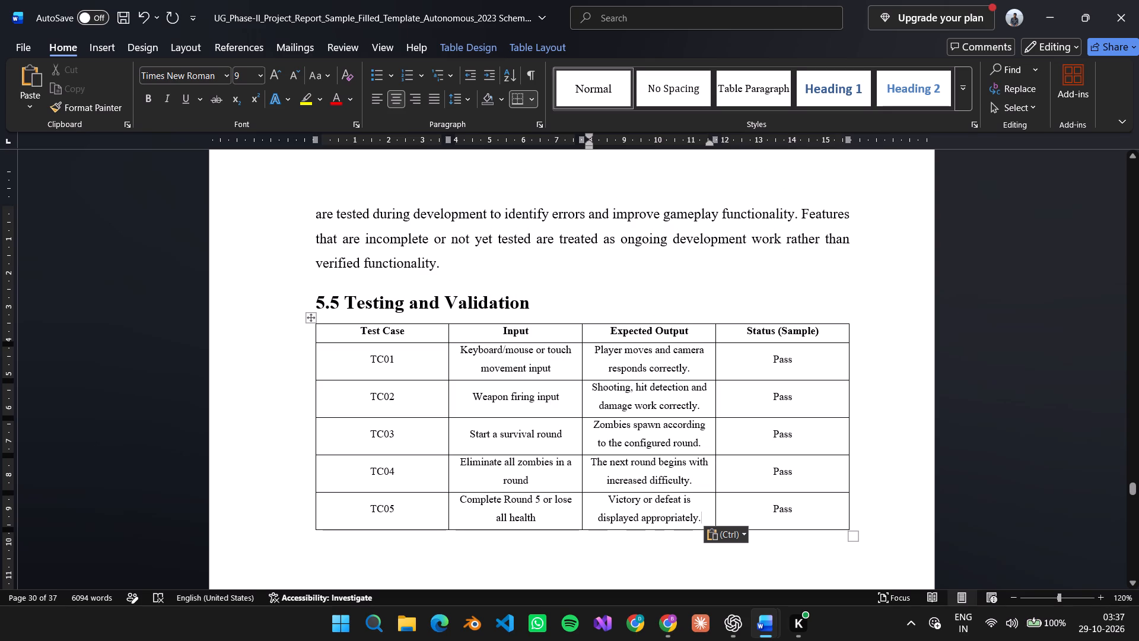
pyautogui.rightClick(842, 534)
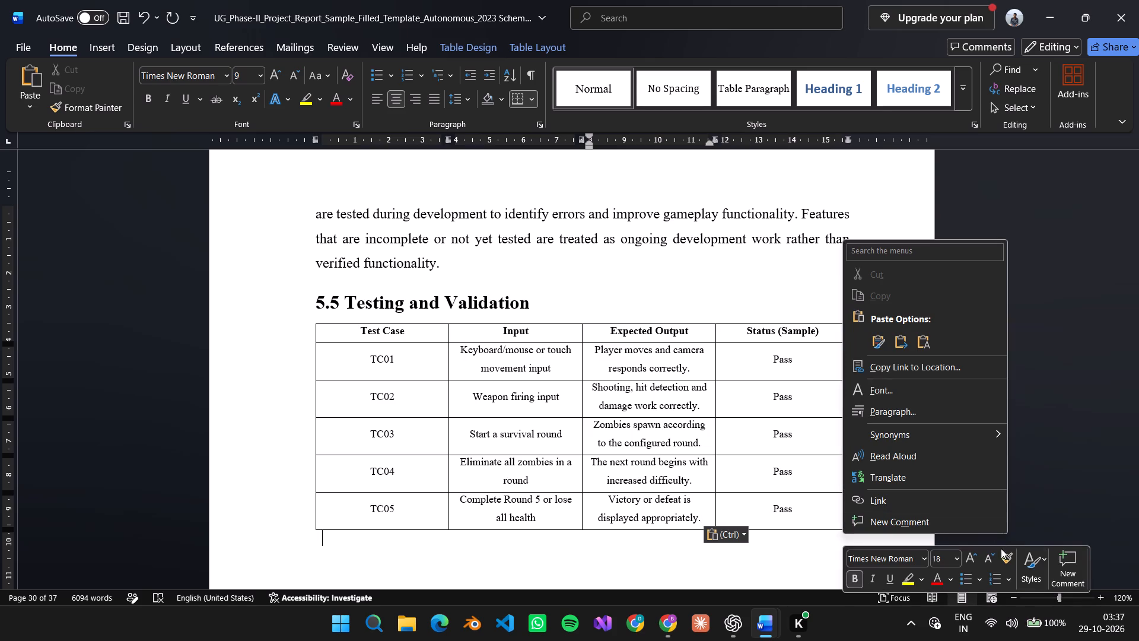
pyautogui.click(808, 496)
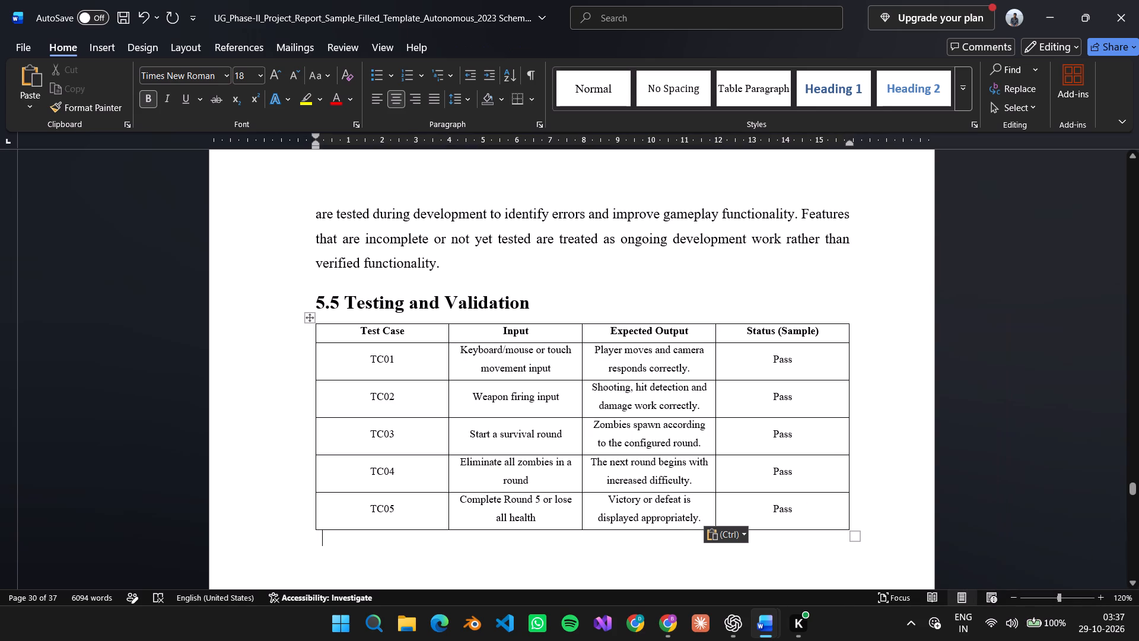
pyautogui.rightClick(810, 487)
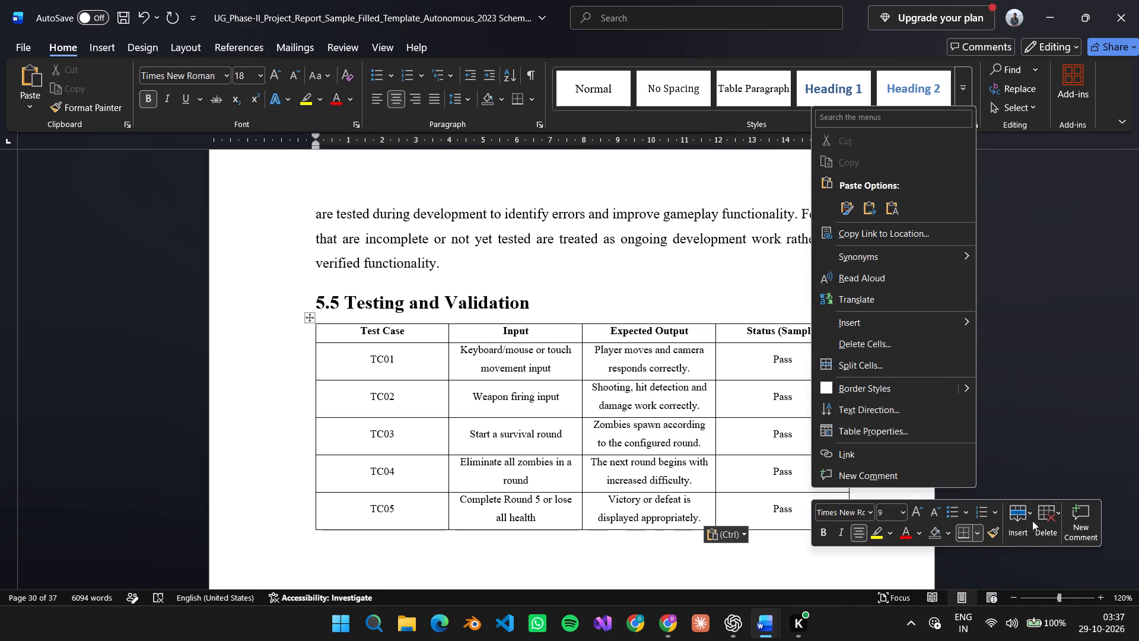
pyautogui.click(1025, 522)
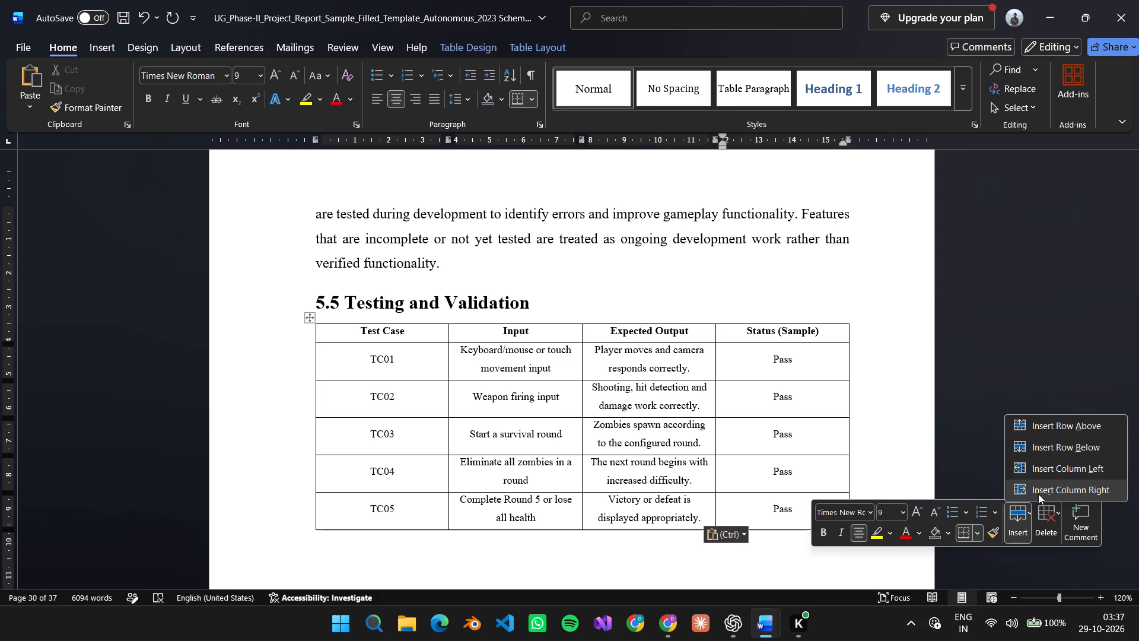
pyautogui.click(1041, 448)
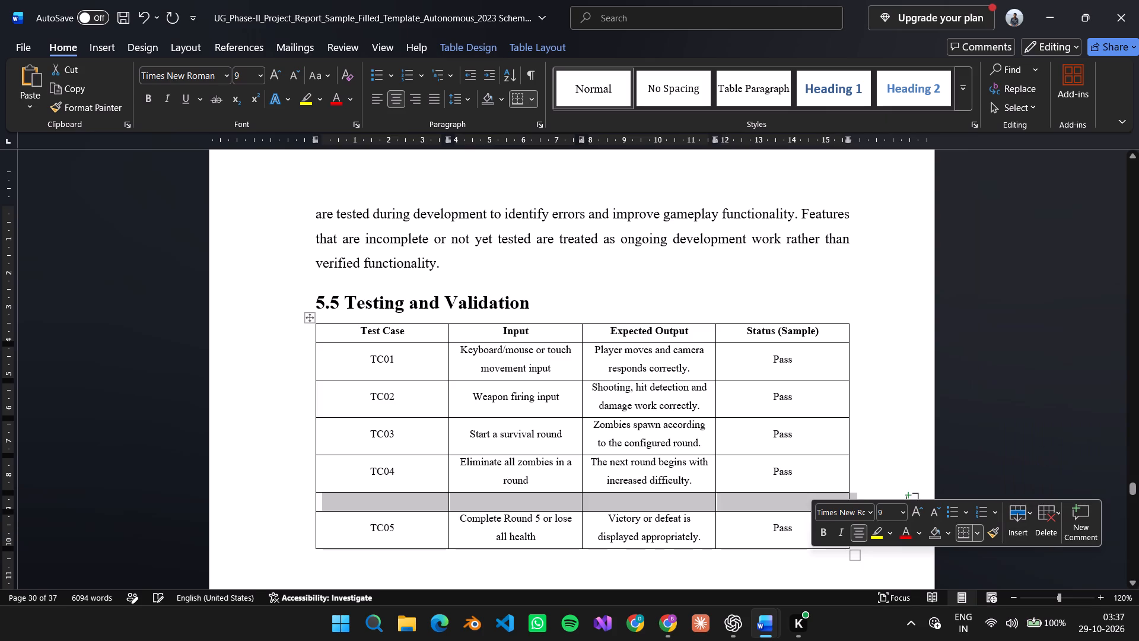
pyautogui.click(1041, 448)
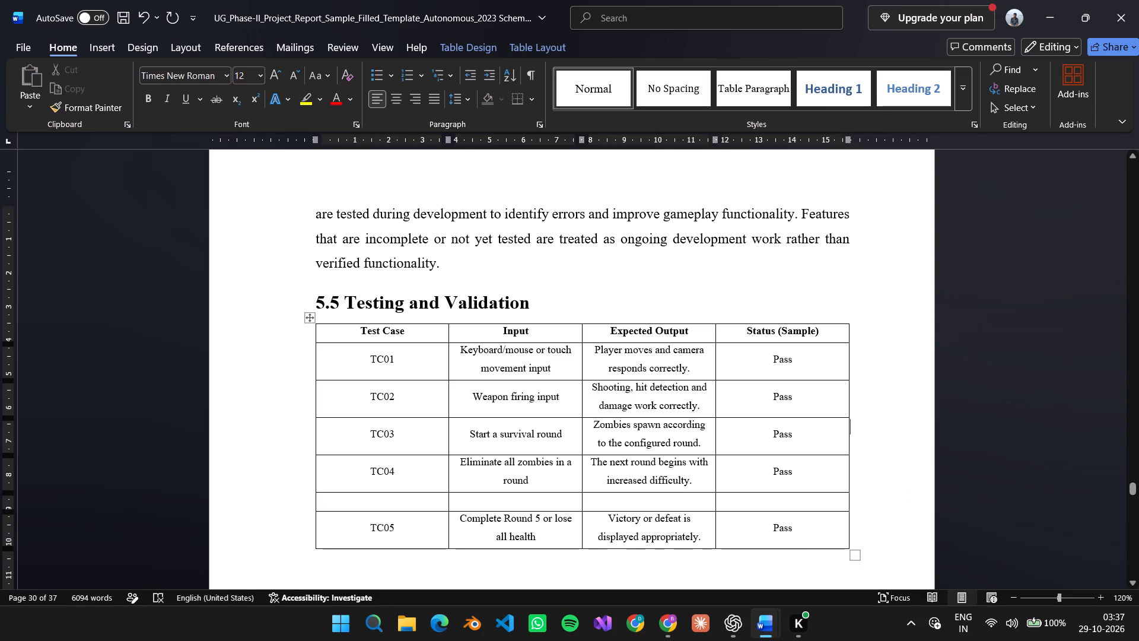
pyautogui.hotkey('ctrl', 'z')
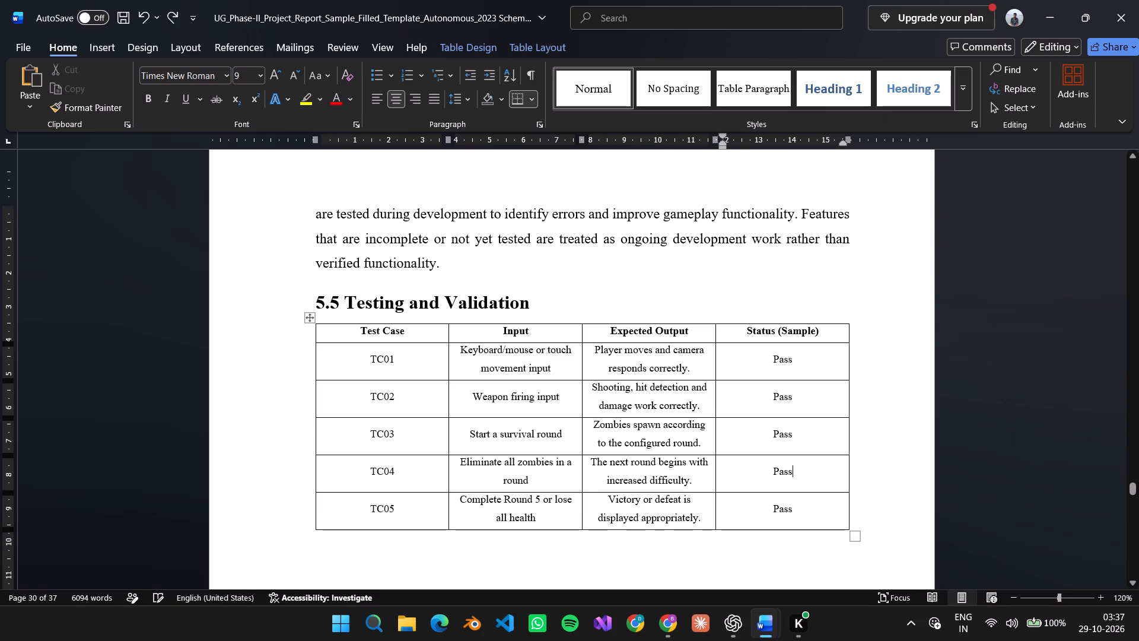
# Insert three empty rows below the TC05 row in the project report's 5.5 test case table.
pyautogui.click(829, 526)
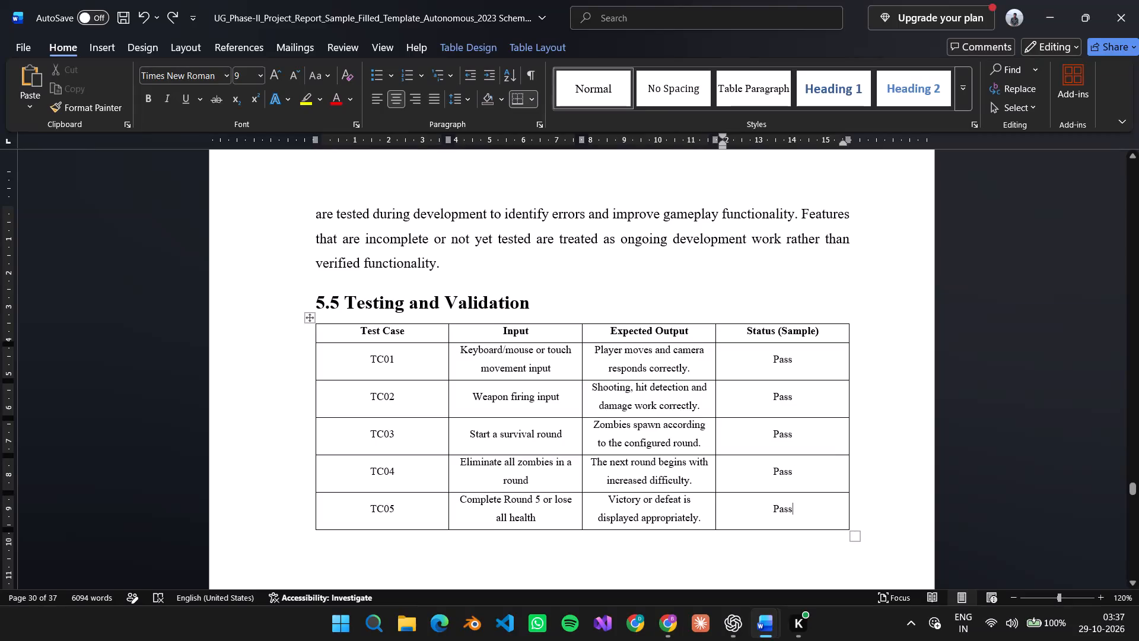
pyautogui.rightClick(829, 526)
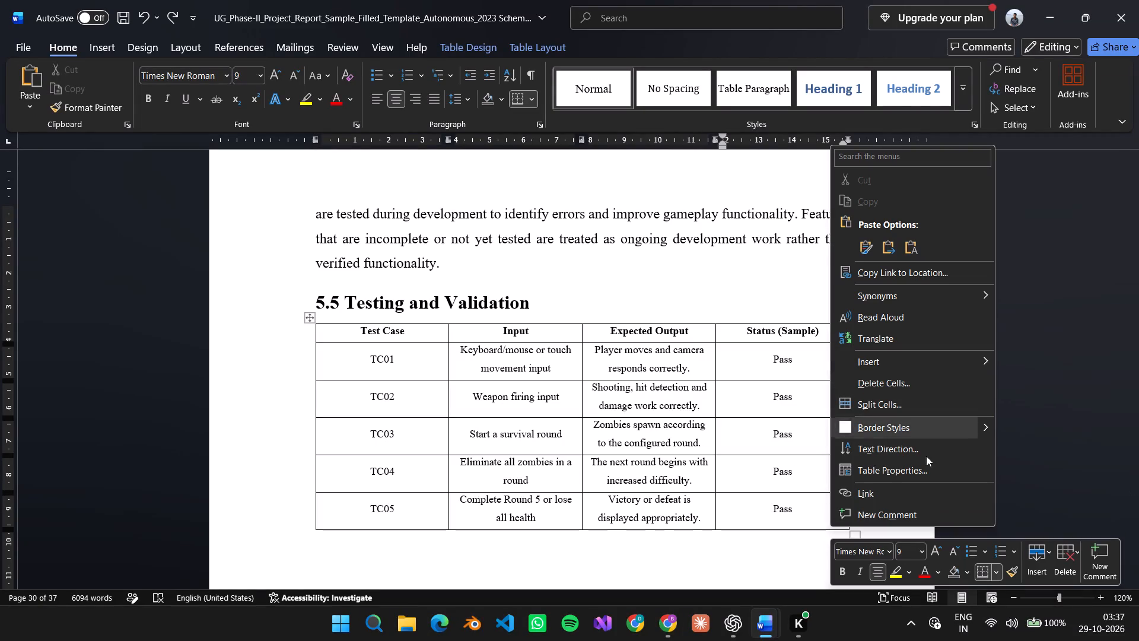
pyautogui.click(1038, 550)
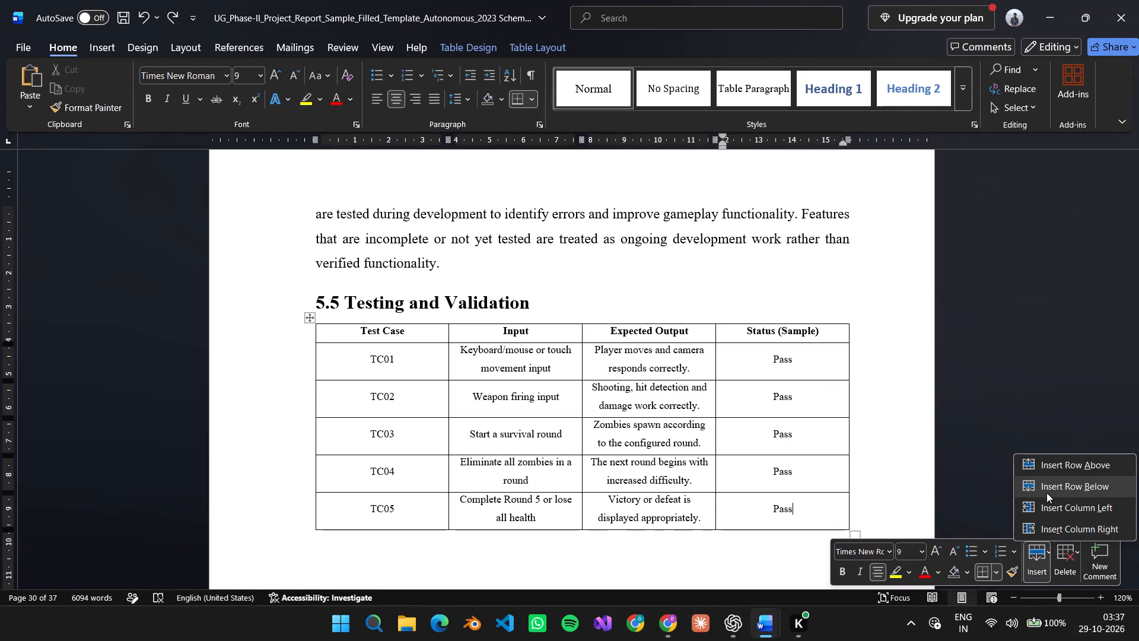
pyautogui.click(1046, 493)
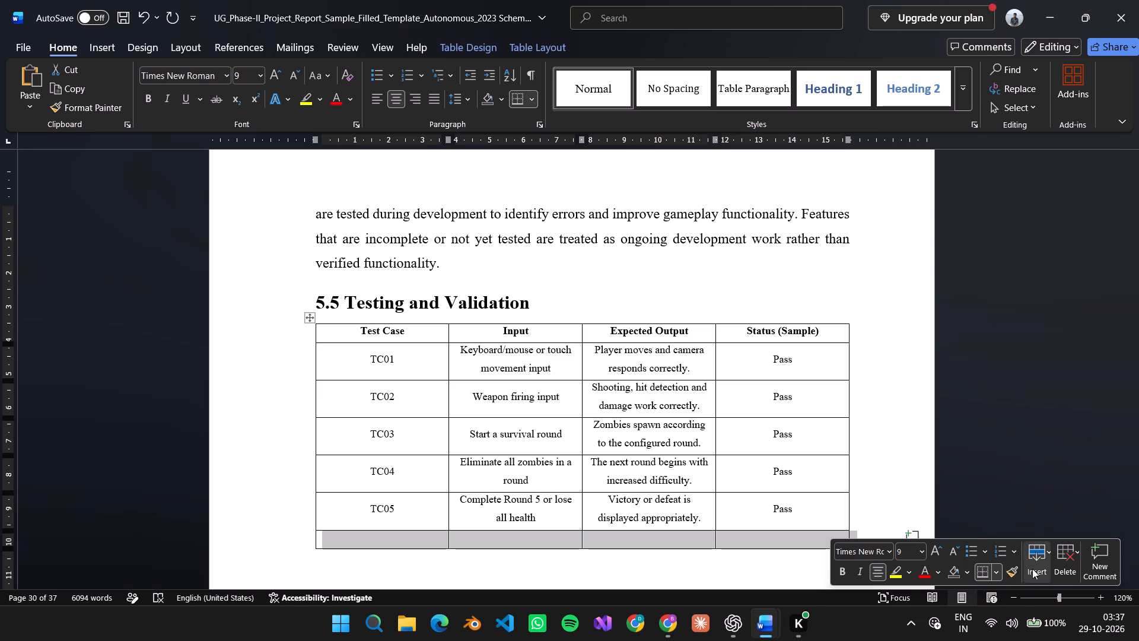
pyautogui.click(1036, 567)
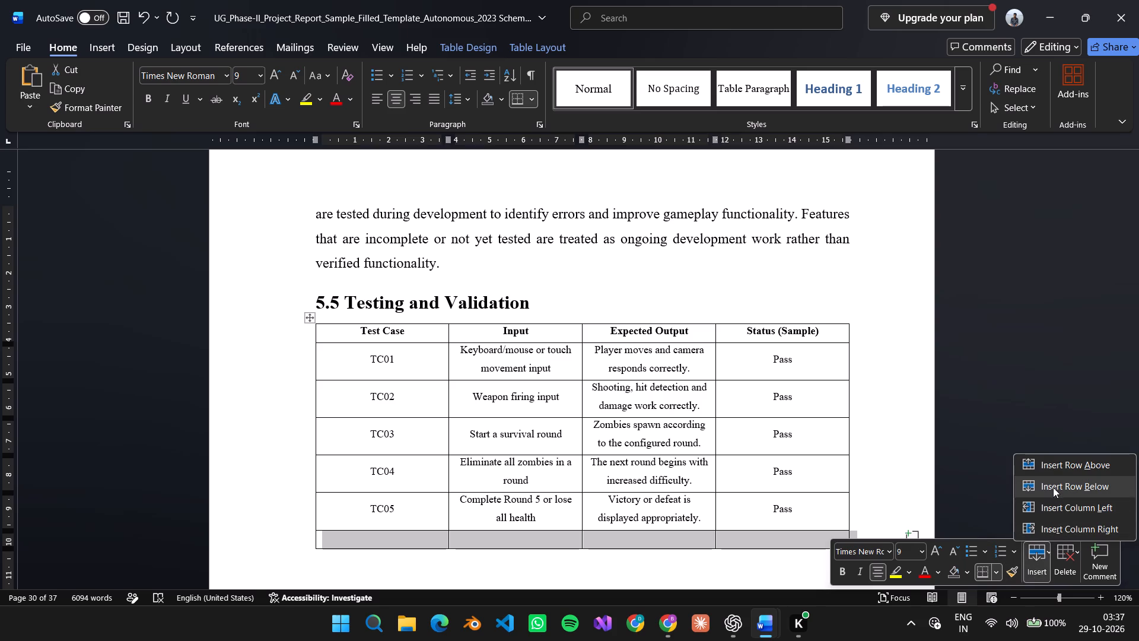
pyautogui.click(1053, 487)
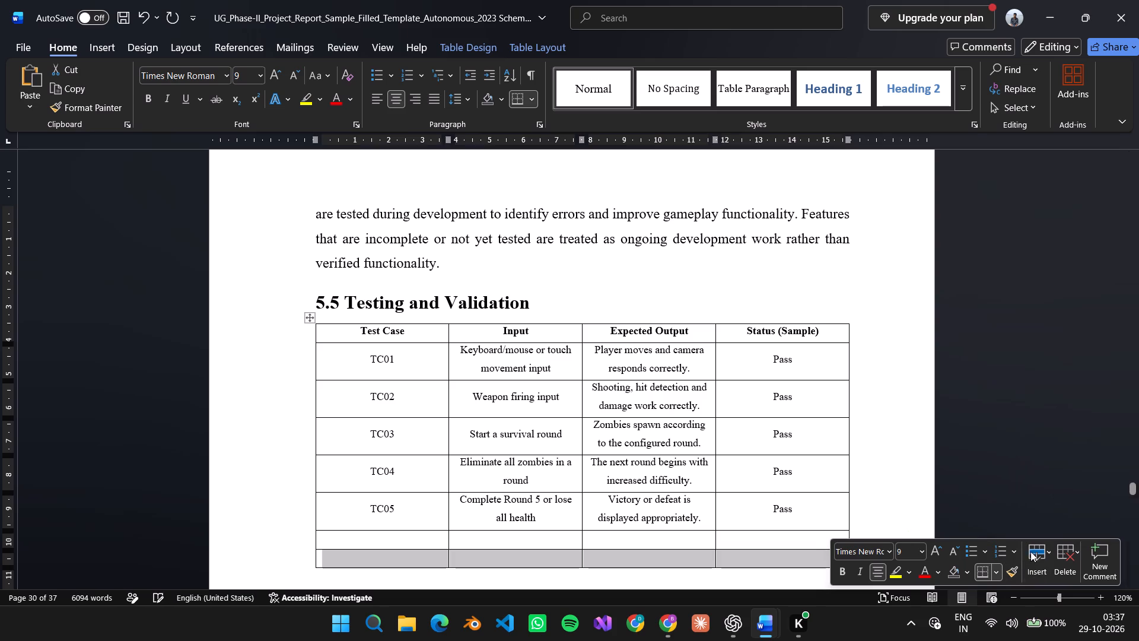
pyautogui.click(1035, 560)
pyautogui.click(1076, 493)
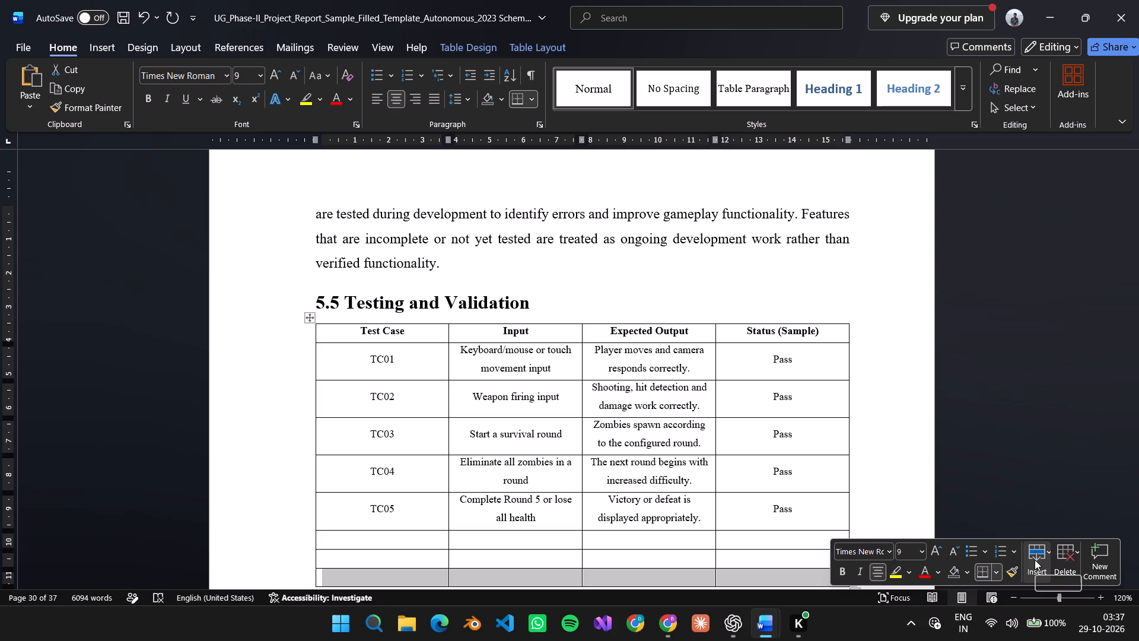
pyautogui.click(938, 495)
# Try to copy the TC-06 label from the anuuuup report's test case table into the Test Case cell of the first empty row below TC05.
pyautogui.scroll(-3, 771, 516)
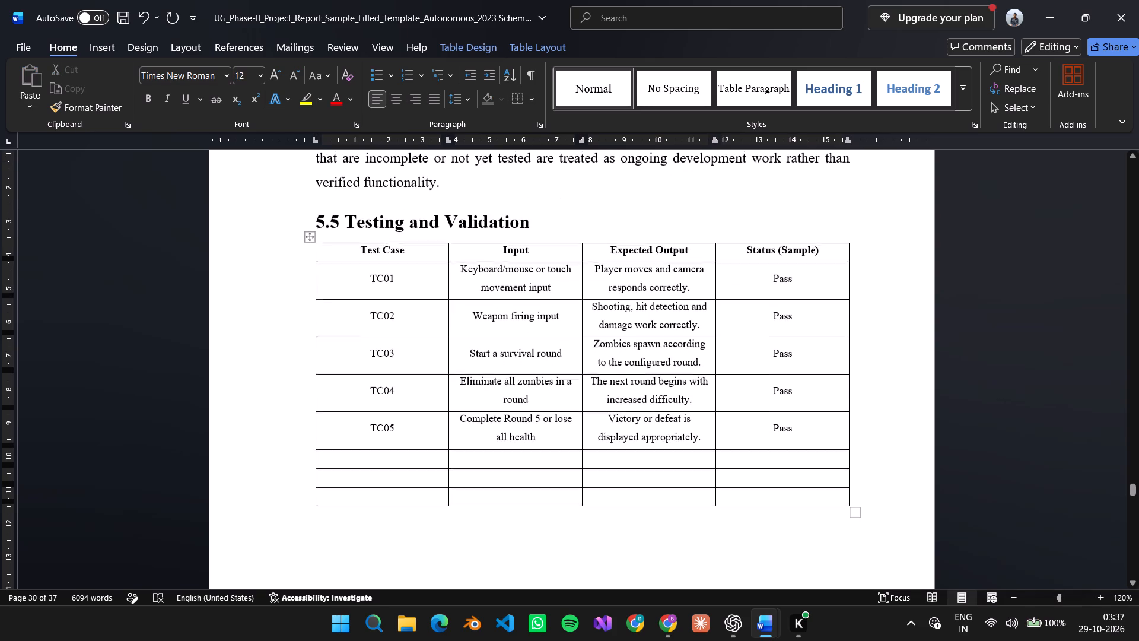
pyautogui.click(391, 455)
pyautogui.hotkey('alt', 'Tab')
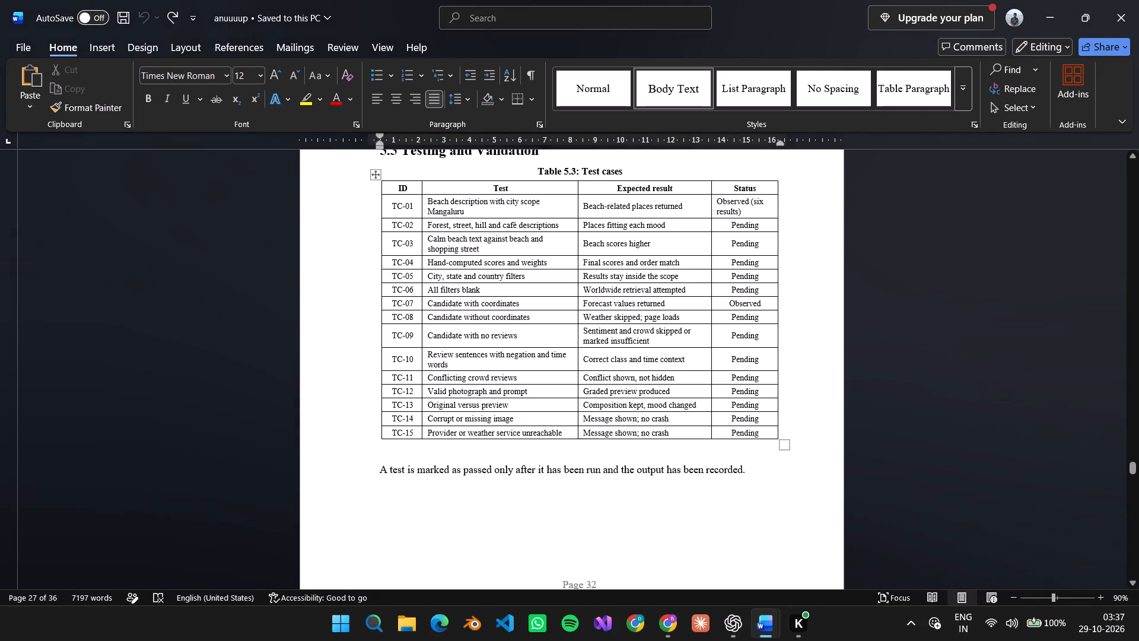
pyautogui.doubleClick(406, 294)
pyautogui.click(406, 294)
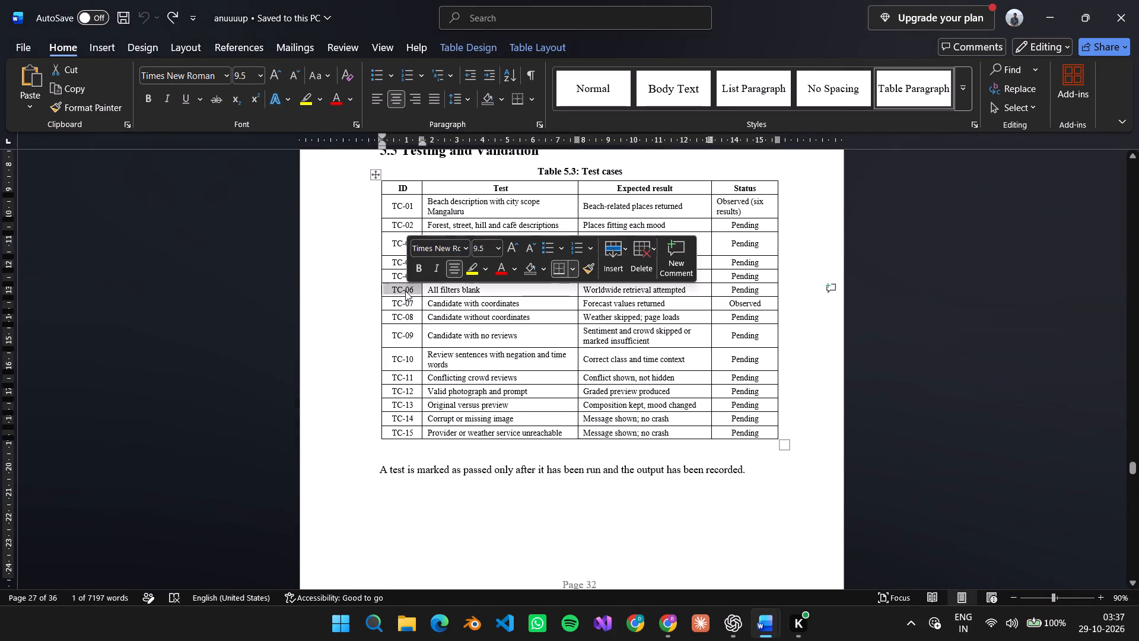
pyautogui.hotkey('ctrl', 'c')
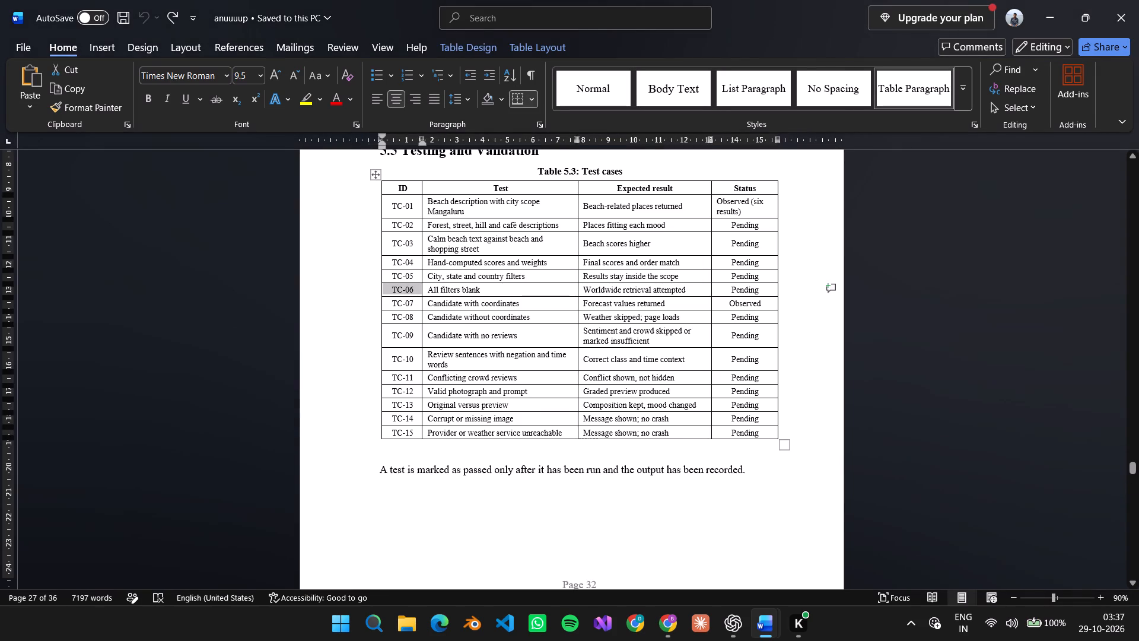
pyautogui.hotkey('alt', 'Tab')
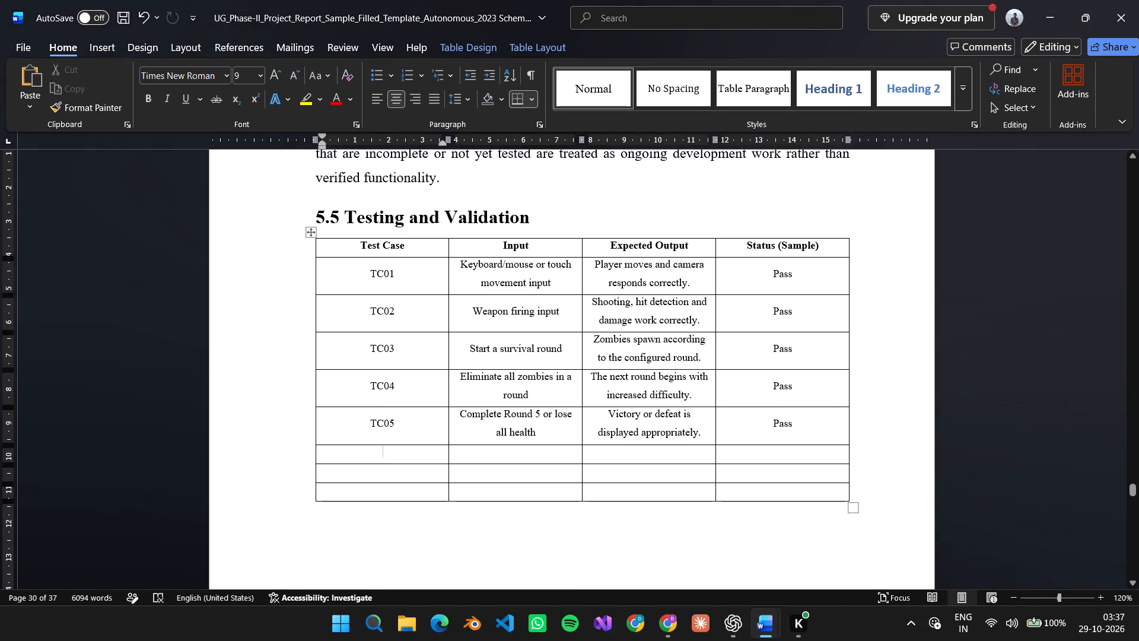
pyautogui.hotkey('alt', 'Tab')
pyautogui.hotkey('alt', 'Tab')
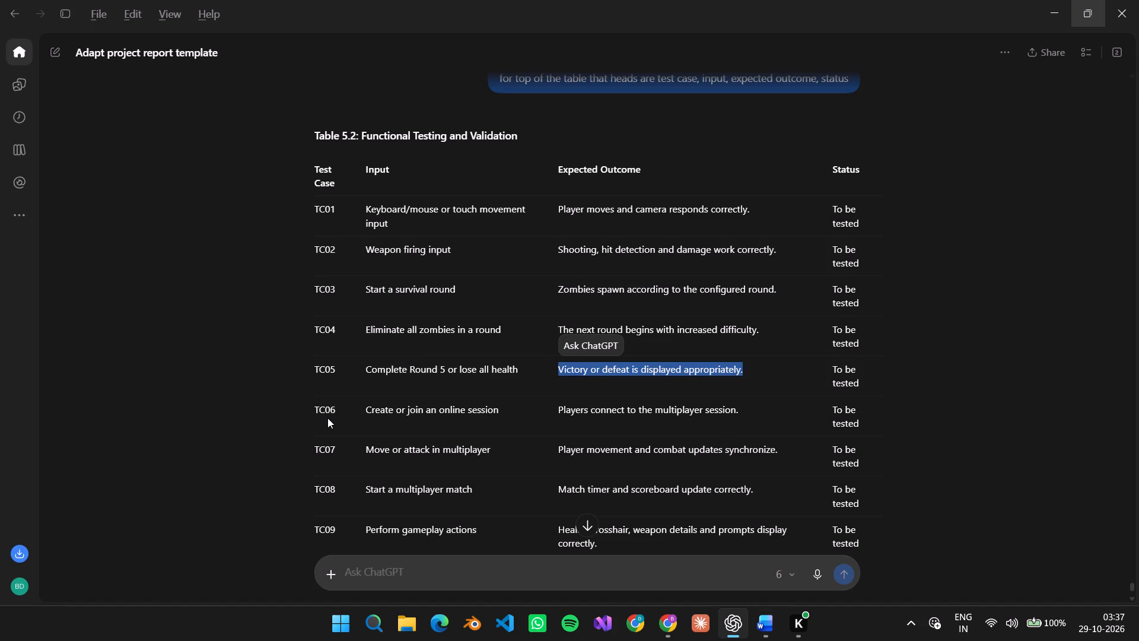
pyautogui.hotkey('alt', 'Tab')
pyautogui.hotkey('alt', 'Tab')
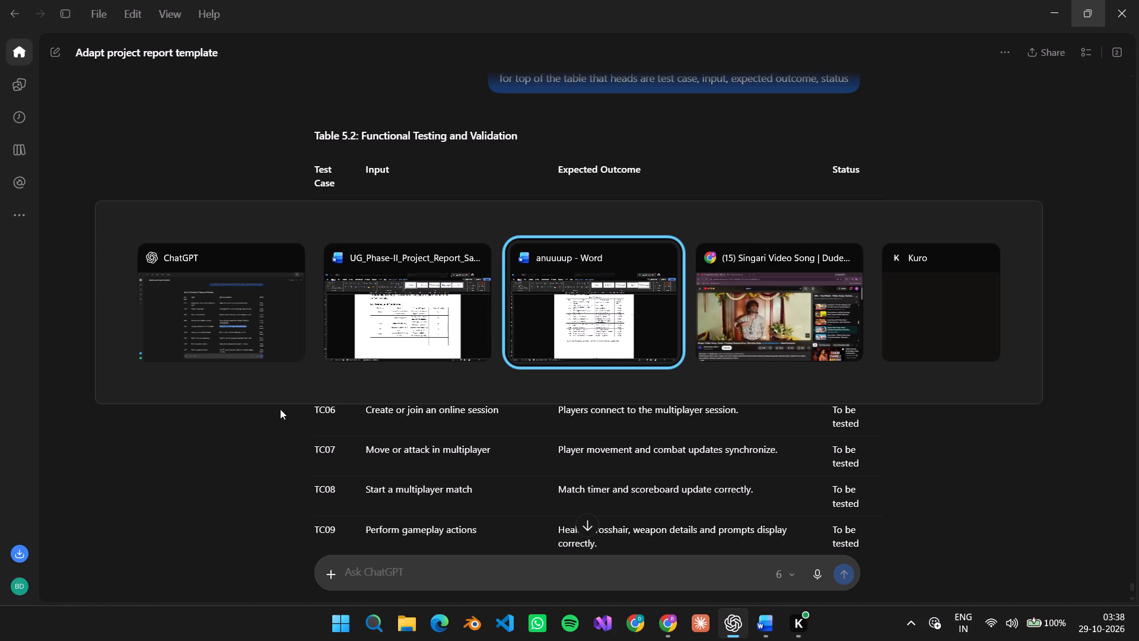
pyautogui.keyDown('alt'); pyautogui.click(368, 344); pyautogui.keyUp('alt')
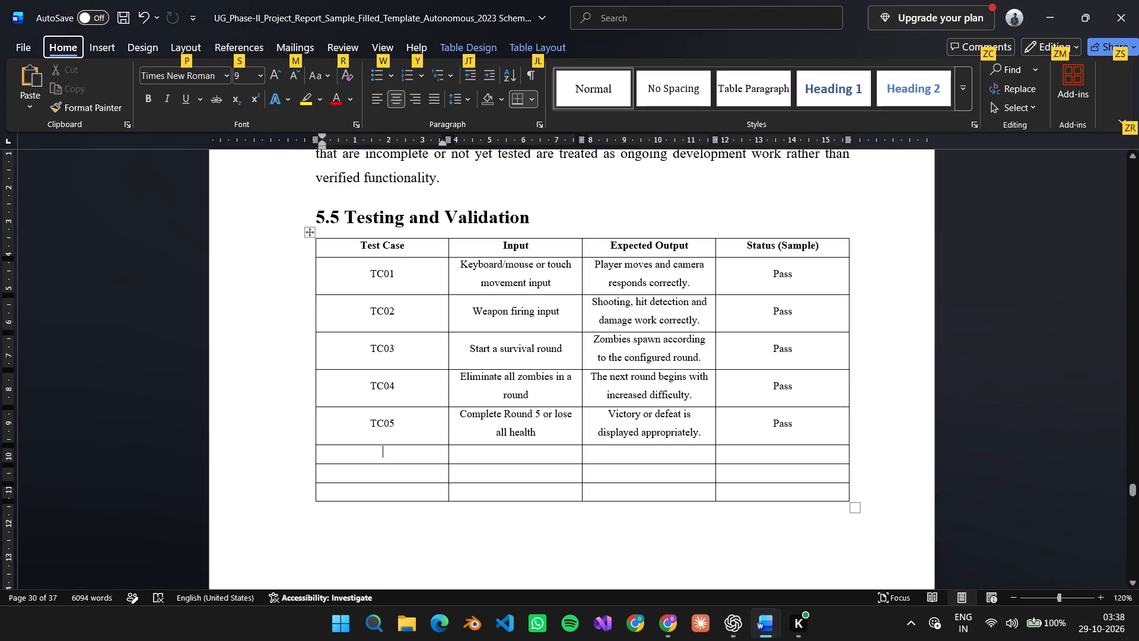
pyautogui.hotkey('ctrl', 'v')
pyautogui.hotkey('alt', 'Tab')
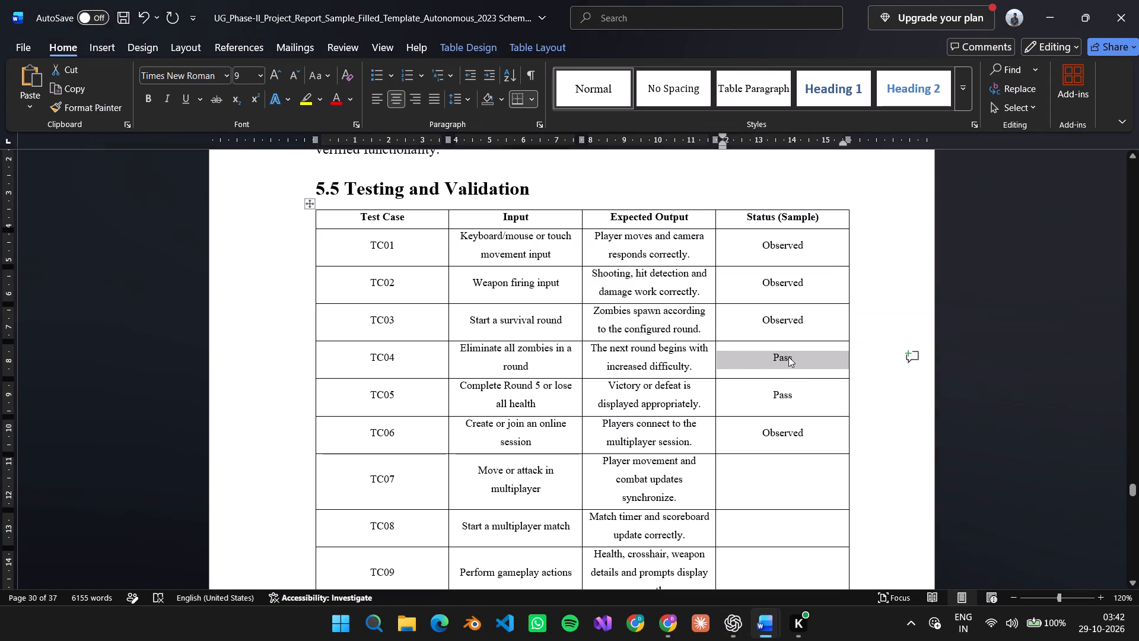
pyautogui.hotkey('ctrl', 'v')
pyautogui.doubleClick(780, 394)
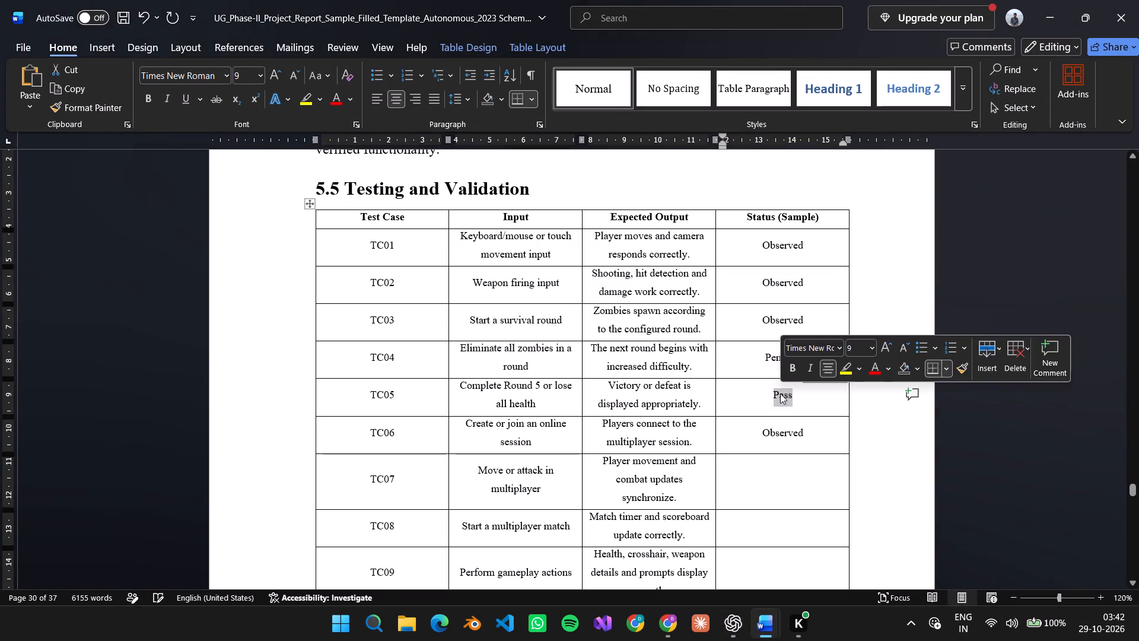
pyautogui.hotkey('ctrl', 'v')
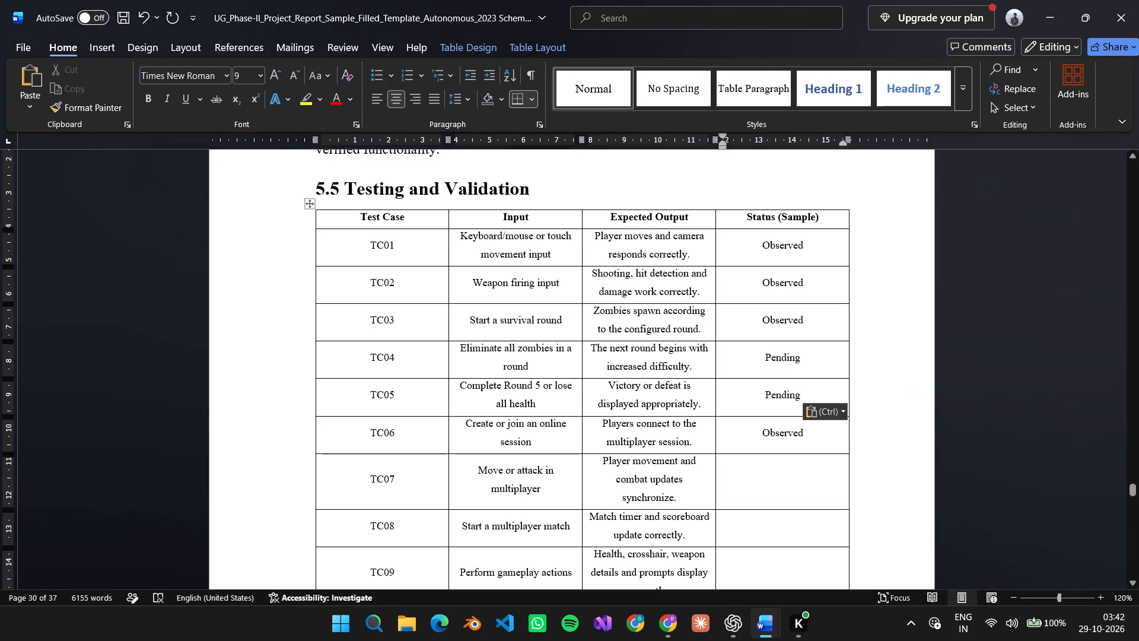
# Paste "Pending" into the empty Status cells of TC07, TC08, TC09 and TC10 in the section 5.5 table.
pyautogui.click(781, 477)
pyautogui.hotkey('ctrl', 'v')
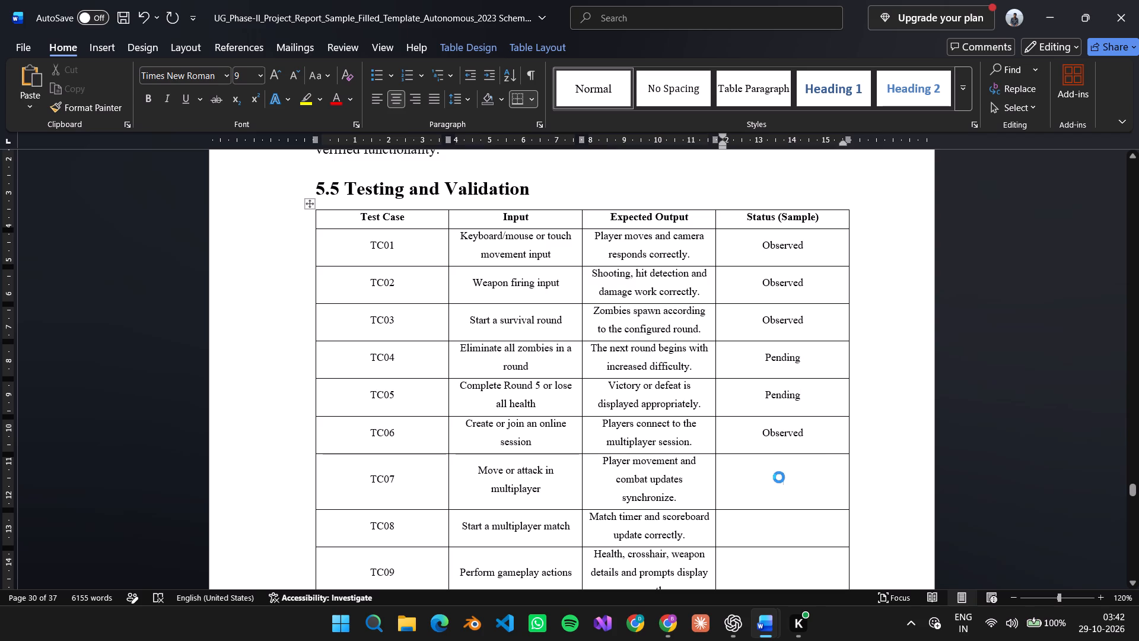
pyautogui.scroll(-2, 782, 477)
pyautogui.click(782, 477)
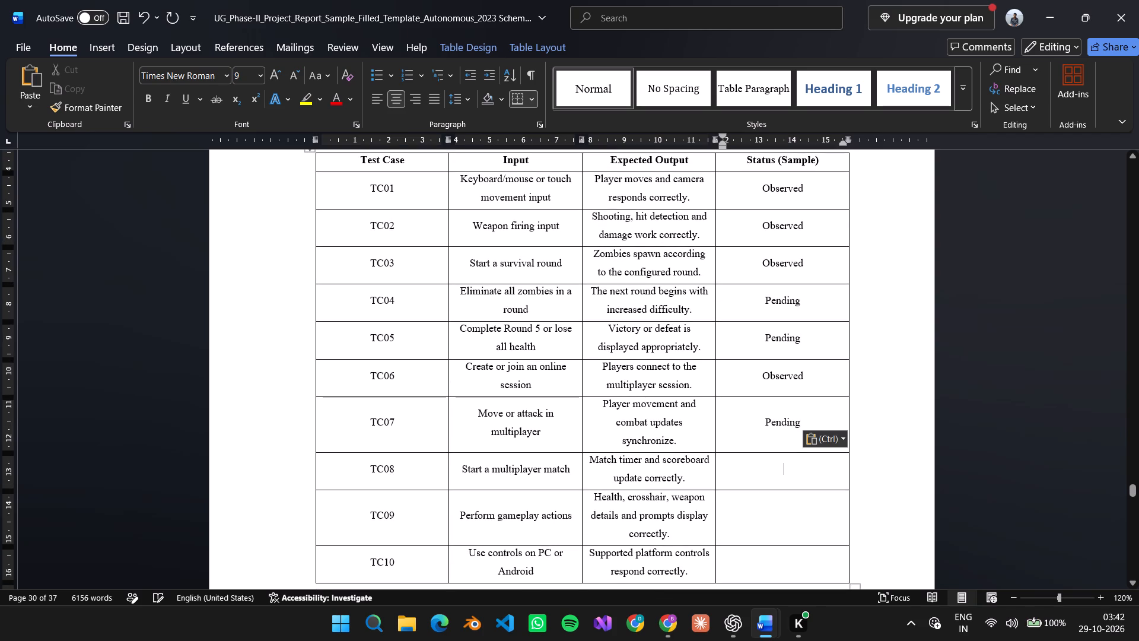
pyautogui.hotkey('ctrl', 'v')
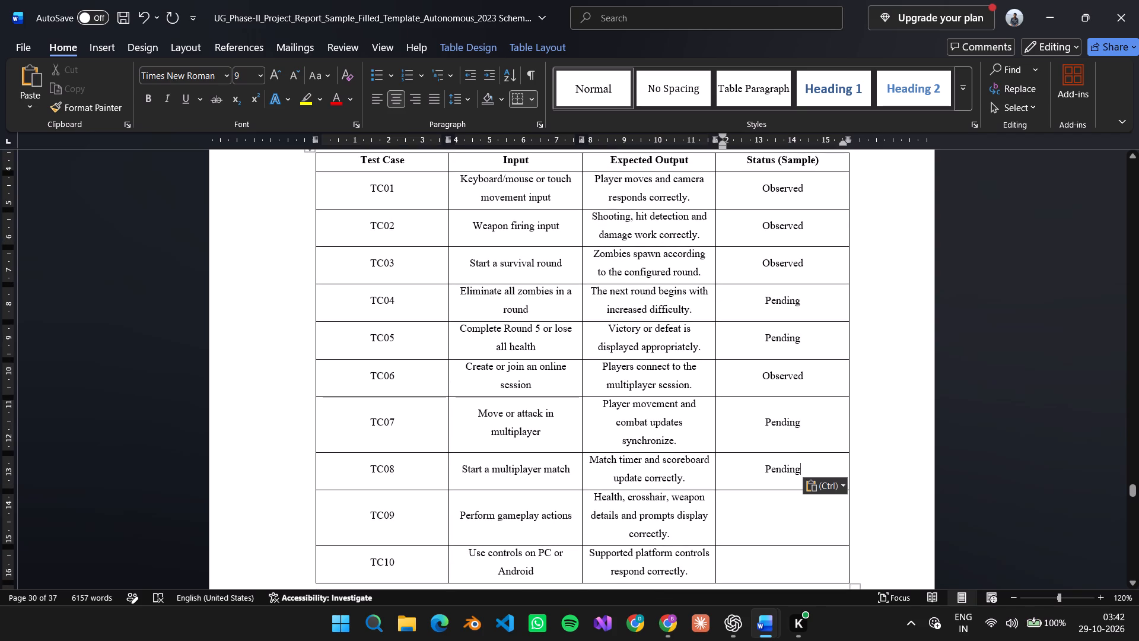
pyautogui.click(769, 517)
pyautogui.hotkey('ctrl', 'v')
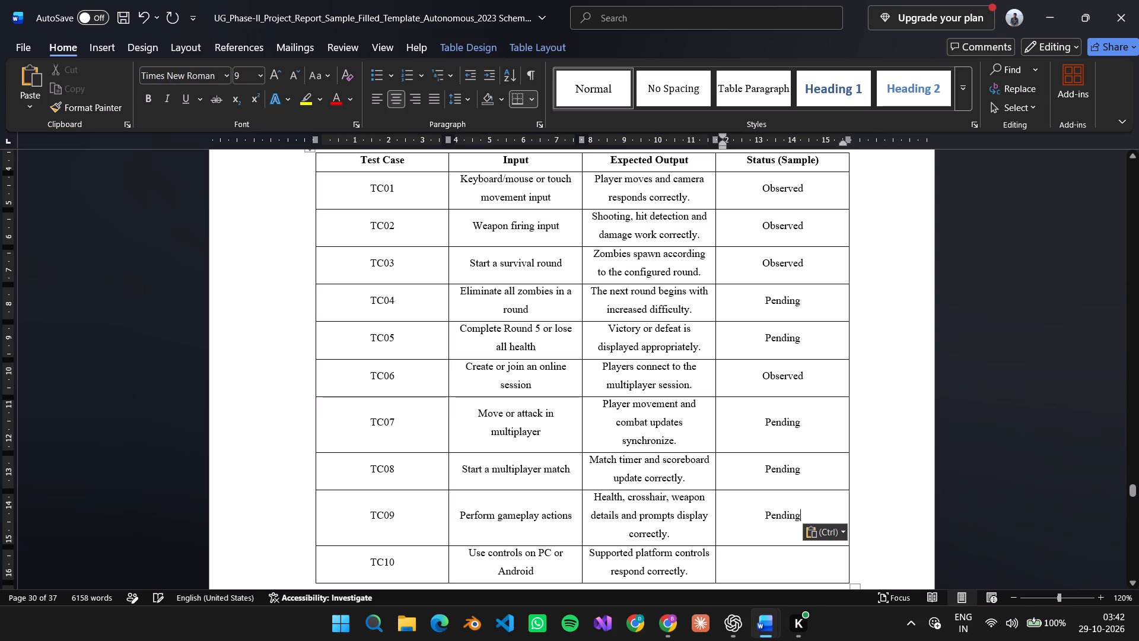
pyautogui.click(766, 569)
pyautogui.hotkey('ctrl', 'v')
# Review the section 5.5 test case table, and read through Chapter 6's template content from 6.1 Results to 6.5 Significance and Implications.
pyautogui.scroll(-3, 773, 554)
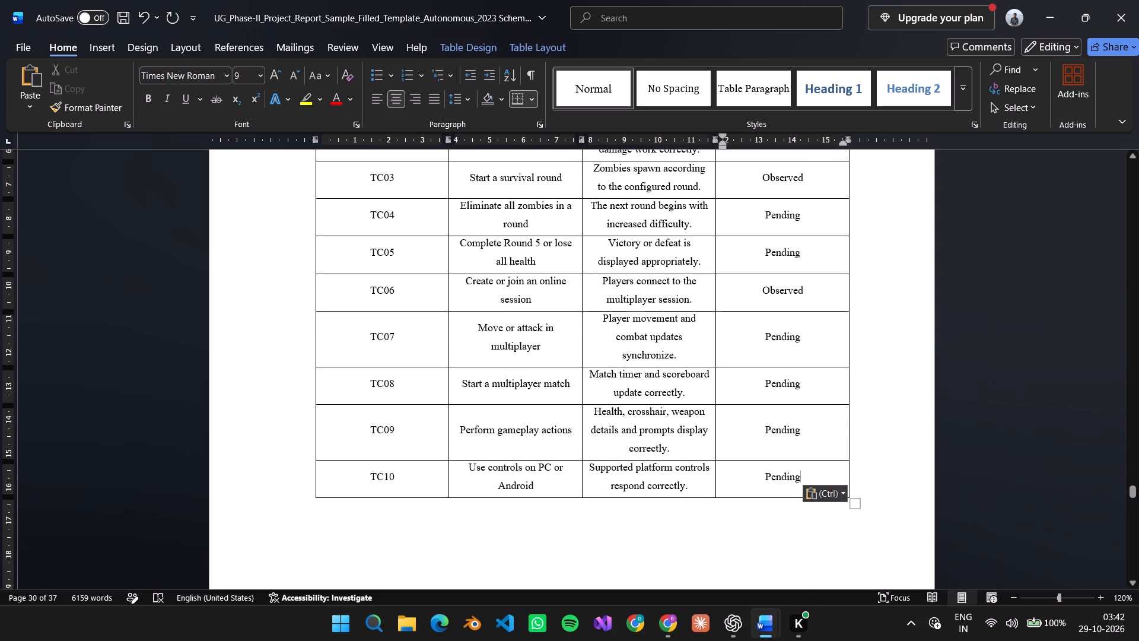
pyautogui.scroll(5, 777, 550)
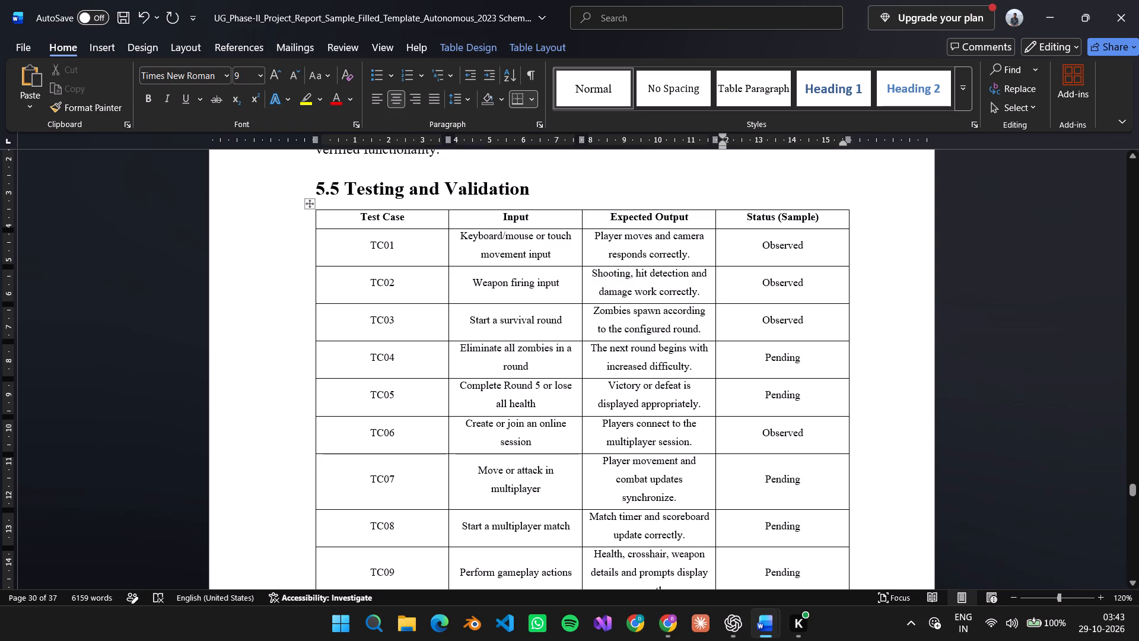
pyautogui.scroll(-8, 546, 420)
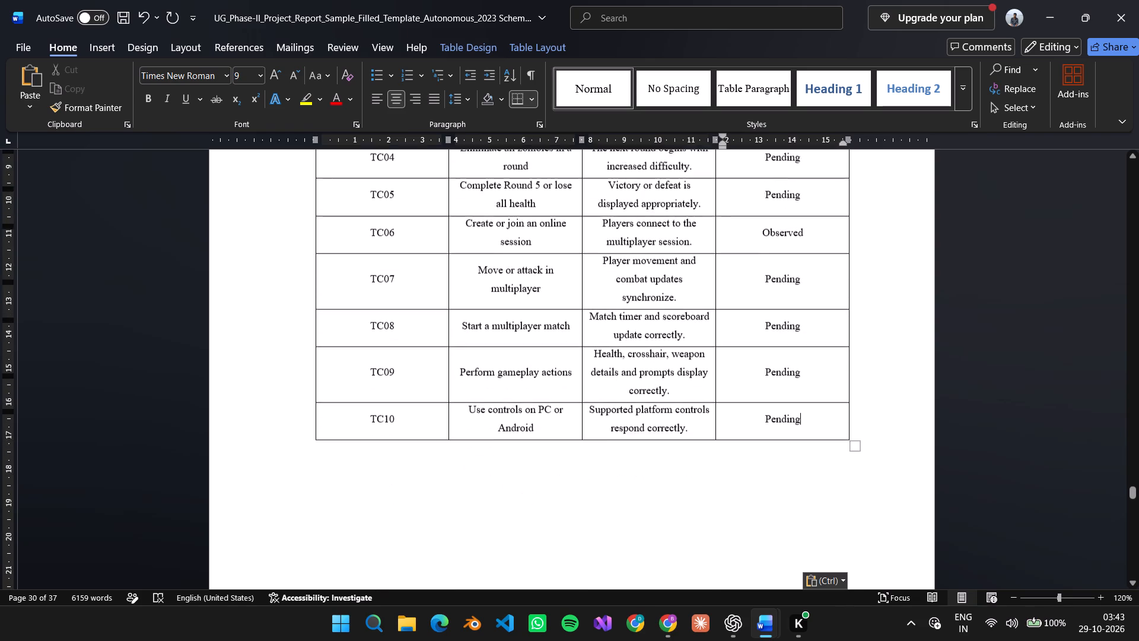
pyautogui.scroll(-2, 556, 411)
pyautogui.scroll(16, 556, 411)
pyautogui.scroll(-3, 556, 411)
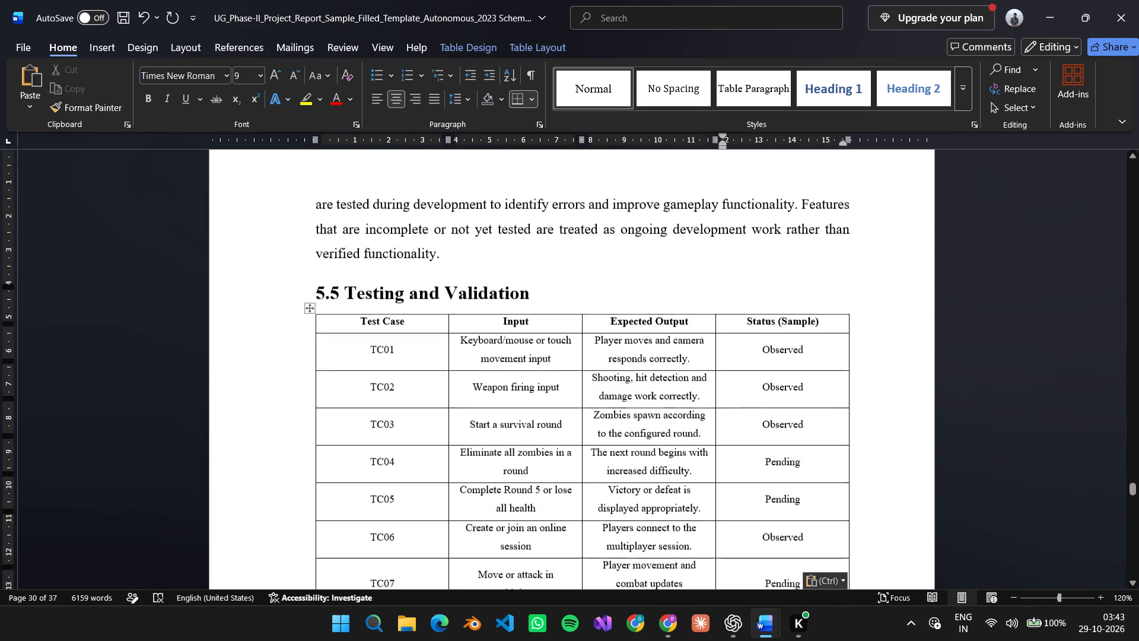
pyautogui.scroll(-7, 556, 411)
pyautogui.scroll(-20, 556, 411)
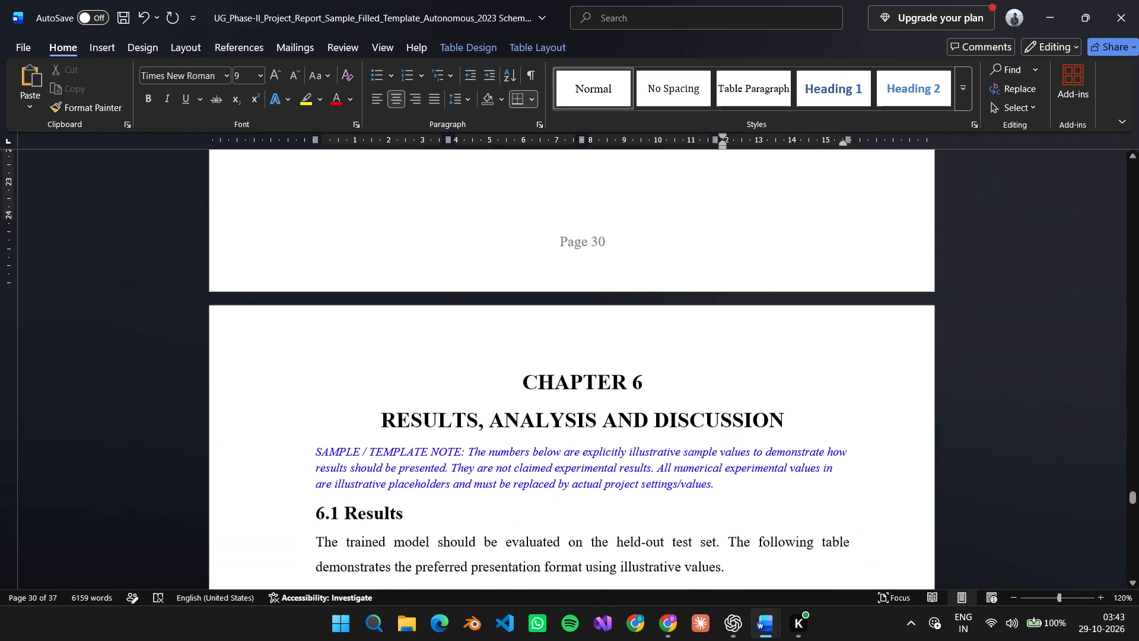
pyautogui.scroll(-14, 556, 411)
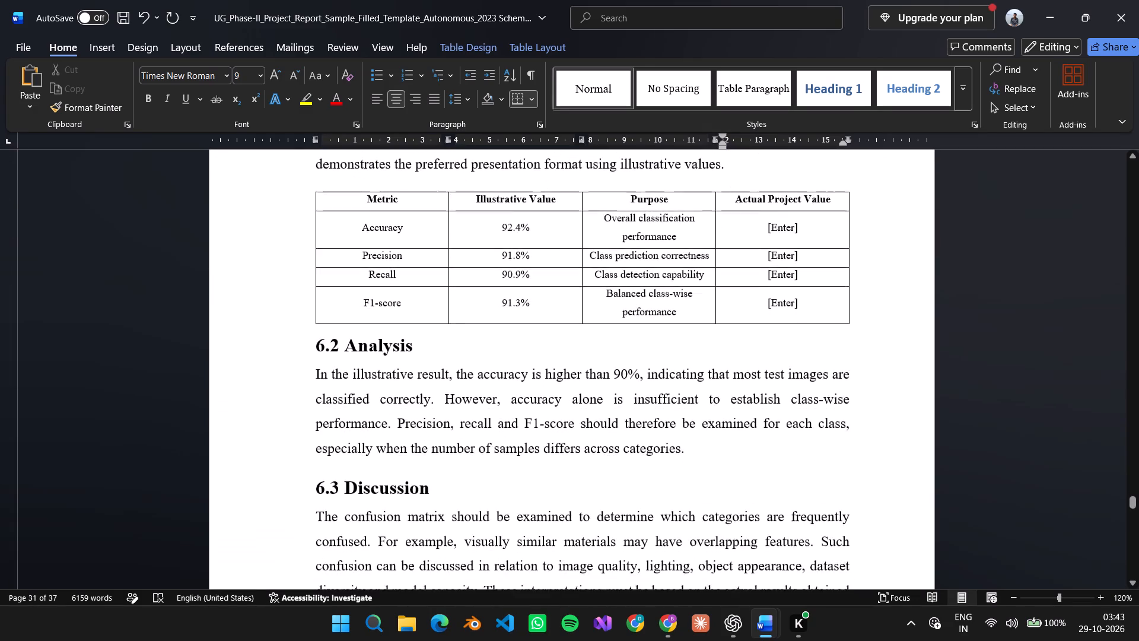
pyautogui.scroll(-16, 556, 411)
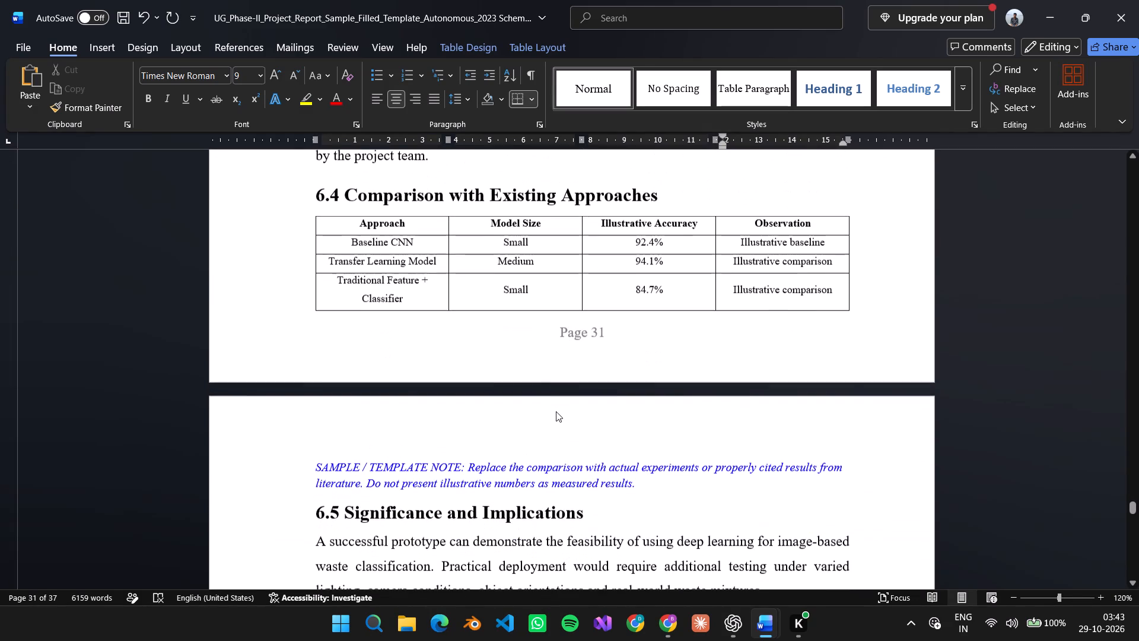
# Switch to the anuuuup report and look through its Chapter 6, from 6.1.1 Observed Results to the 6.1.2 Output Screenshots frames.
pyautogui.hotkey('alt', 'Tab')
pyautogui.hotkey('alt', 'Tab')
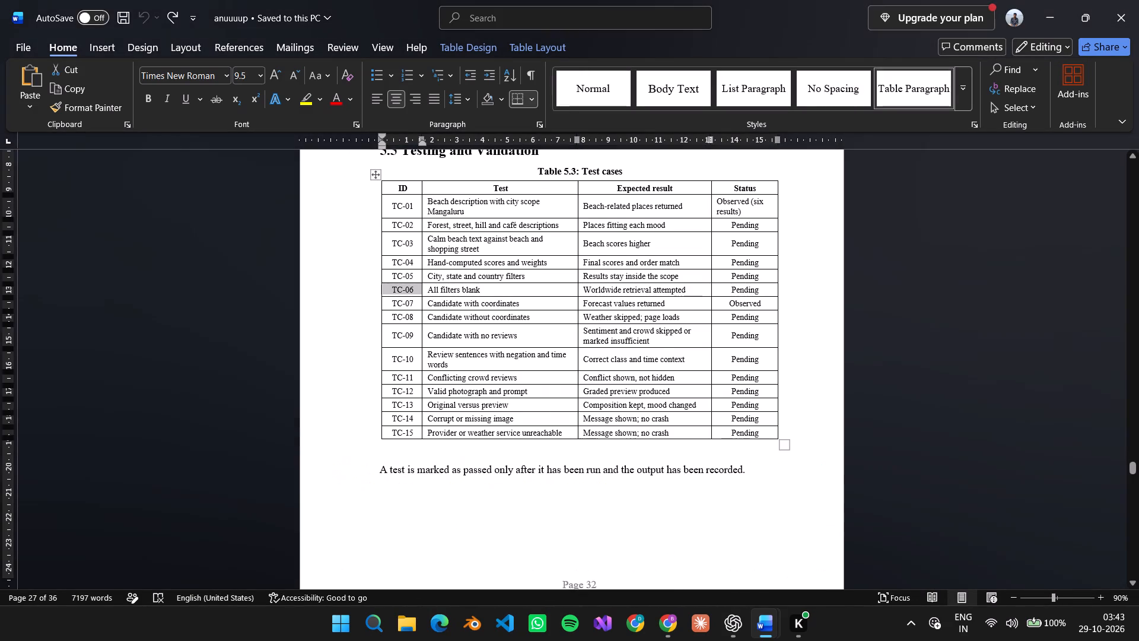
pyautogui.scroll(-19, 556, 411)
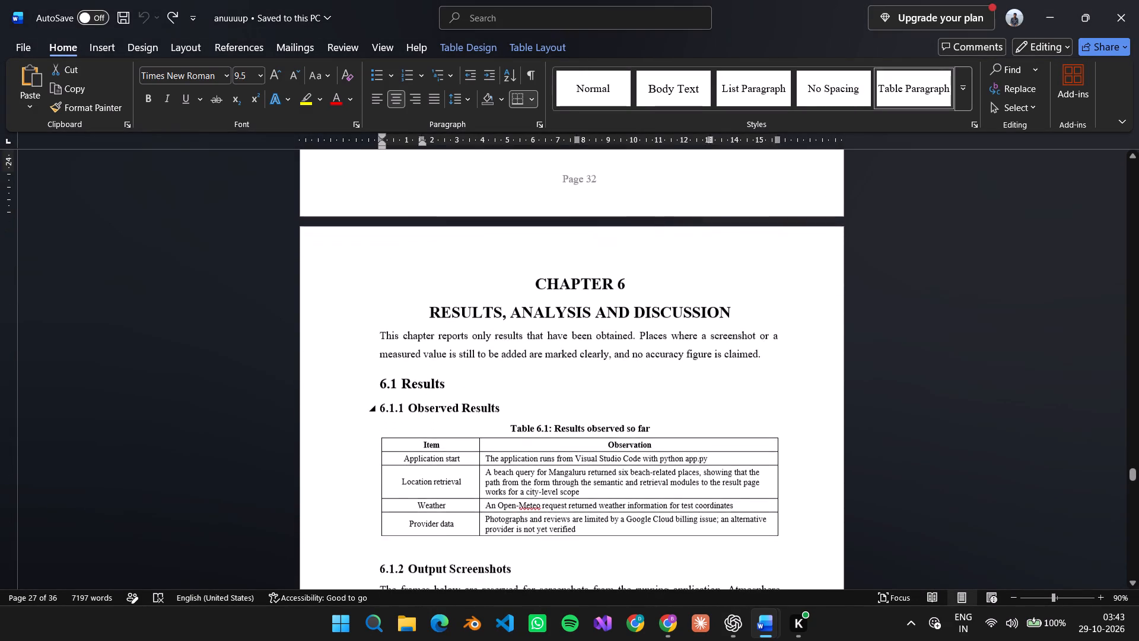
pyautogui.scroll(-15, 556, 411)
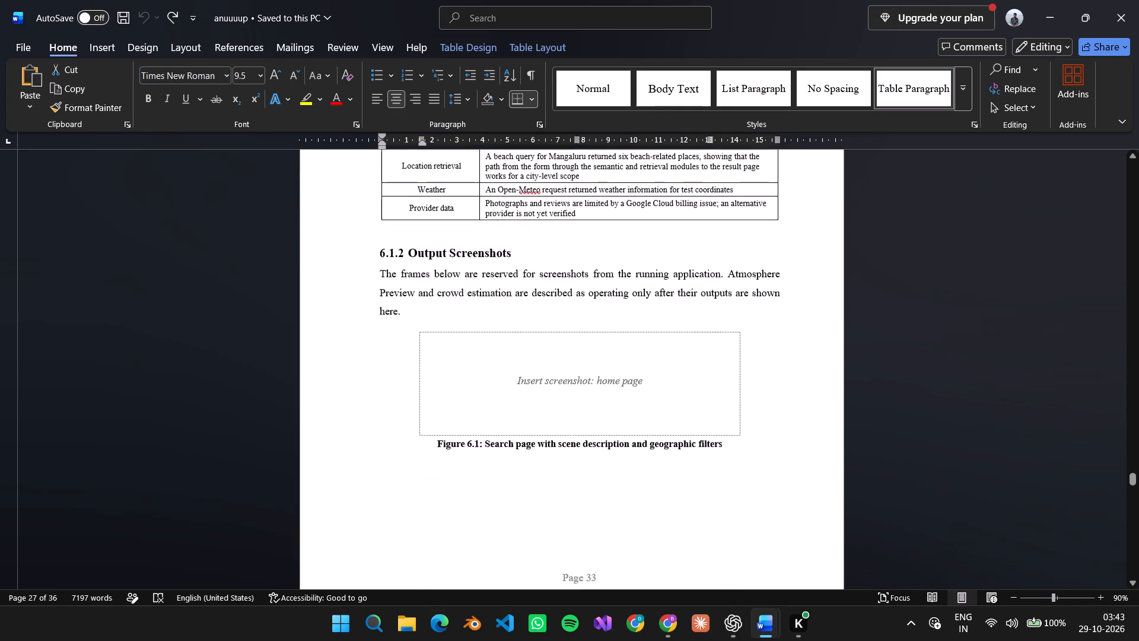
pyautogui.scroll(-13, 556, 411)
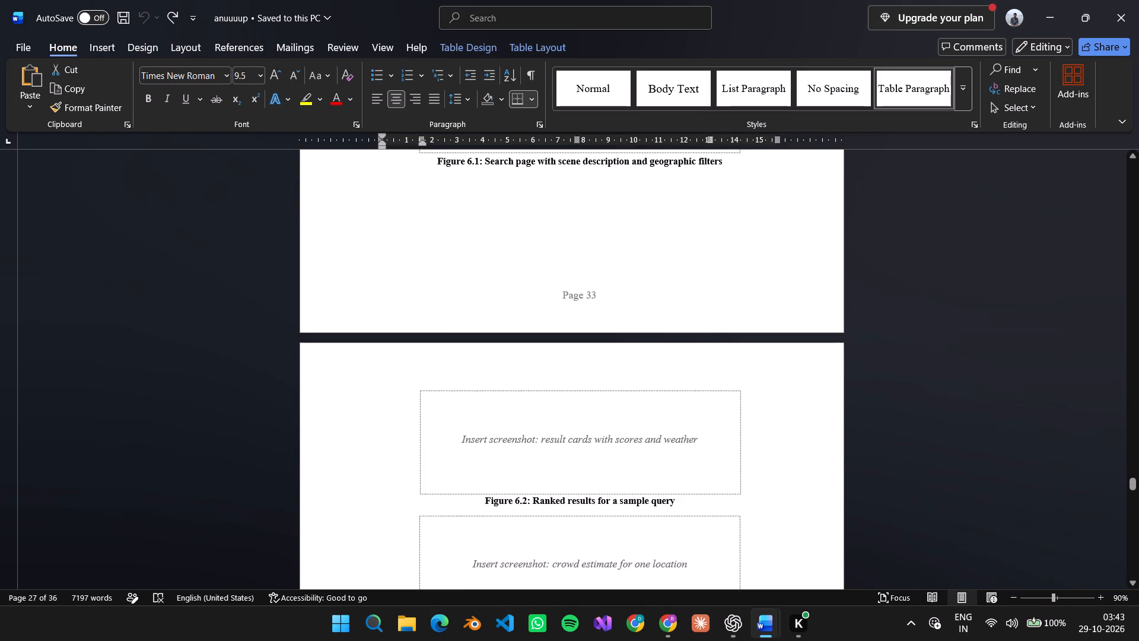
pyautogui.scroll(-6, 556, 411)
# Return to the project report template and review 6.6 Potential Applications, the start of Chapter 7, and Chapter 6 back to its opening page.
pyautogui.hotkey('alt', 'Tab')
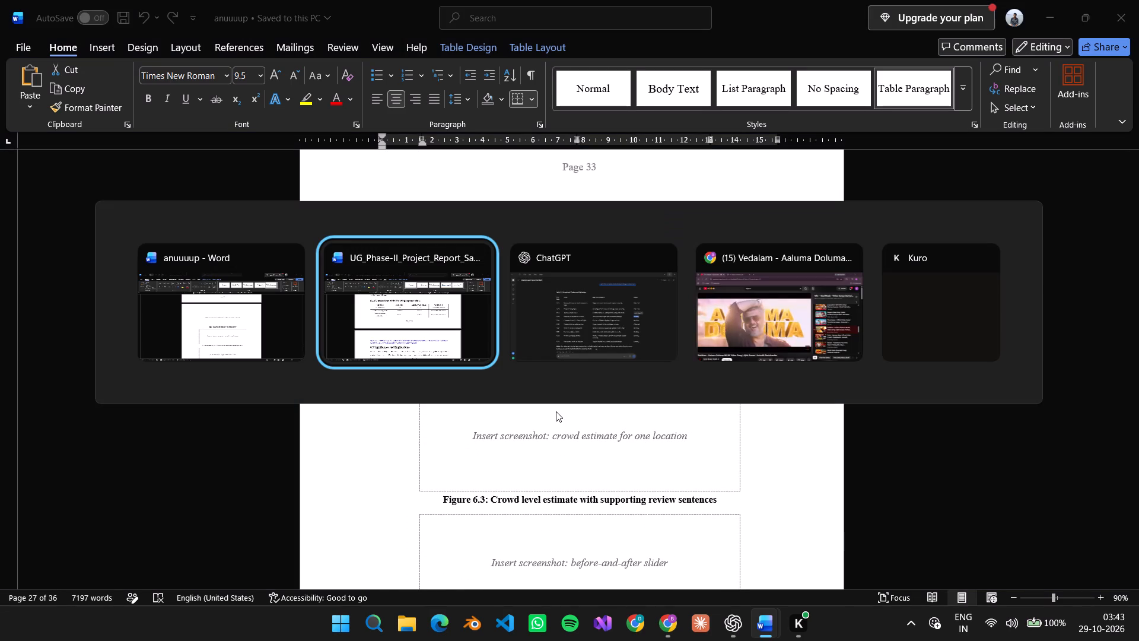
pyautogui.scroll(-17, 556, 411)
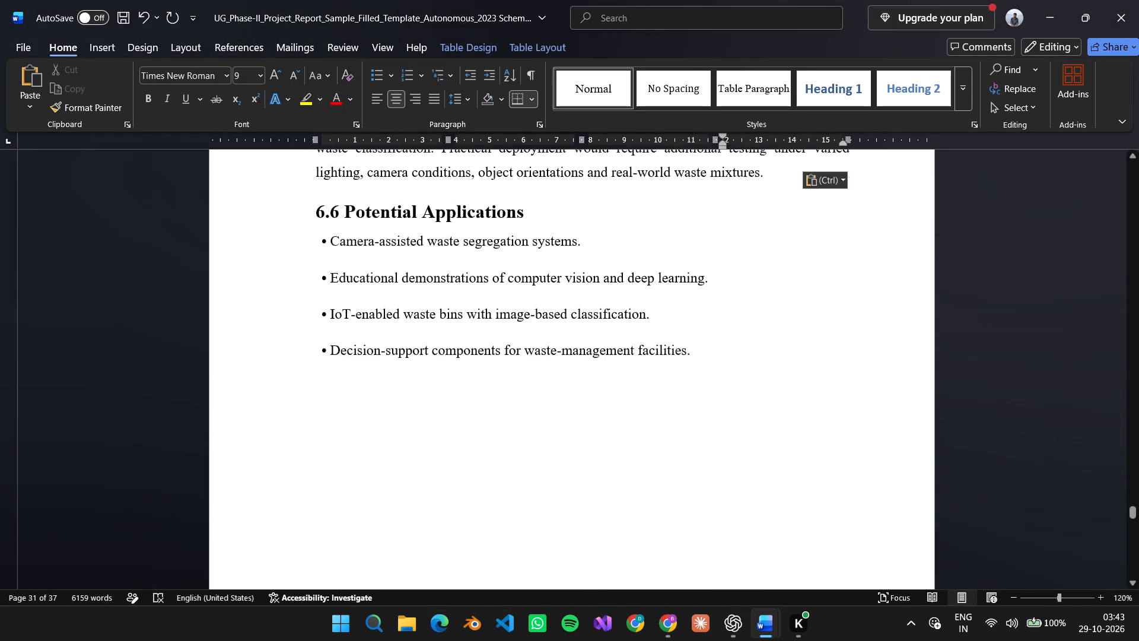
pyautogui.scroll(-20, 556, 411)
pyautogui.scroll(-5, 556, 411)
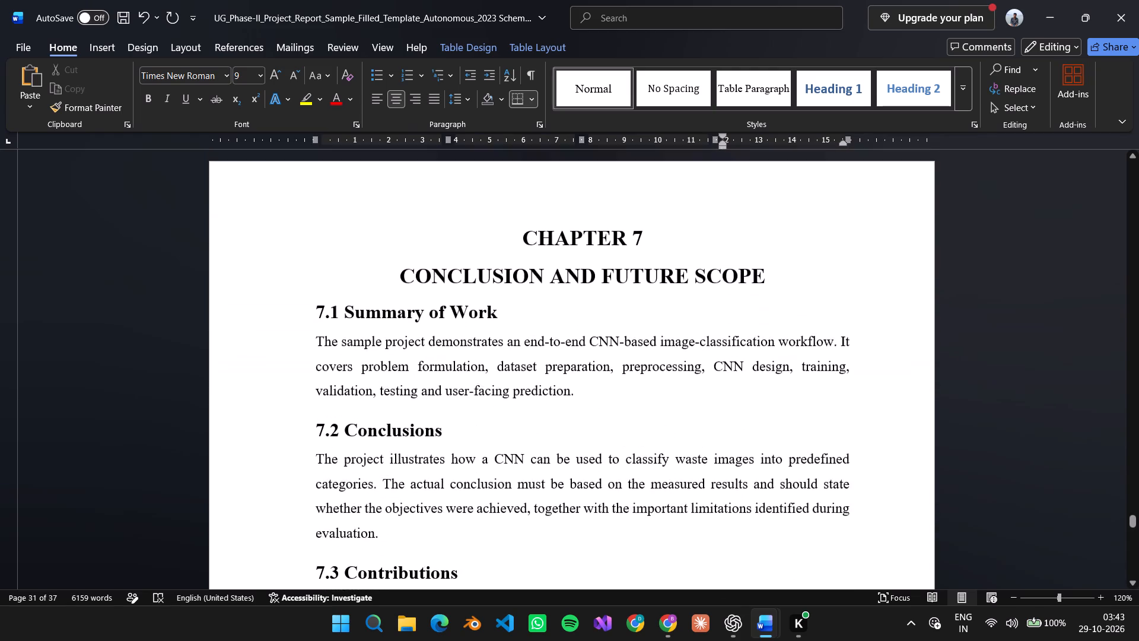
pyautogui.scroll(20, 556, 411)
pyautogui.scroll(13, 556, 411)
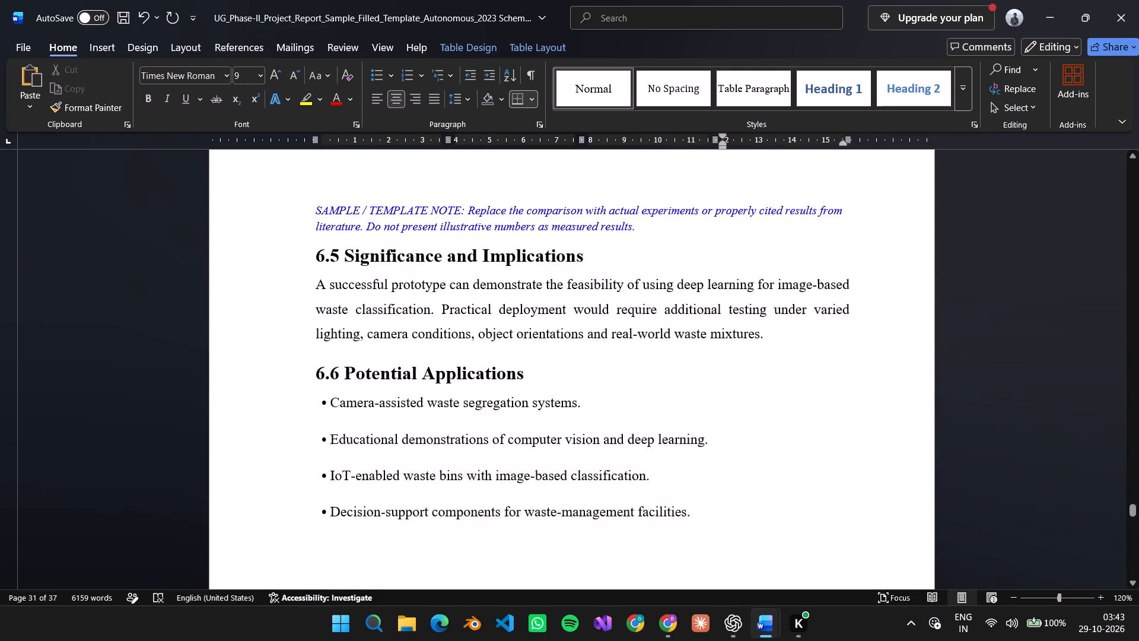
pyautogui.scroll(19, 556, 411)
pyautogui.scroll(3, 556, 411)
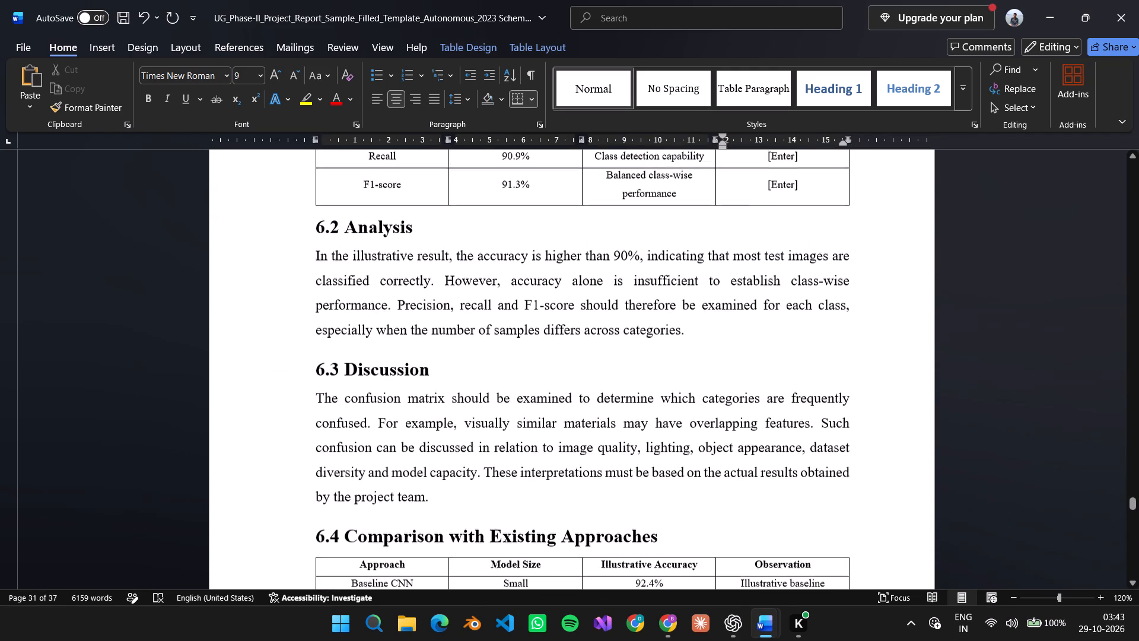
pyautogui.scroll(13, 556, 411)
pyautogui.scroll(-2, 556, 411)
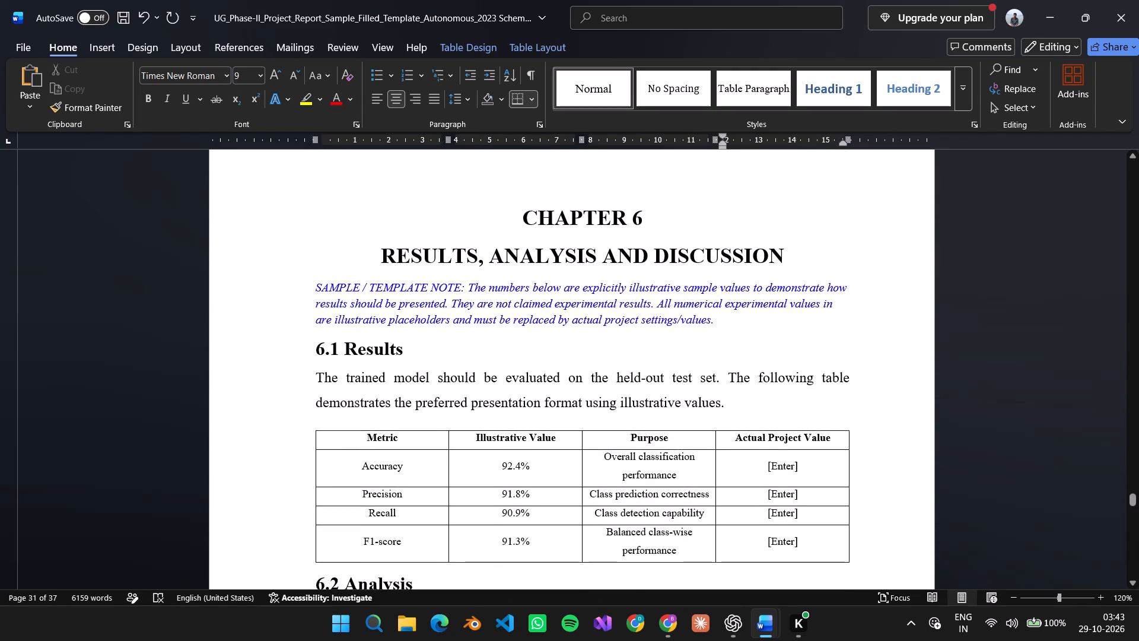
pyautogui.scroll(-3, 556, 411)
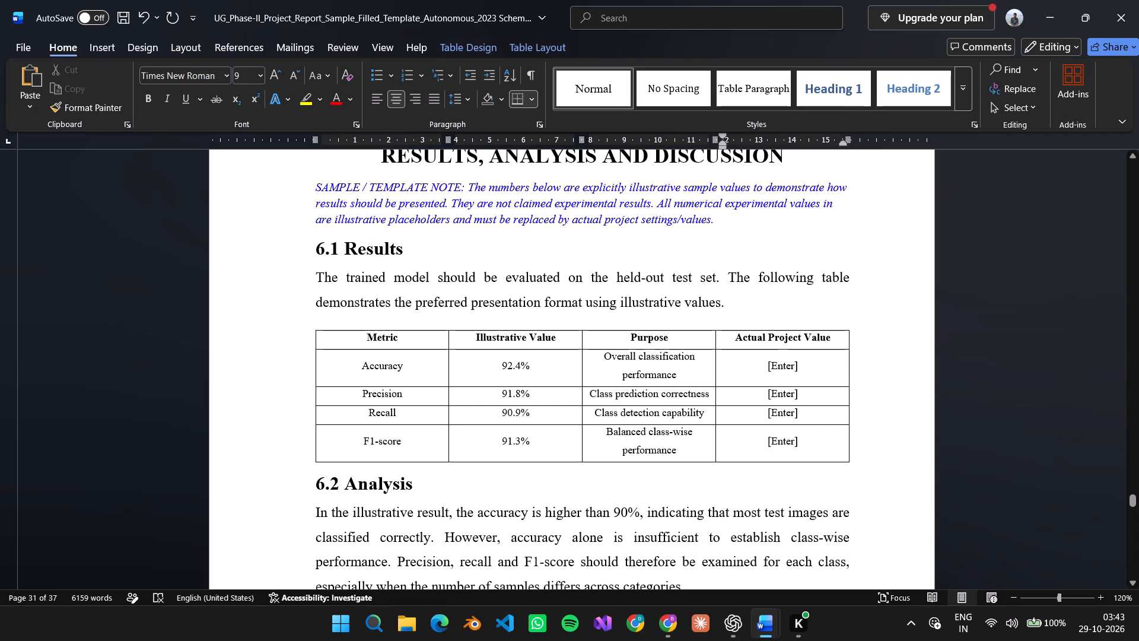
pyautogui.scroll(4, 556, 411)
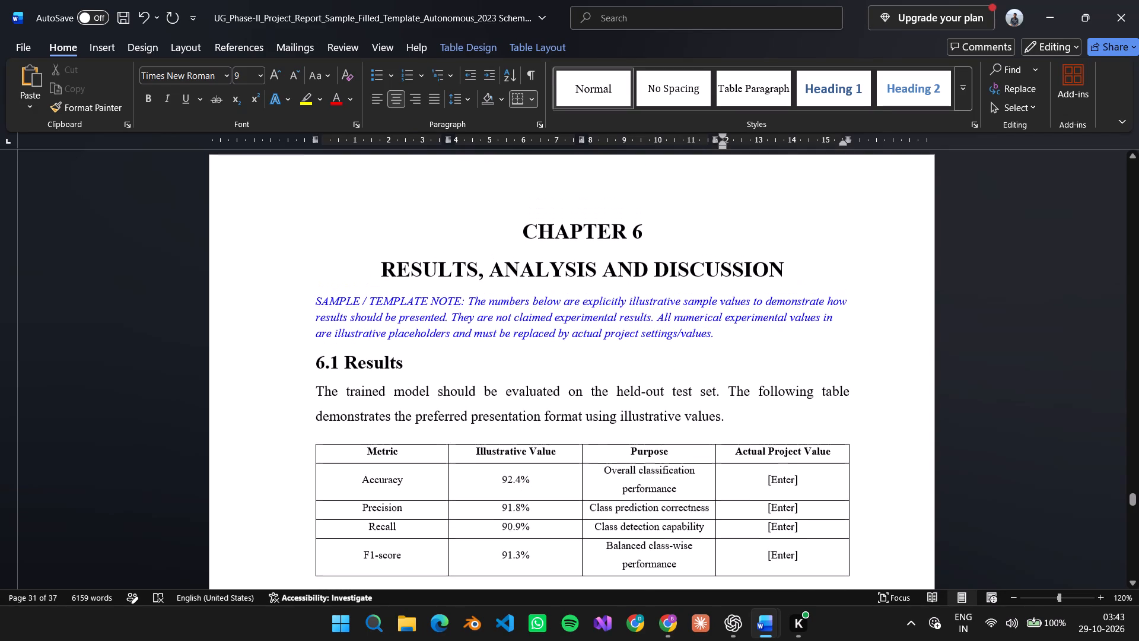
pyautogui.scroll(1, 556, 411)
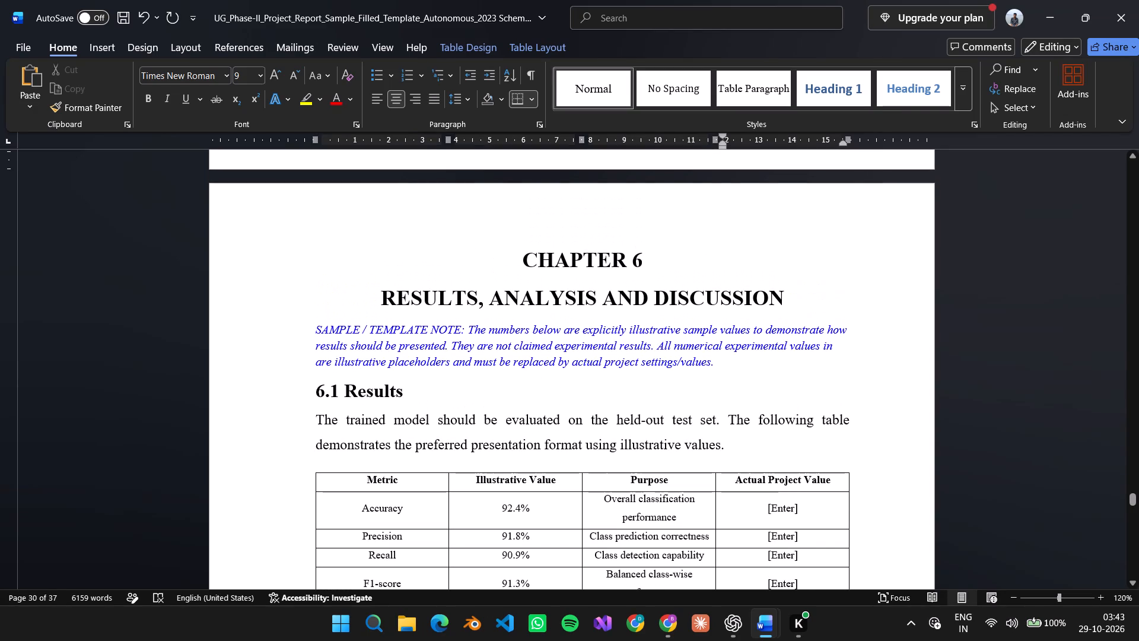
# In the anuuuup report, examine Table 6.1 and inspect the home page screenshot frame and the following placeholders under 6.1.2 Output Screenshots.
pyautogui.hotkey('alt', 'Tab')
pyautogui.scroll(5, 556, 411)
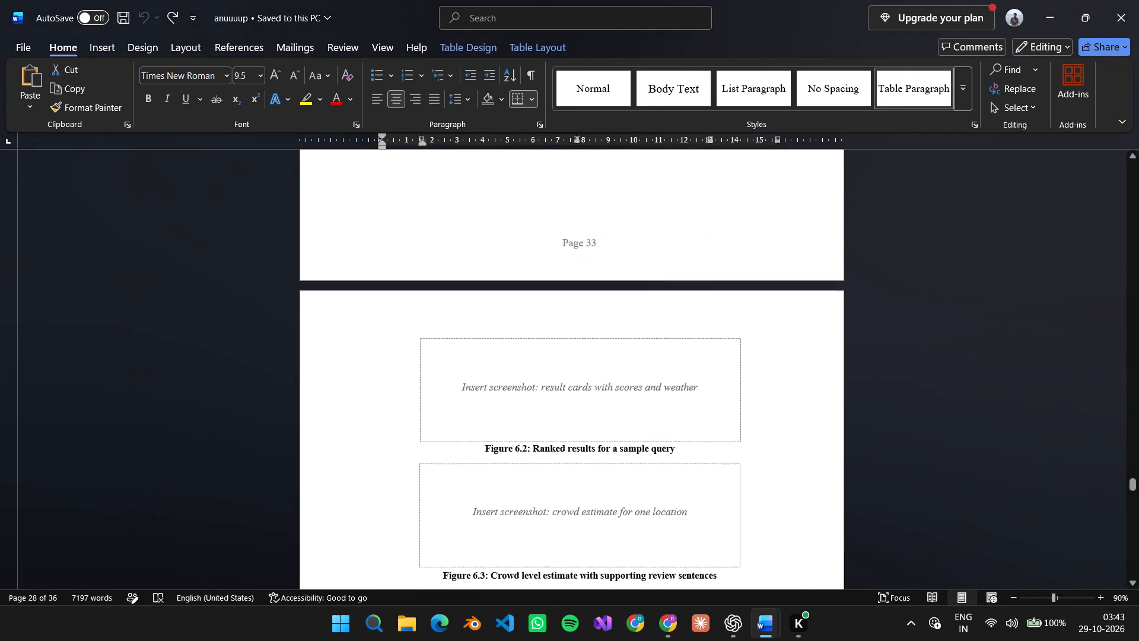
pyautogui.scroll(20, 556, 411)
pyautogui.scroll(2, 556, 411)
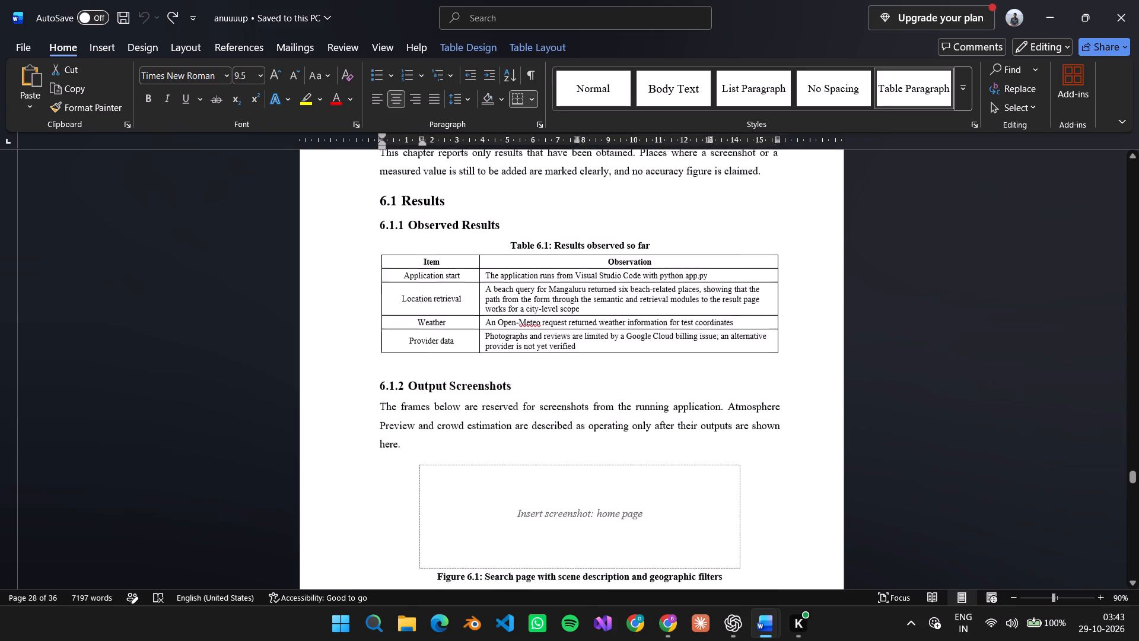
pyautogui.scroll(8, 556, 411)
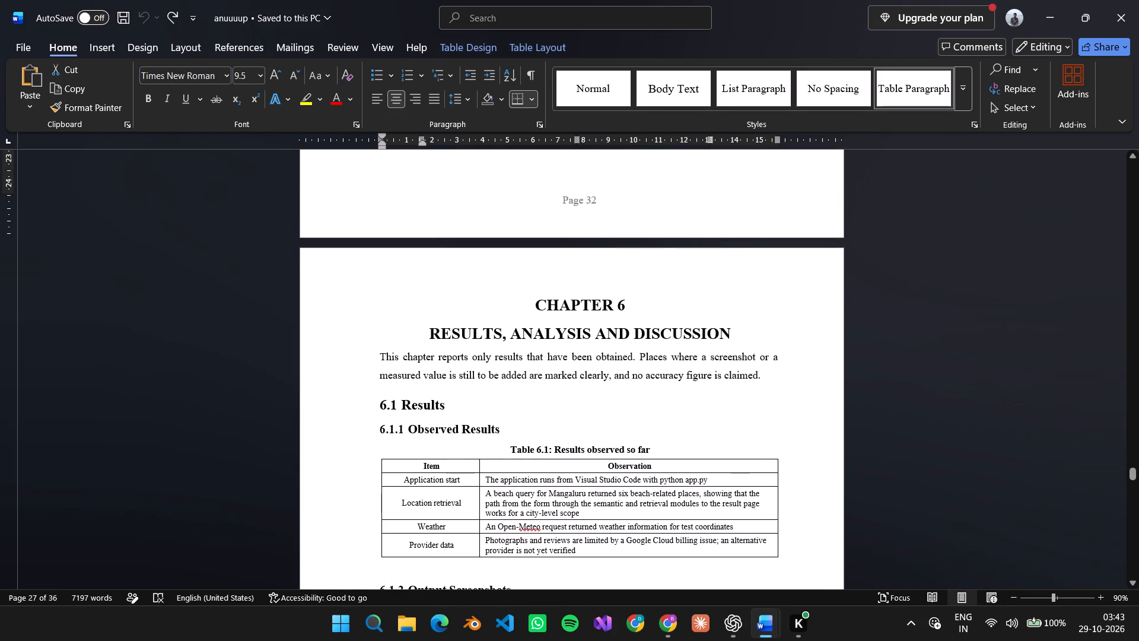
pyautogui.scroll(-7, 506, 418)
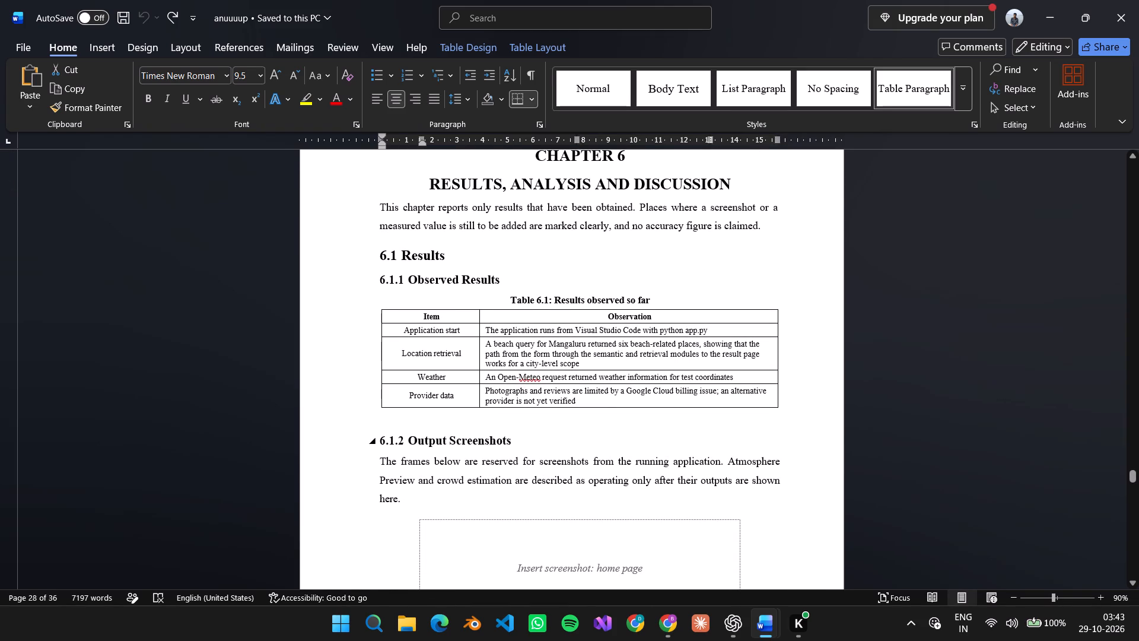
pyautogui.scroll(-6, 416, 452)
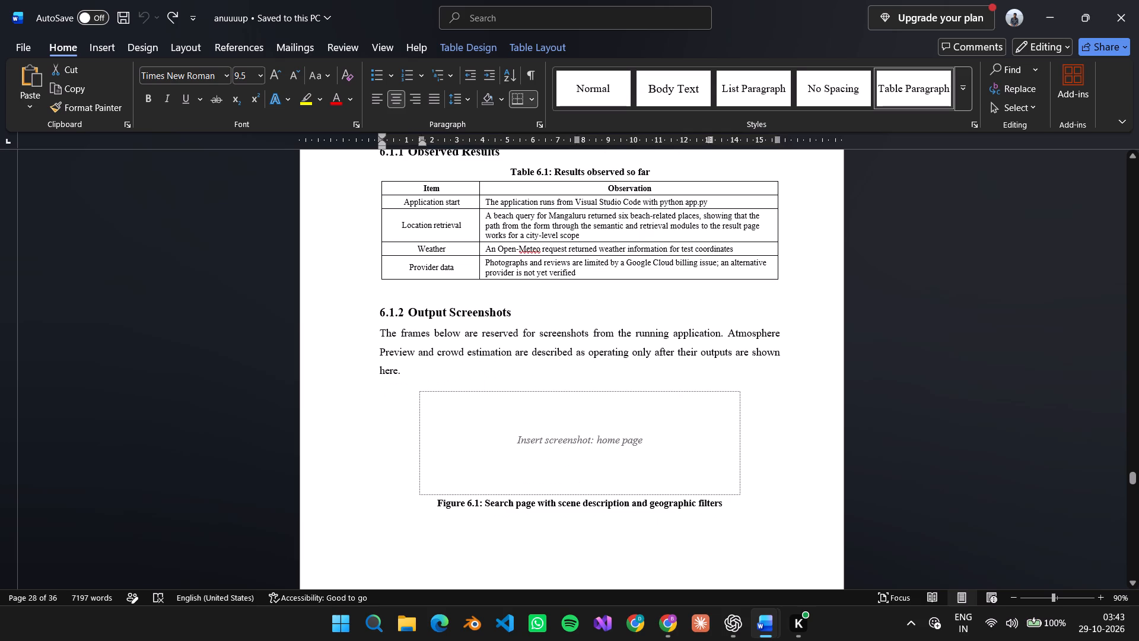
pyautogui.click(466, 429)
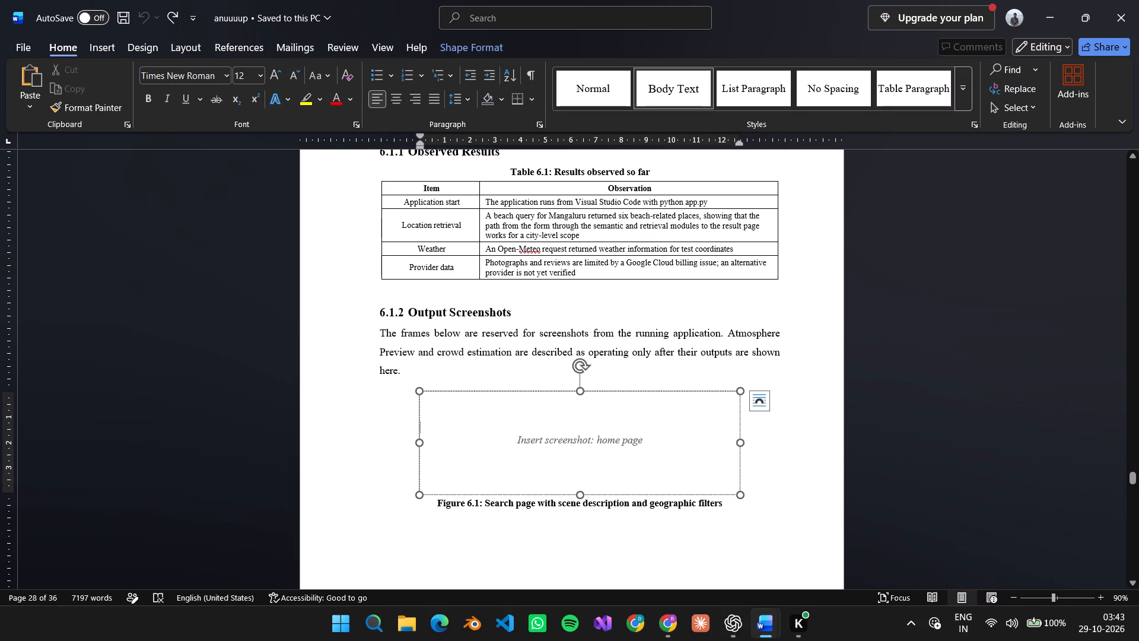
pyautogui.doubleClick(465, 429)
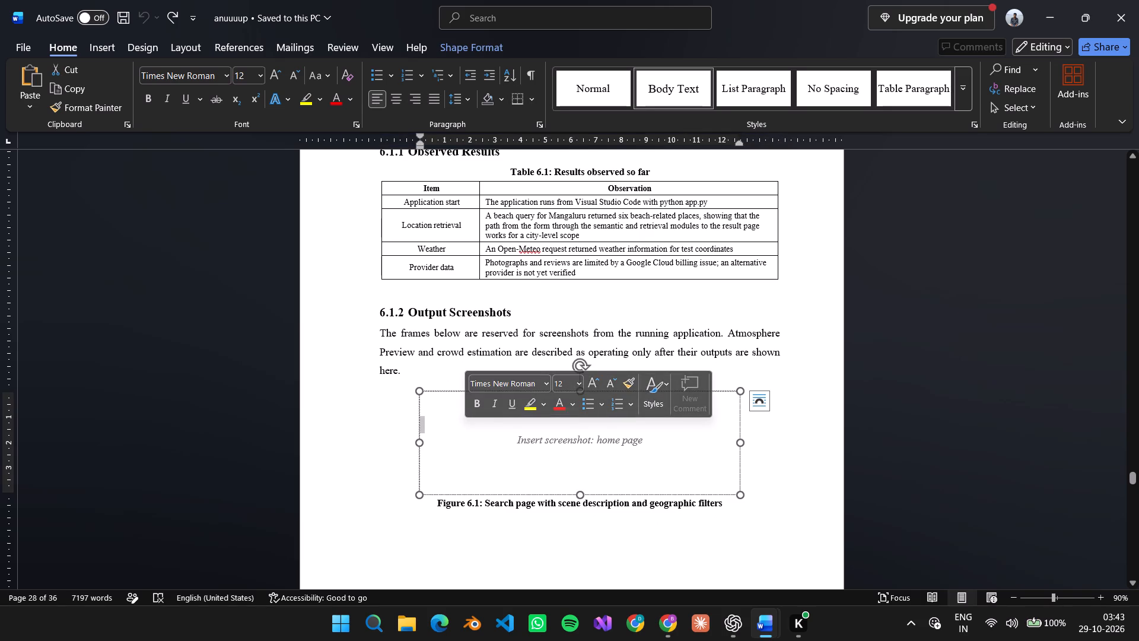
pyautogui.click(443, 398)
pyautogui.scroll(-5, 443, 398)
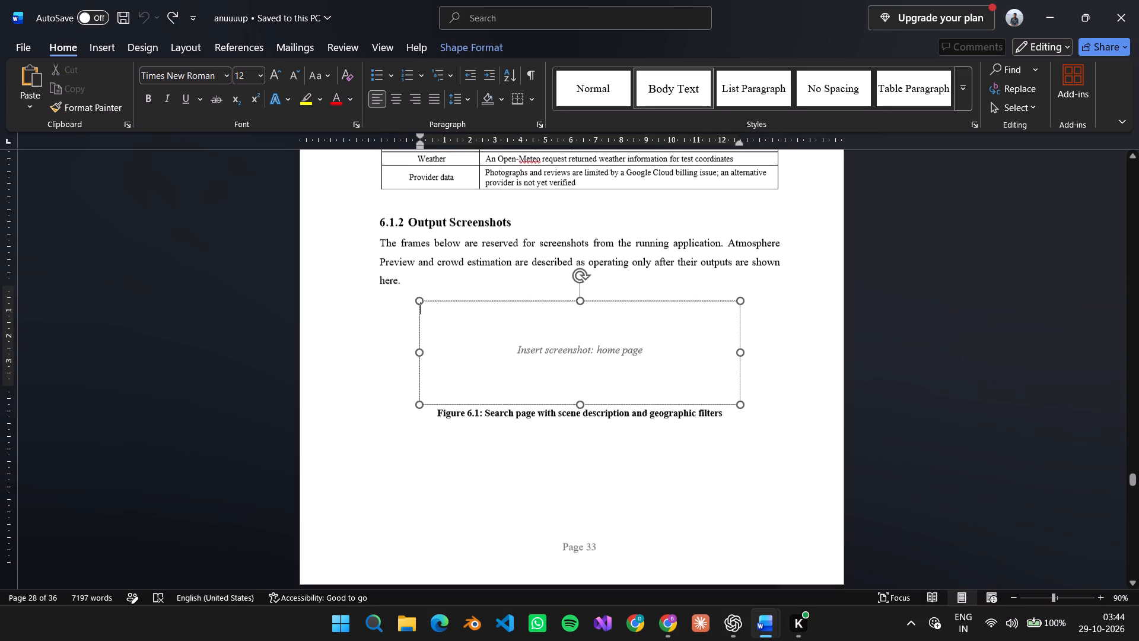
pyautogui.scroll(-8, 443, 398)
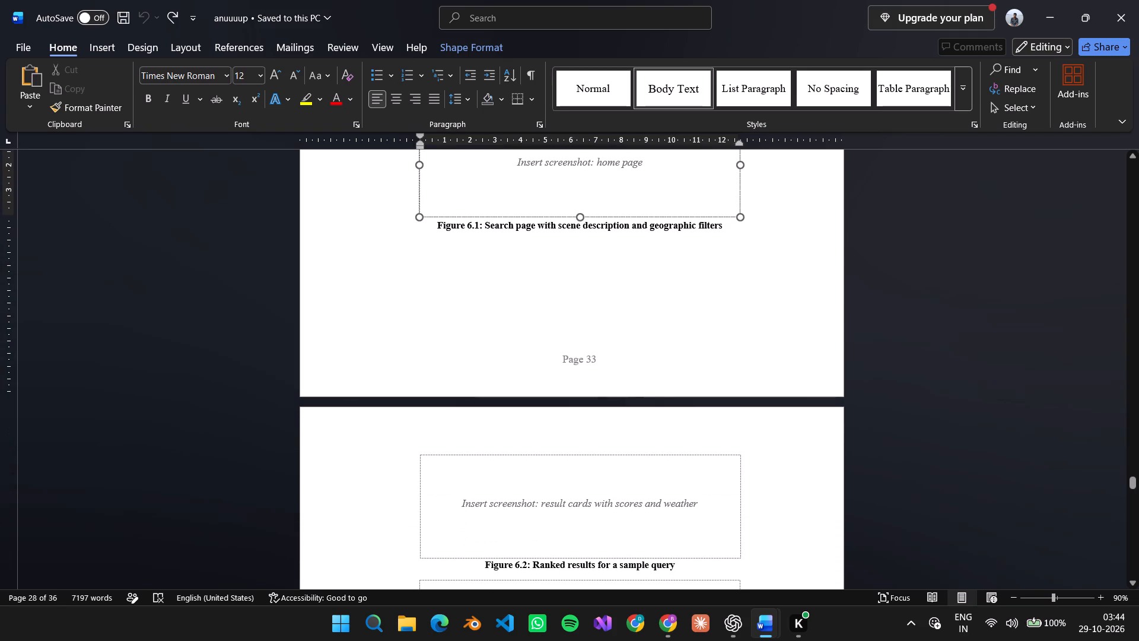
pyautogui.scroll(-7, 443, 398)
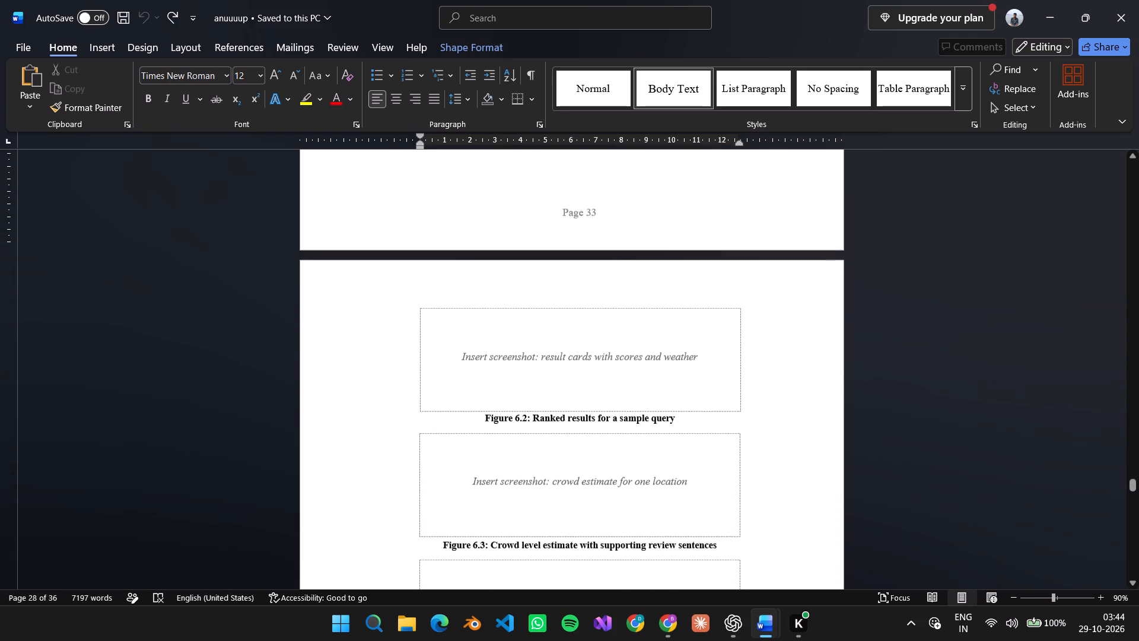
# Read the anuuuup report's sections from 6.1.3 Measured Evaluation to Be Recorded through 6.6 Potential Applications.
pyautogui.scroll(-17, 443, 398)
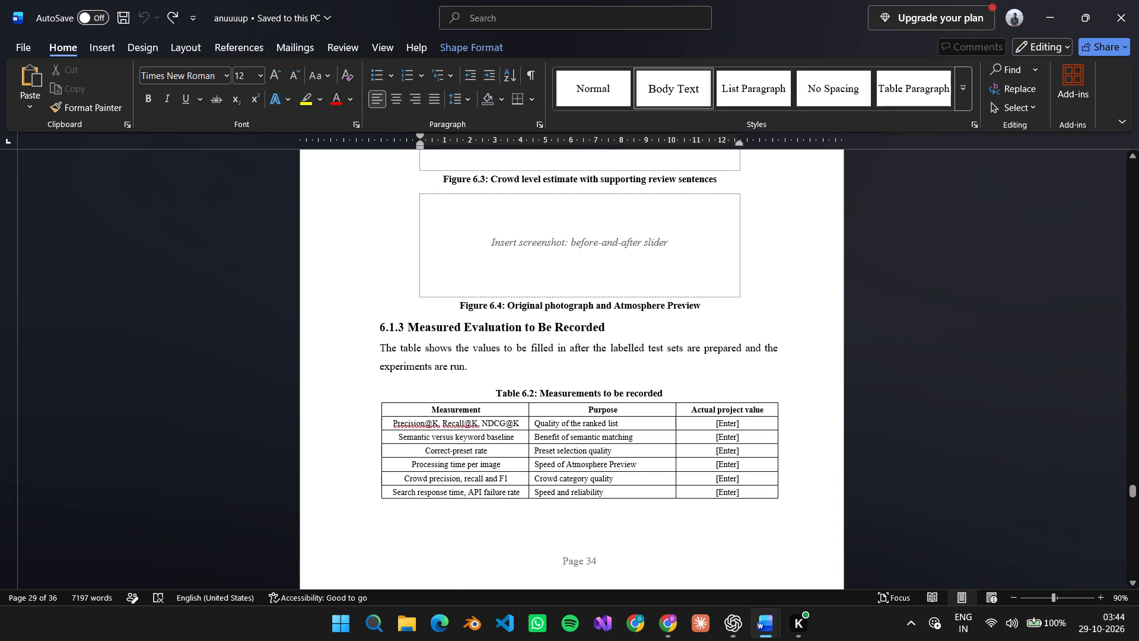
pyautogui.scroll(-16, 443, 398)
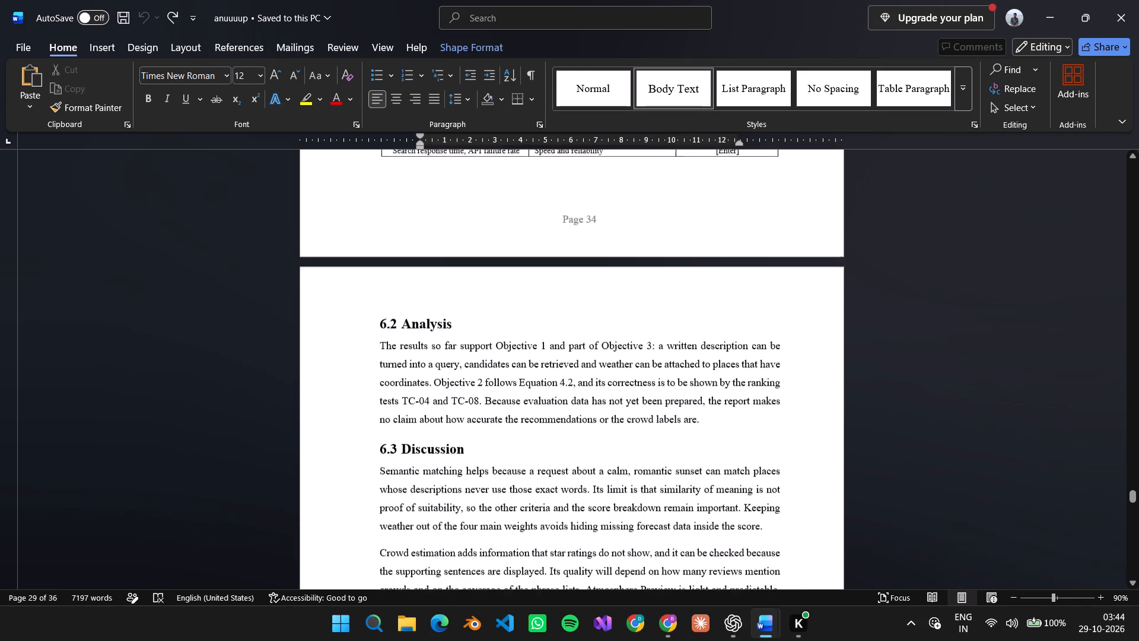
pyautogui.scroll(-9, 443, 398)
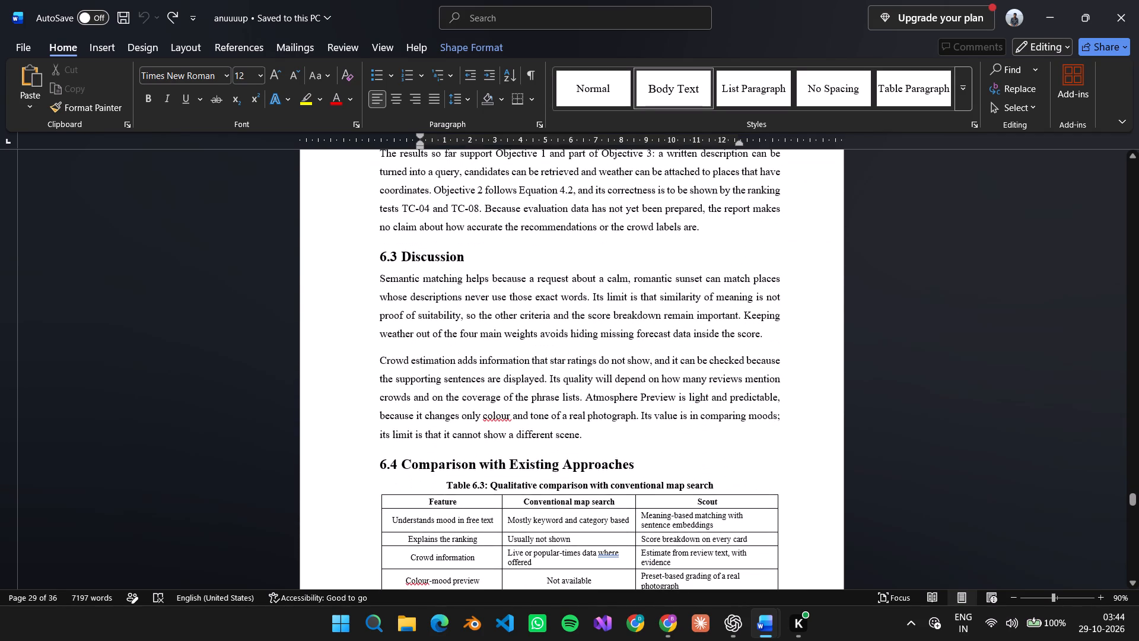
pyautogui.scroll(-19, 443, 398)
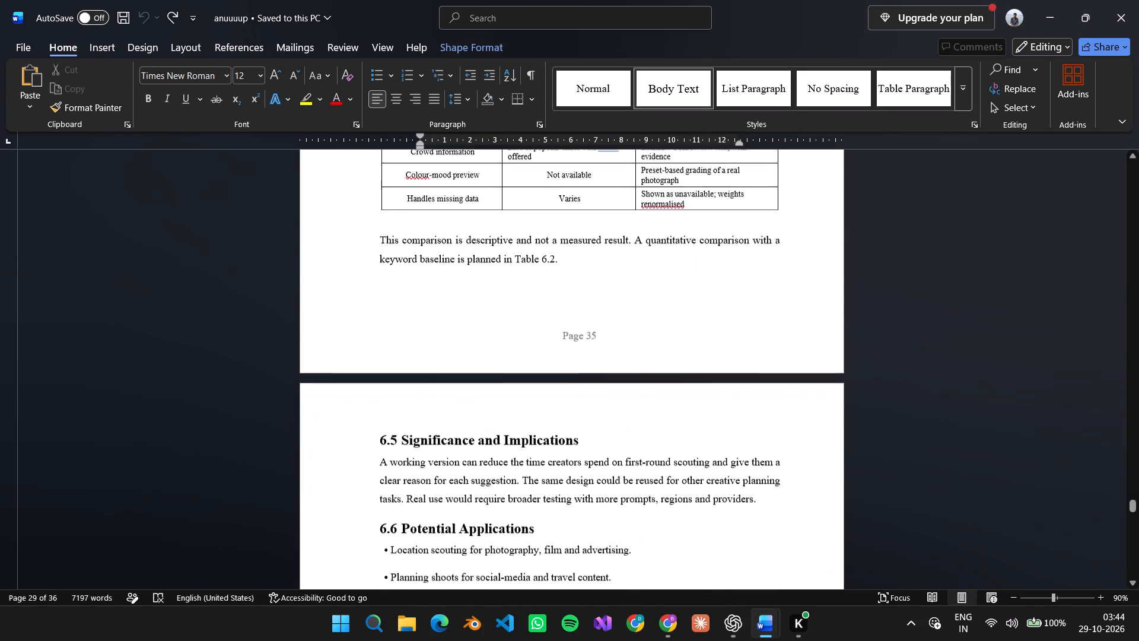
pyautogui.scroll(-16, 443, 398)
pyautogui.scroll(-8, 443, 398)
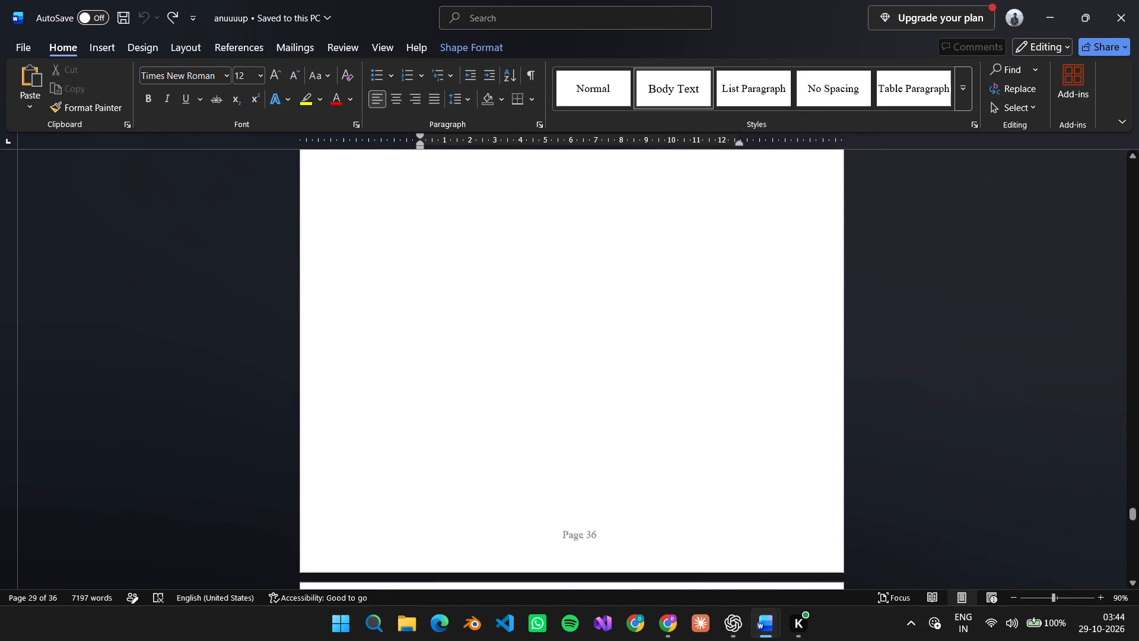
# Read through Chapter 7, Conclusion and Future Scope, of the anuuuup report, from 7.1 Summary of Work to 7.6 Scope for Future Work.
pyautogui.scroll(-20, 443, 398)
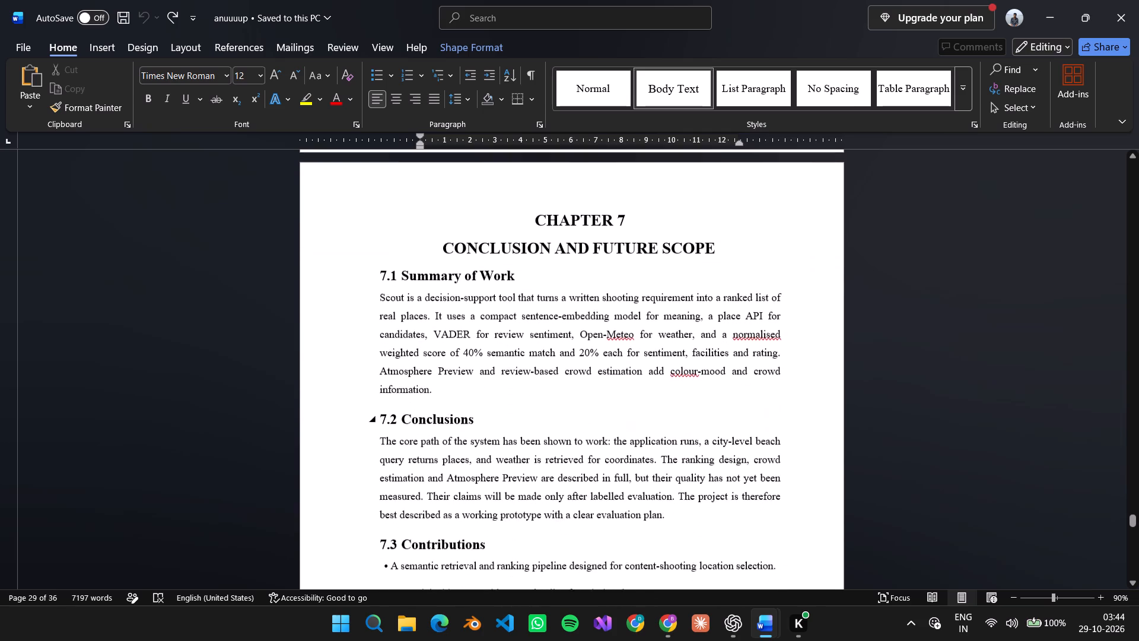
pyautogui.scroll(-19, 443, 398)
pyautogui.scroll(-4, 443, 398)
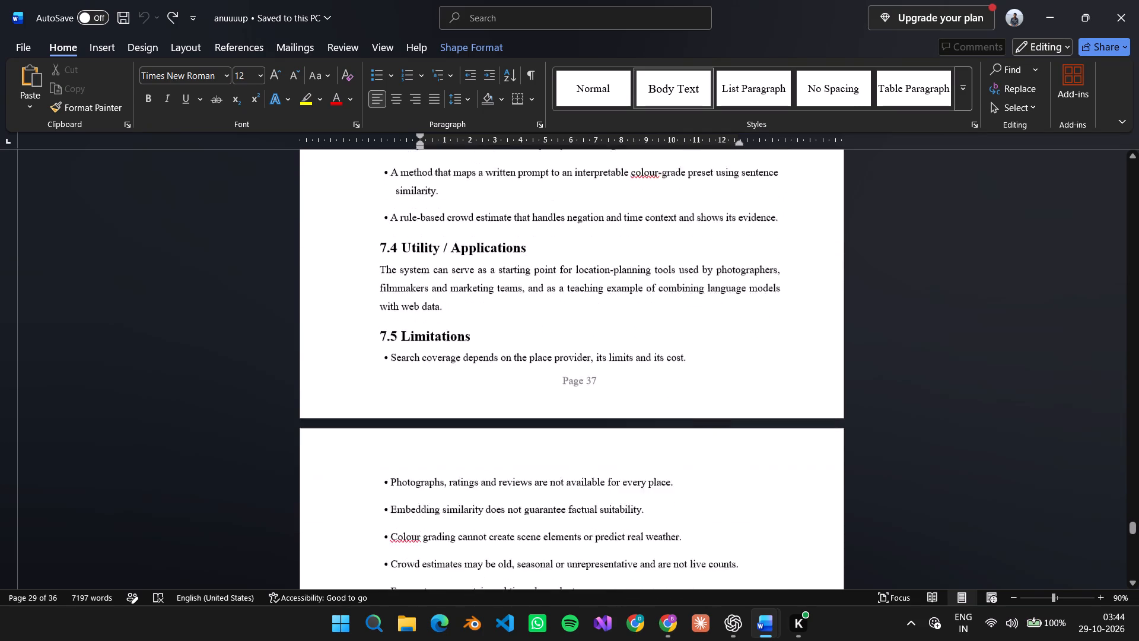
pyautogui.scroll(-17, 443, 398)
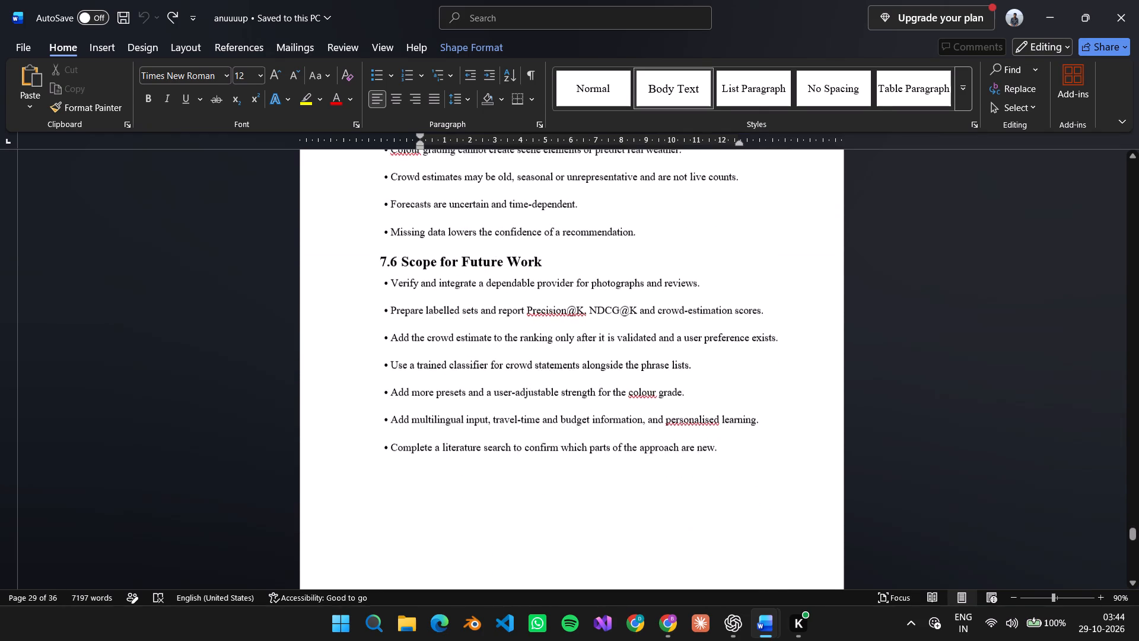
pyautogui.scroll(-15, 443, 398)
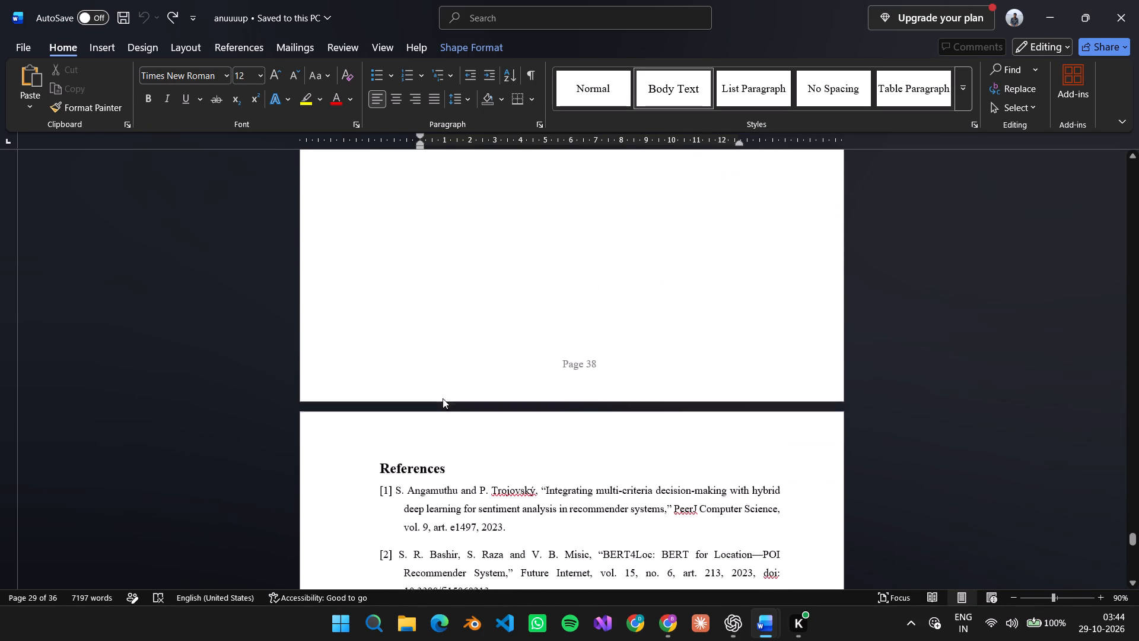
# Look through the anuuuup report's References list and Appendices A to C.
pyautogui.scroll(-17, 443, 398)
pyautogui.scroll(-8, 443, 398)
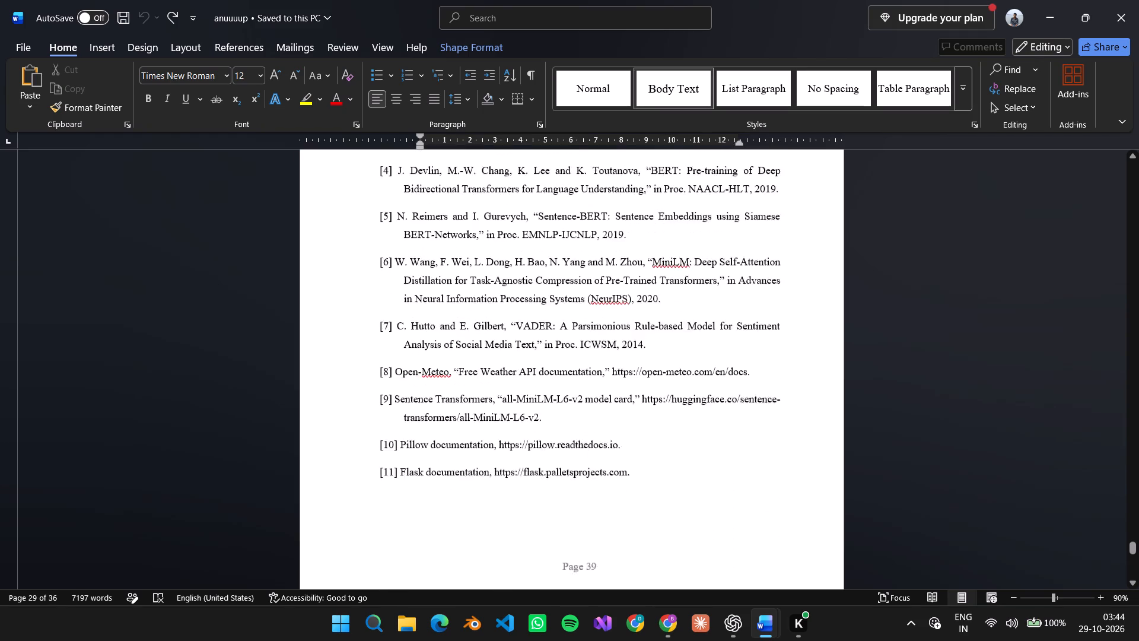
pyautogui.scroll(-16, 443, 398)
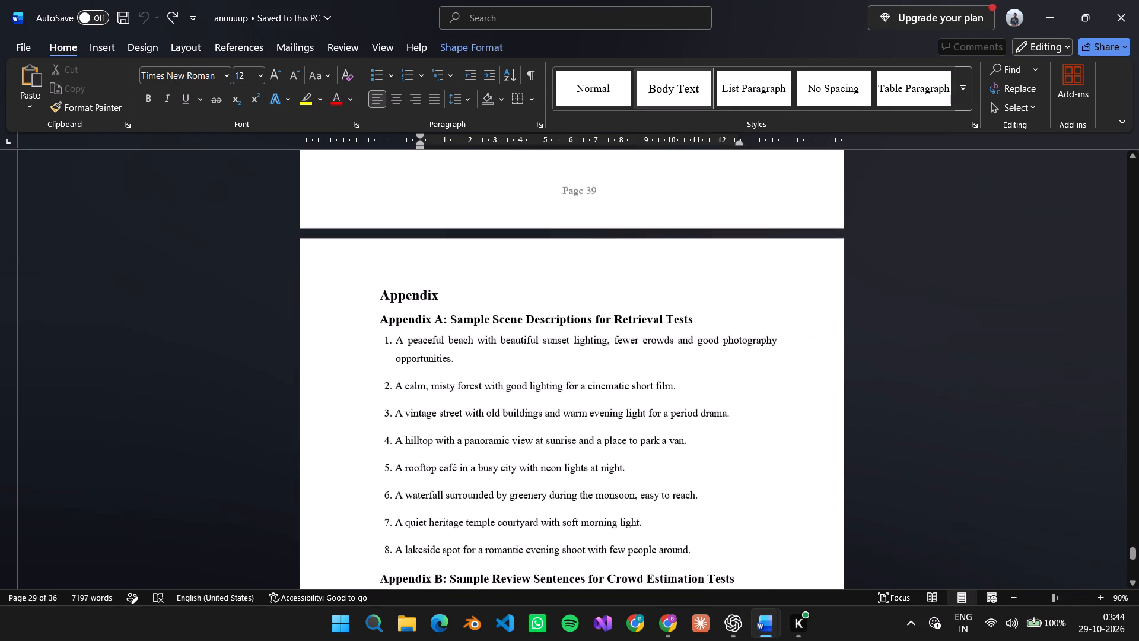
pyautogui.scroll(-17, 443, 398)
pyautogui.scroll(-4, 443, 398)
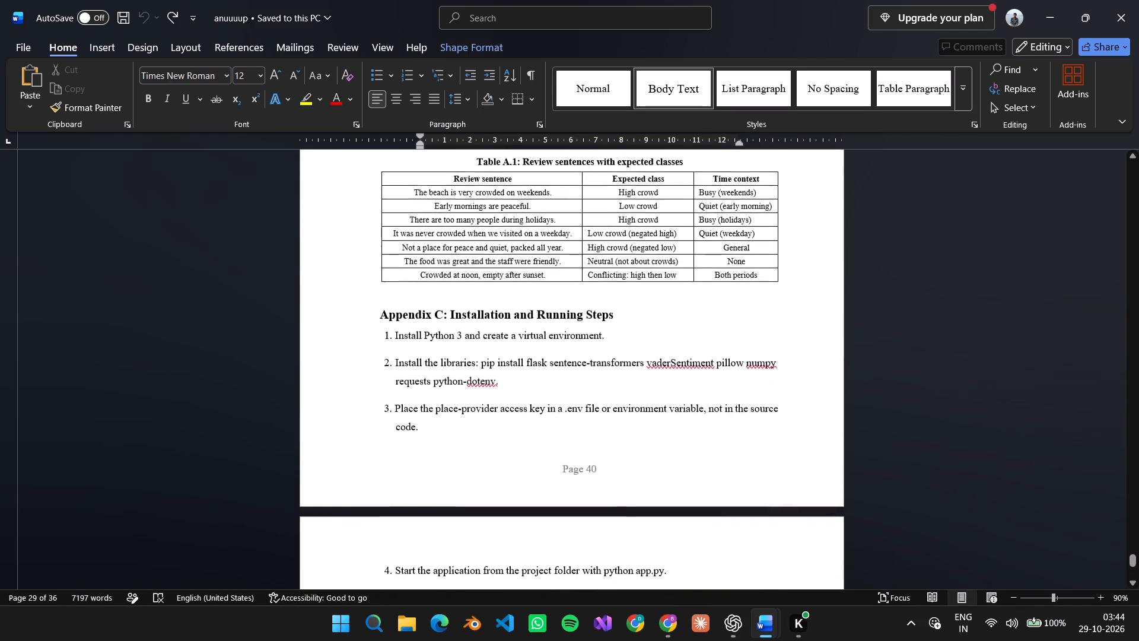
# Switch from the anuuuup report to the UG Phase-II project report and review its sections from 6.2 Analysis through 6.6 Potential Applications.
pyautogui.scroll(-7, 443, 398)
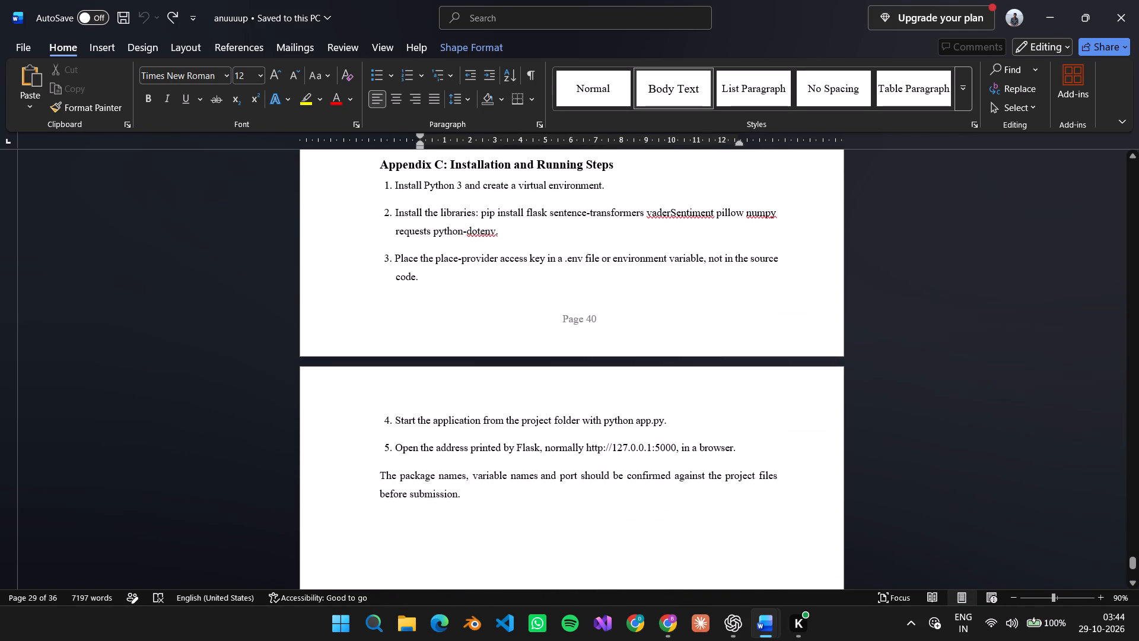
pyautogui.hotkey('alt', 'Tab')
pyautogui.scroll(-16, 529, 533)
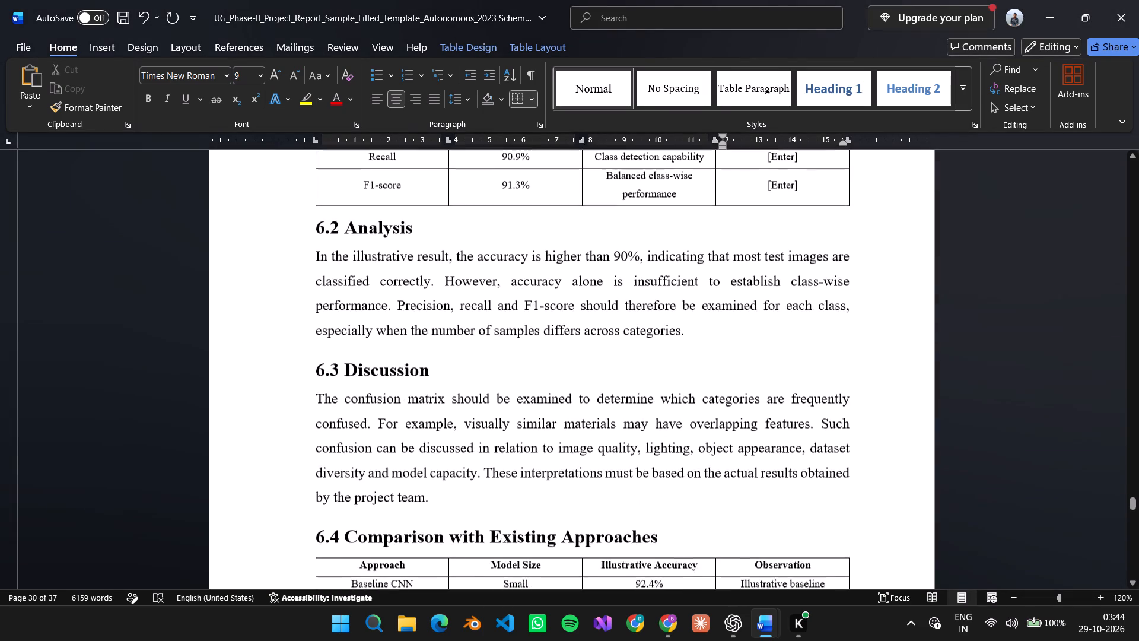
pyautogui.scroll(-12, 529, 533)
pyautogui.scroll(-14, 529, 533)
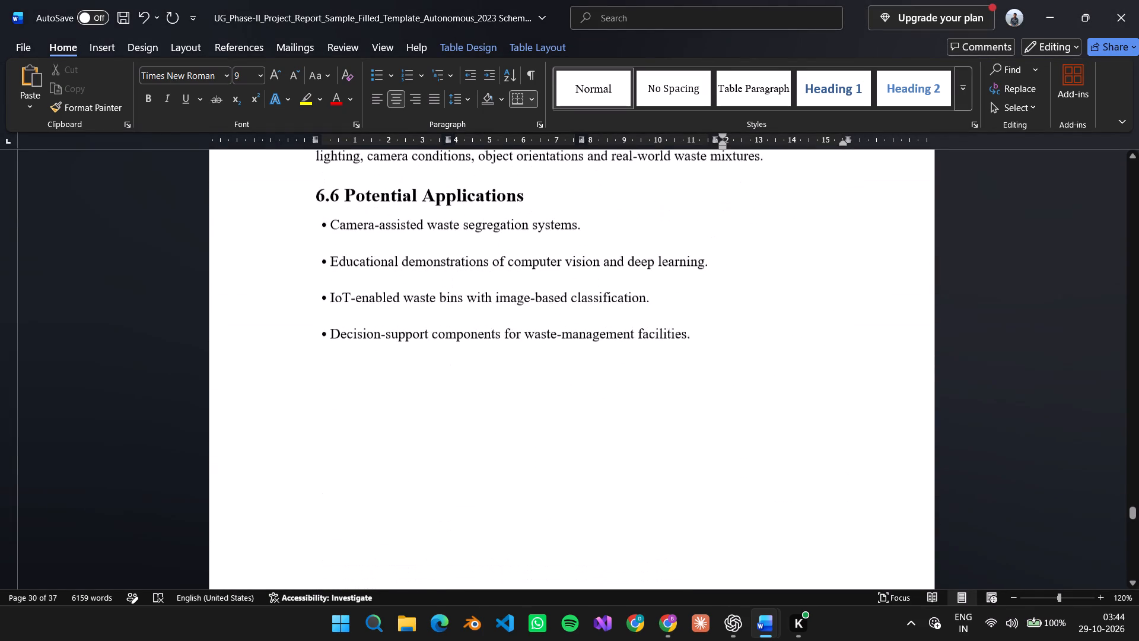
pyautogui.scroll(1, 529, 533)
pyautogui.scroll(-15, 529, 533)
pyautogui.scroll(-12, 529, 533)
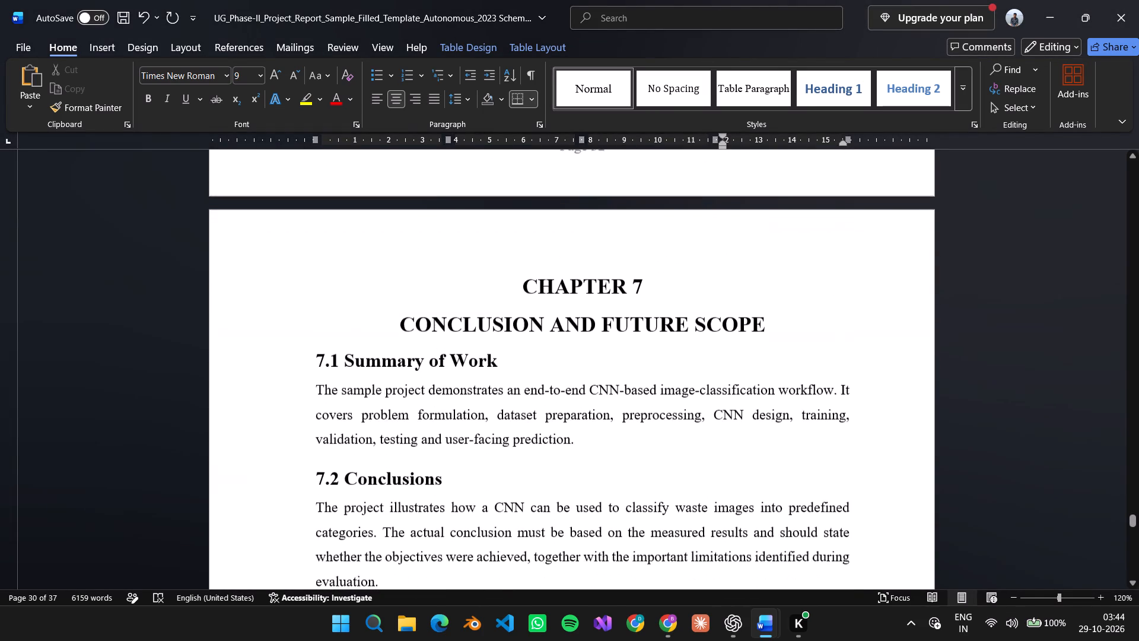
# Look through Chapter 7, Conclusion and Future Scope, of the UG Phase-II project report, including 7.3 Contributions through 7.6 Scope for Future Work.
pyautogui.scroll(-20, 529, 533)
pyautogui.scroll(-3, 529, 533)
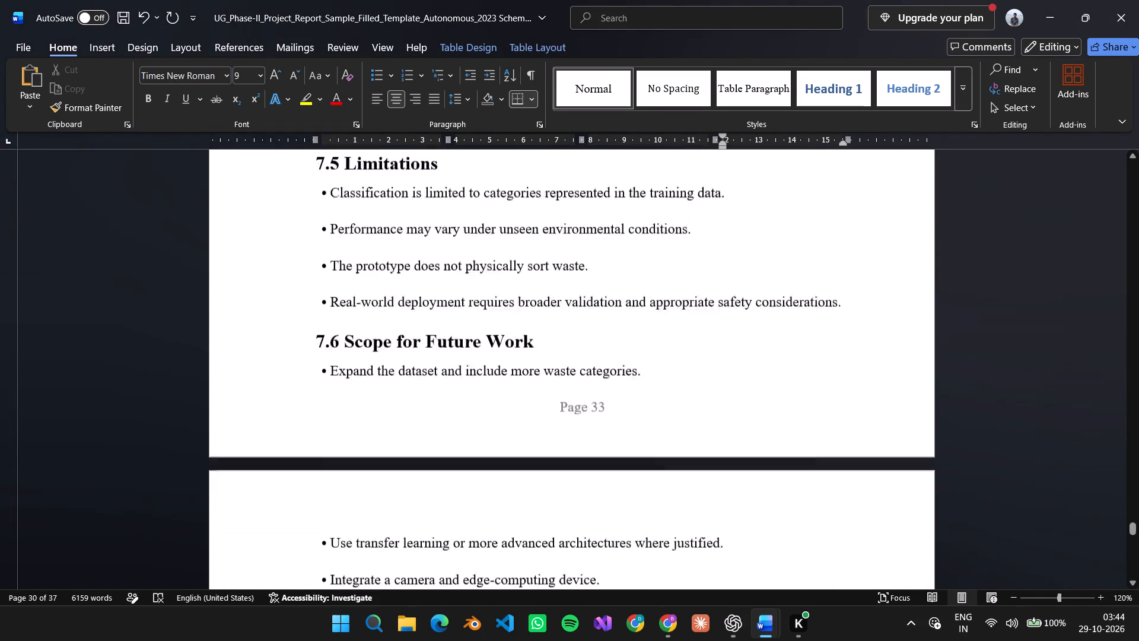
pyautogui.scroll(-19, 529, 533)
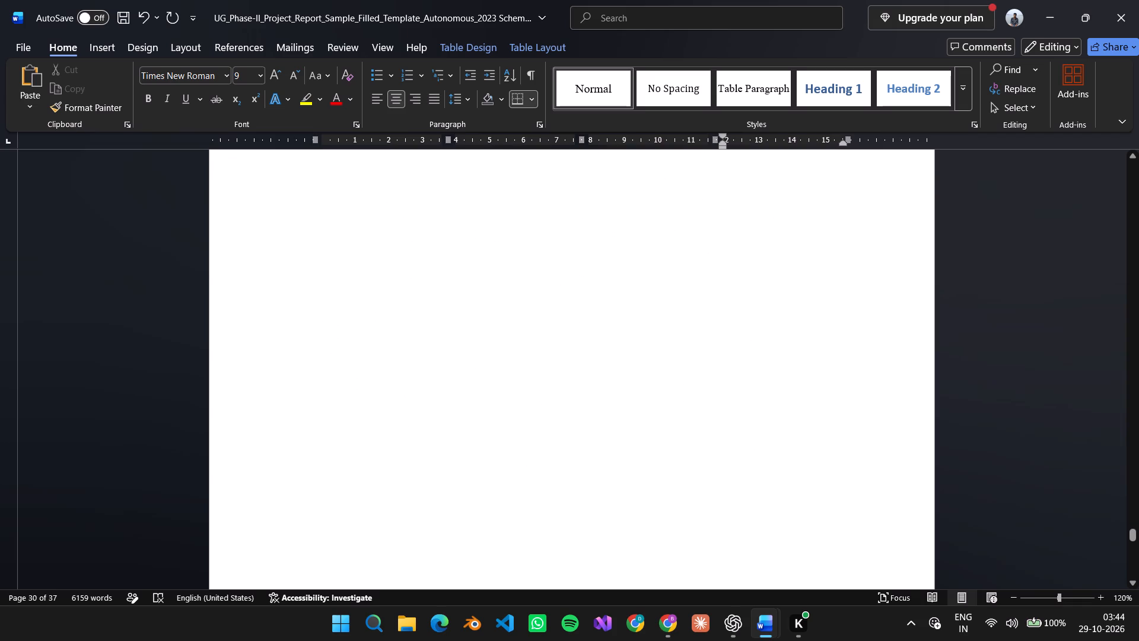
pyautogui.scroll(-7, 529, 533)
pyautogui.scroll(8, 529, 533)
pyautogui.scroll(20, 529, 533)
pyautogui.scroll(9, 529, 533)
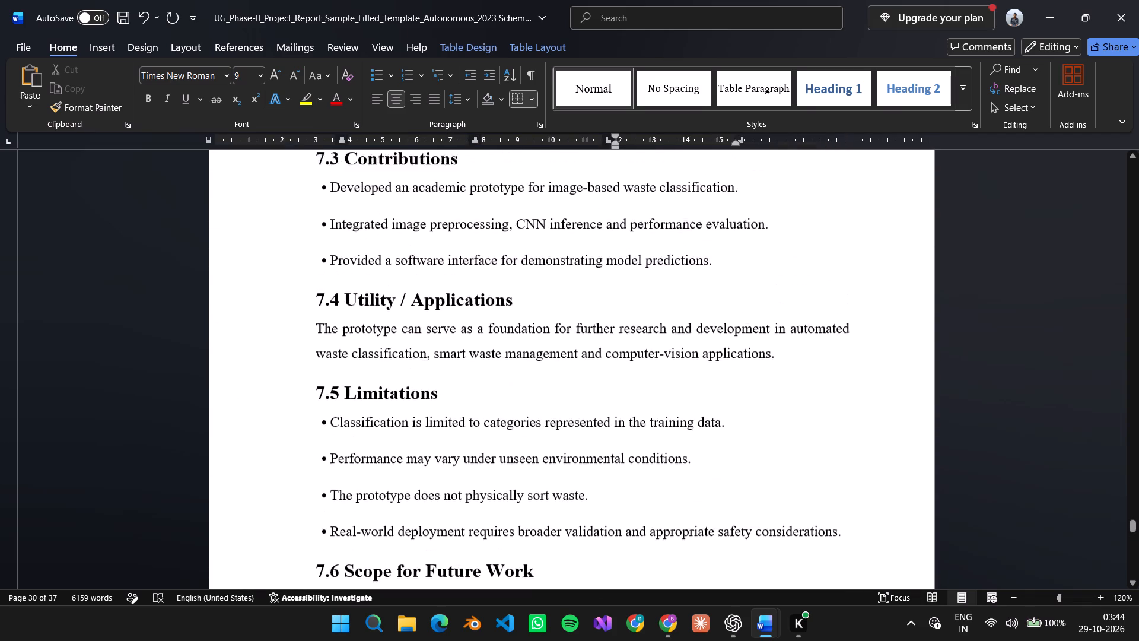
pyautogui.scroll(1, 529, 533)
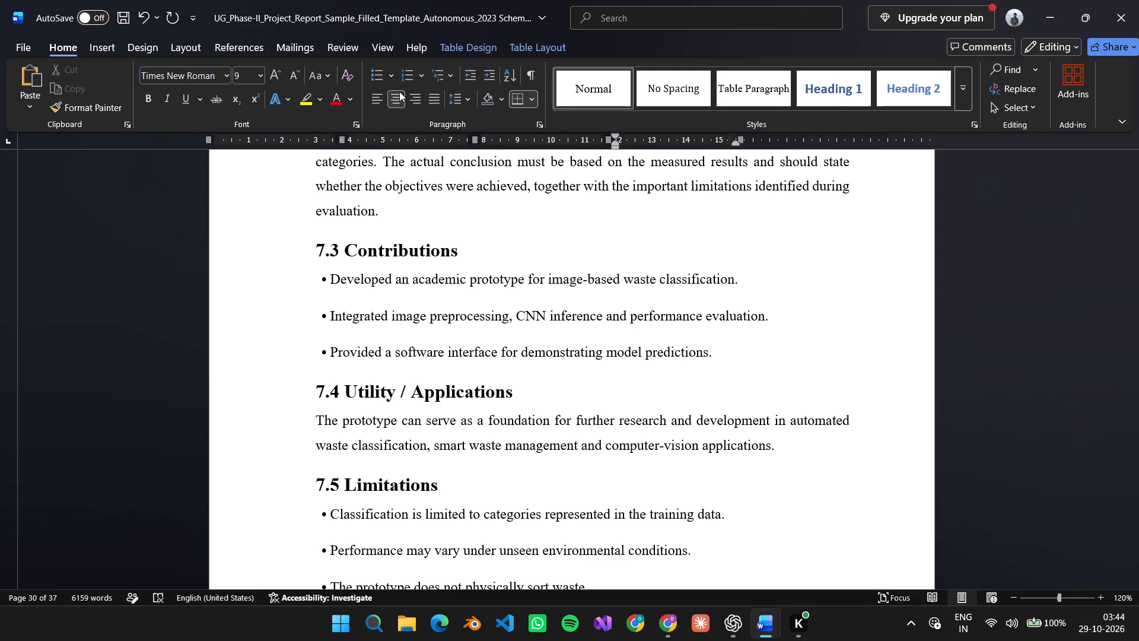
# Save the UG Phase-II project report under its existing name and location.
pyautogui.hotkey('ctrl', 's')
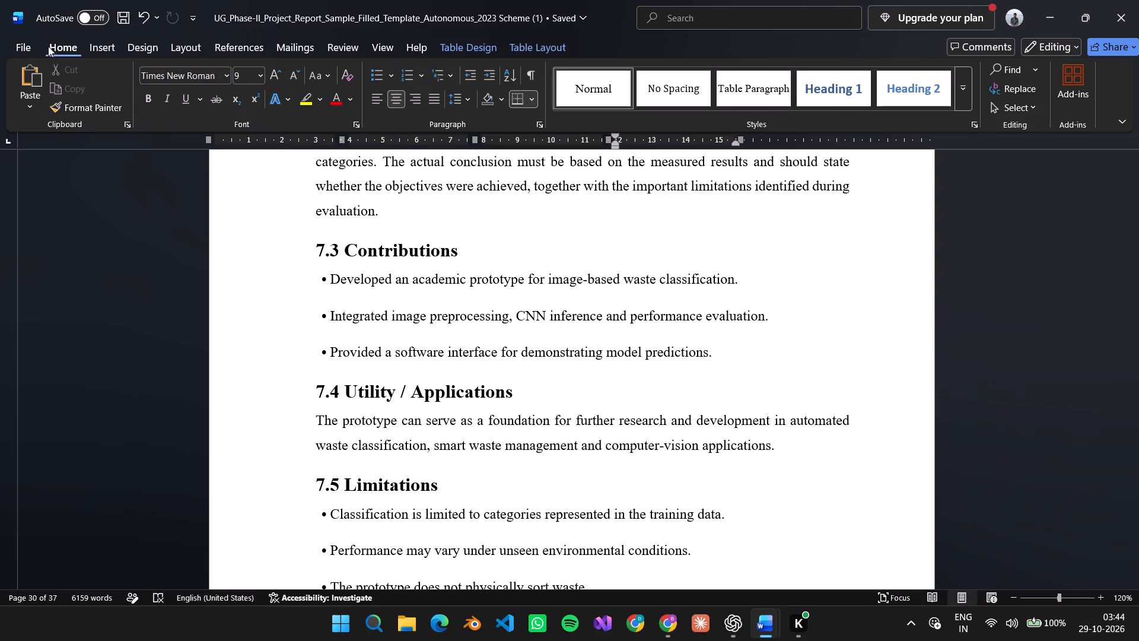
pyautogui.click(20, 48)
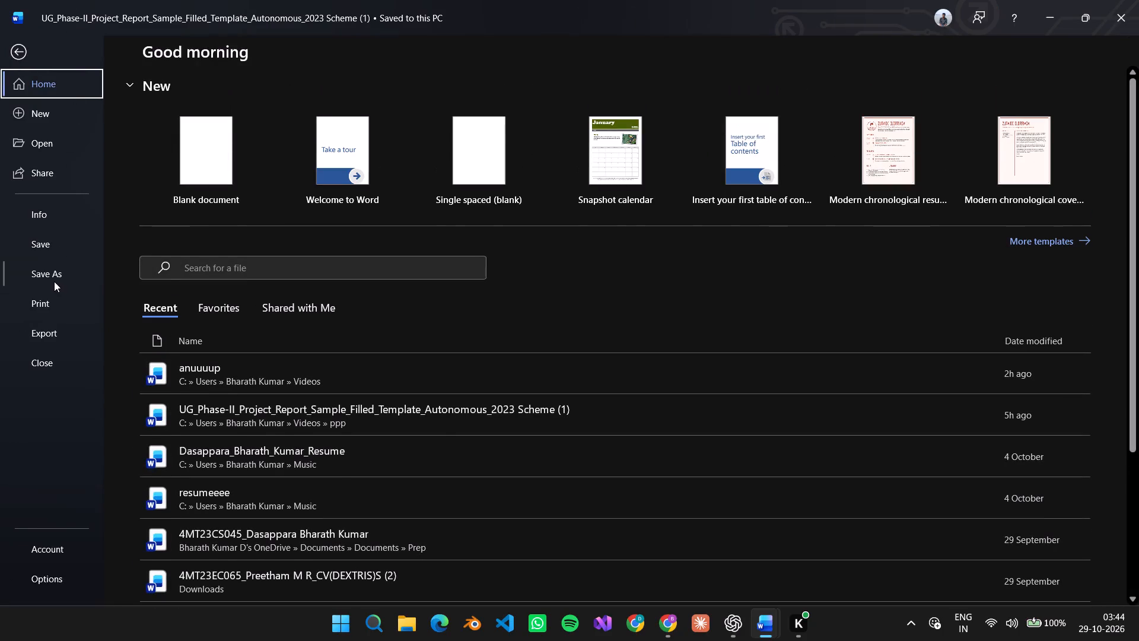
pyautogui.click(54, 281)
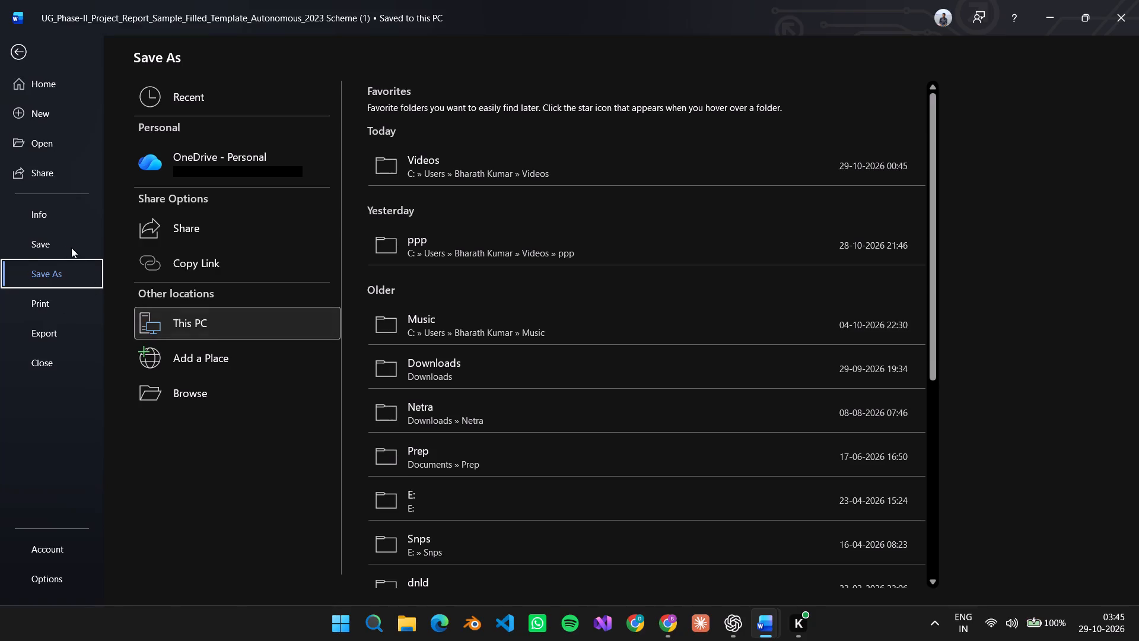
pyautogui.click(56, 245)
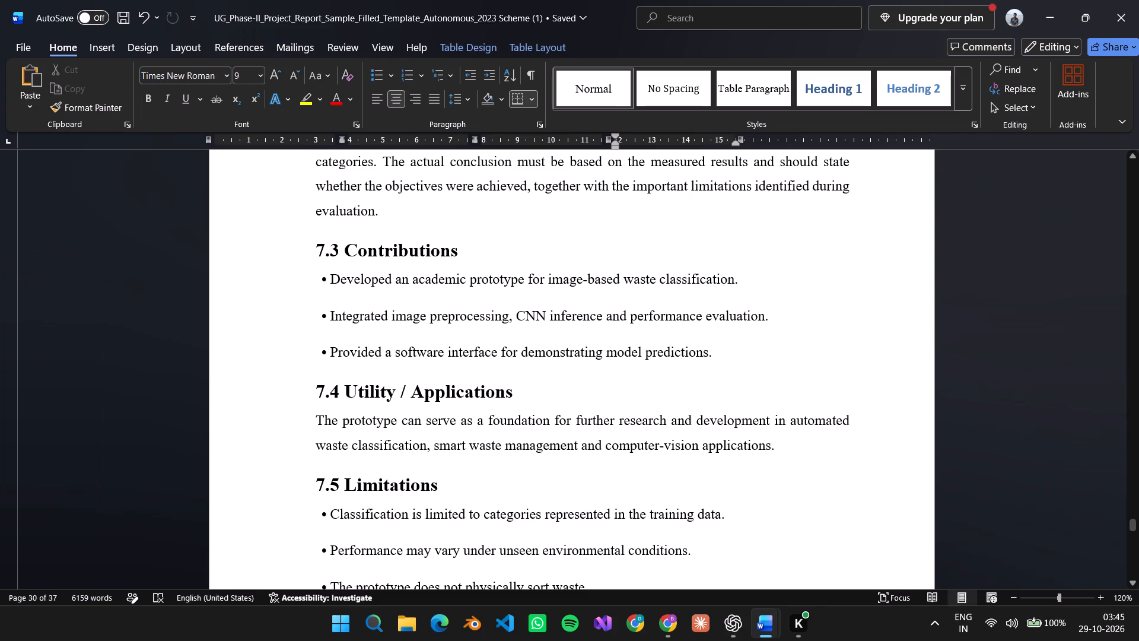
# Close the UG Phase-II project report and the anuuuup report, along with the Codex window behind them.
pyautogui.click(1119, 20)
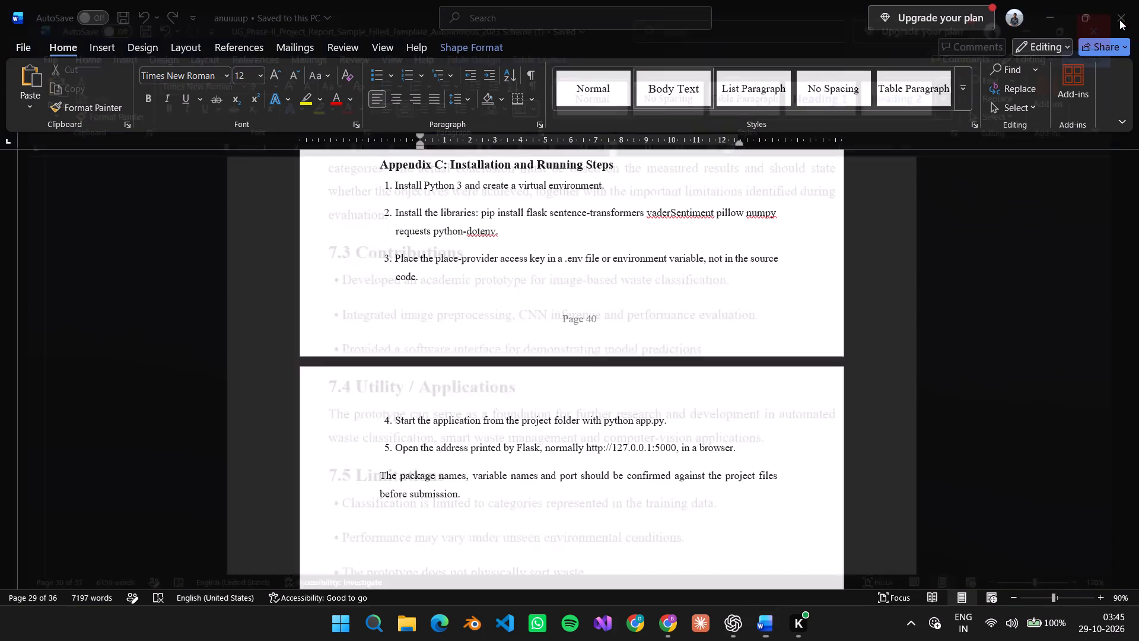
pyautogui.click(1119, 20)
pyautogui.click(1119, 20)
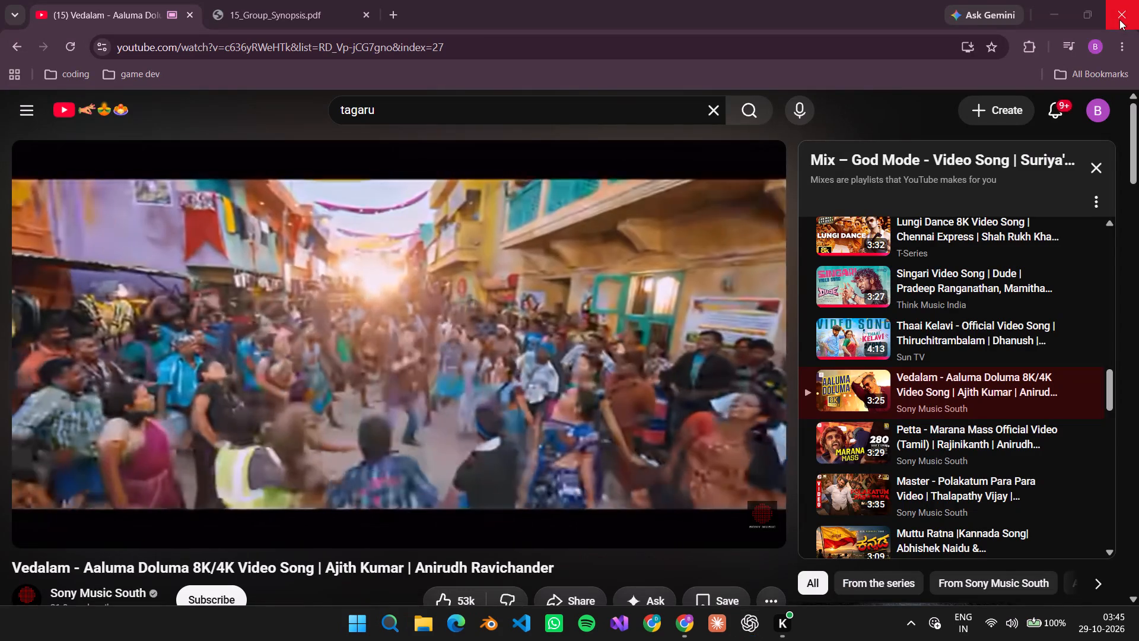
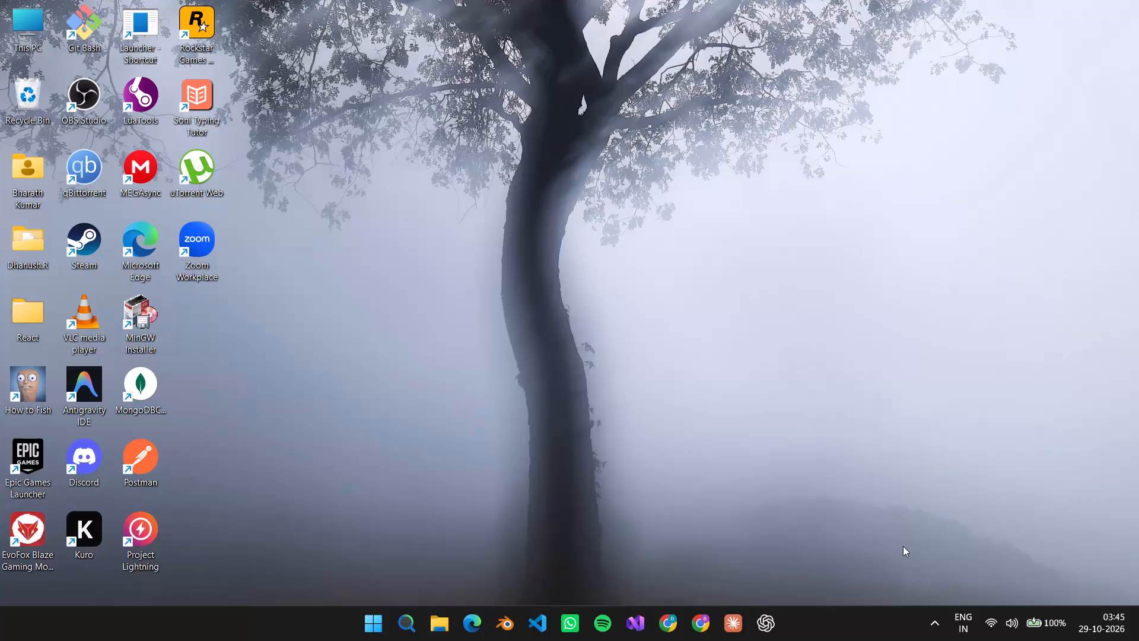
# Open the Shut Down Windows dialog from the cleared desktop.
pyautogui.hotkey('alt', 'F4')
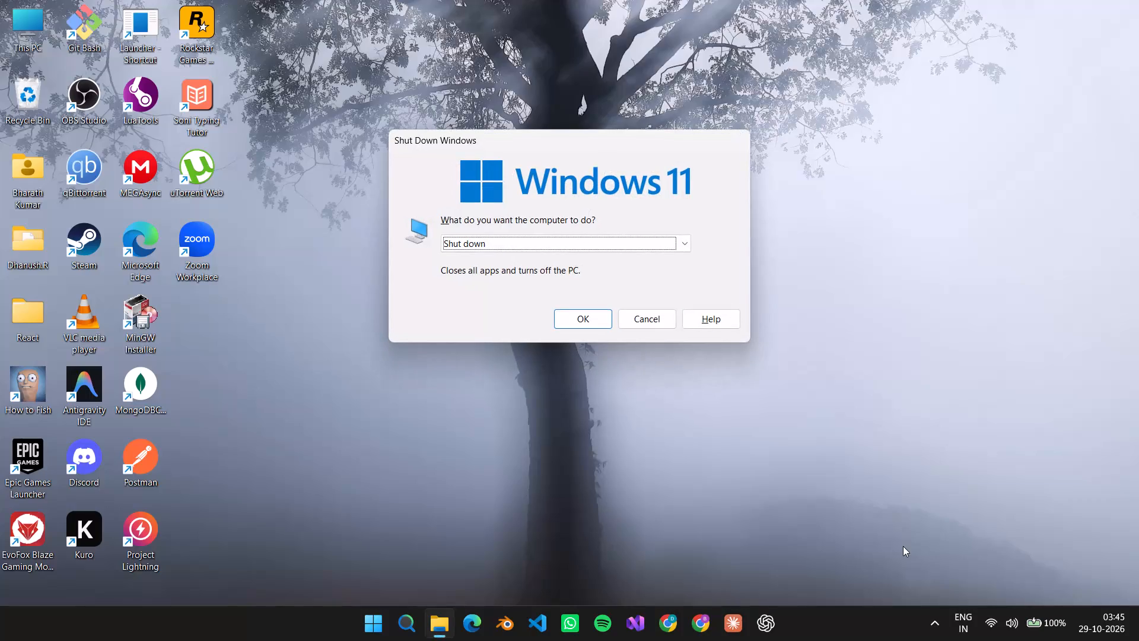